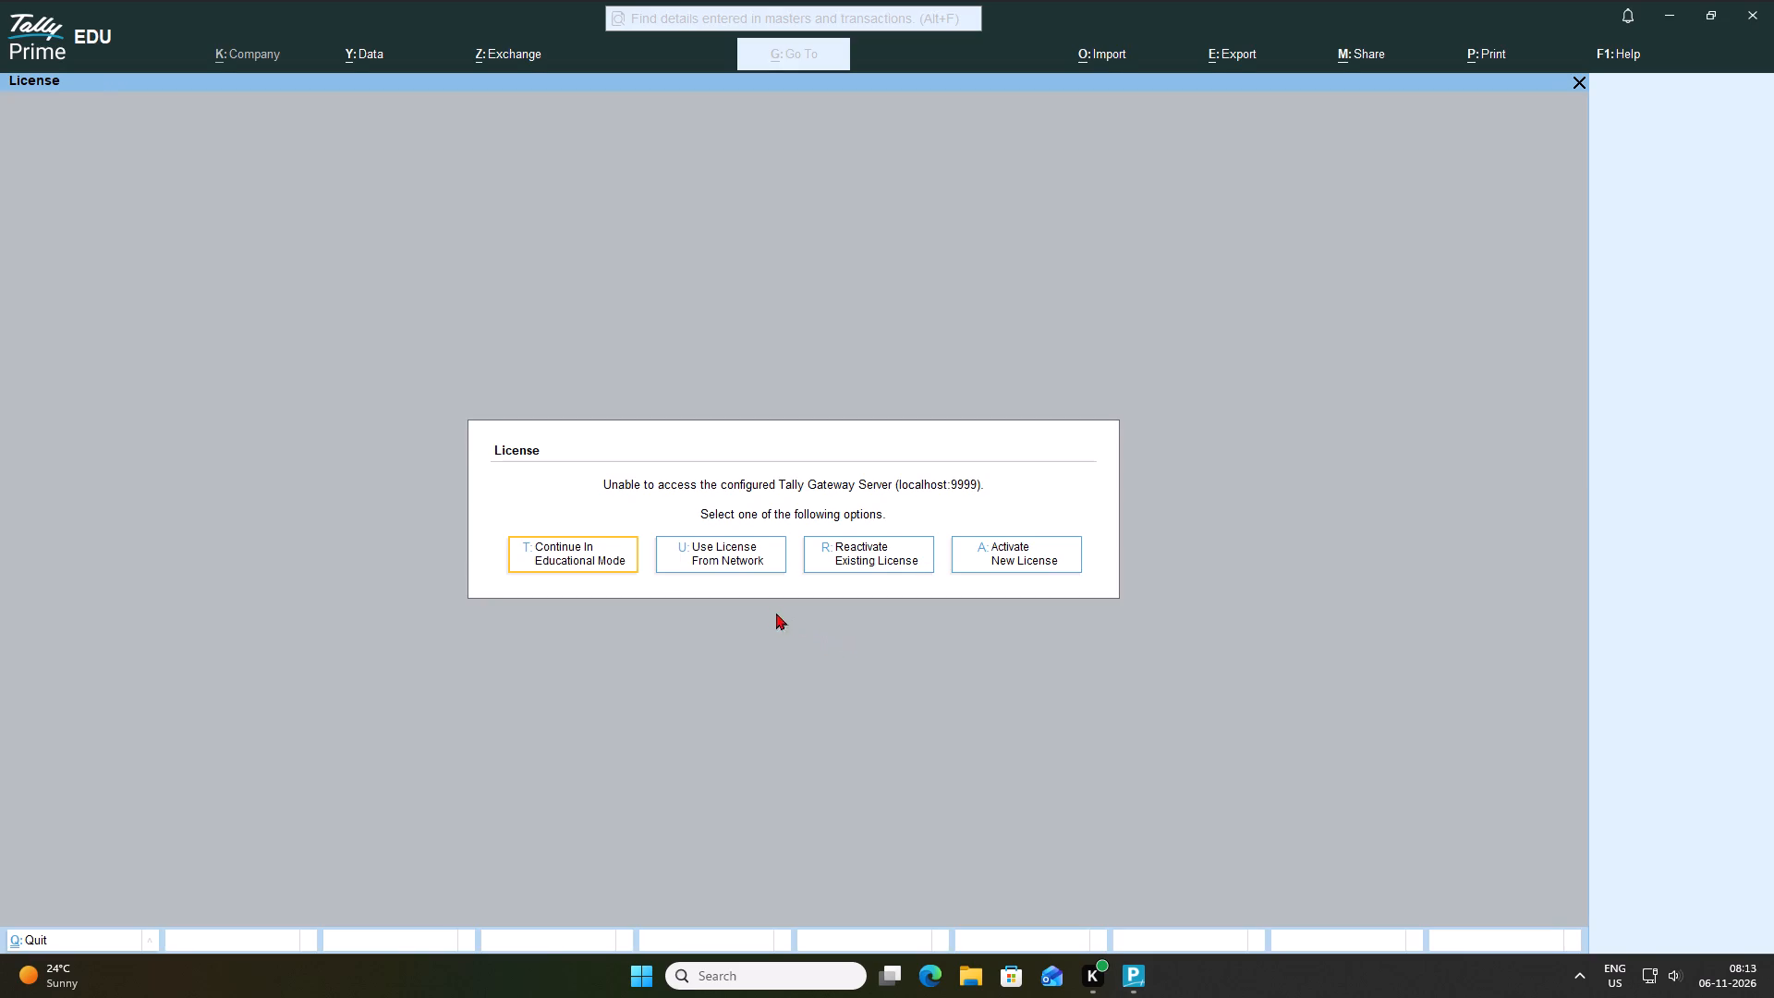
Continue in Educational Mode to reach the company's gateway screen.
{"action": "left_click", "coordinate": [591, 534]}
{"action": "left_click", "coordinate": [598, 555]}
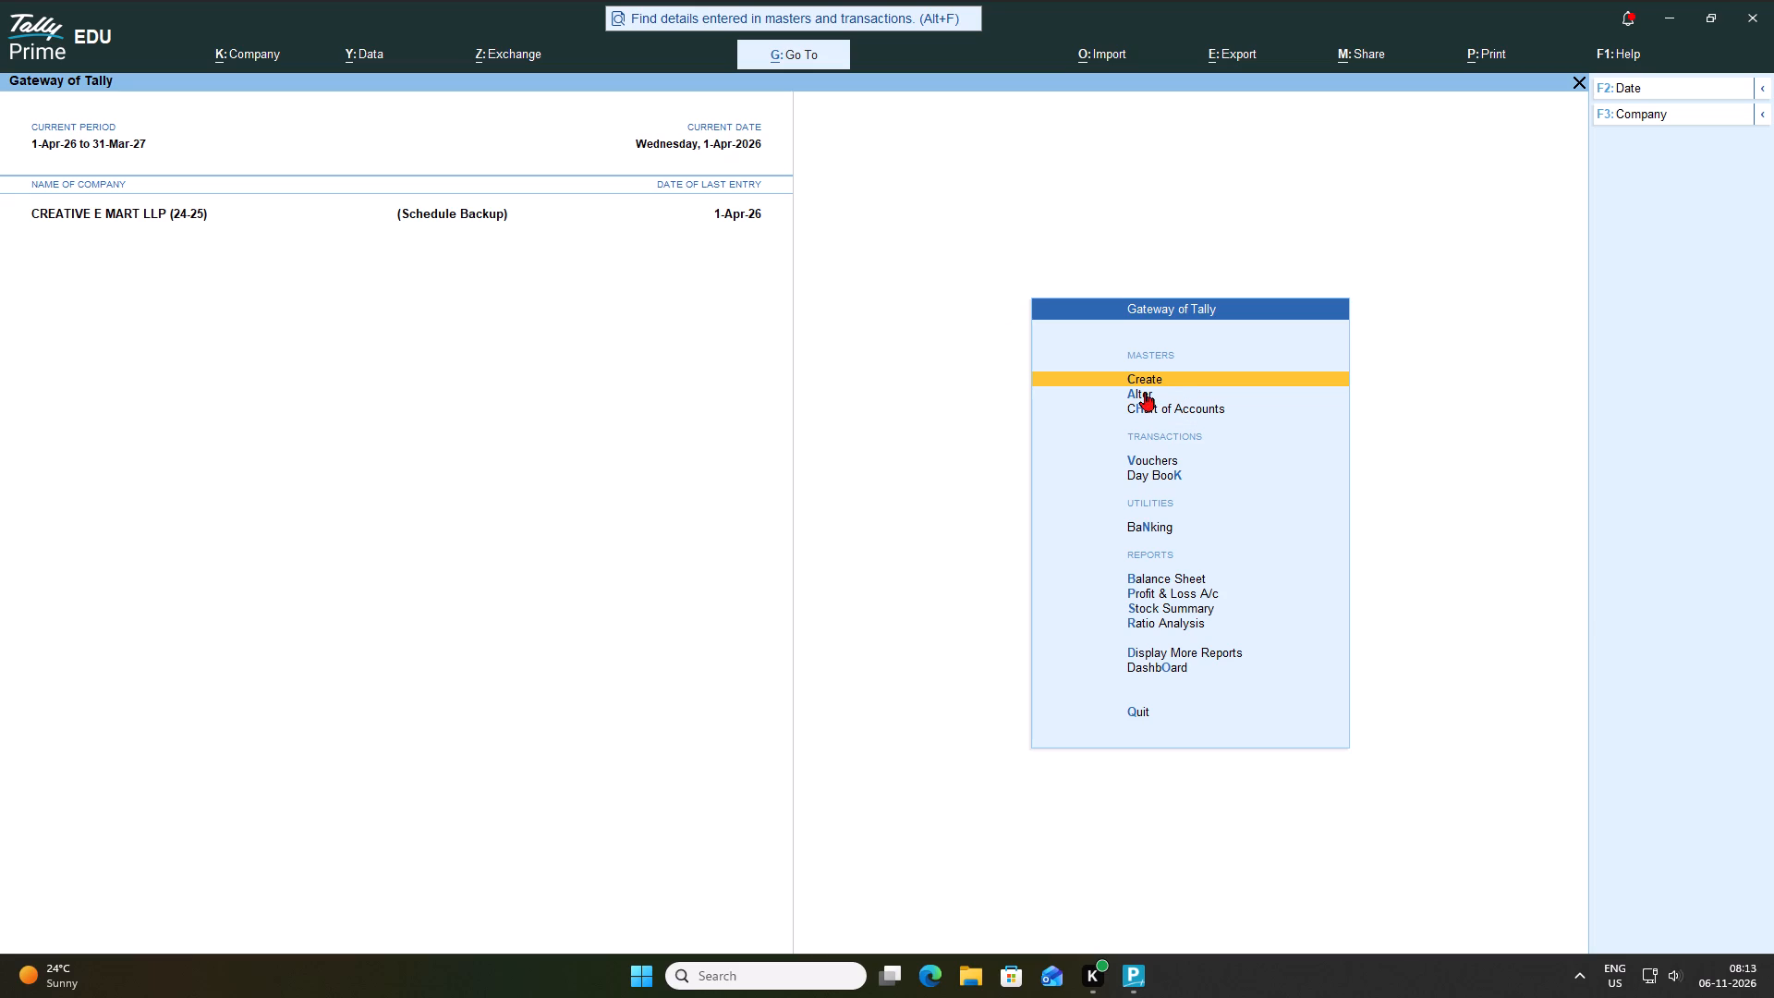
Open a new Sales voucher for CREATIVE E MART LLP (24-25).
{"action": "left_click", "coordinate": [1169, 458]}
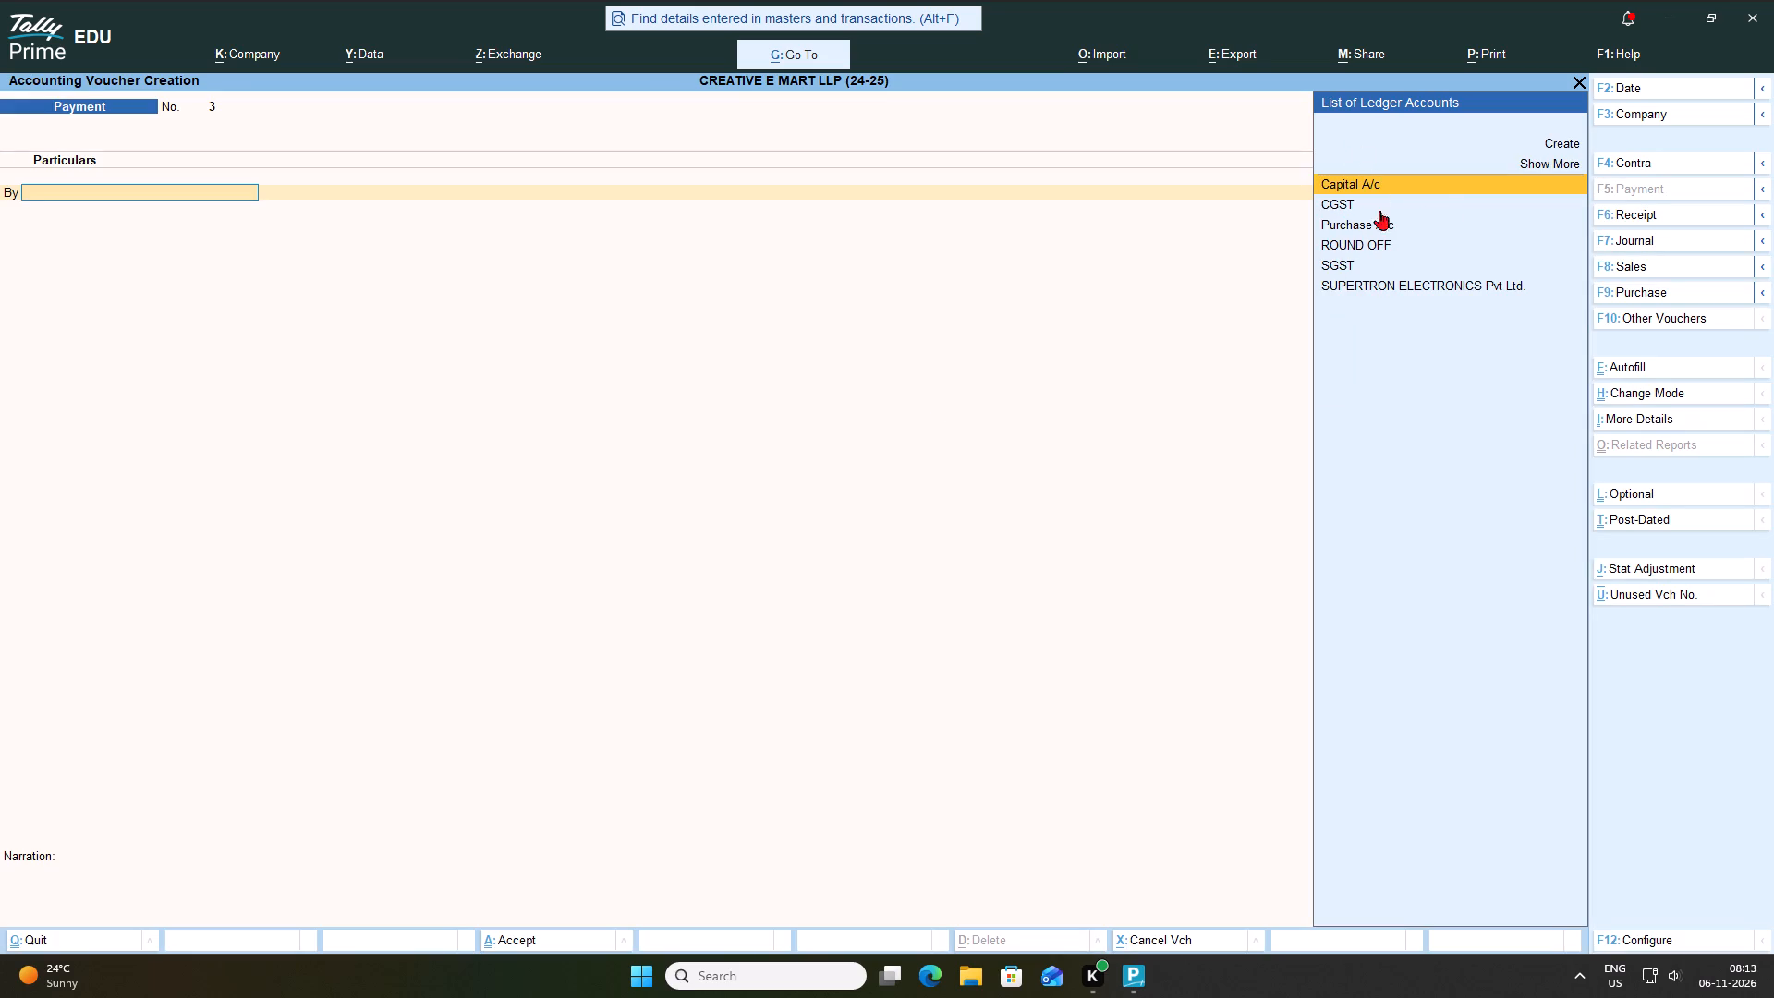
{"action": "left_click", "coordinate": [1642, 267]}
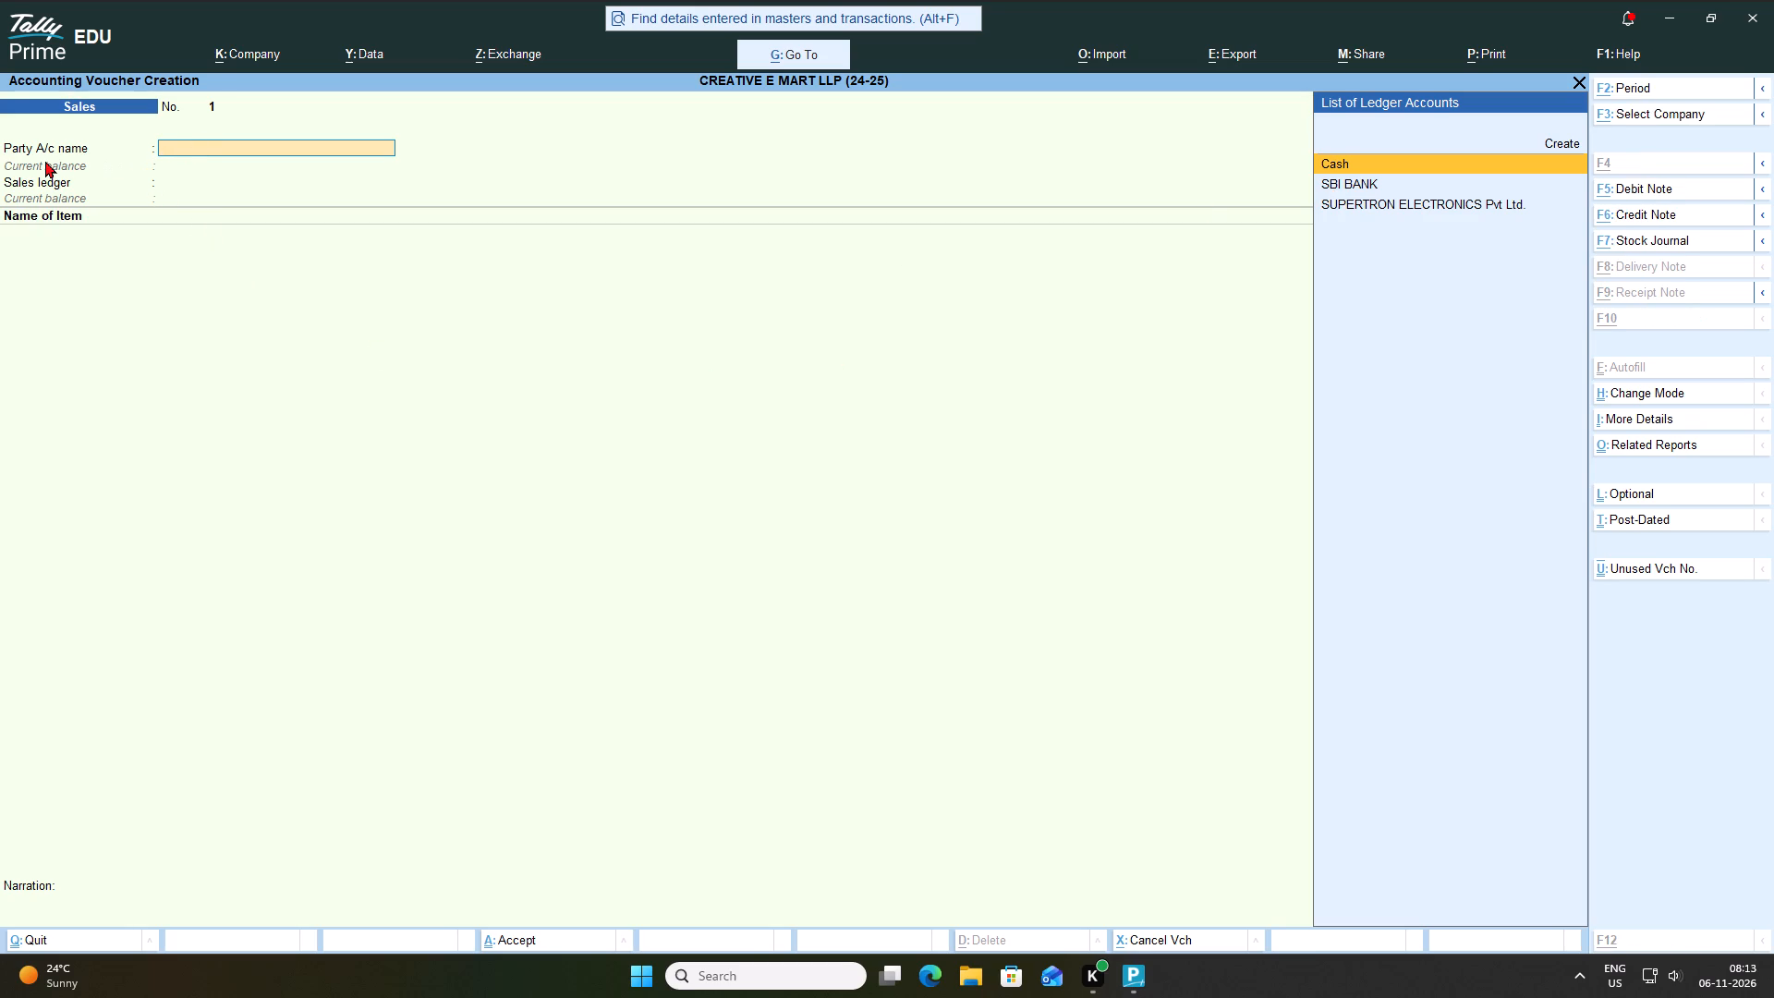
Start a new party ledger from the Party A/c name field and name it Mk Computar, without an alias.
{"action": "key", "text": "alt+c"}
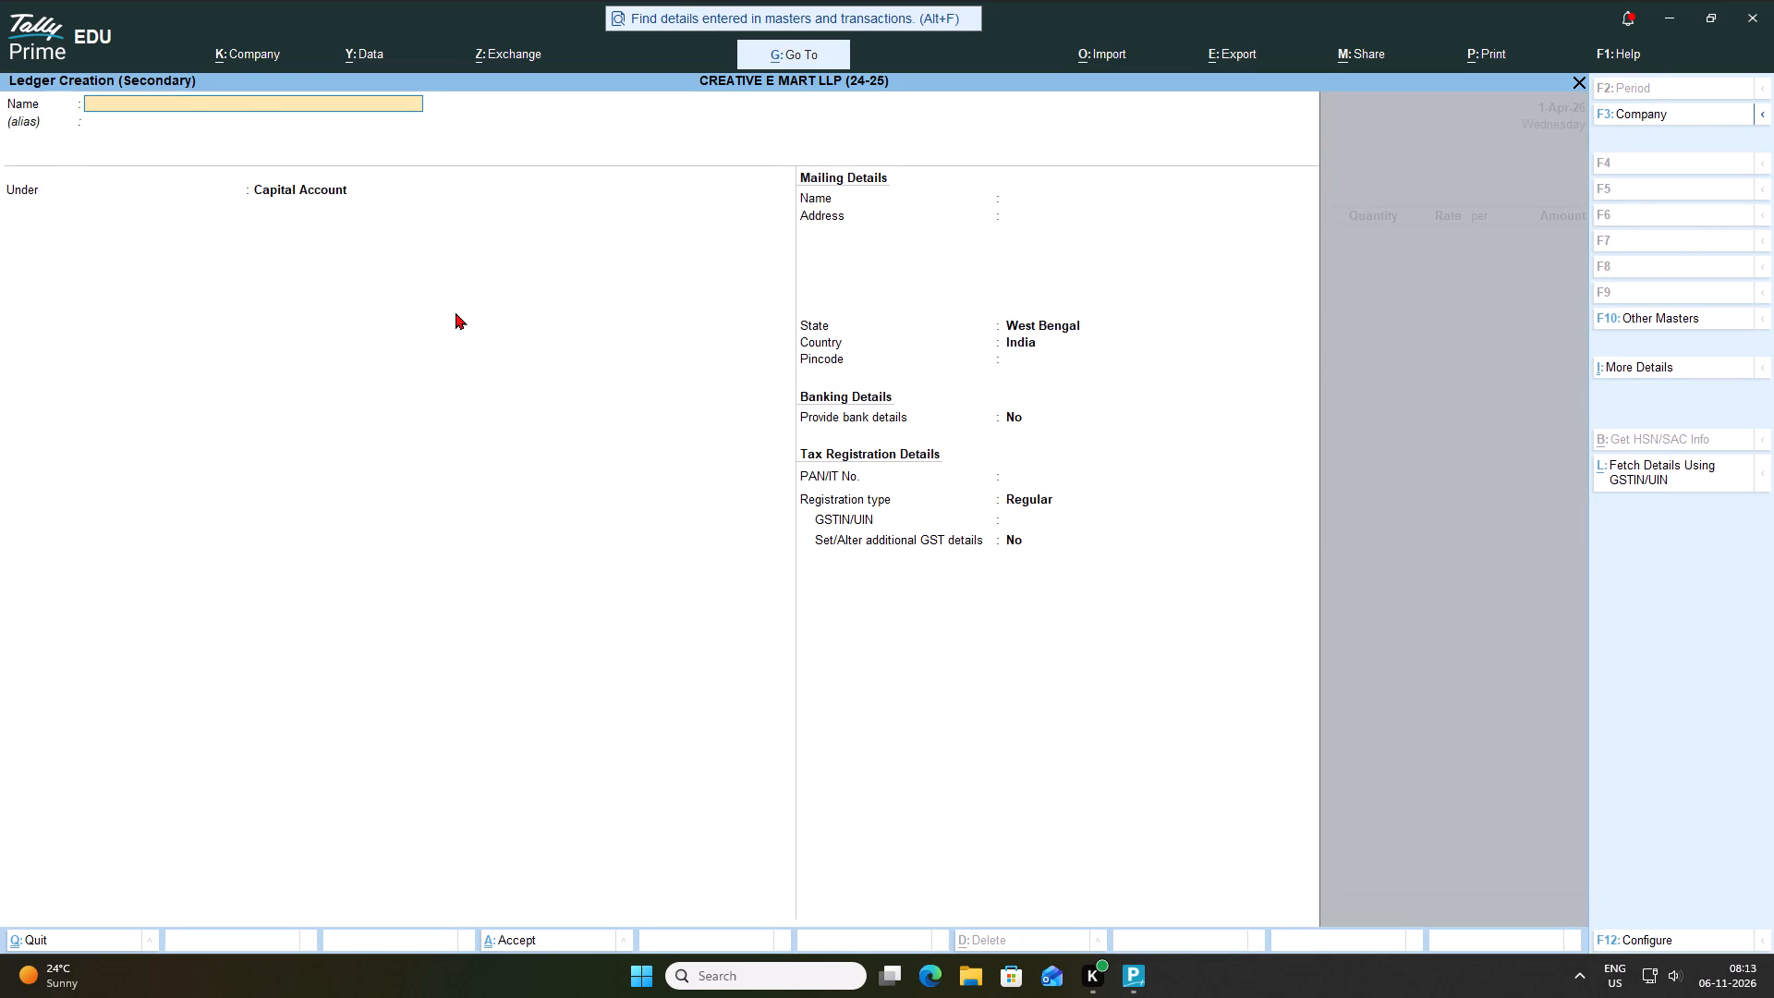
{"action": "type", "text": "mk"}
{"action": "key", "text": "space"}
{"action": "type", "text": "co"}
{"action": "type", "text": "mp"}
{"action": "key", "text": "u"}
{"action": "type", "text": "ta"}
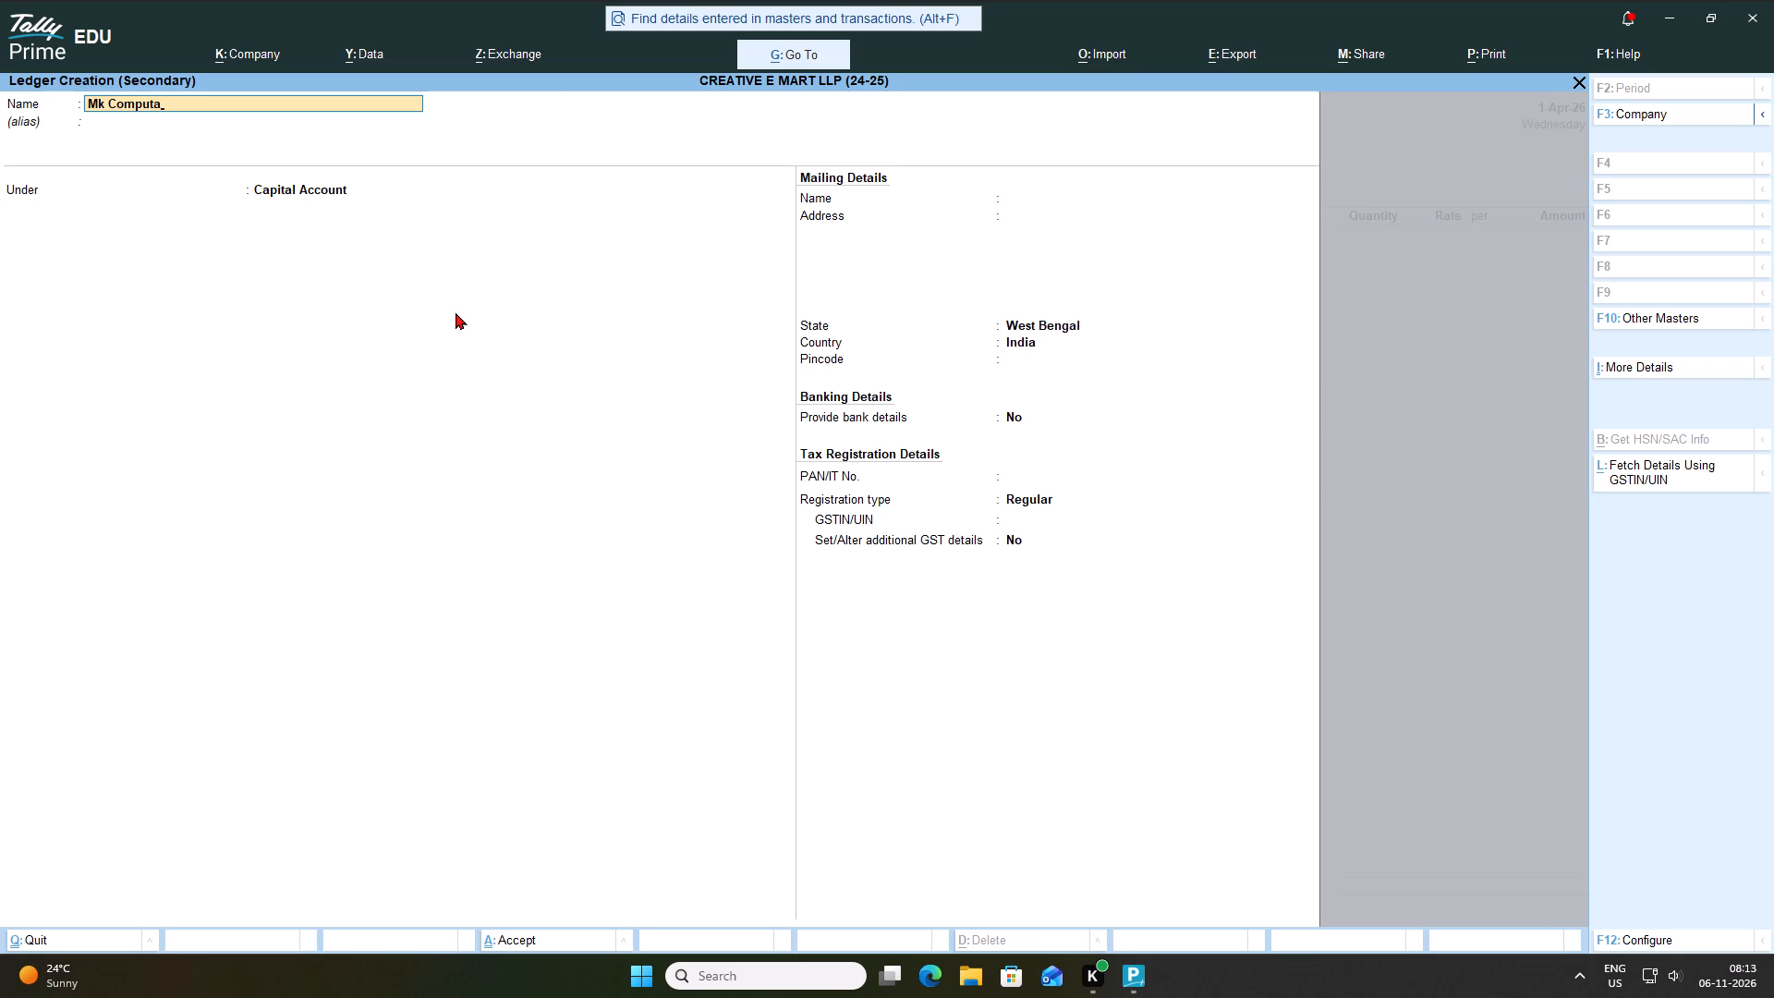
{"action": "key", "text": "r"}
{"action": "key", "text": "Return"}
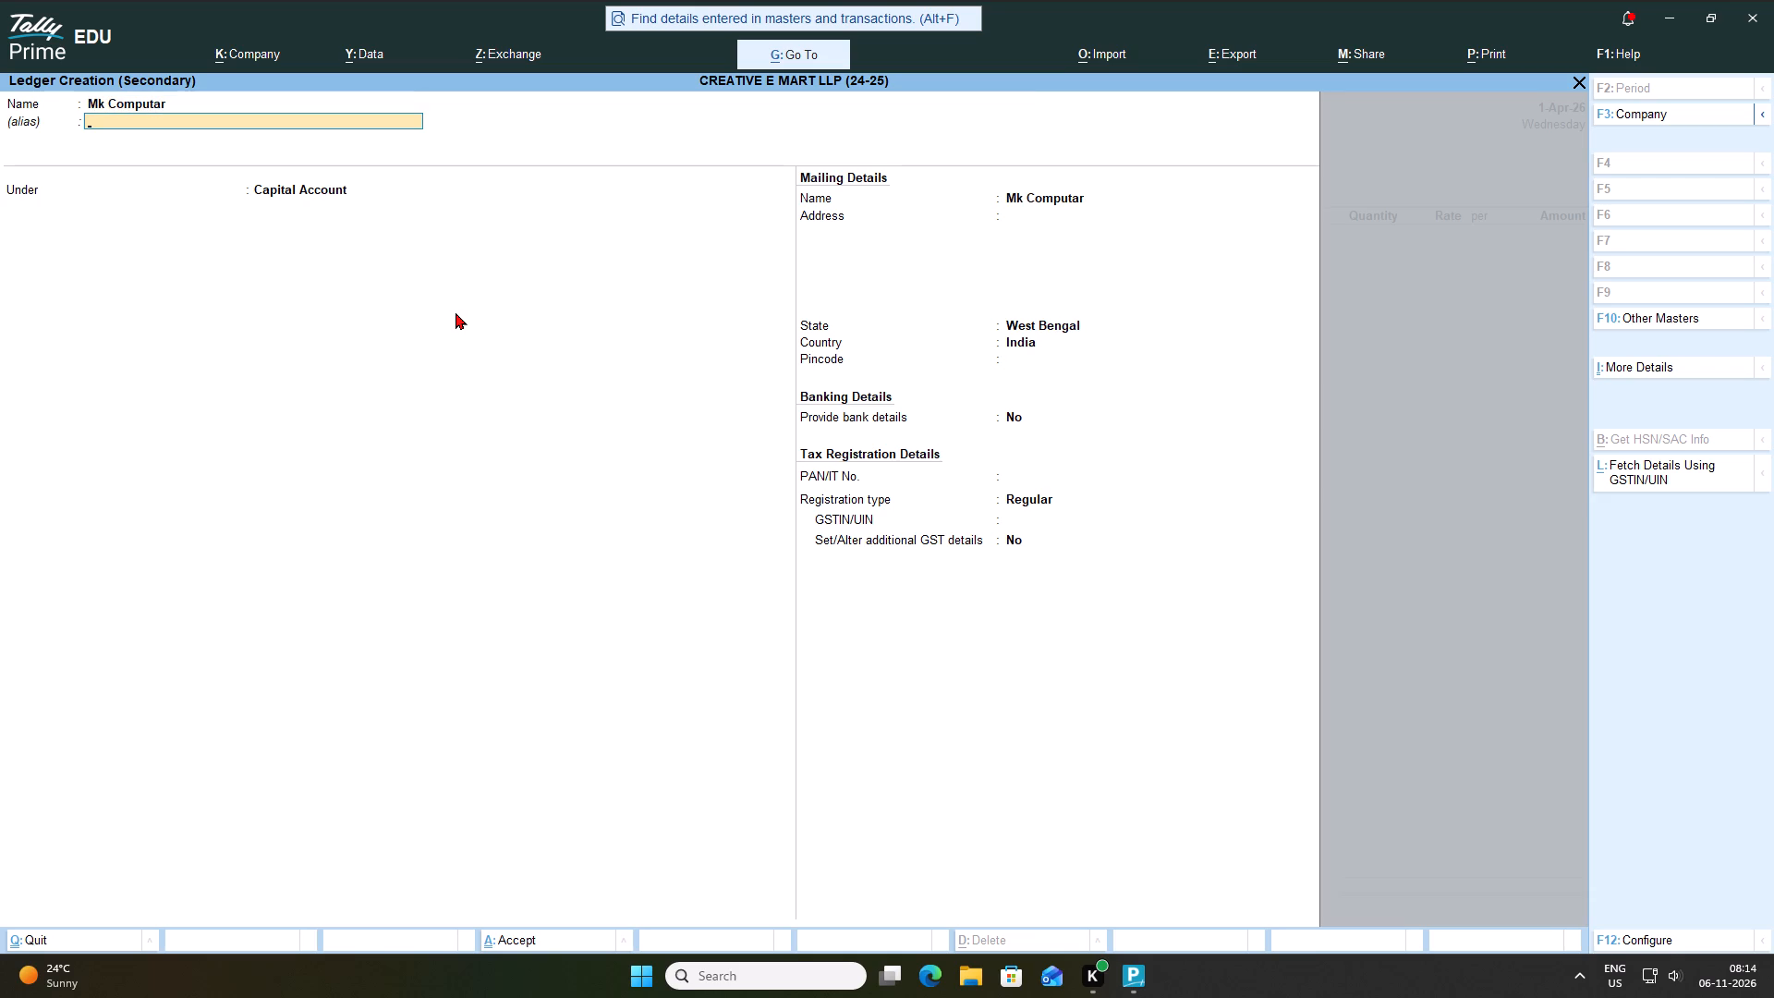
{"action": "key", "text": "Return"}
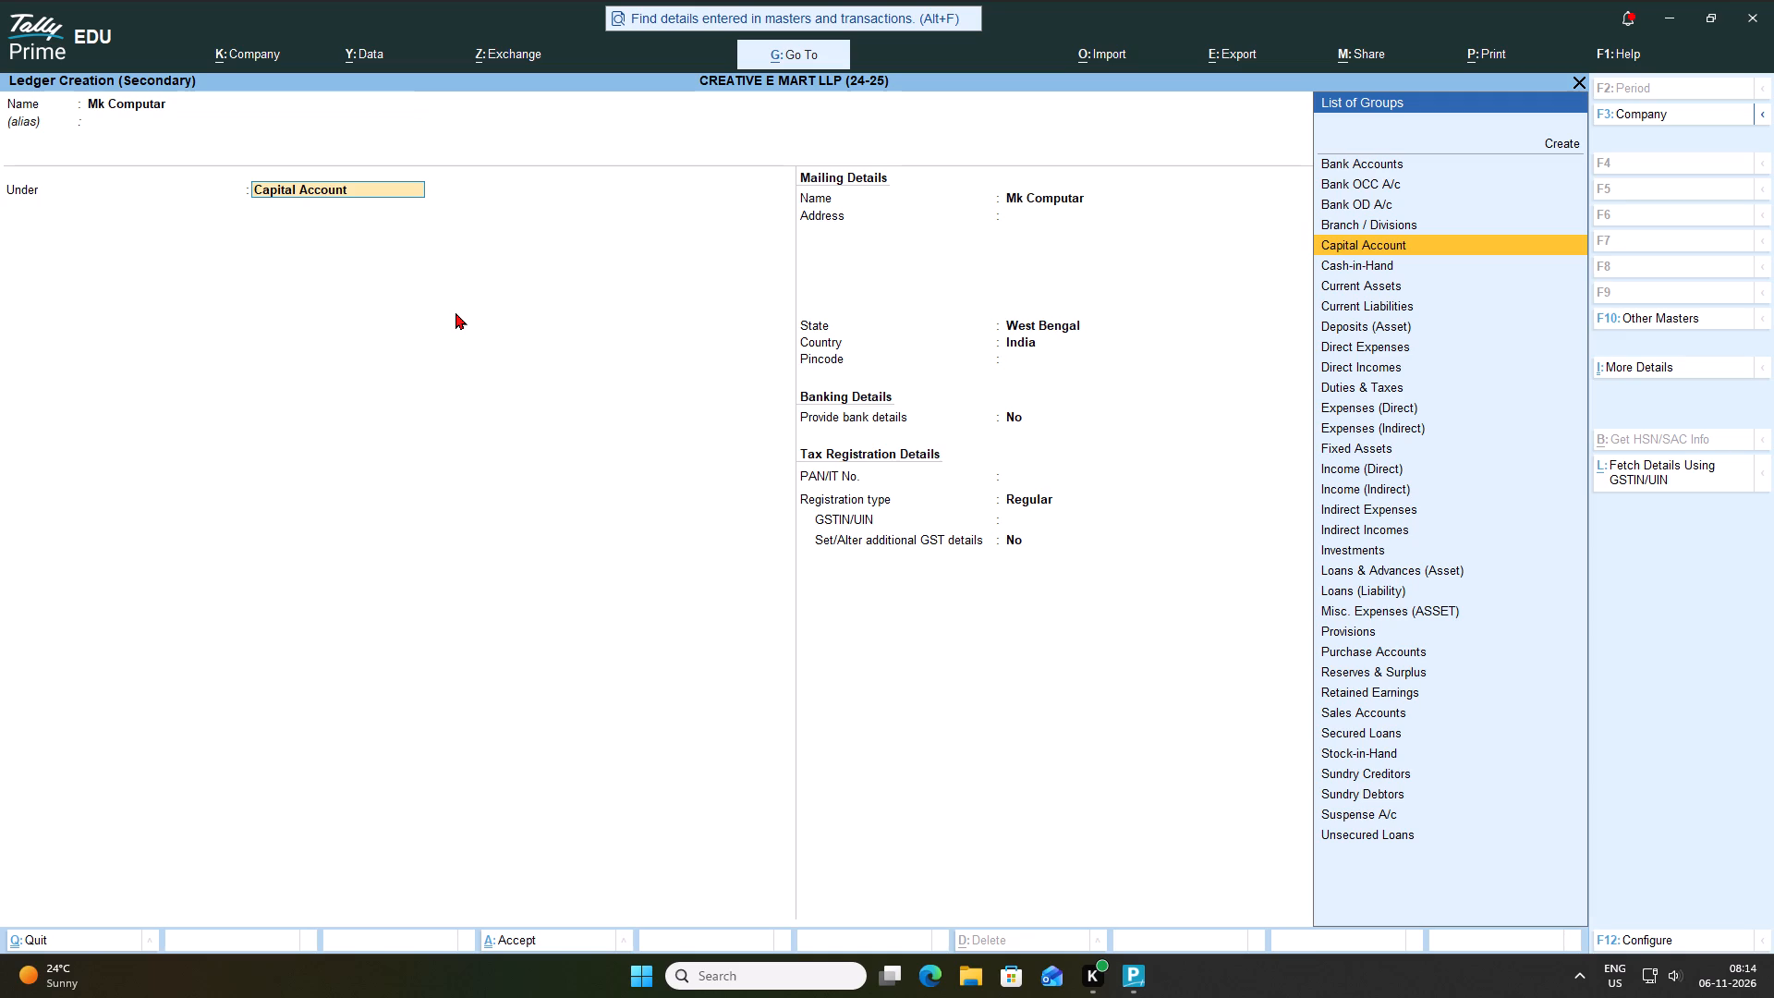
Place the Mk Computar ledger under Sundry Debtors, keeping bill-by-bill balances on and the credit period blank.
{"action": "key", "text": "s"}
{"action": "key", "text": "Down"}
{"action": "key", "text": "Down"}
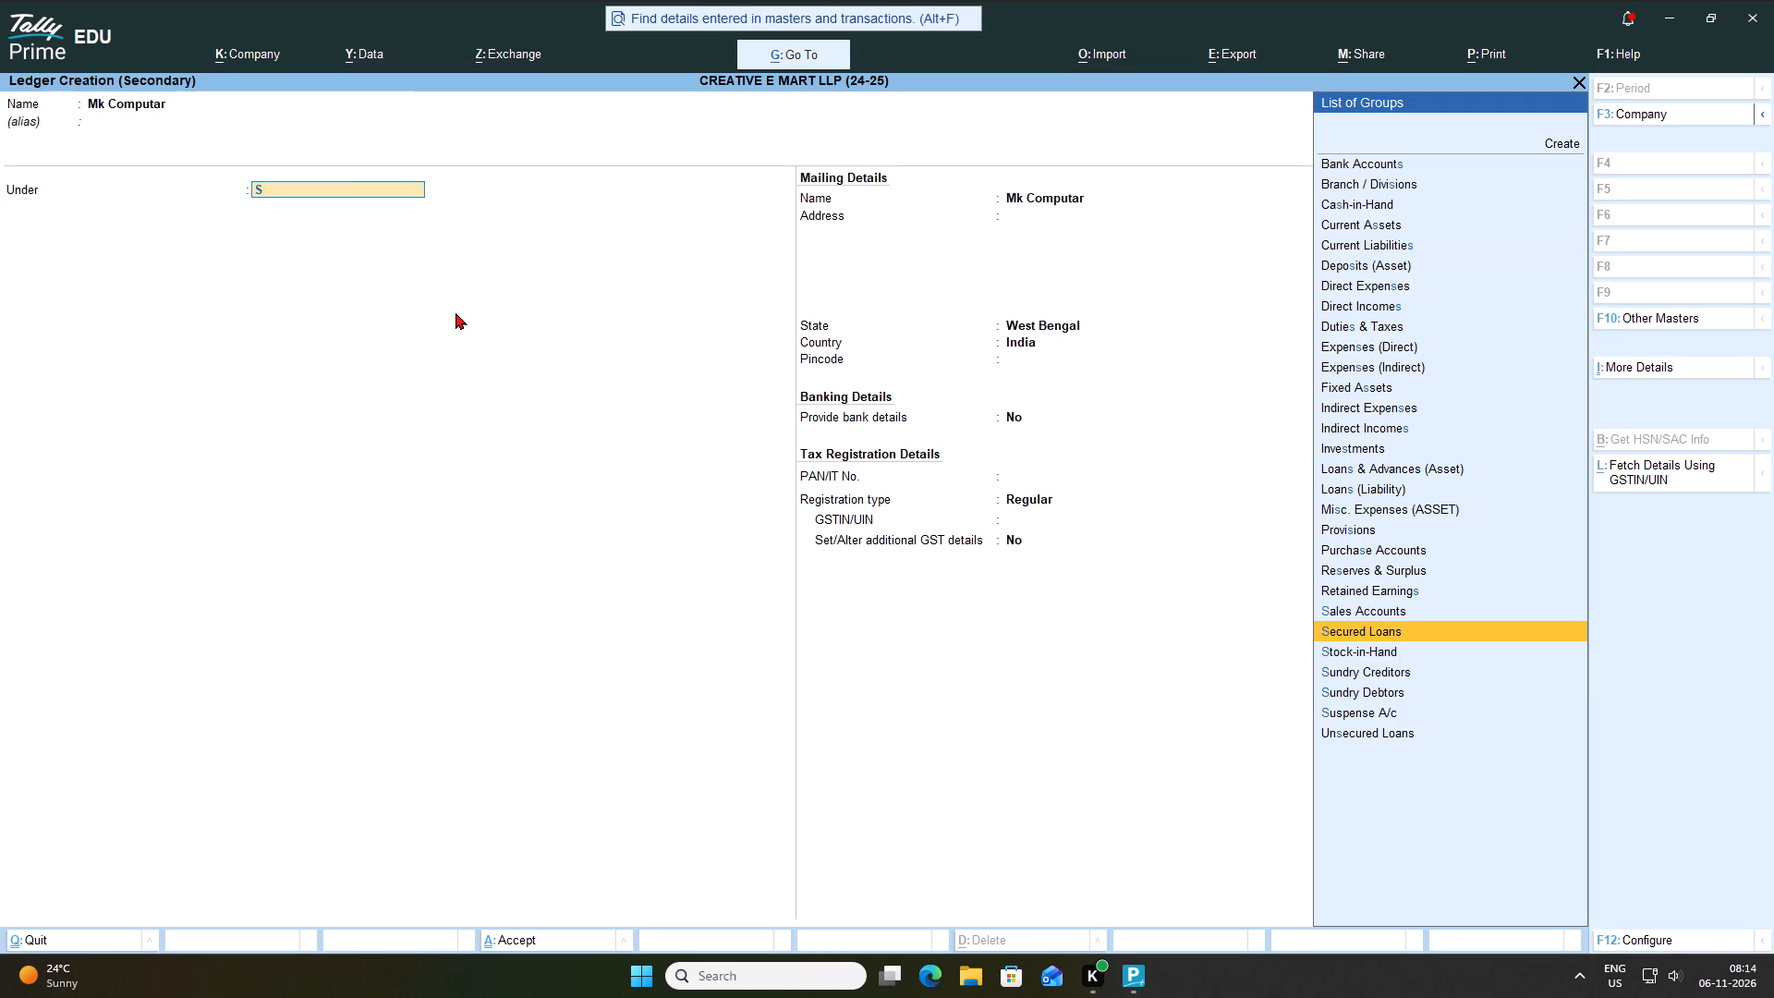
{"action": "key", "text": "Down"}
{"action": "key", "text": "Down"}
{"action": "key", "text": "Down"}
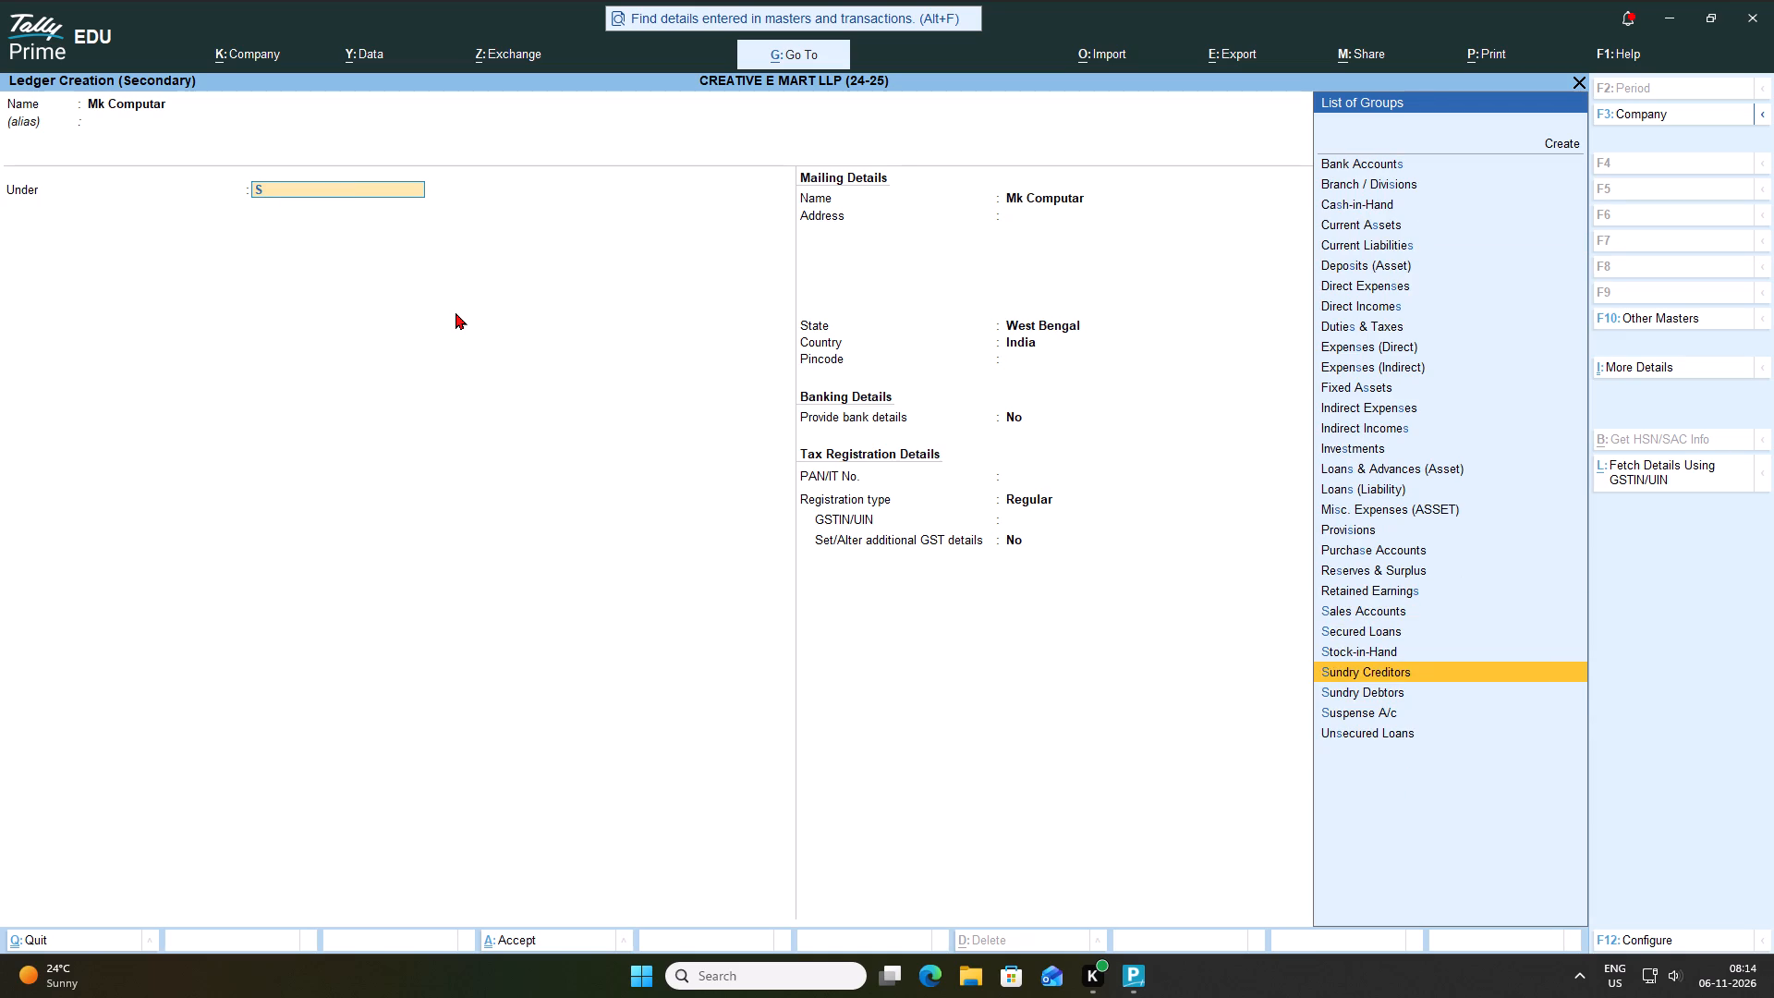
{"action": "key", "text": "Return"}
{"action": "key", "text": "Return"}
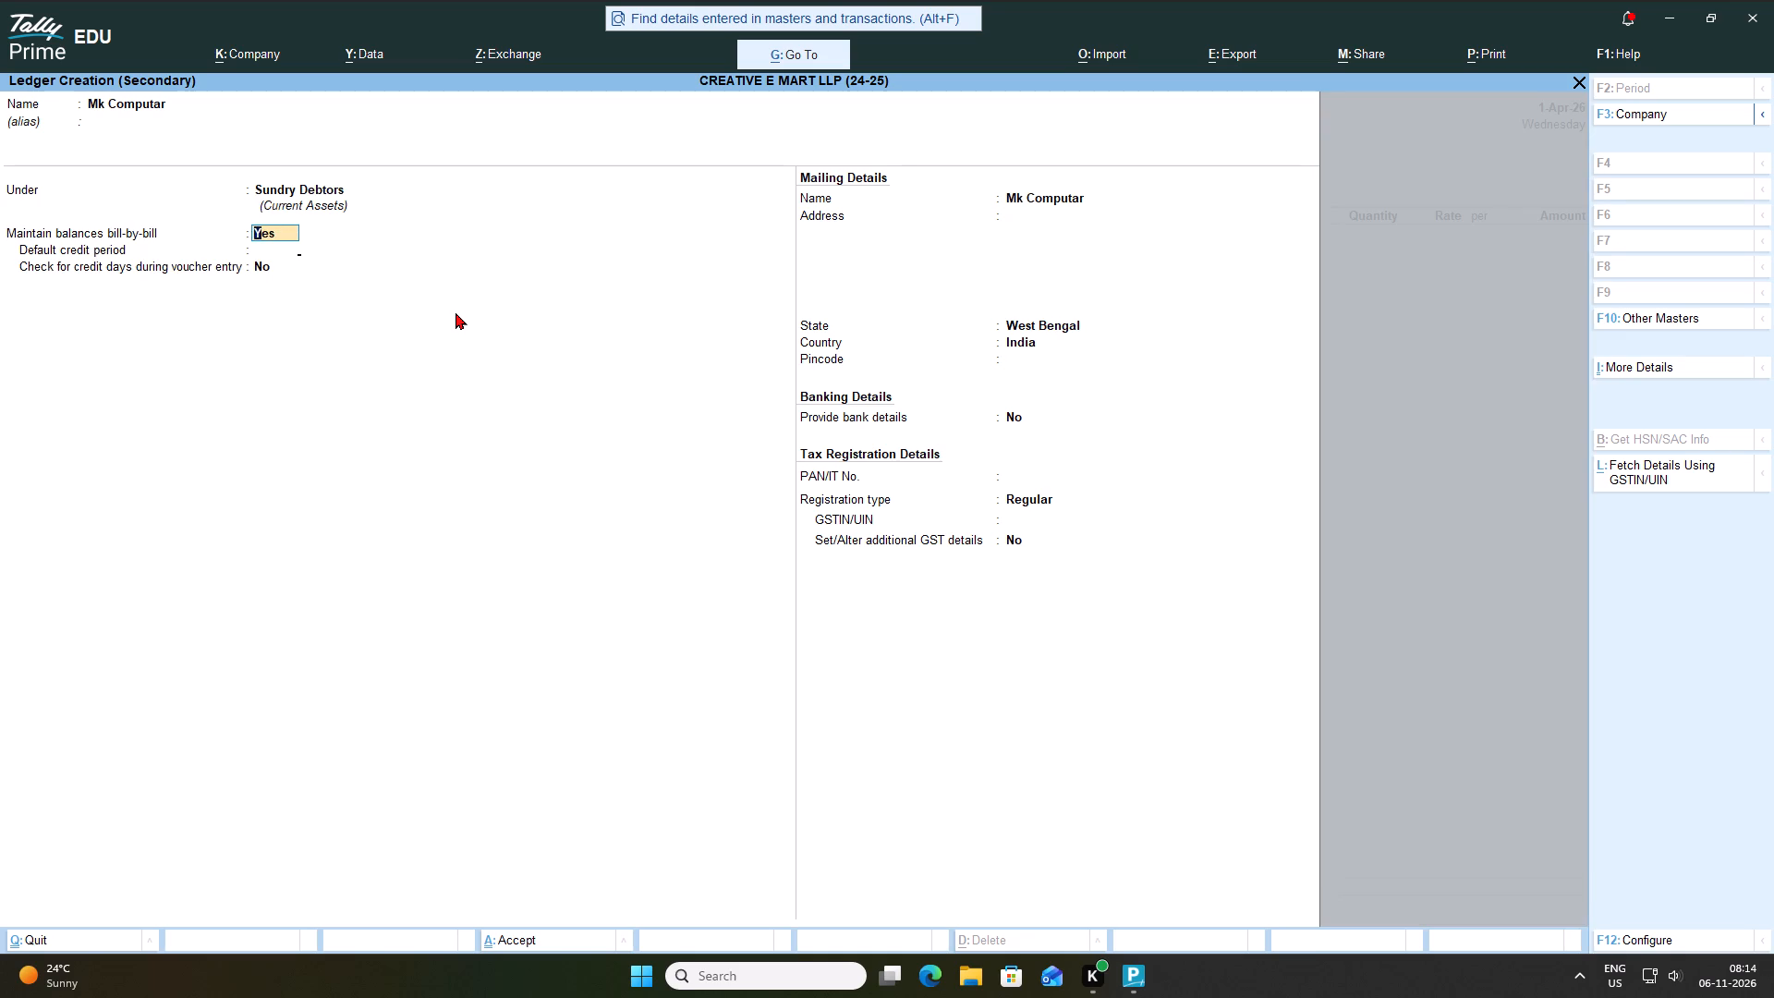
{"action": "key", "text": "Return"}
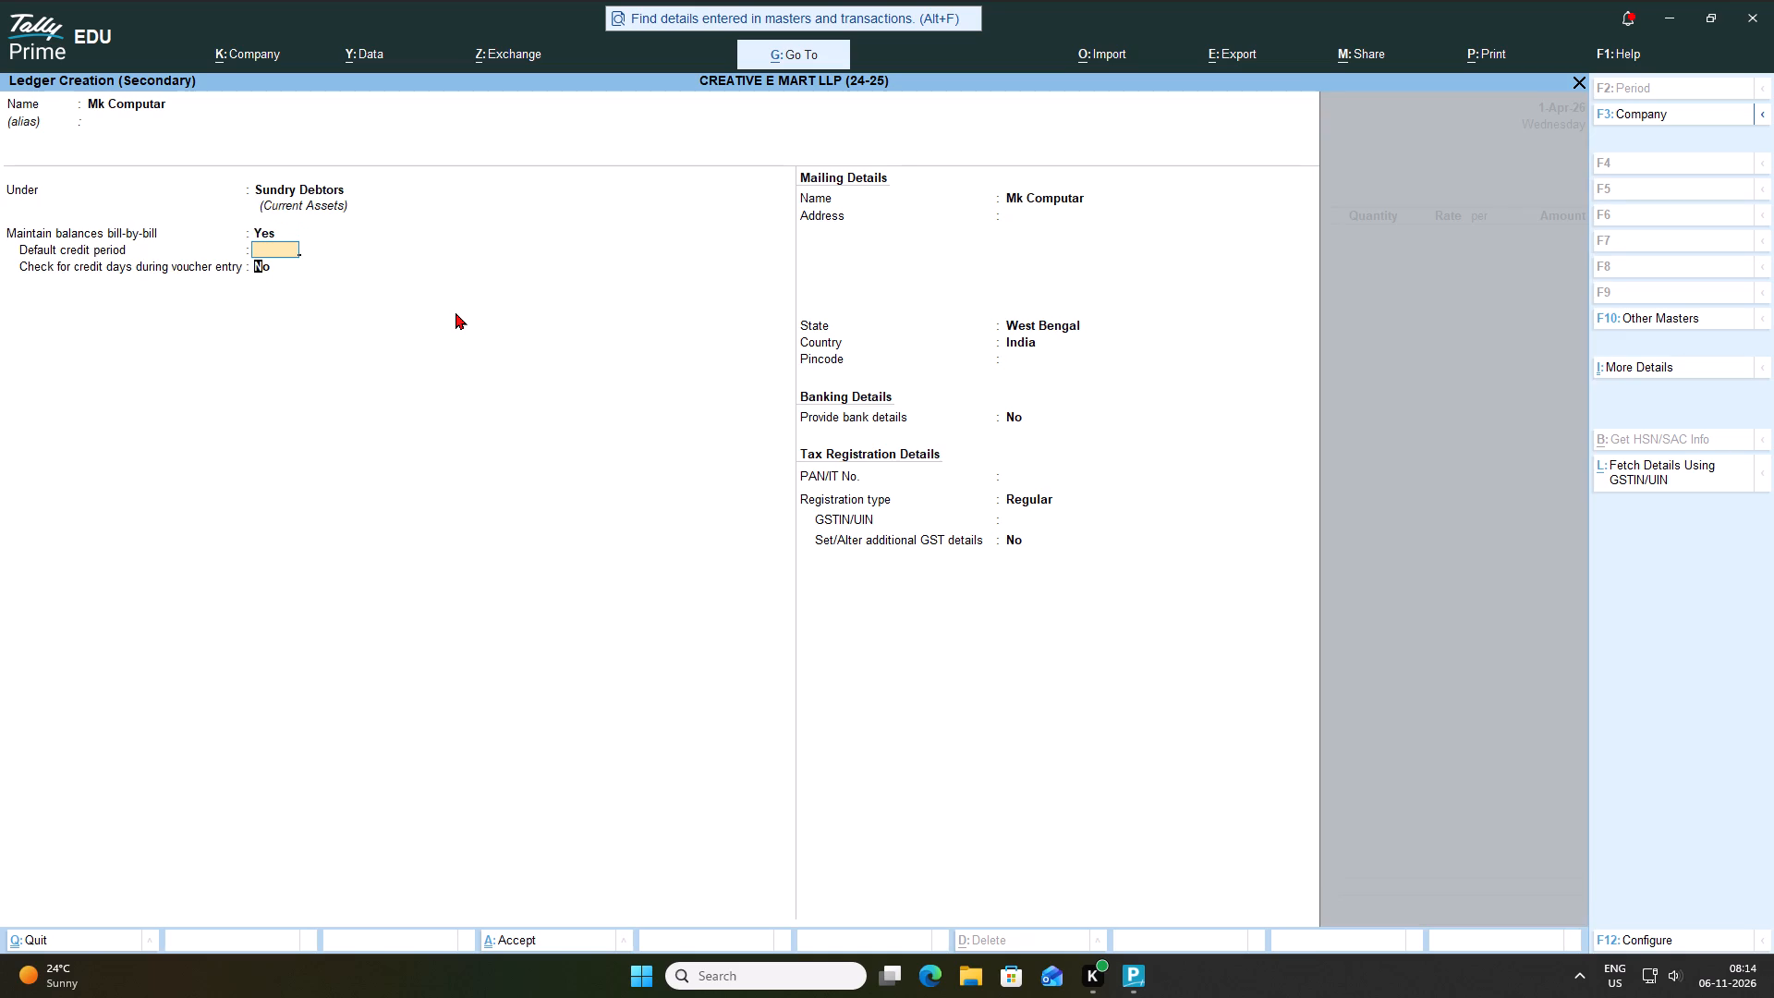
{"action": "key", "text": "Return"}
{"action": "key", "text": "Return"}
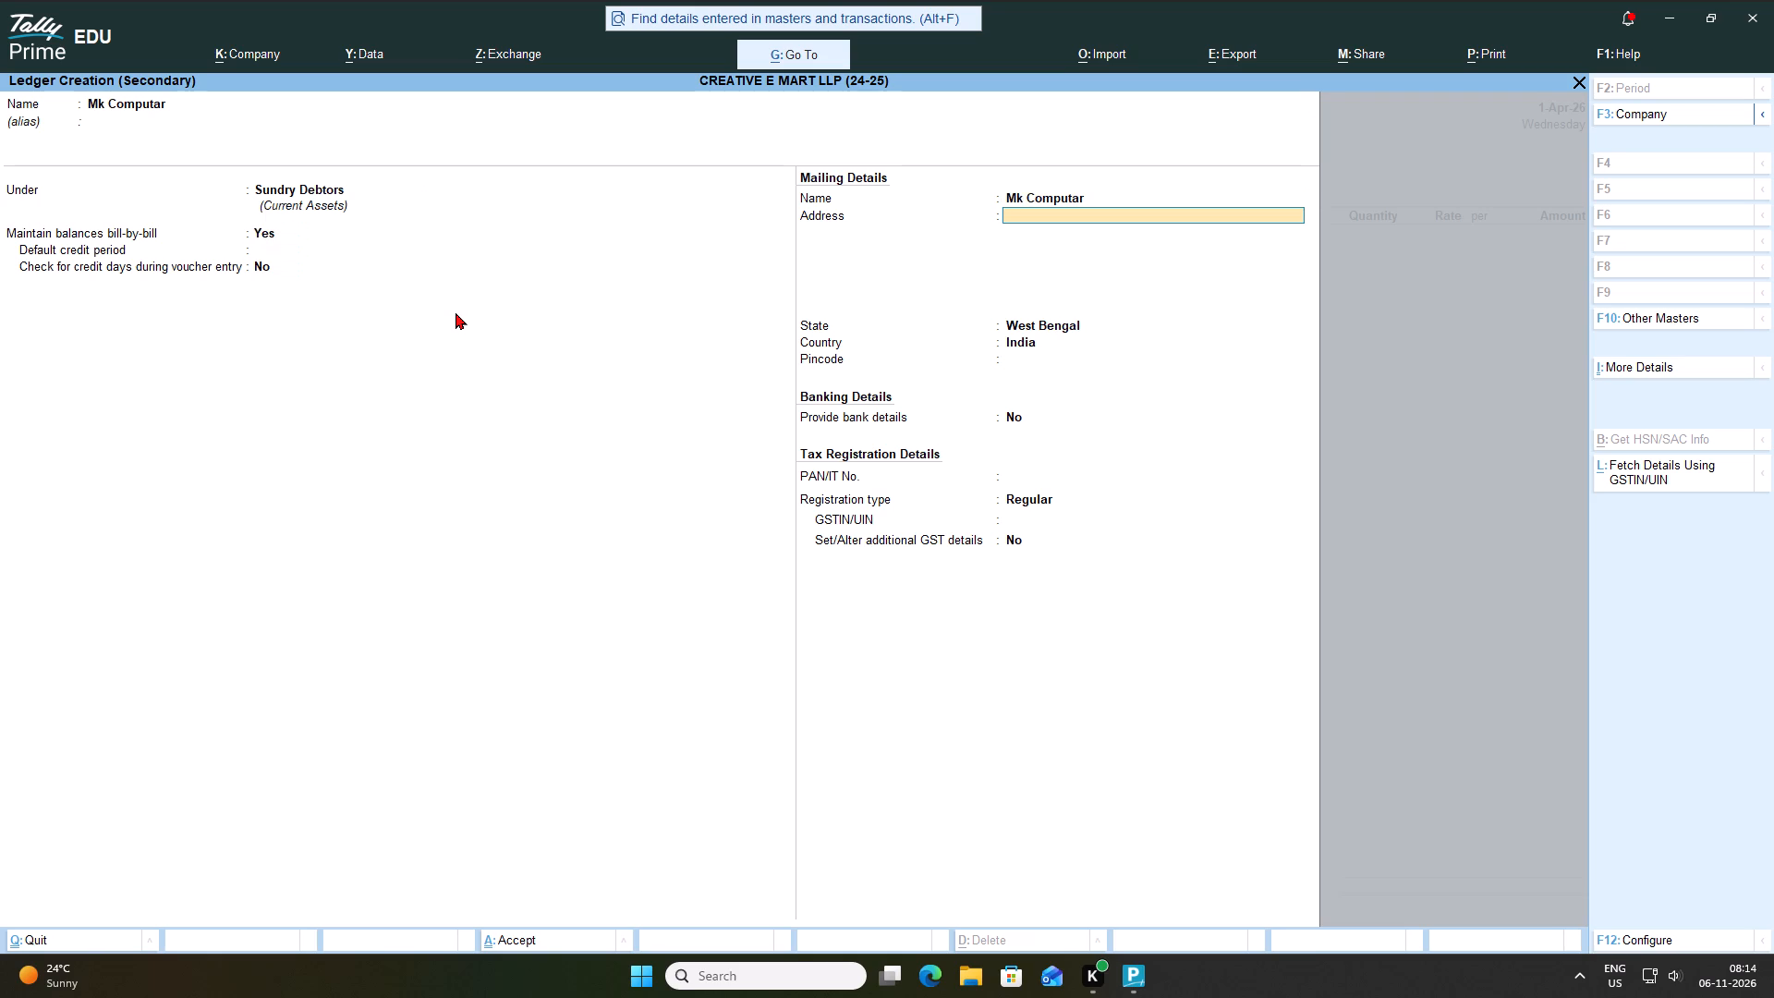
Enter Malda as the address, keep West Bengal and Regular registration, leave PAN and GSTIN blank, and save the ledger.
{"action": "type", "text": "mal"}
{"action": "type", "text": "da"}
{"action": "key", "text": "Return"}
{"action": "key", "text": "Return"}
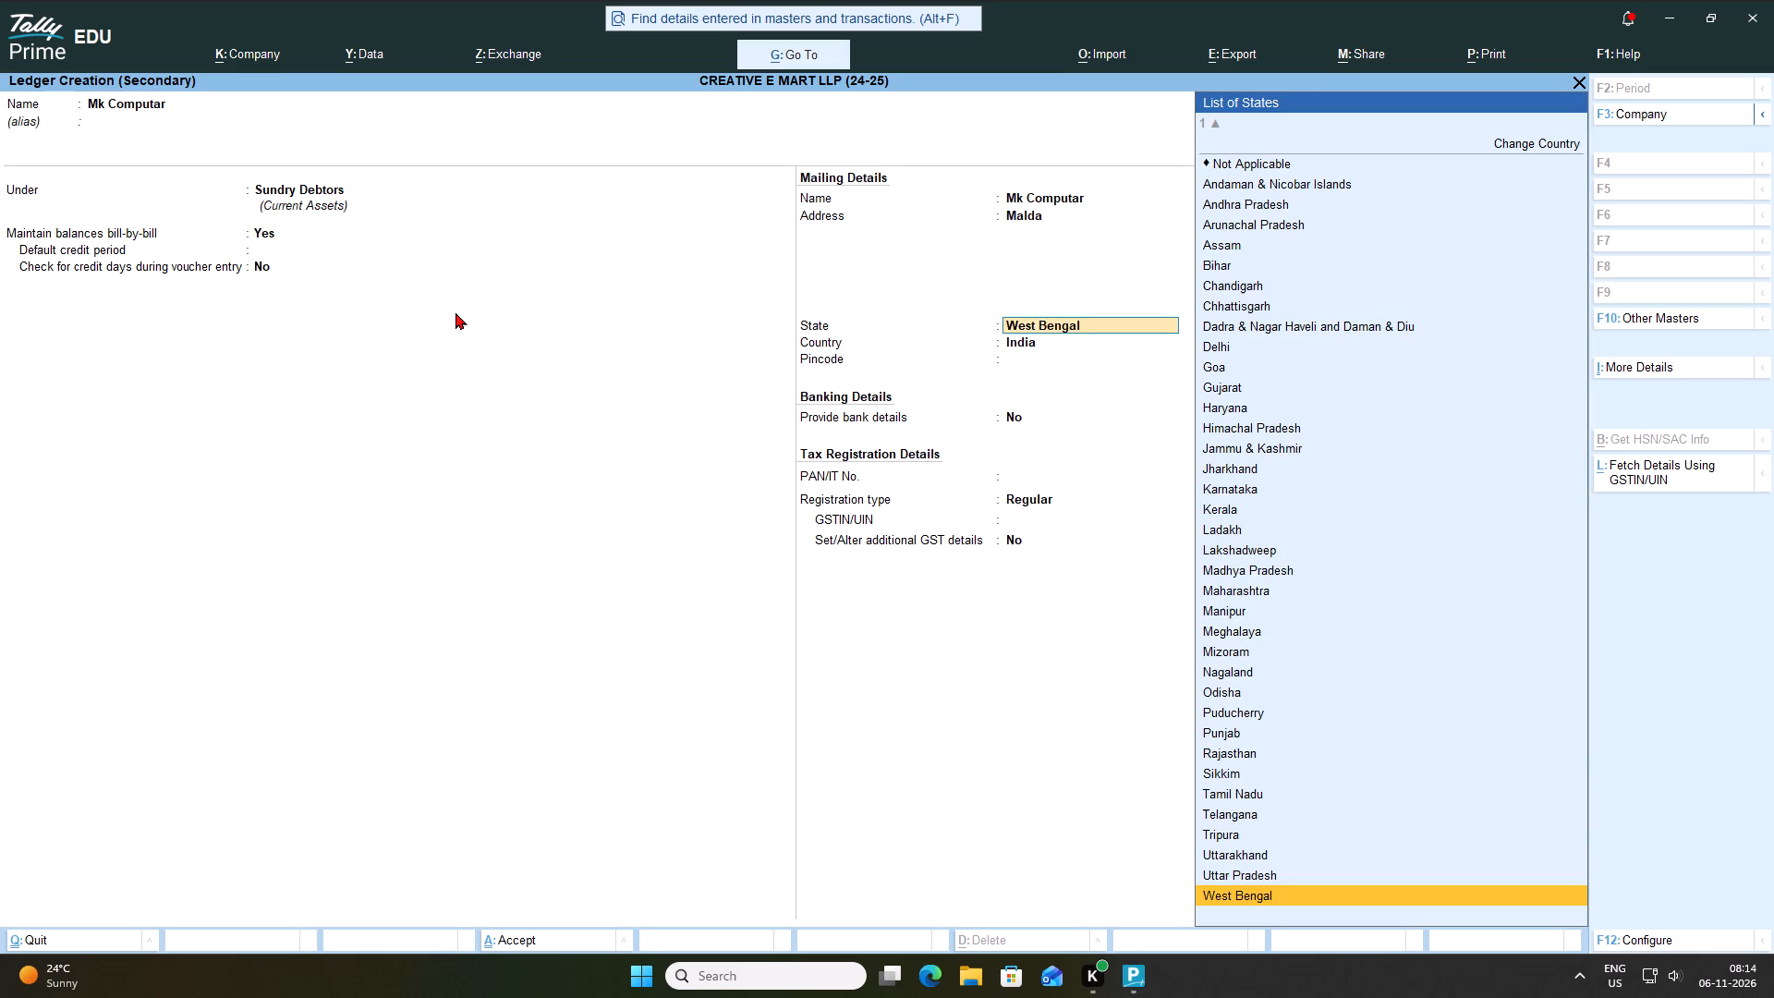
{"action": "key", "text": "Return"}
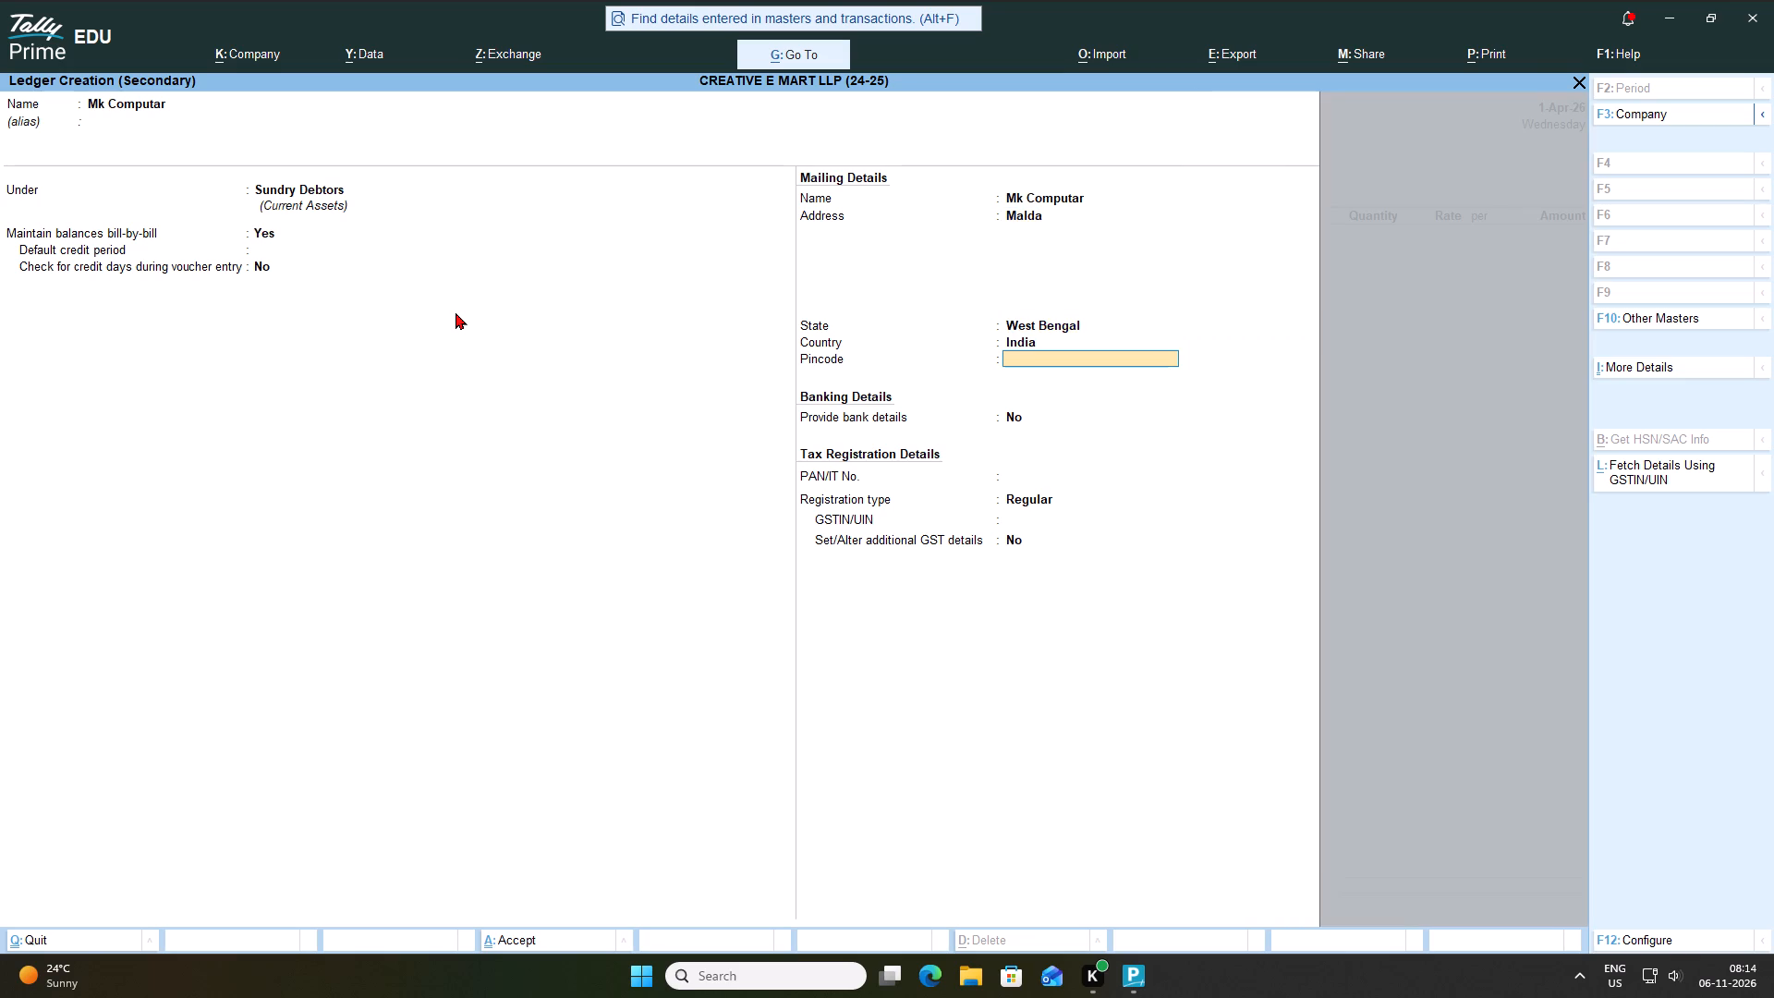
{"action": "key", "text": "Return"}
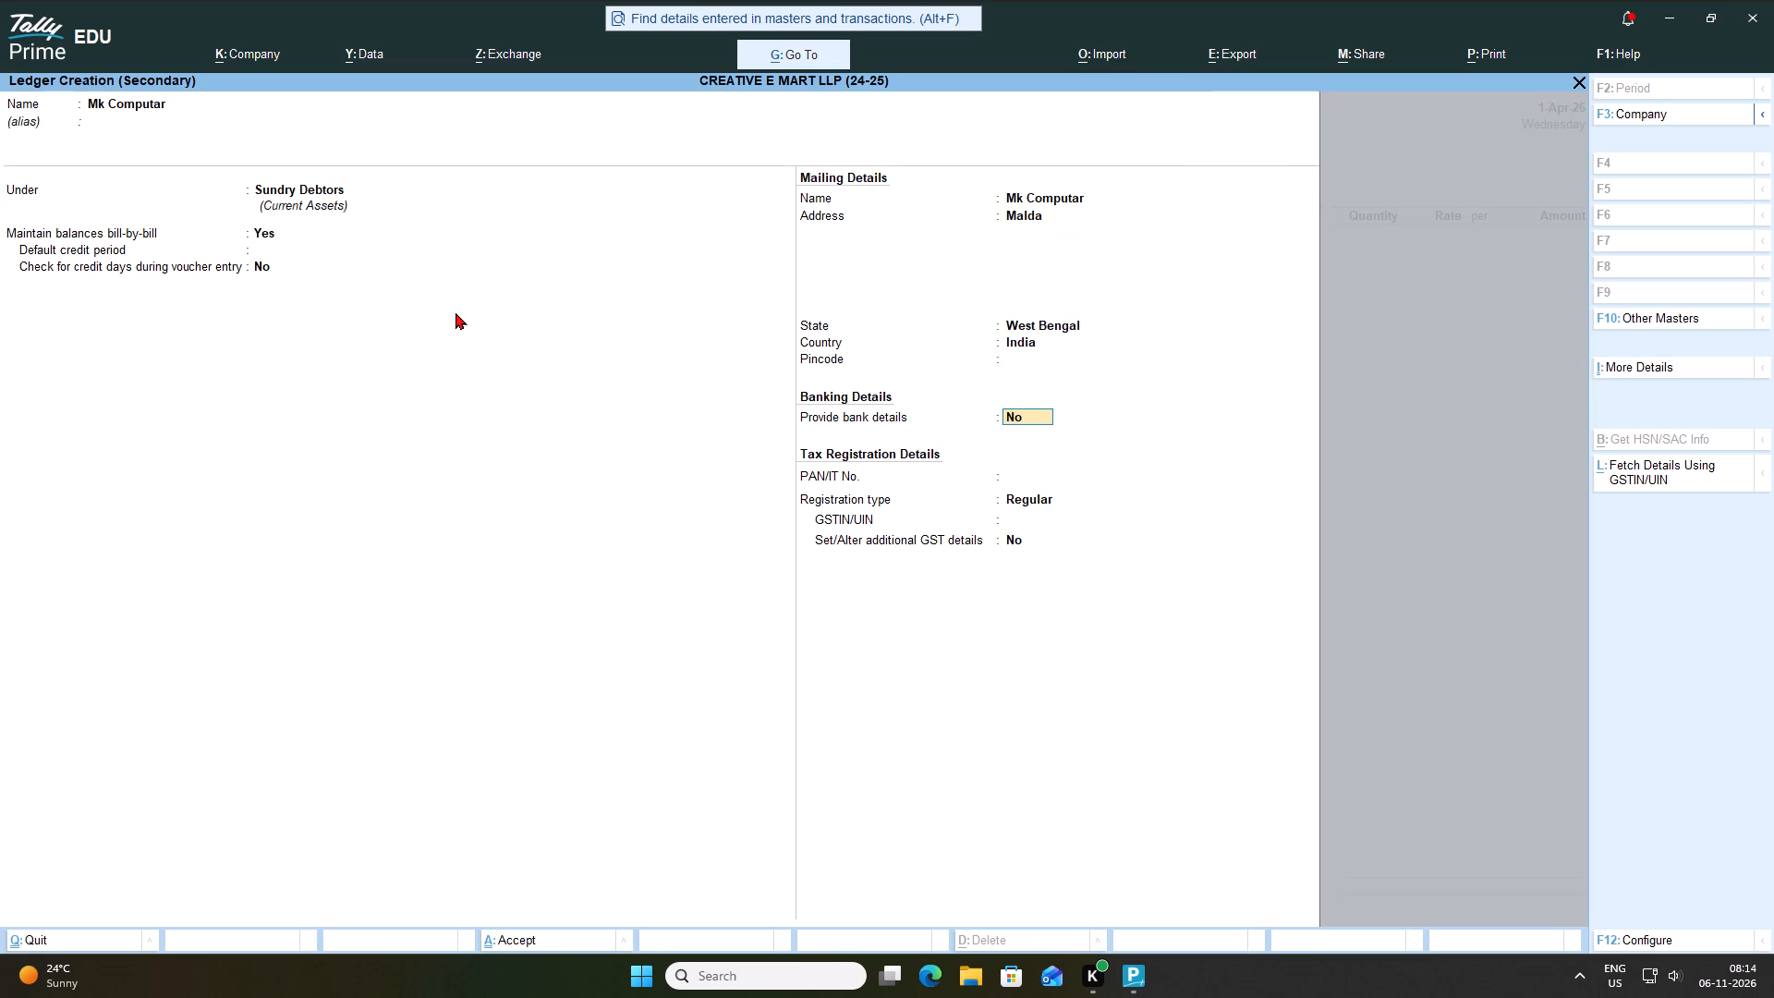
{"action": "key", "text": "Return"}
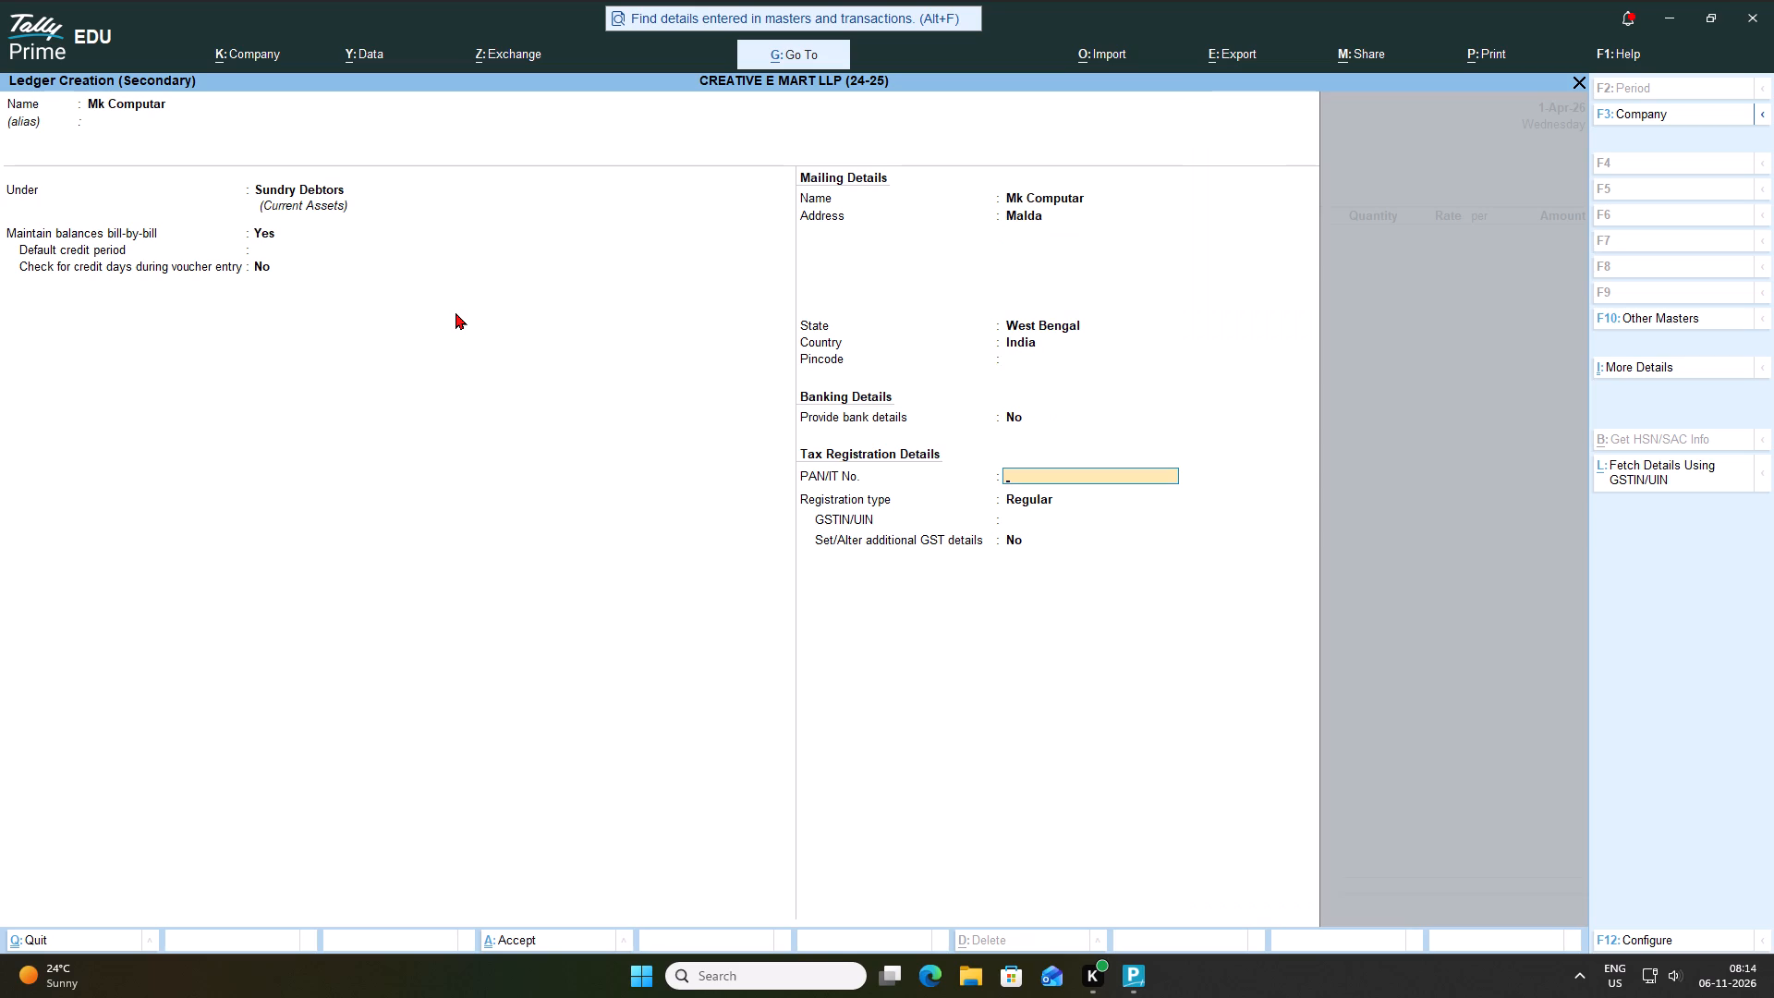
{"action": "key", "text": "Return"}
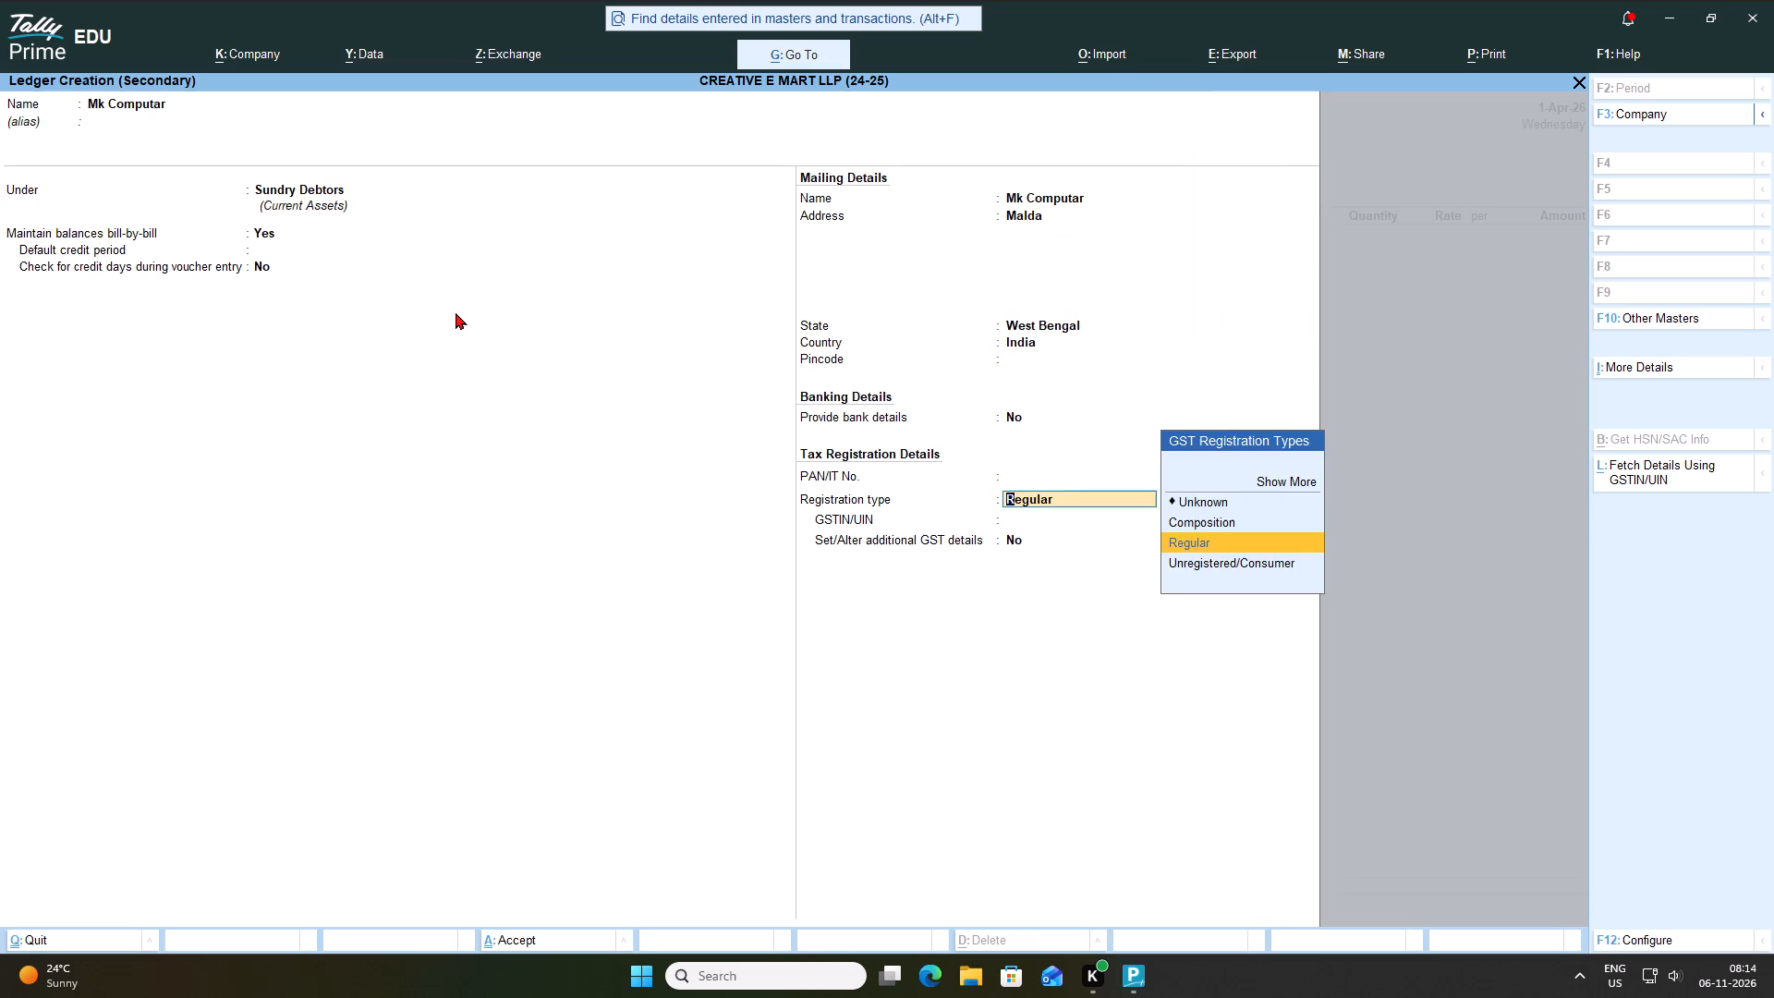
{"action": "key", "text": "Return"}
{"action": "key", "text": "Return"}
{"action": "key", "text": "Return"}
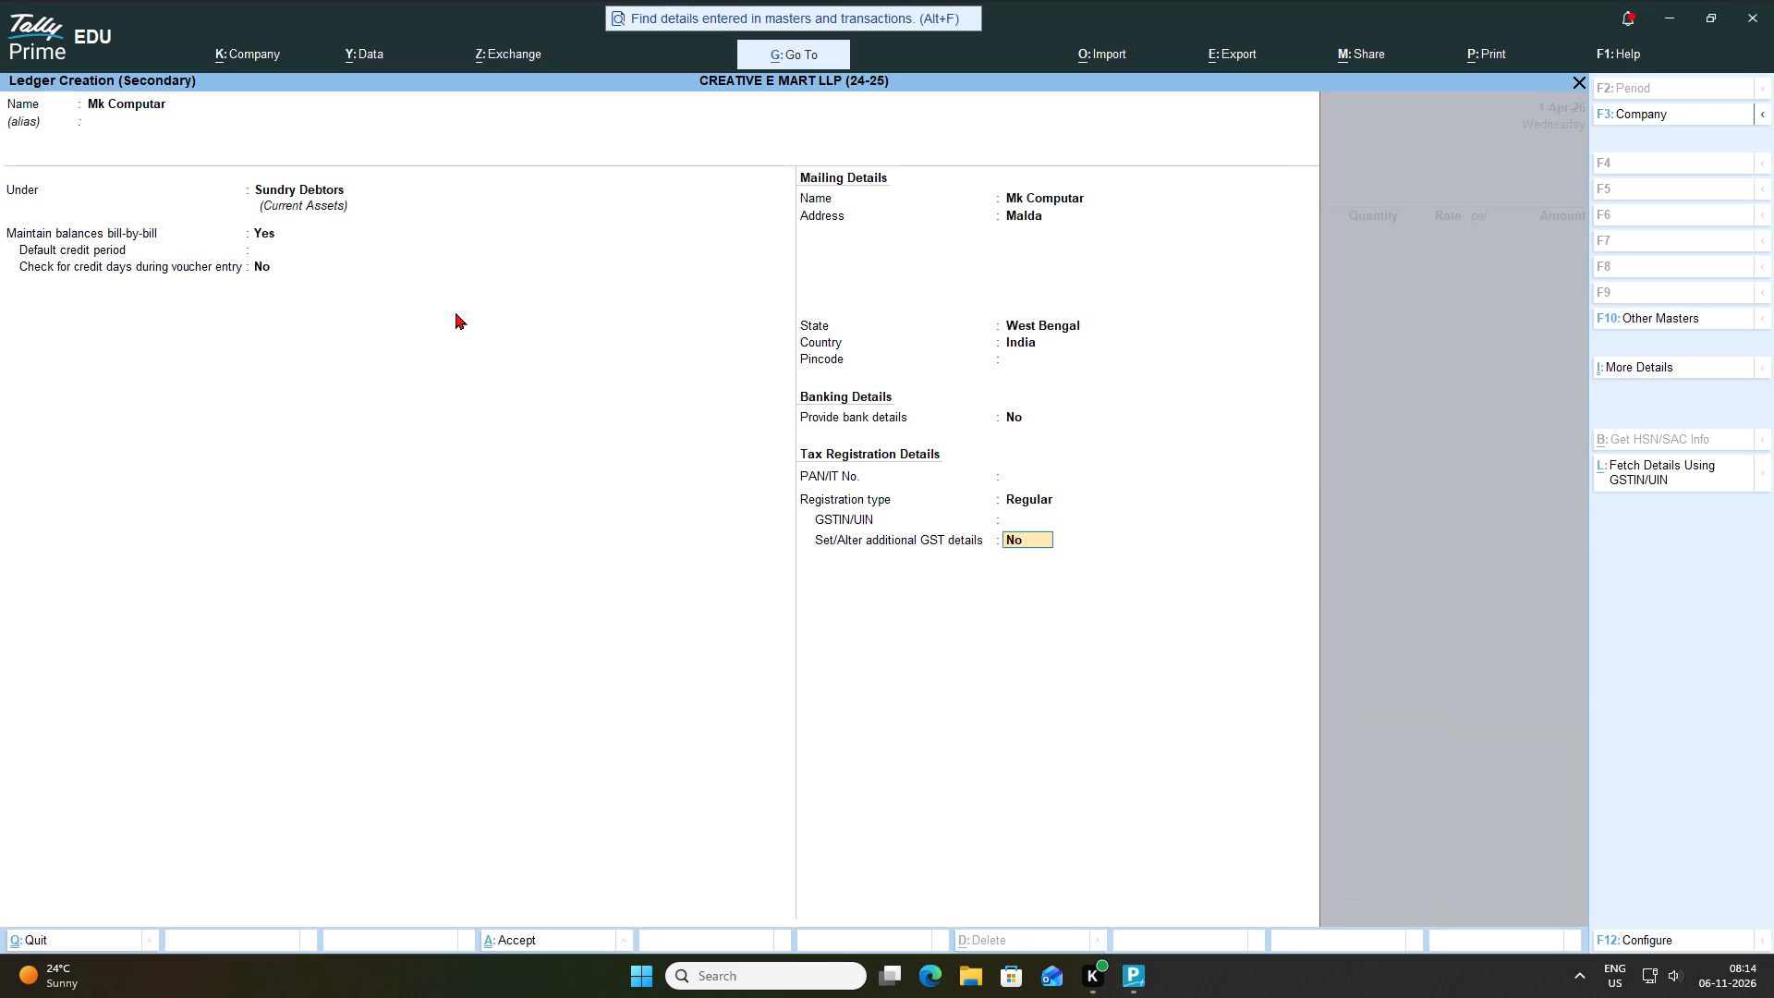
{"action": "key", "text": "Return"}
{"action": "key", "text": "Return"}
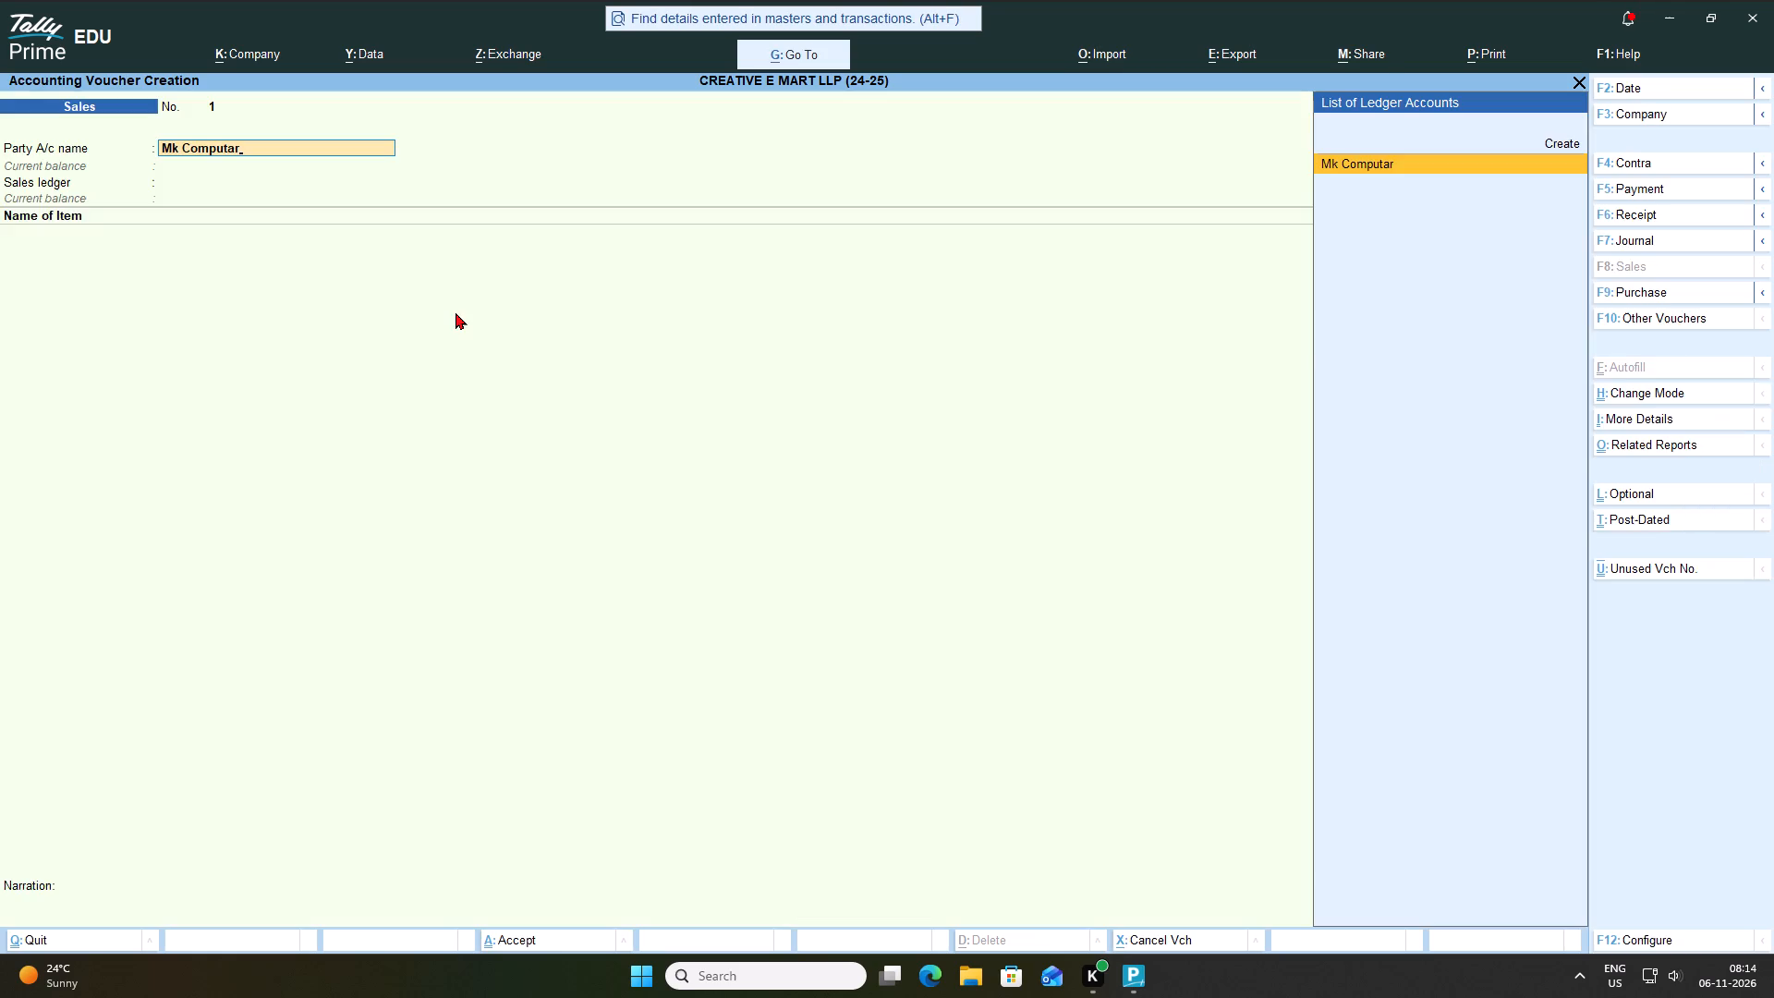
Select Mk Computar as the sales voucher's party and leave all its dispatch details blank.
{"action": "key", "text": "Return"}
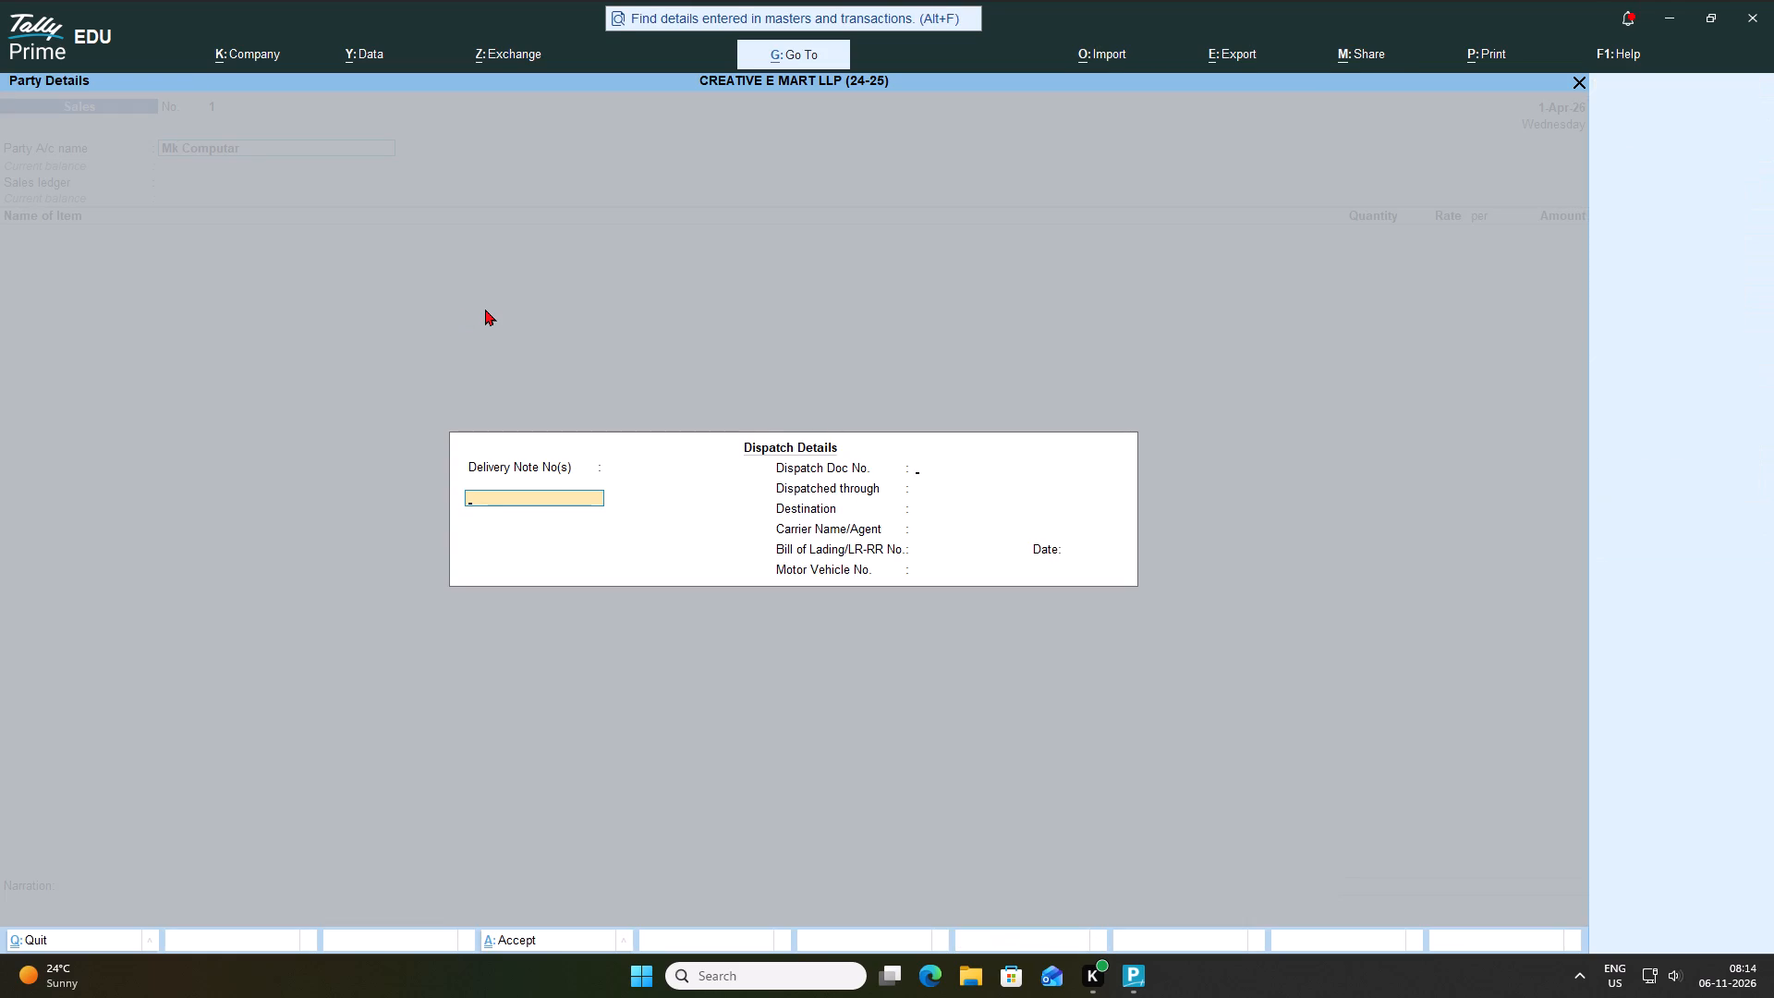
{"action": "key", "text": "Return"}
{"action": "key", "text": "Return"}
{"action": "key", "text": "Return"}
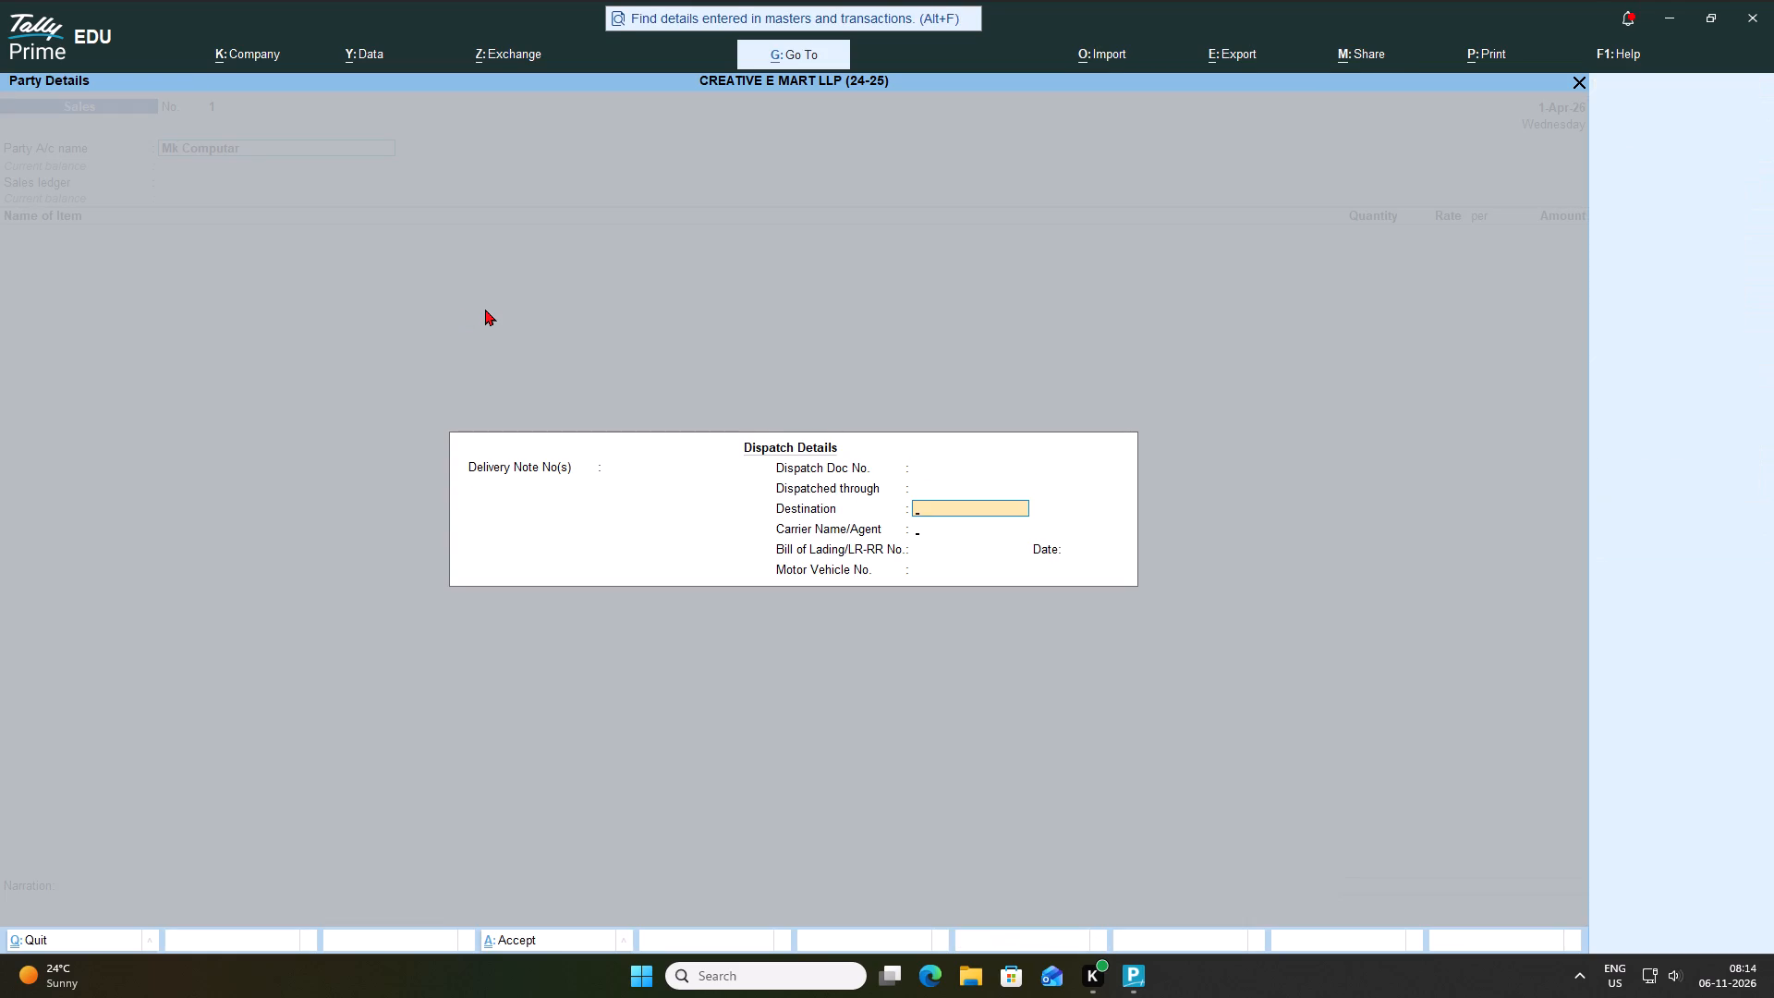
{"action": "key", "text": "Return"}
{"action": "key", "text": "Return"}
{"action": "key", "text": "Return"}
{"action": "key", "text": "Return"}
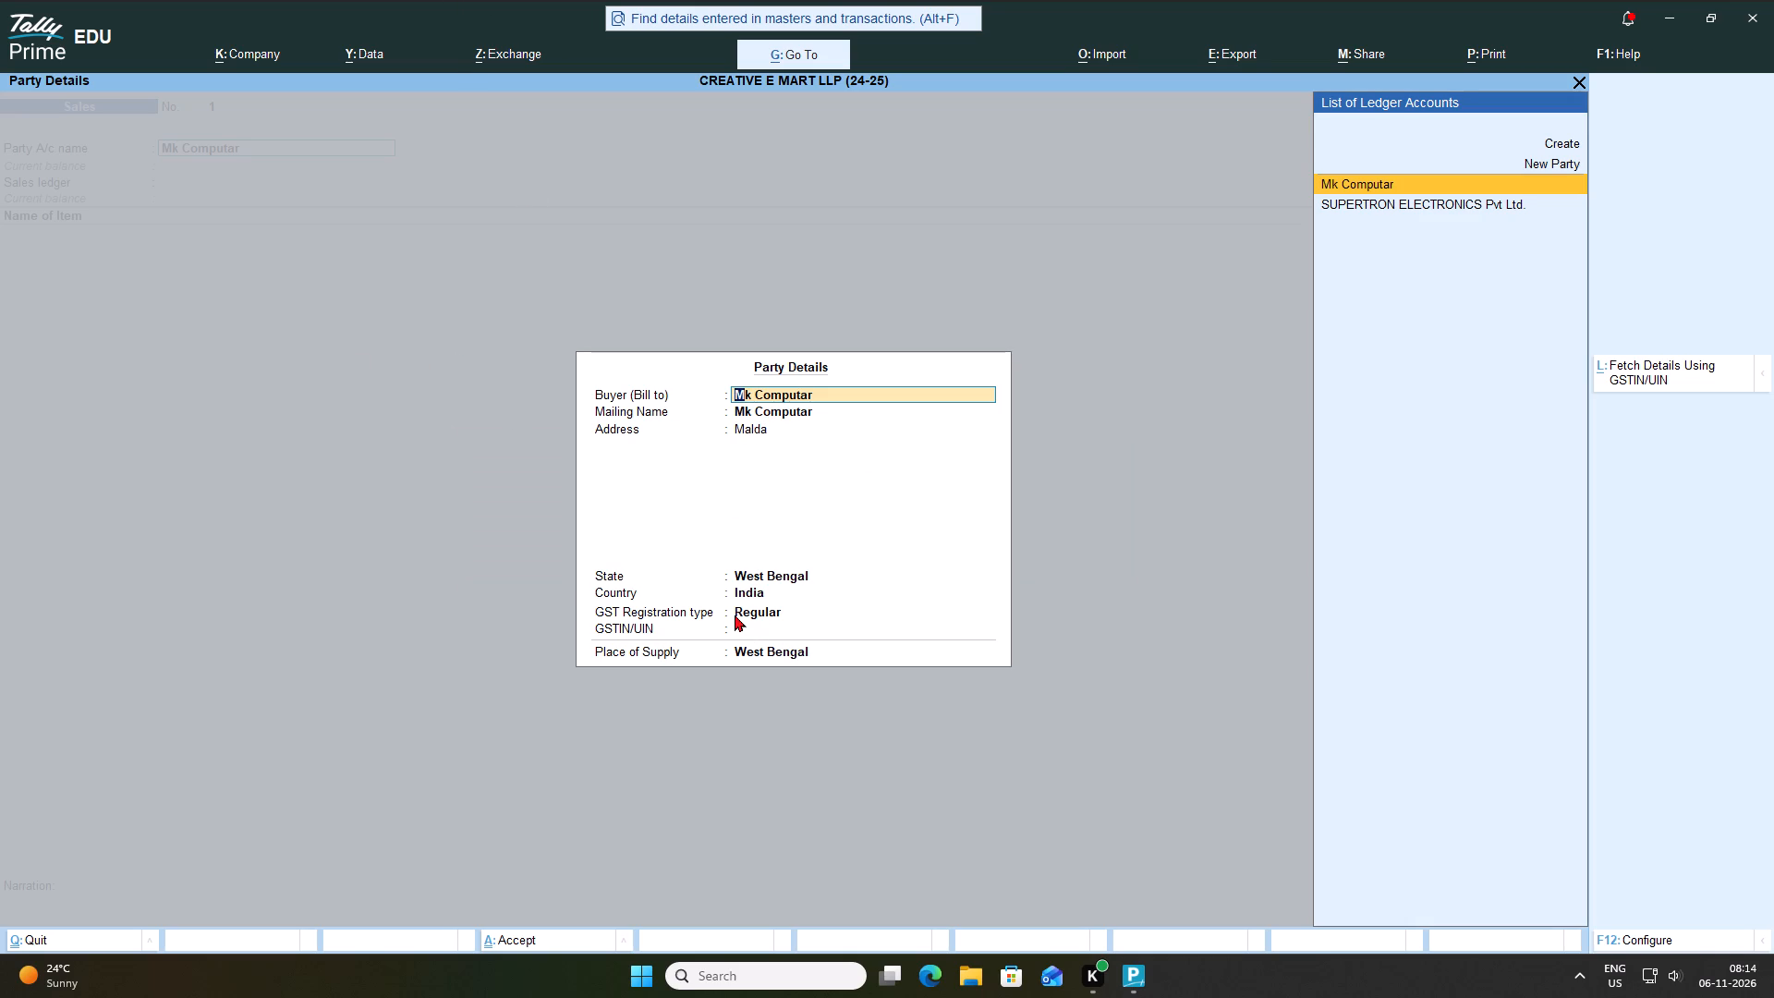
Accept the buyer's party details for Mk Computar as filled in, leaving GSTIN/UIN blank.
{"action": "key", "text": "Return"}
{"action": "key", "text": "Return"}
{"action": "key", "text": "Return"}
{"action": "key", "text": "Return"}
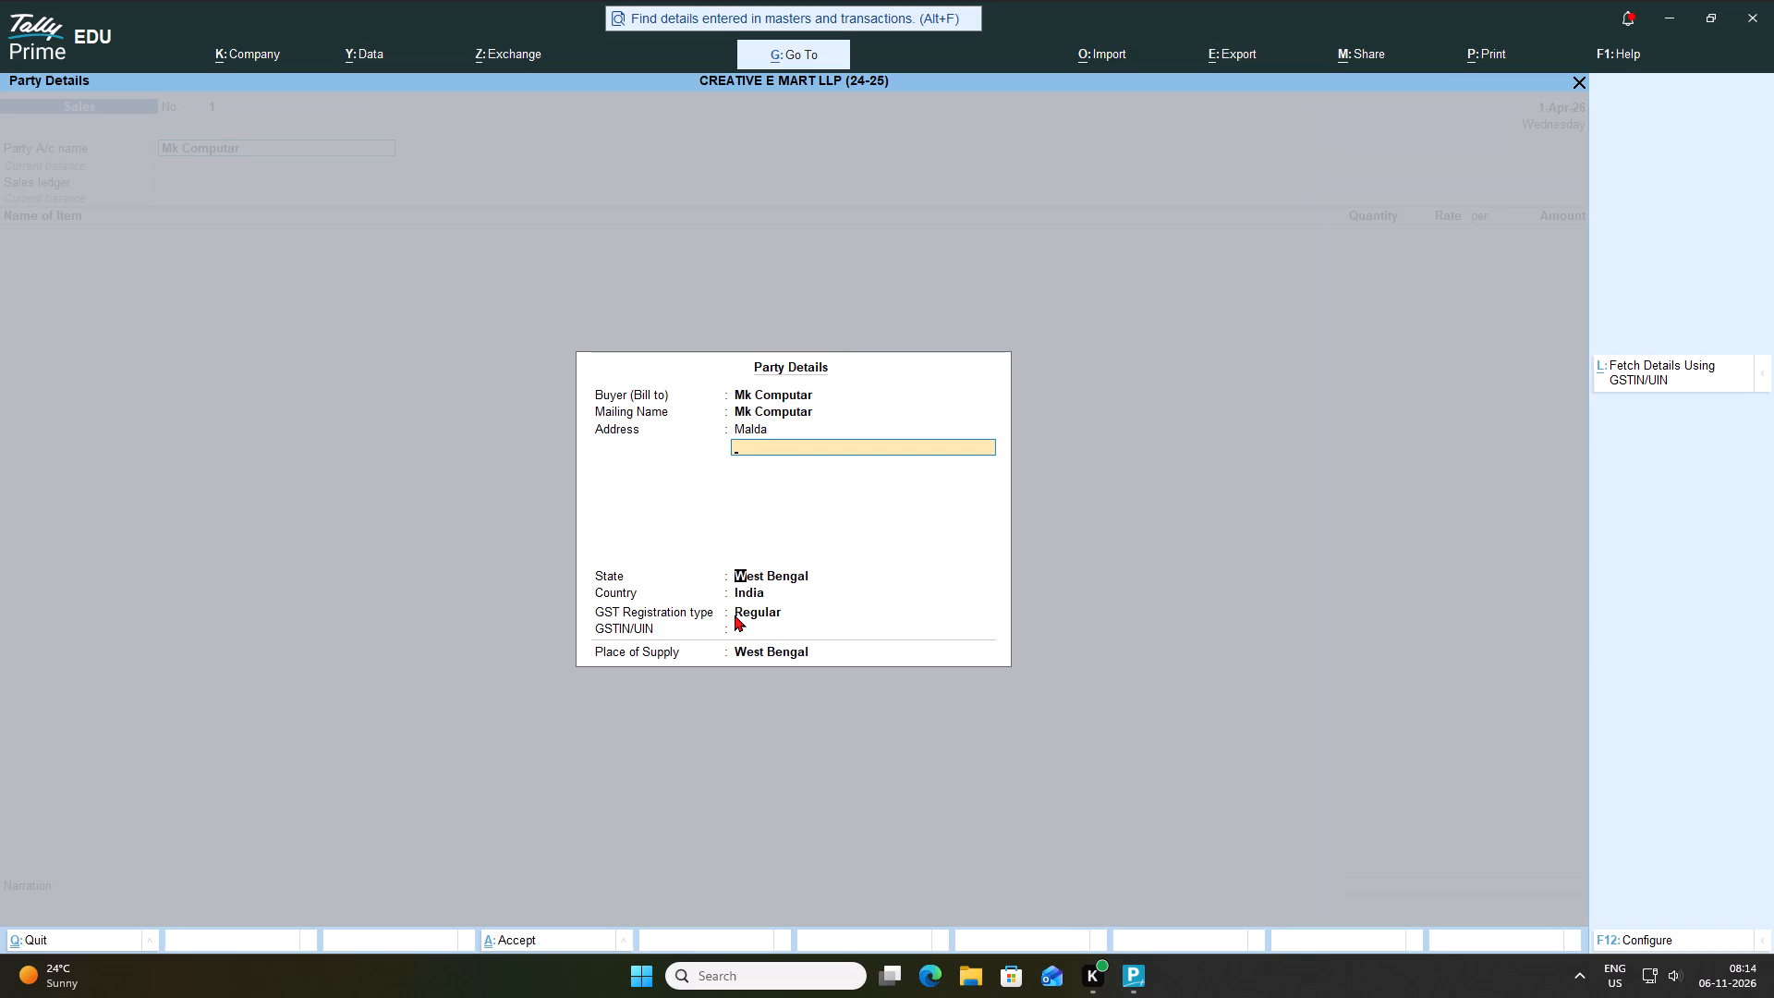
{"action": "key", "text": "Return"}
{"action": "key", "text": "Return"}
{"action": "key", "text": "Return"}
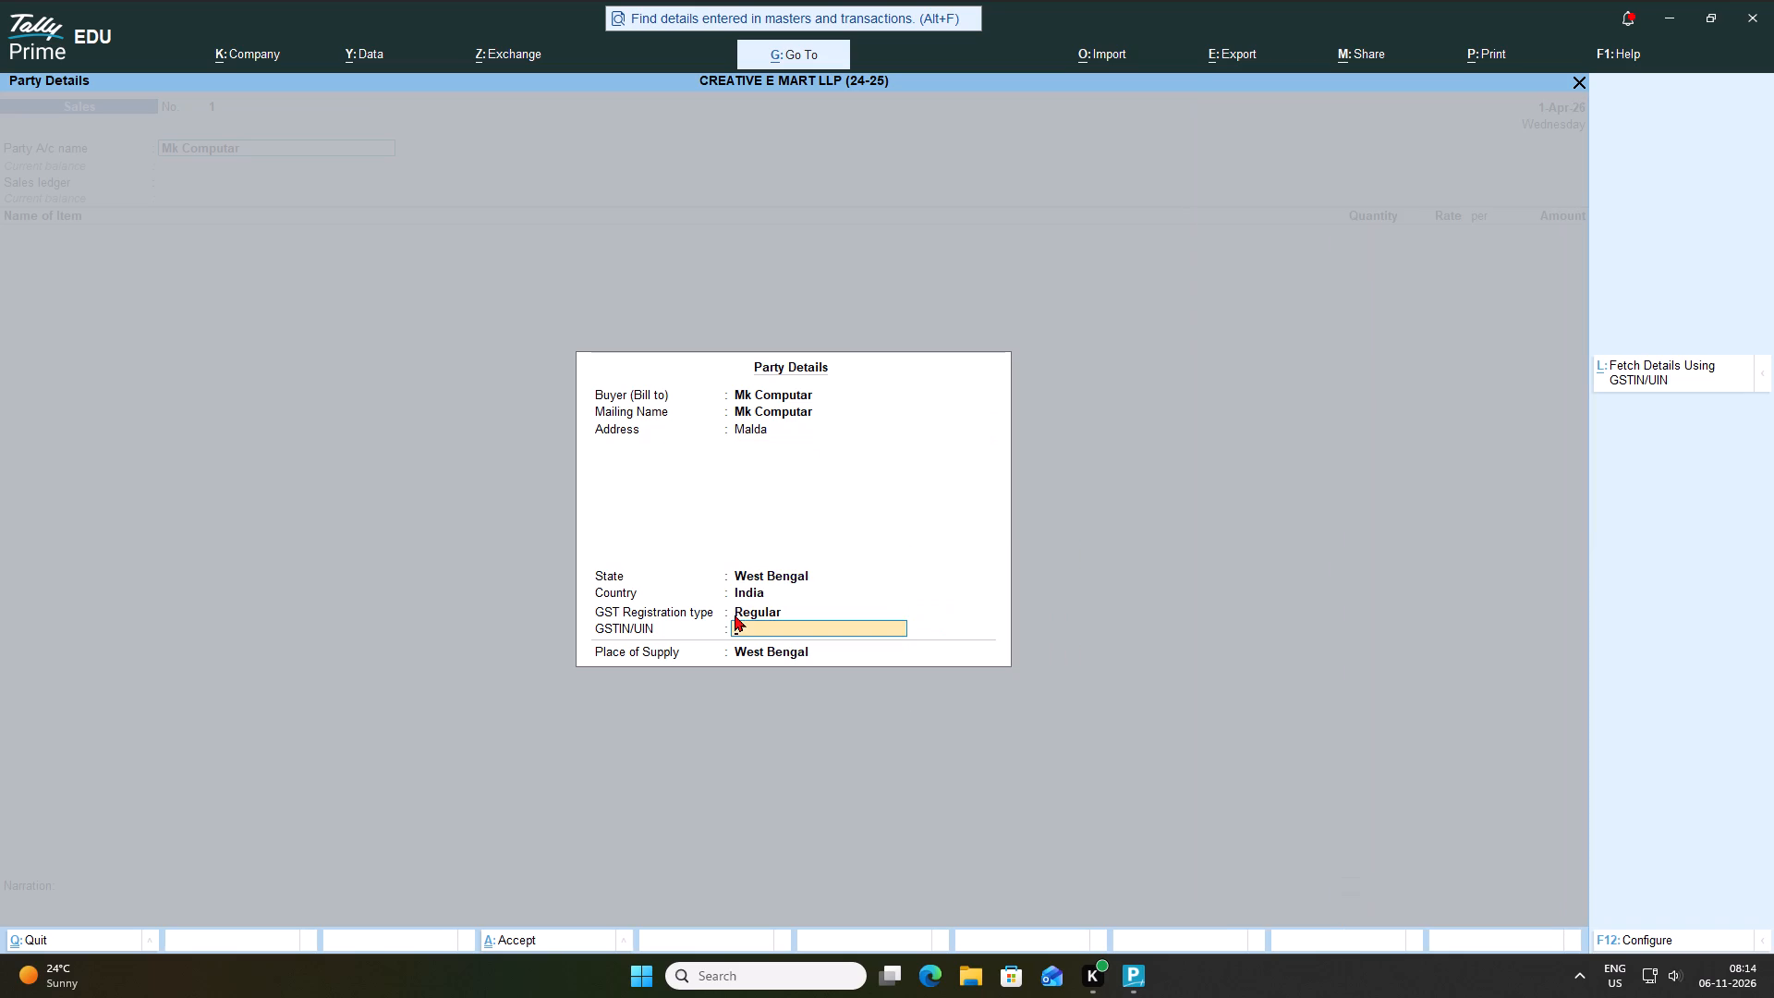
{"action": "key", "text": "Return"}
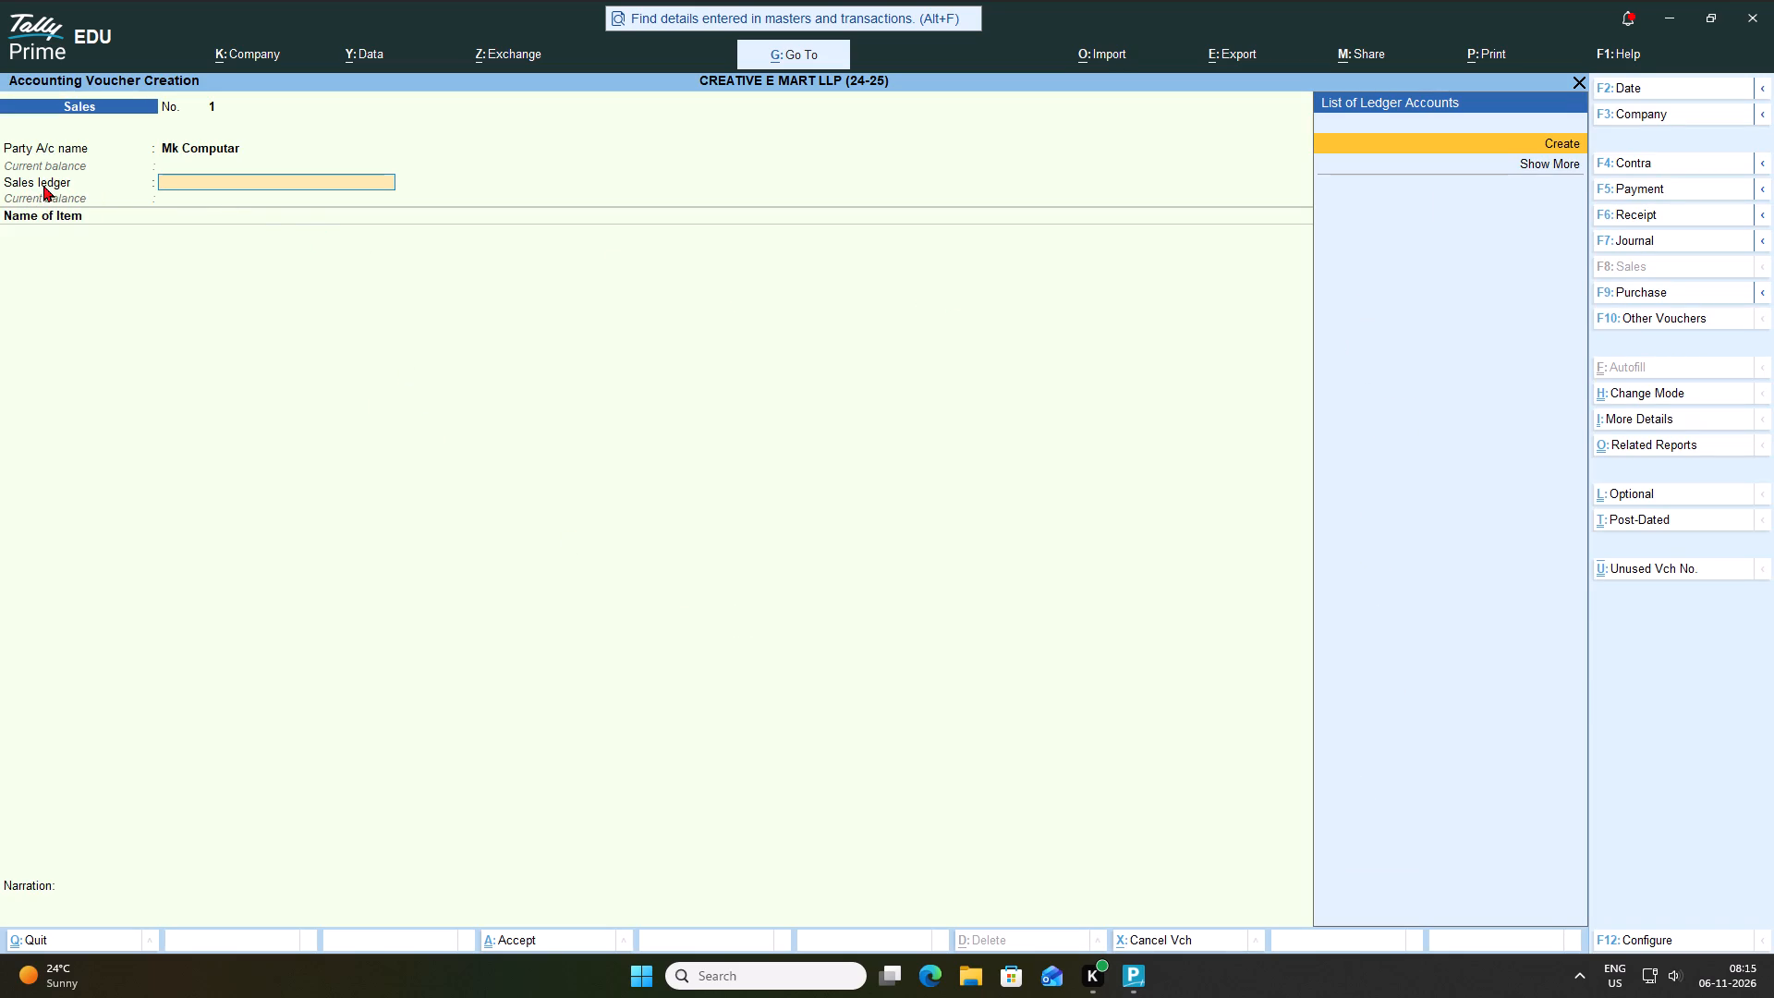
Start a new sales ledger named S under Sales Accounts, keeping its type of ledger Not Applicable.
{"action": "key", "text": "alt+c"}
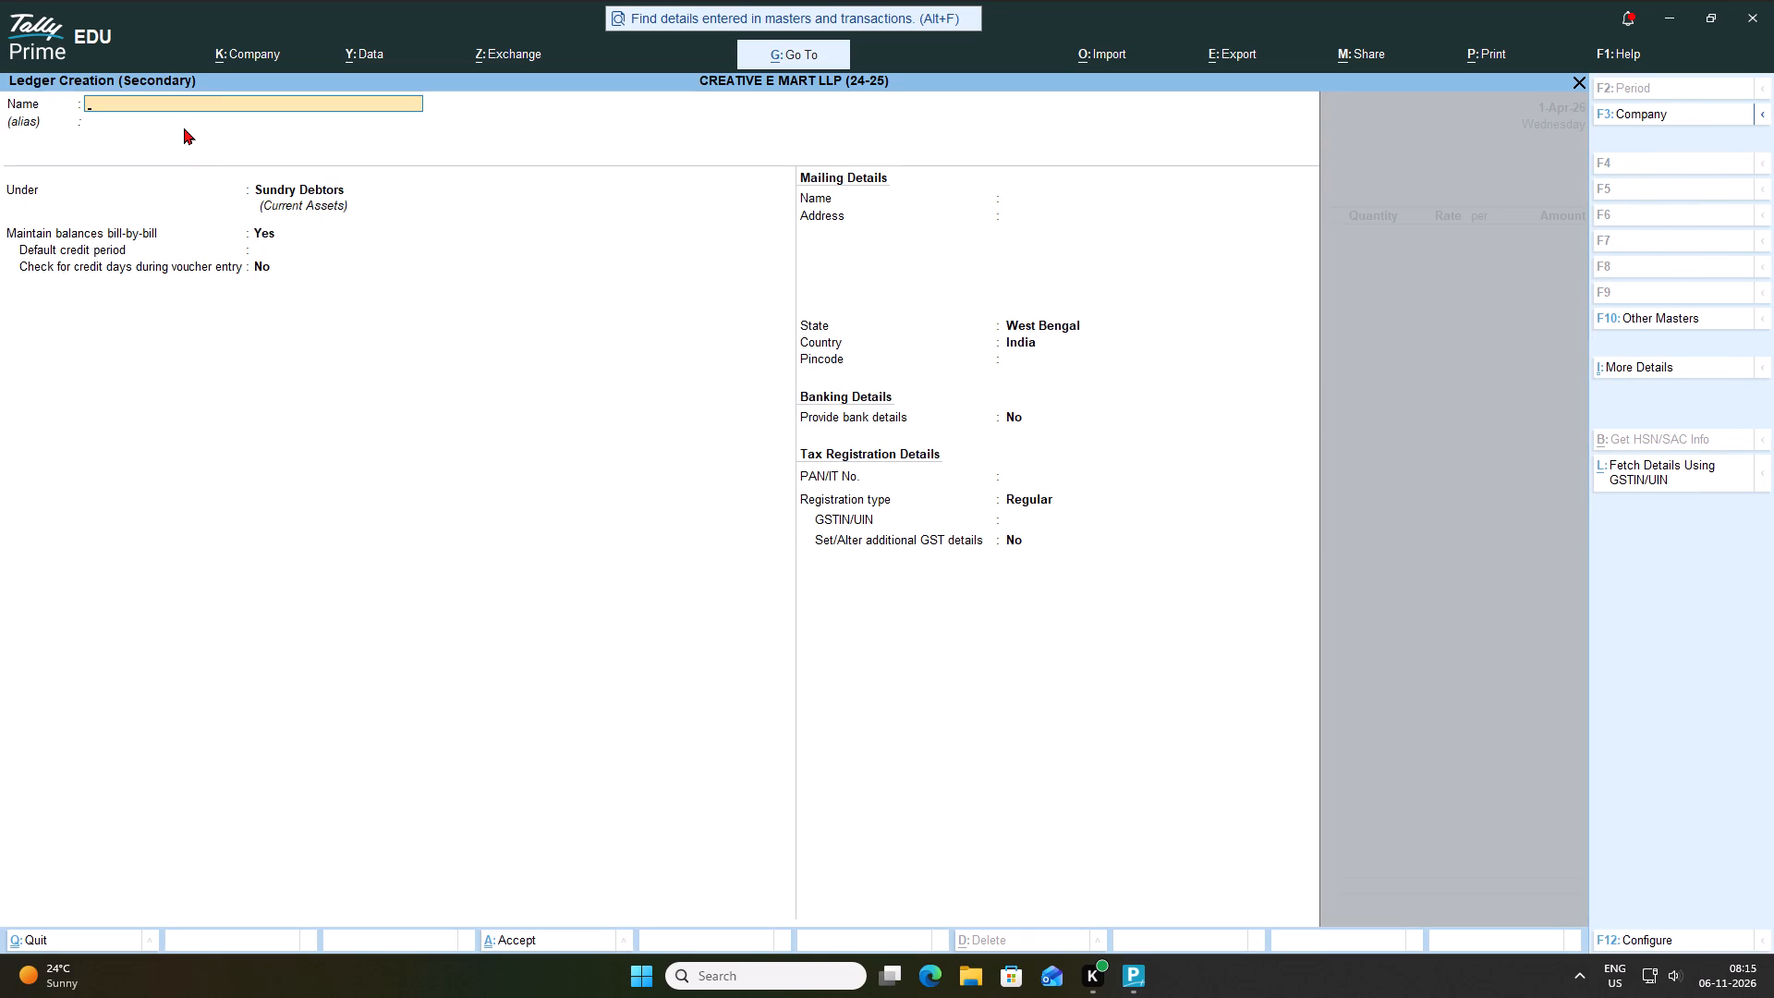
{"action": "key", "text": "s"}
{"action": "key", "text": "Return"}
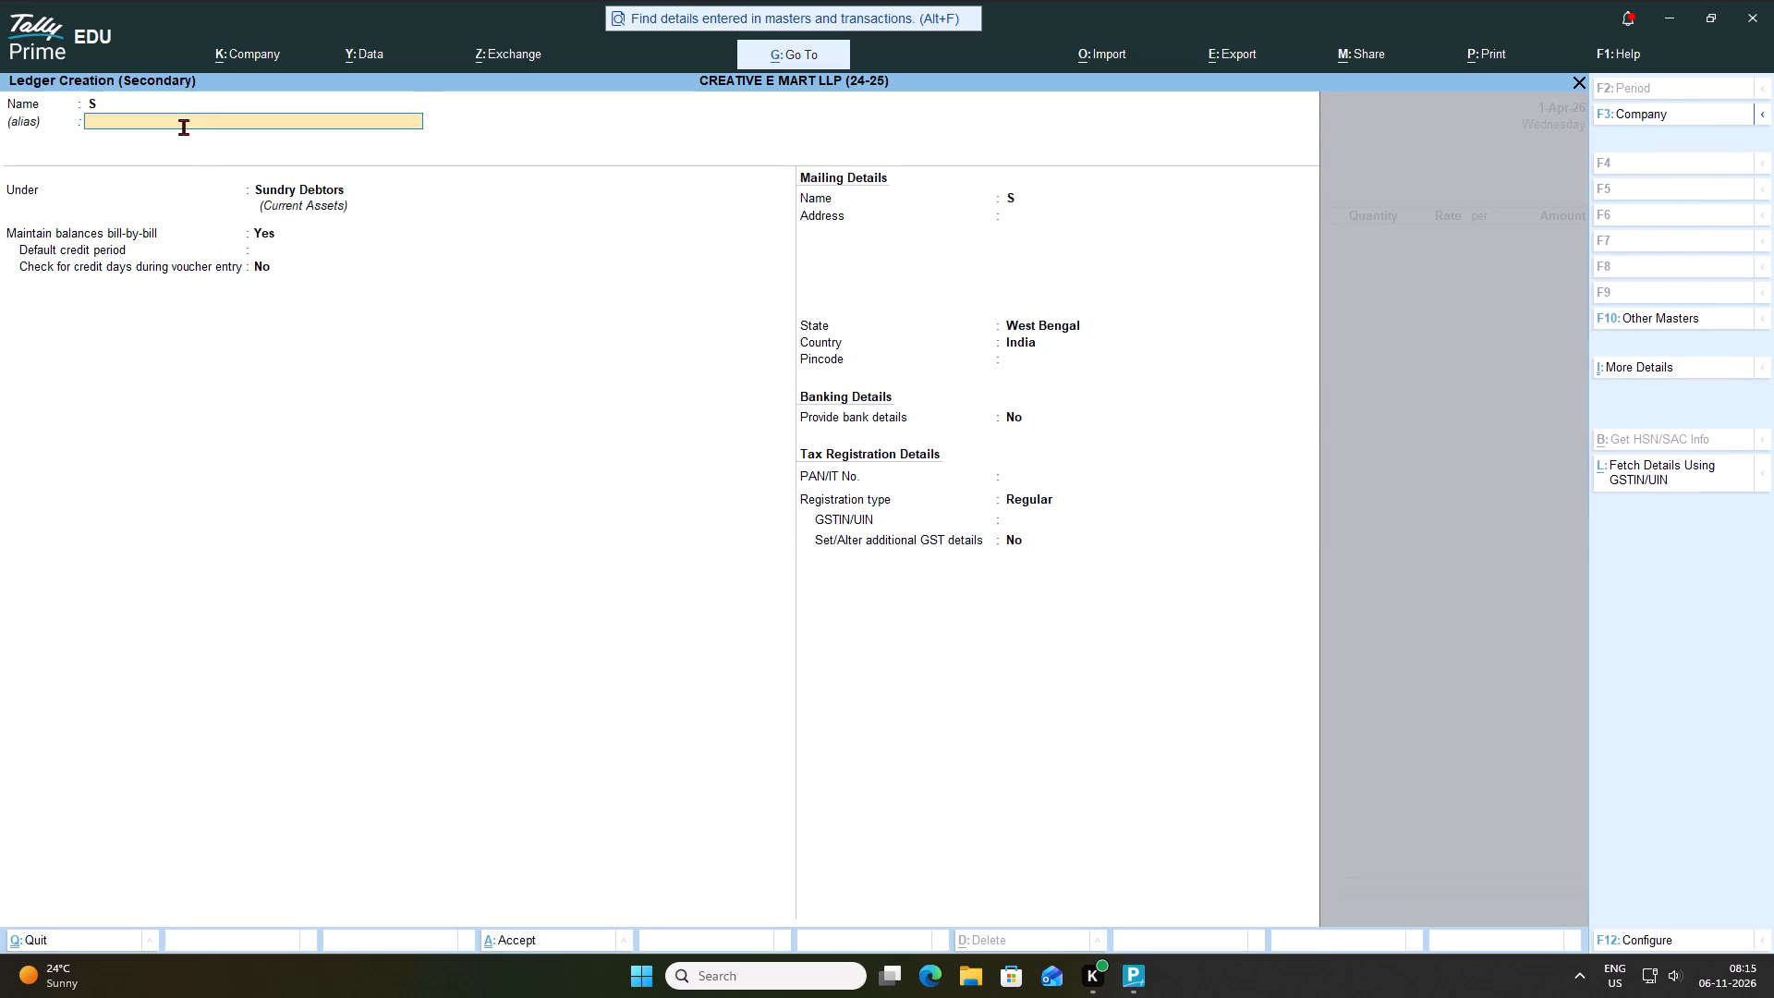
{"action": "key", "text": "Return"}
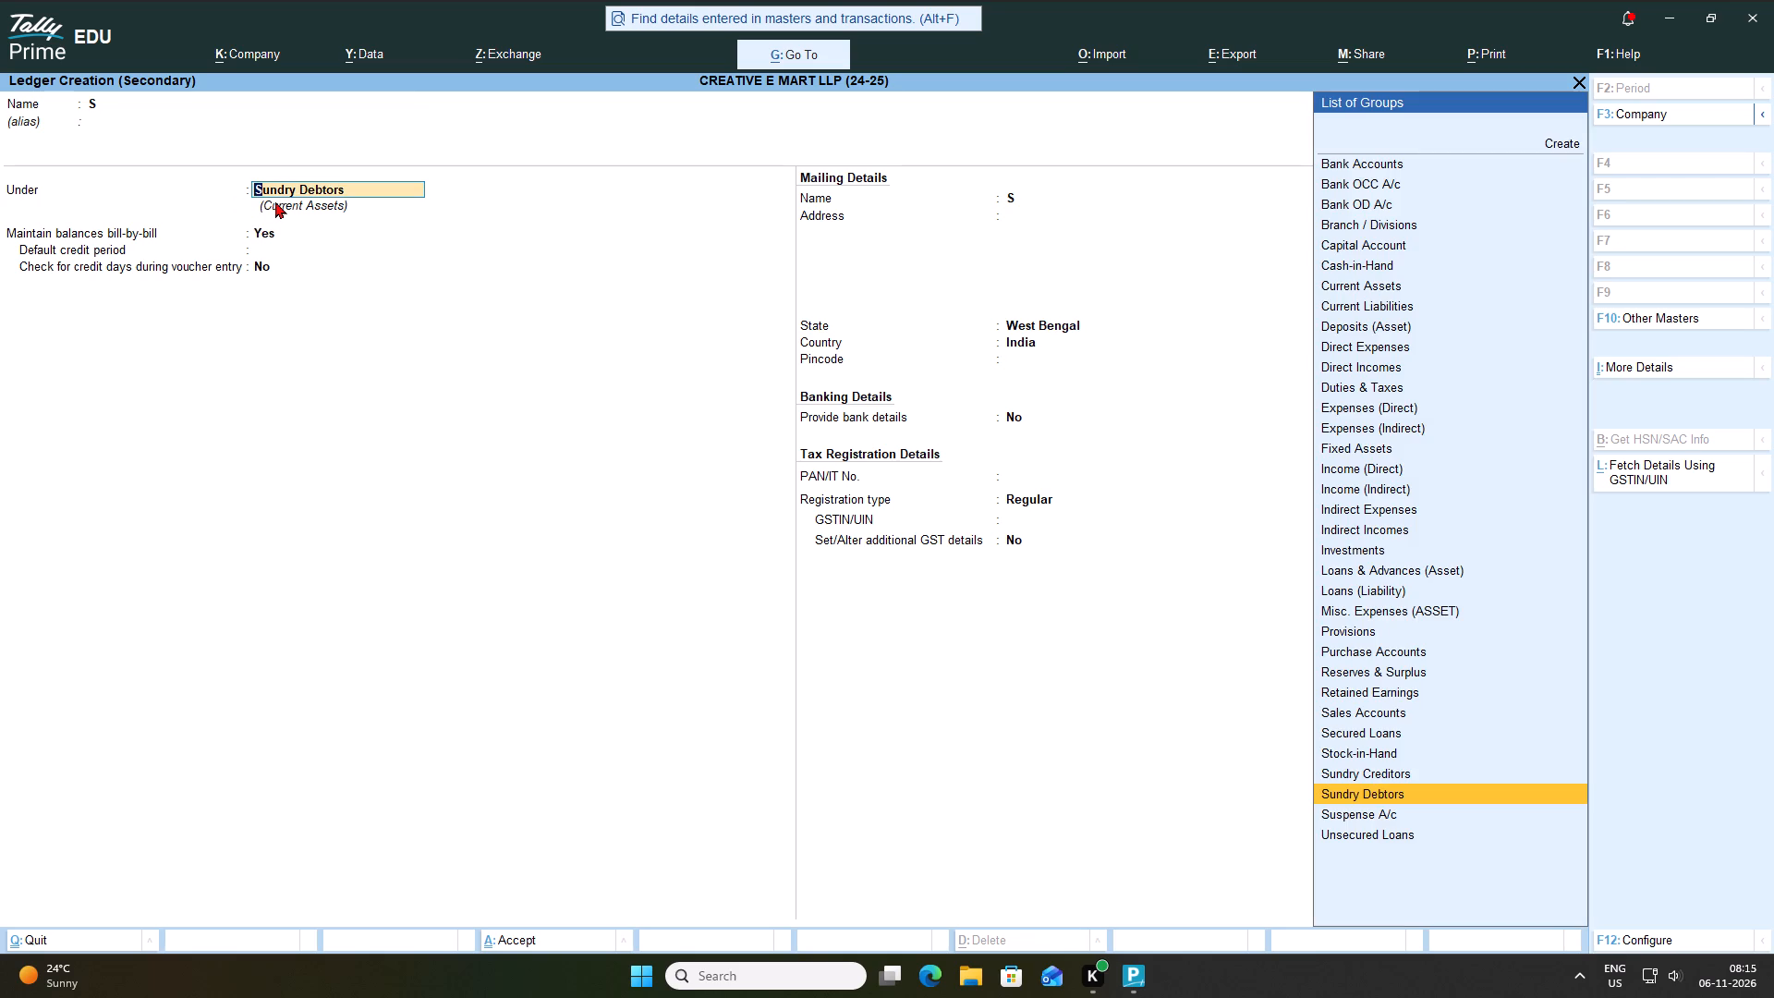
{"action": "key", "text": "s"}
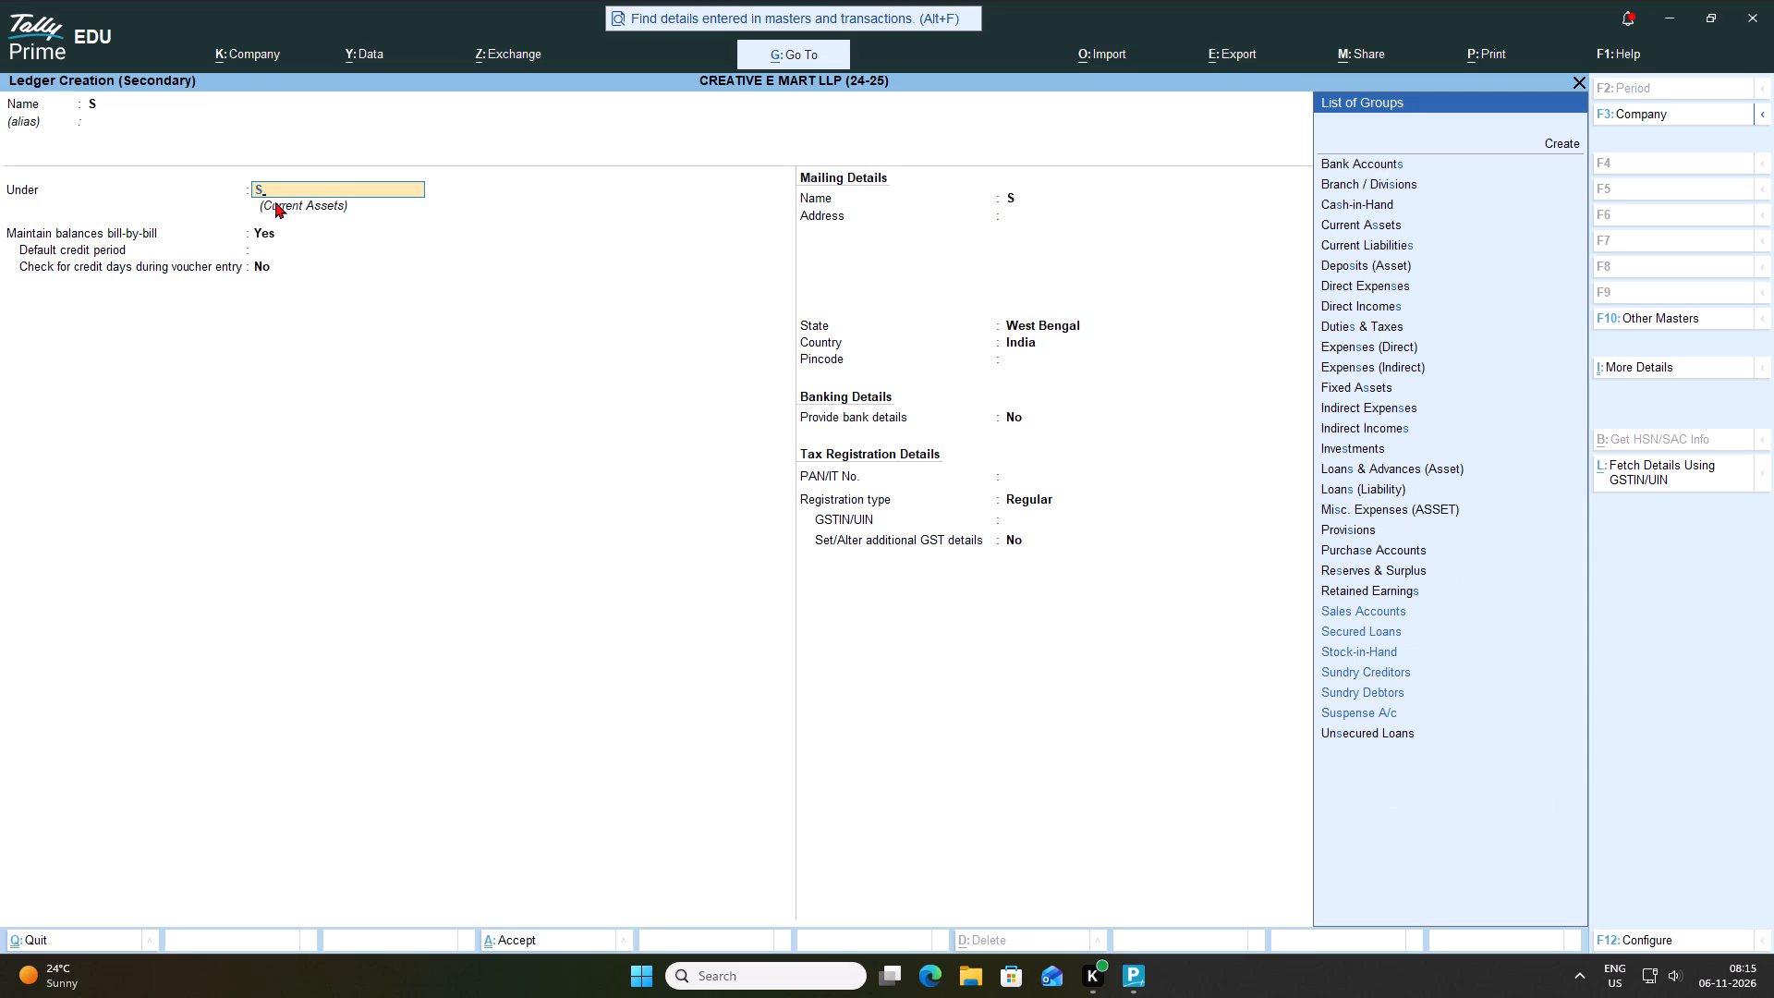
{"action": "key", "text": "Down"}
{"action": "key", "text": "Down"}
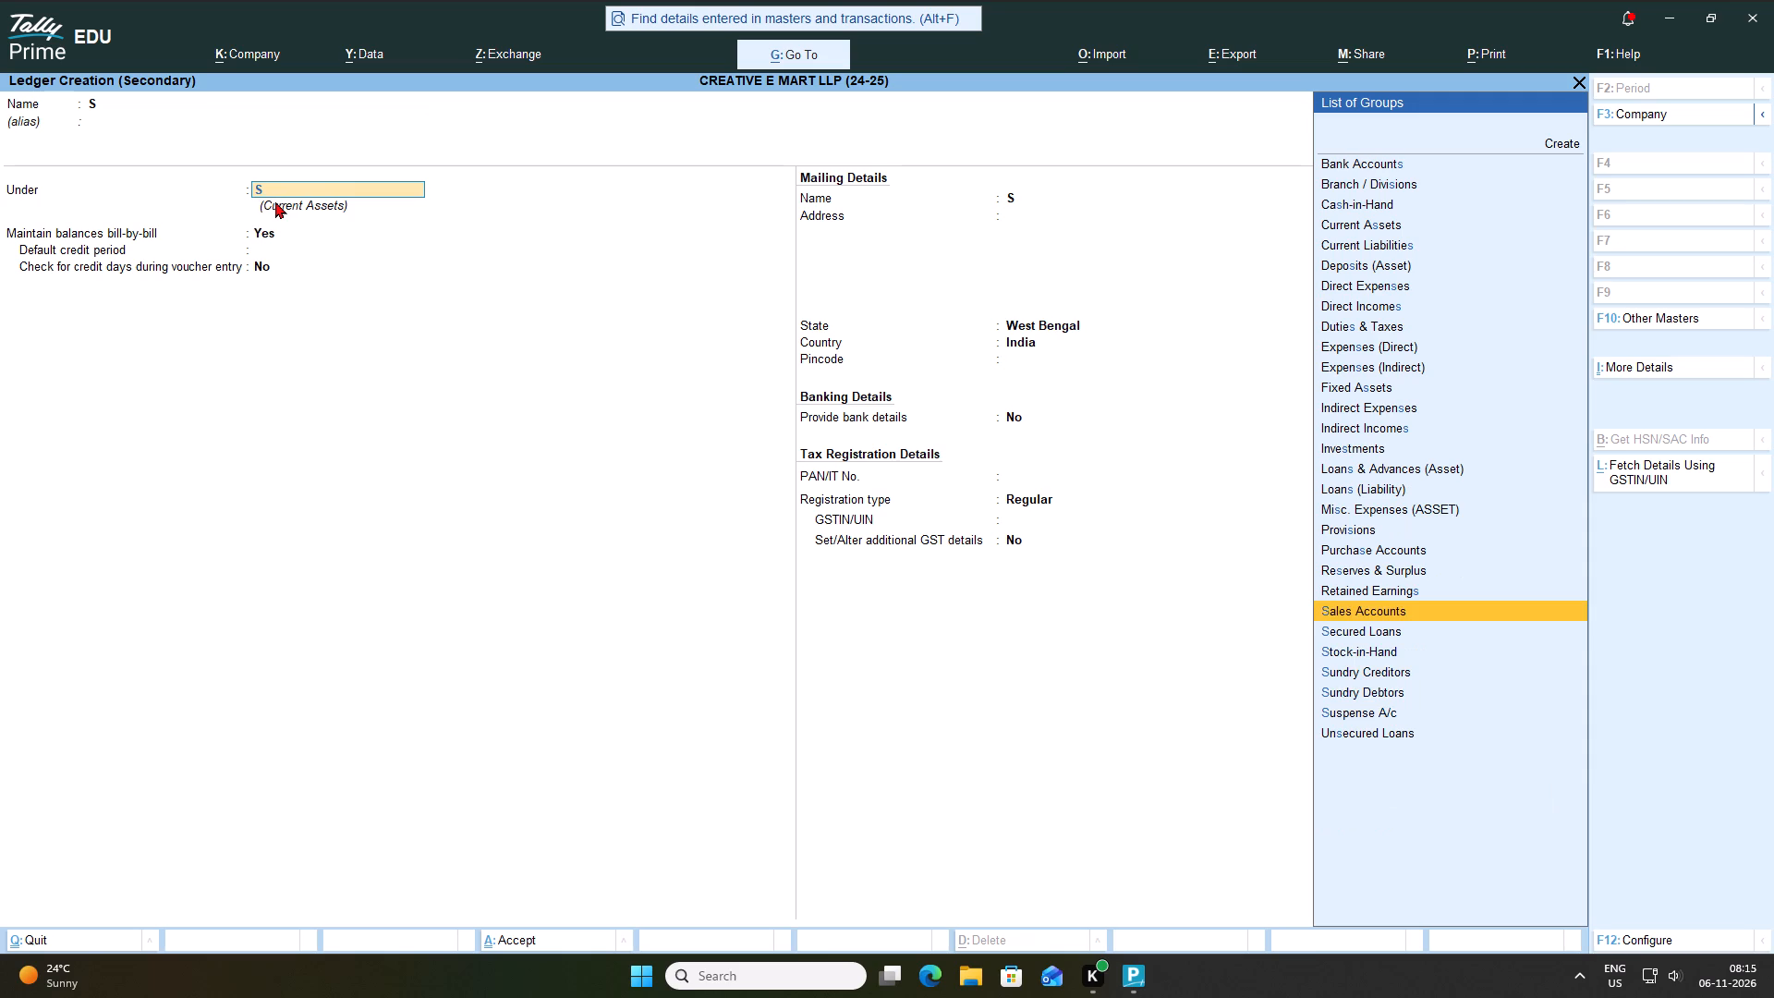
{"action": "key", "text": "Up"}
{"action": "key", "text": "Return"}
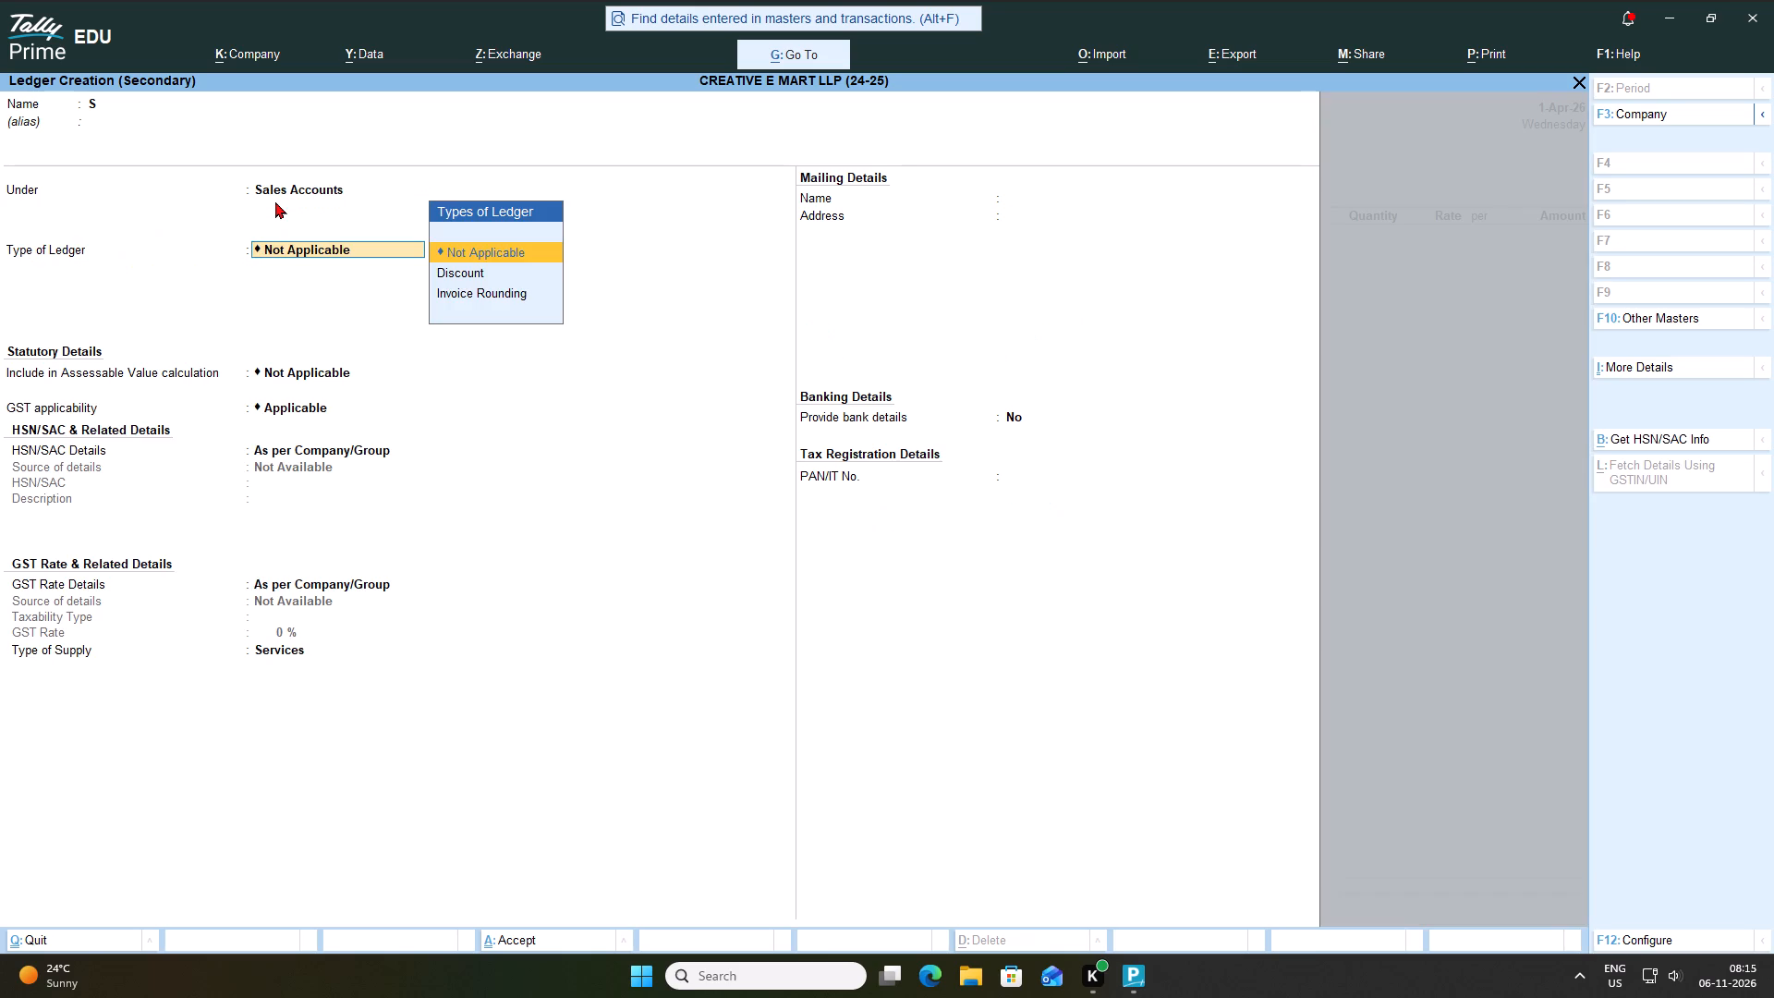
{"action": "key", "text": "Return"}
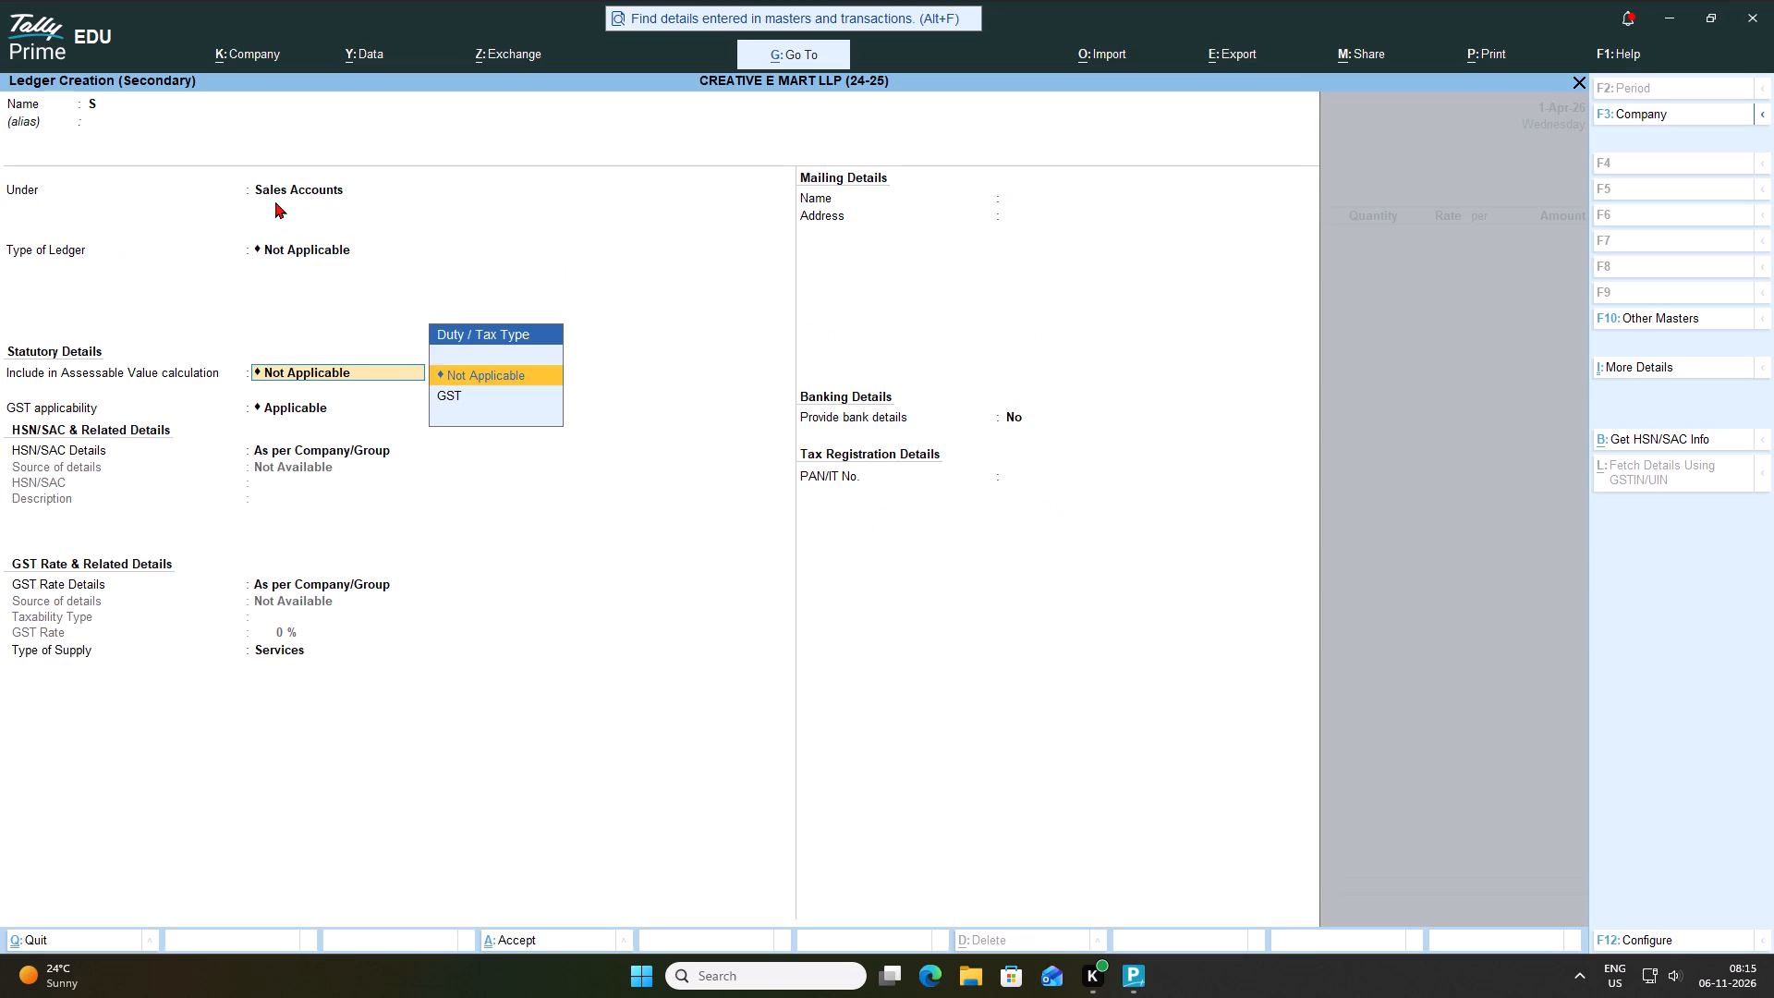
Include ledger S in the assessable value calculation for GST, appropriate to Goods.
{"action": "key", "text": "Down"}
{"action": "key", "text": "Return"}
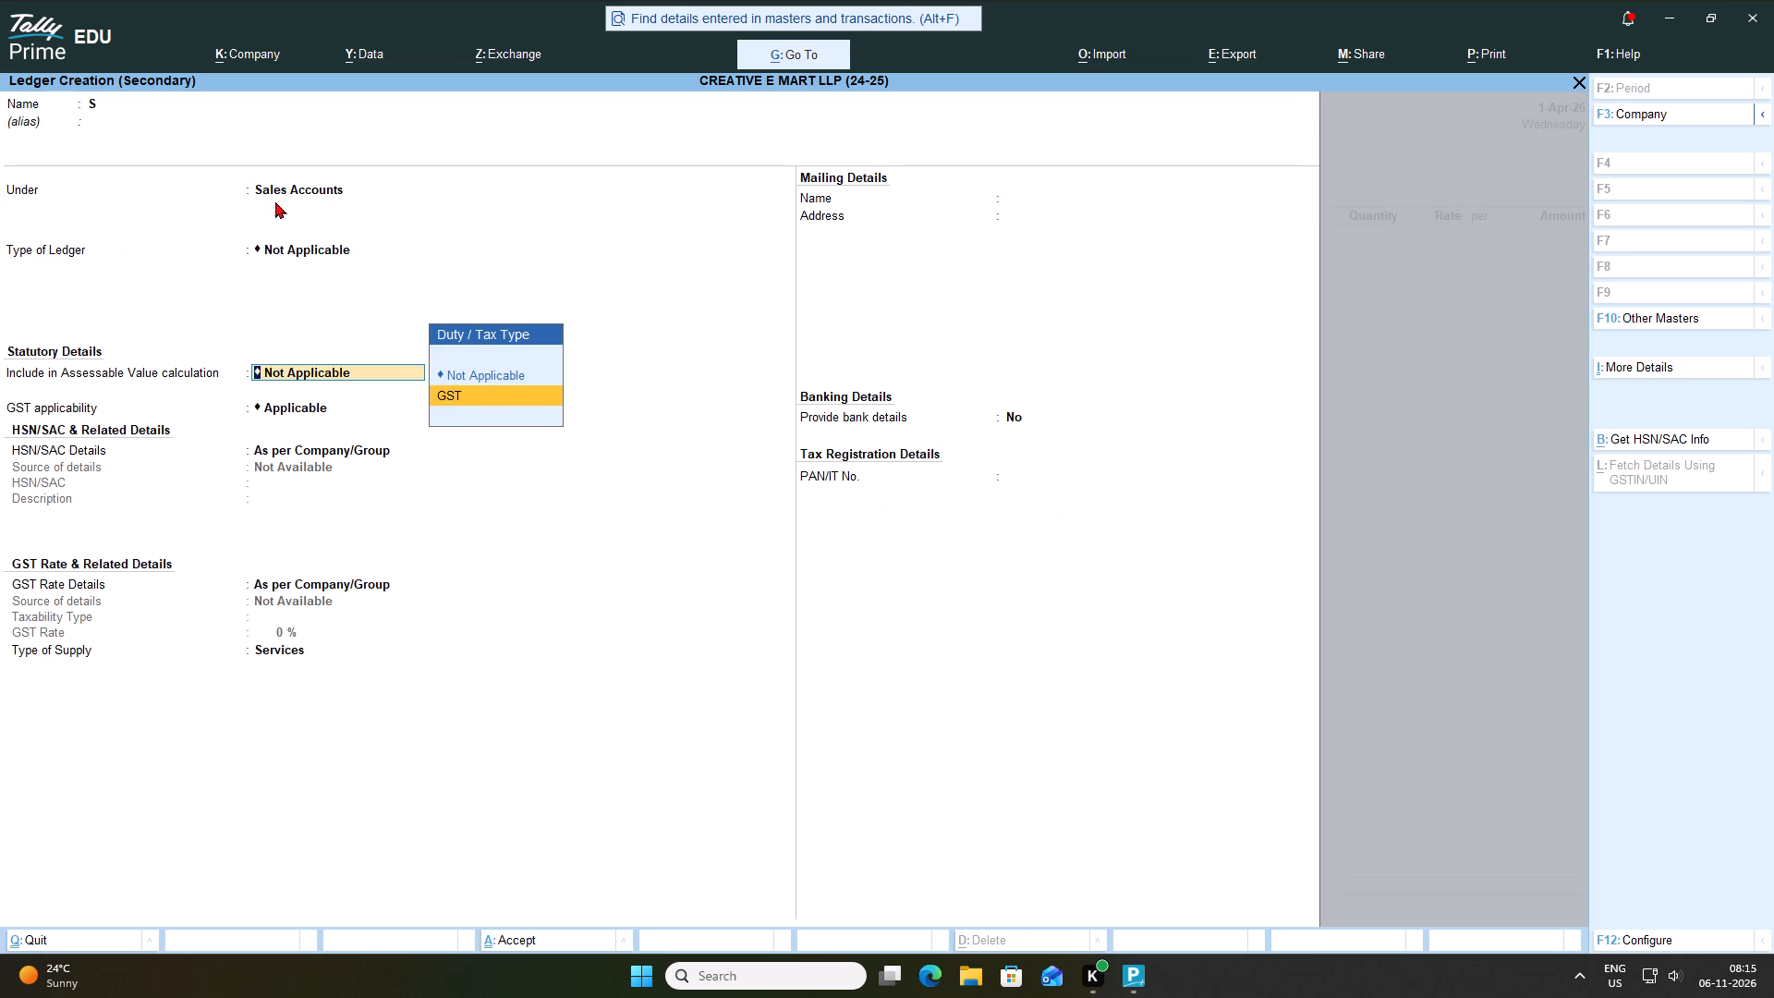
{"action": "key", "text": "Return"}
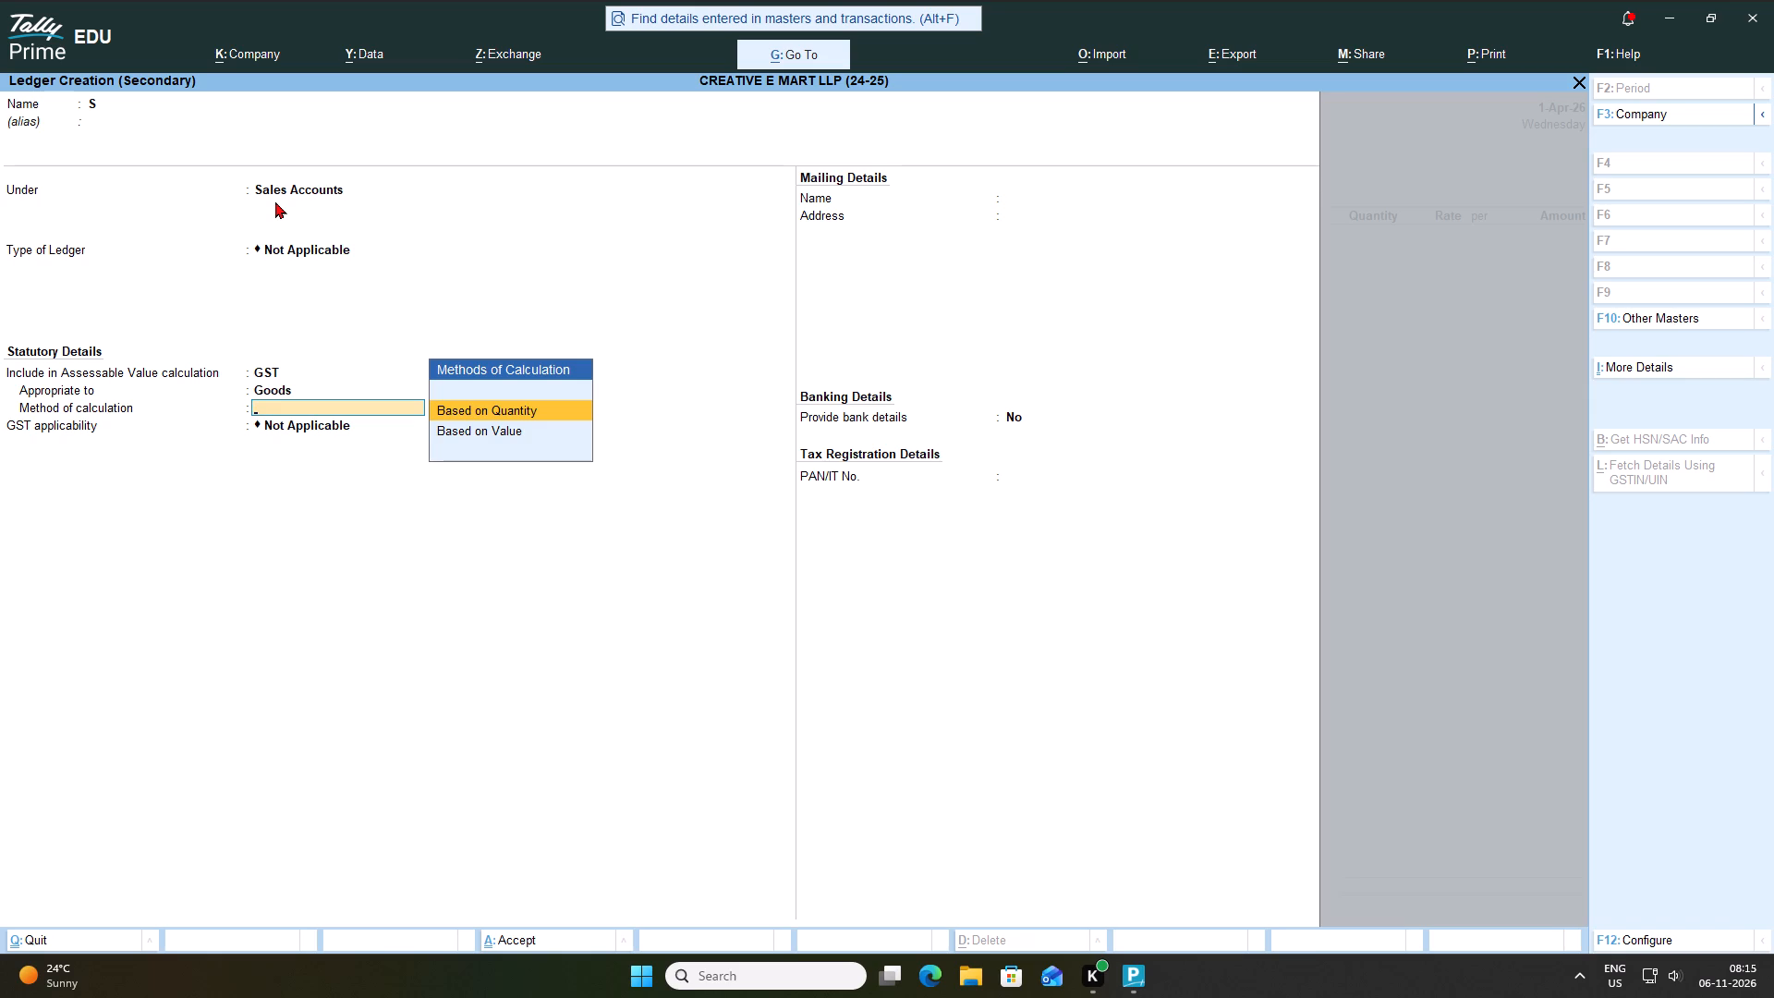
Set the assessable value inclusion back to Not Applicable, keep bank details at No and PAN blank, and save ledger S.
{"action": "key", "text": "Up"}
{"action": "key", "text": "Up"}
{"action": "key", "text": "BackSpace"}
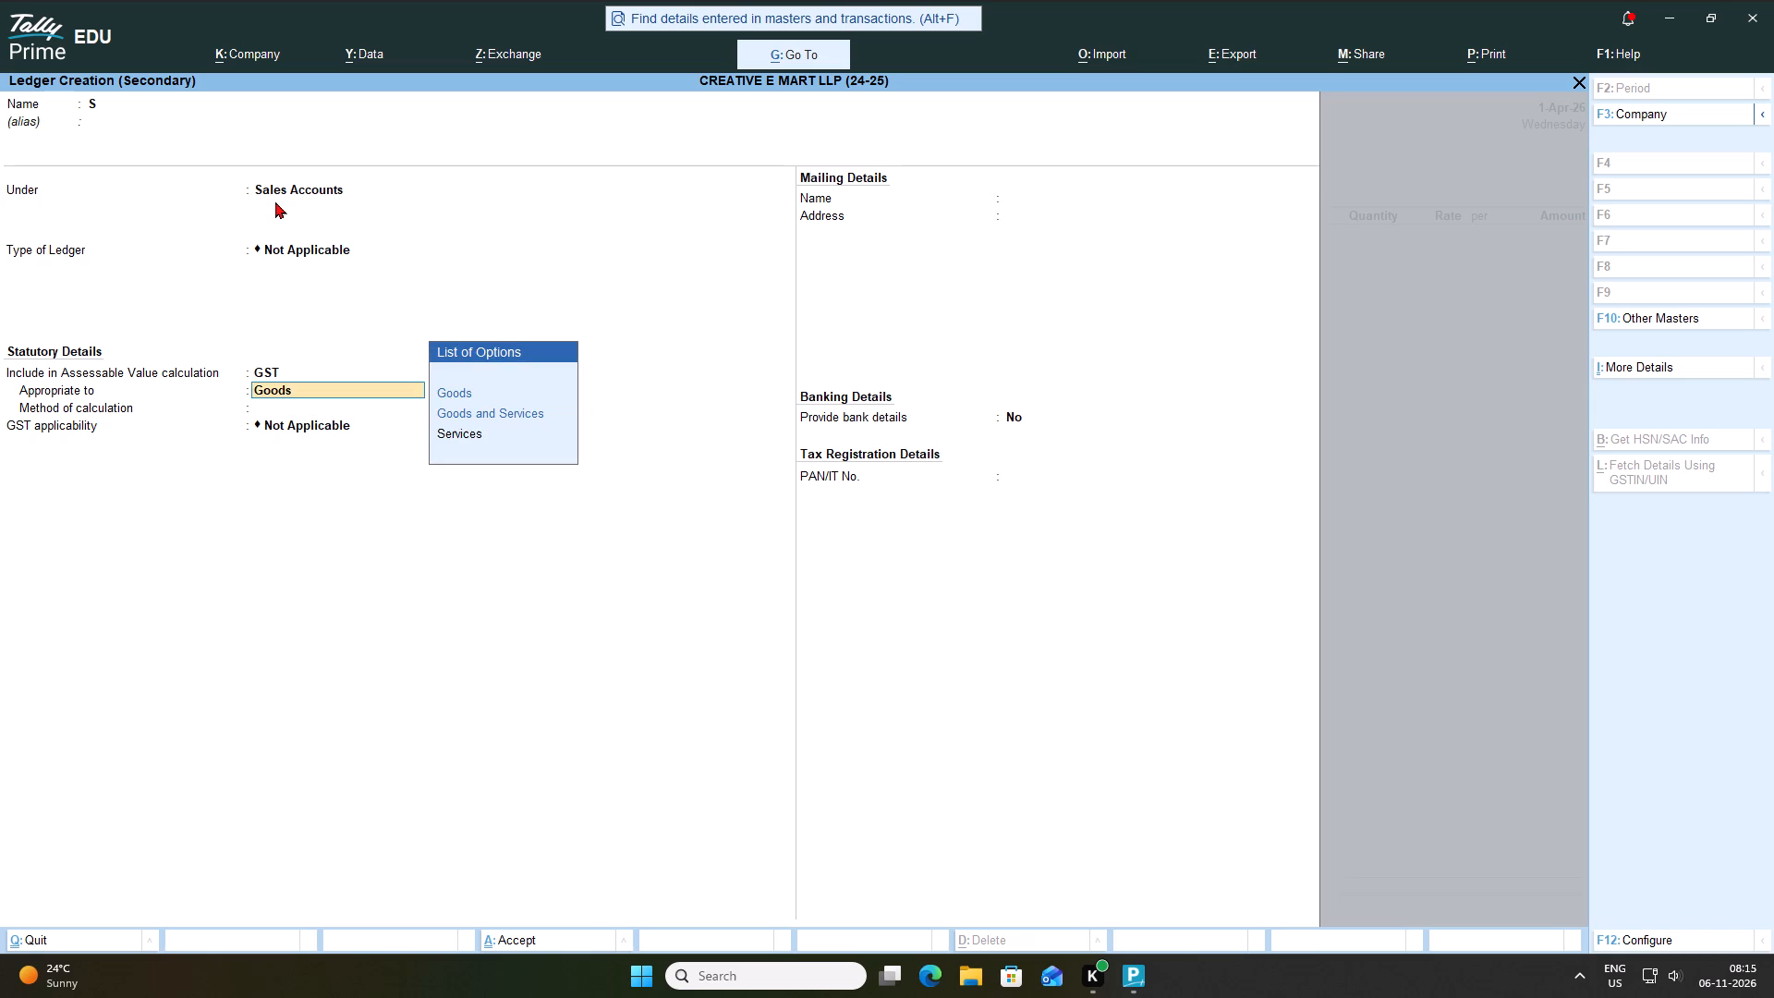
{"action": "key", "text": "BackSpace"}
{"action": "key", "text": "Up"}
{"action": "key", "text": "Return"}
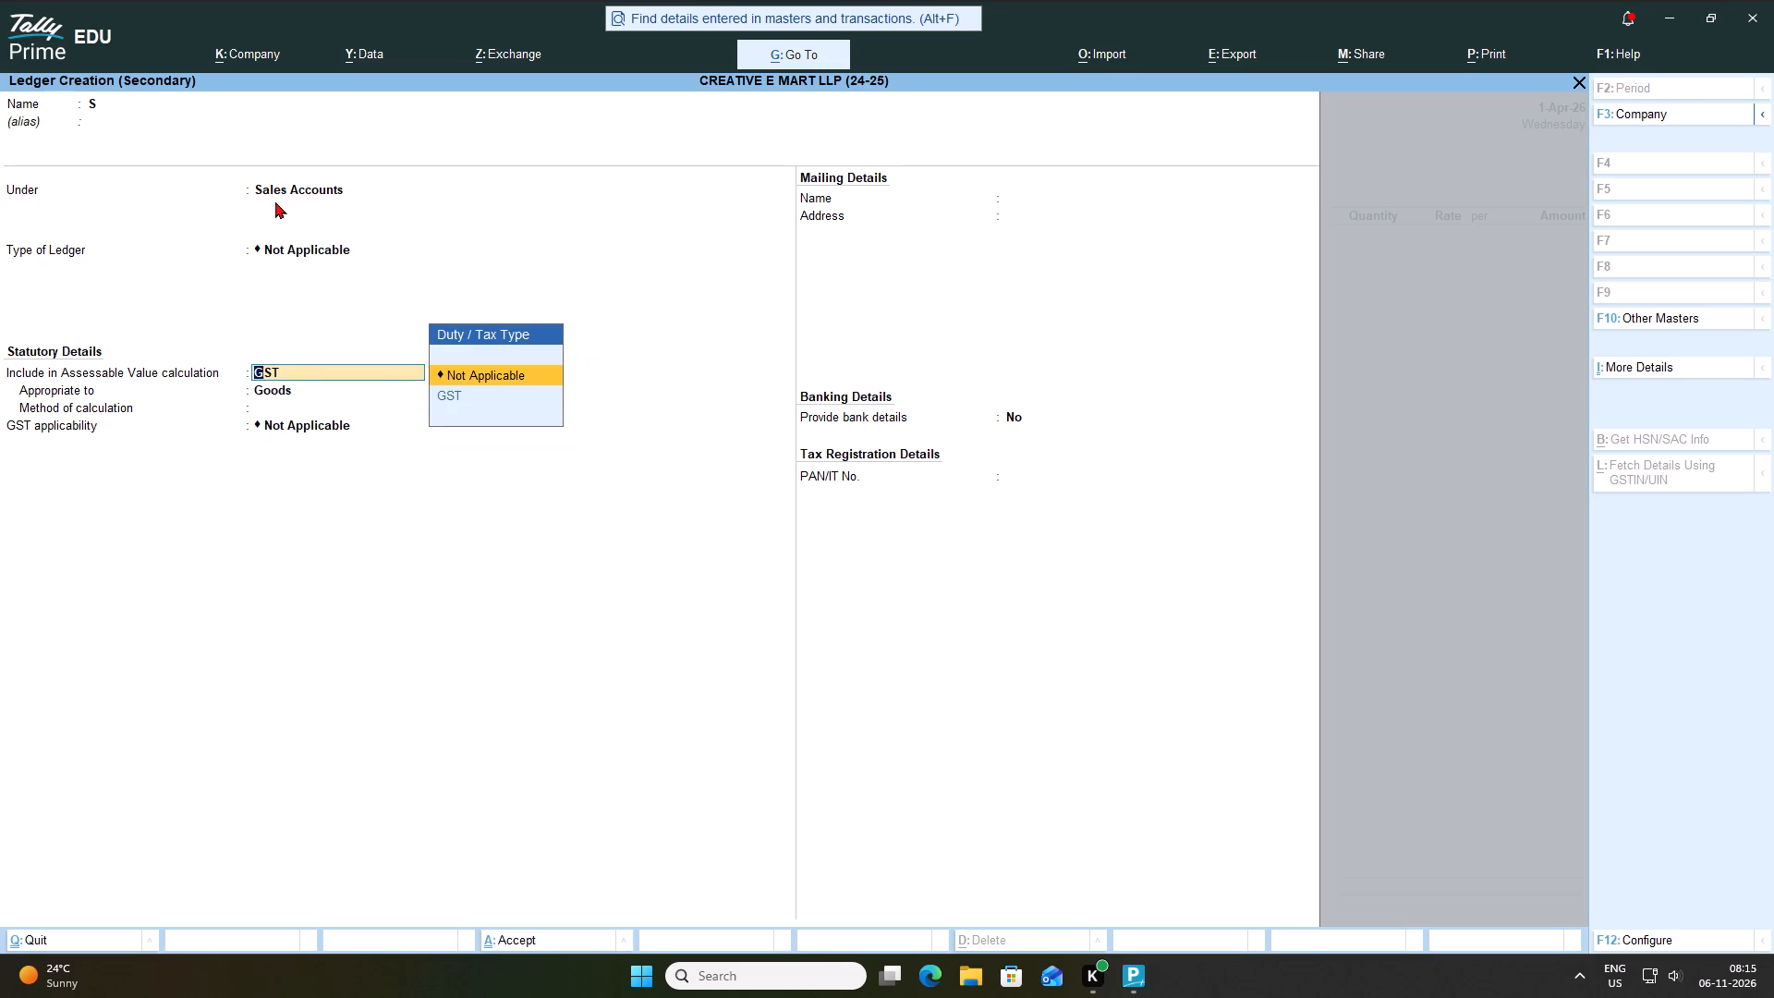
{"action": "key", "text": "Return"}
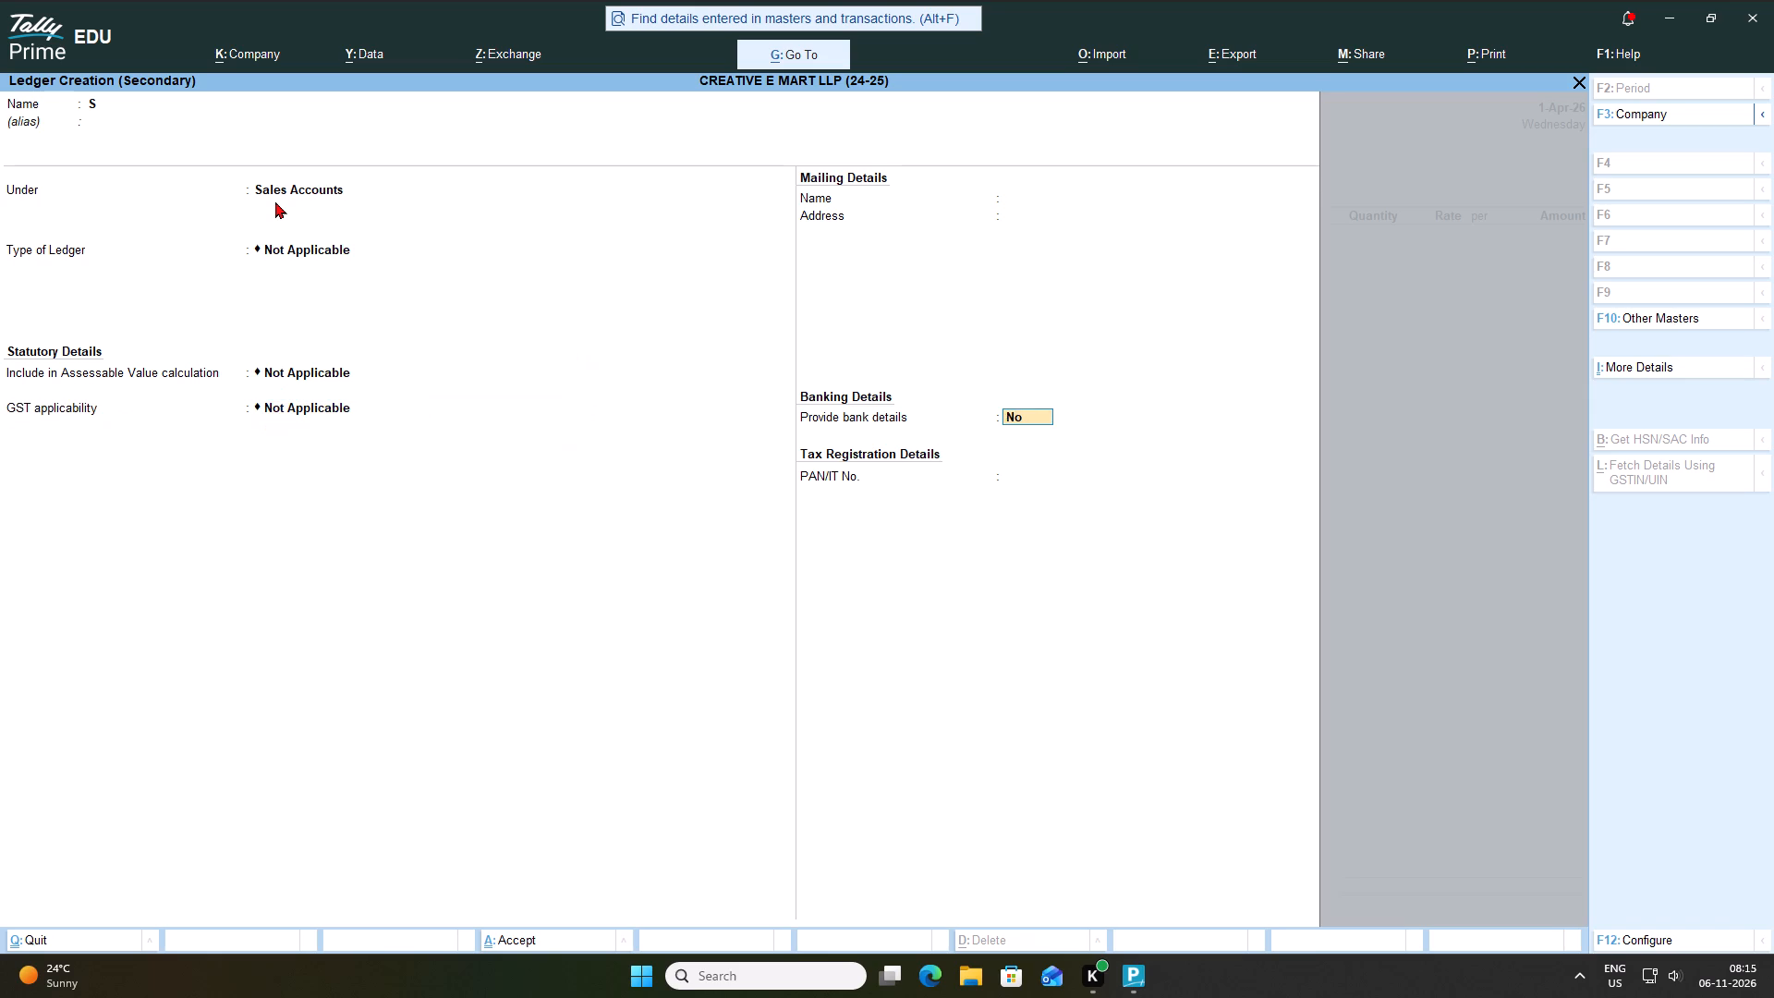
{"action": "key", "text": "Return"}
{"action": "key", "text": "Return"}
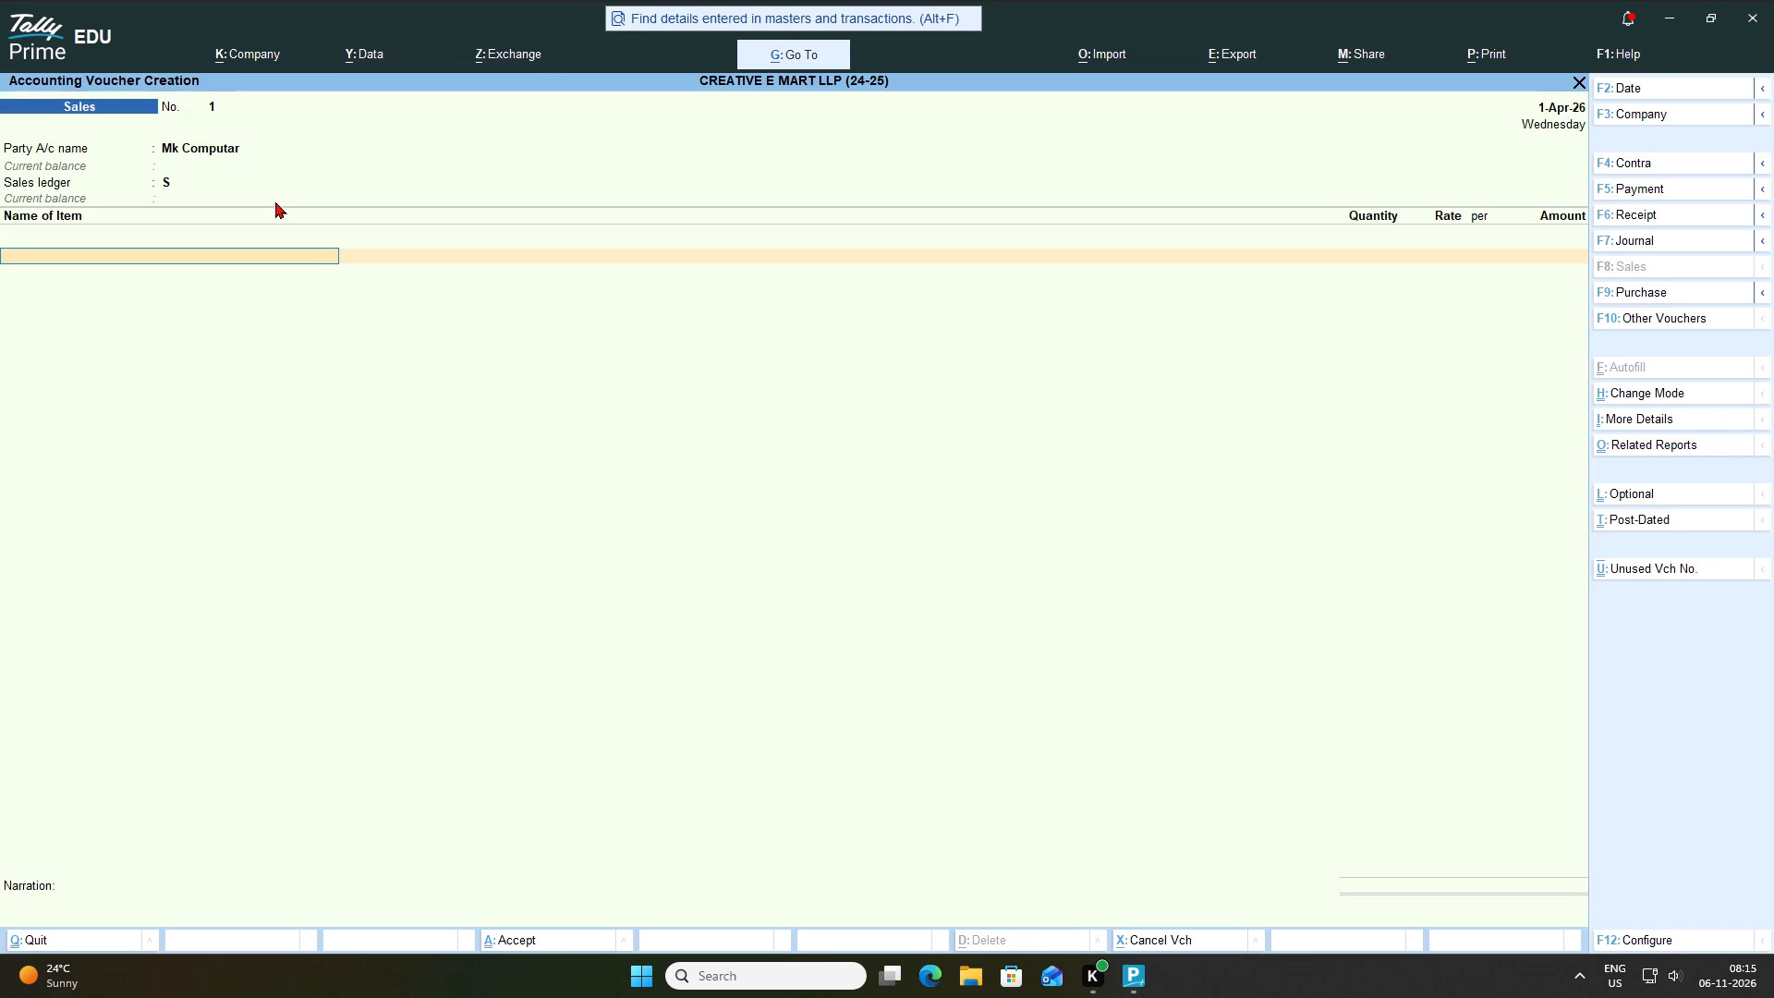
Add the stock item ACER NITRO 5 to the sales voucher with a quantity of 1 PCS.
{"action": "key", "text": "space"}
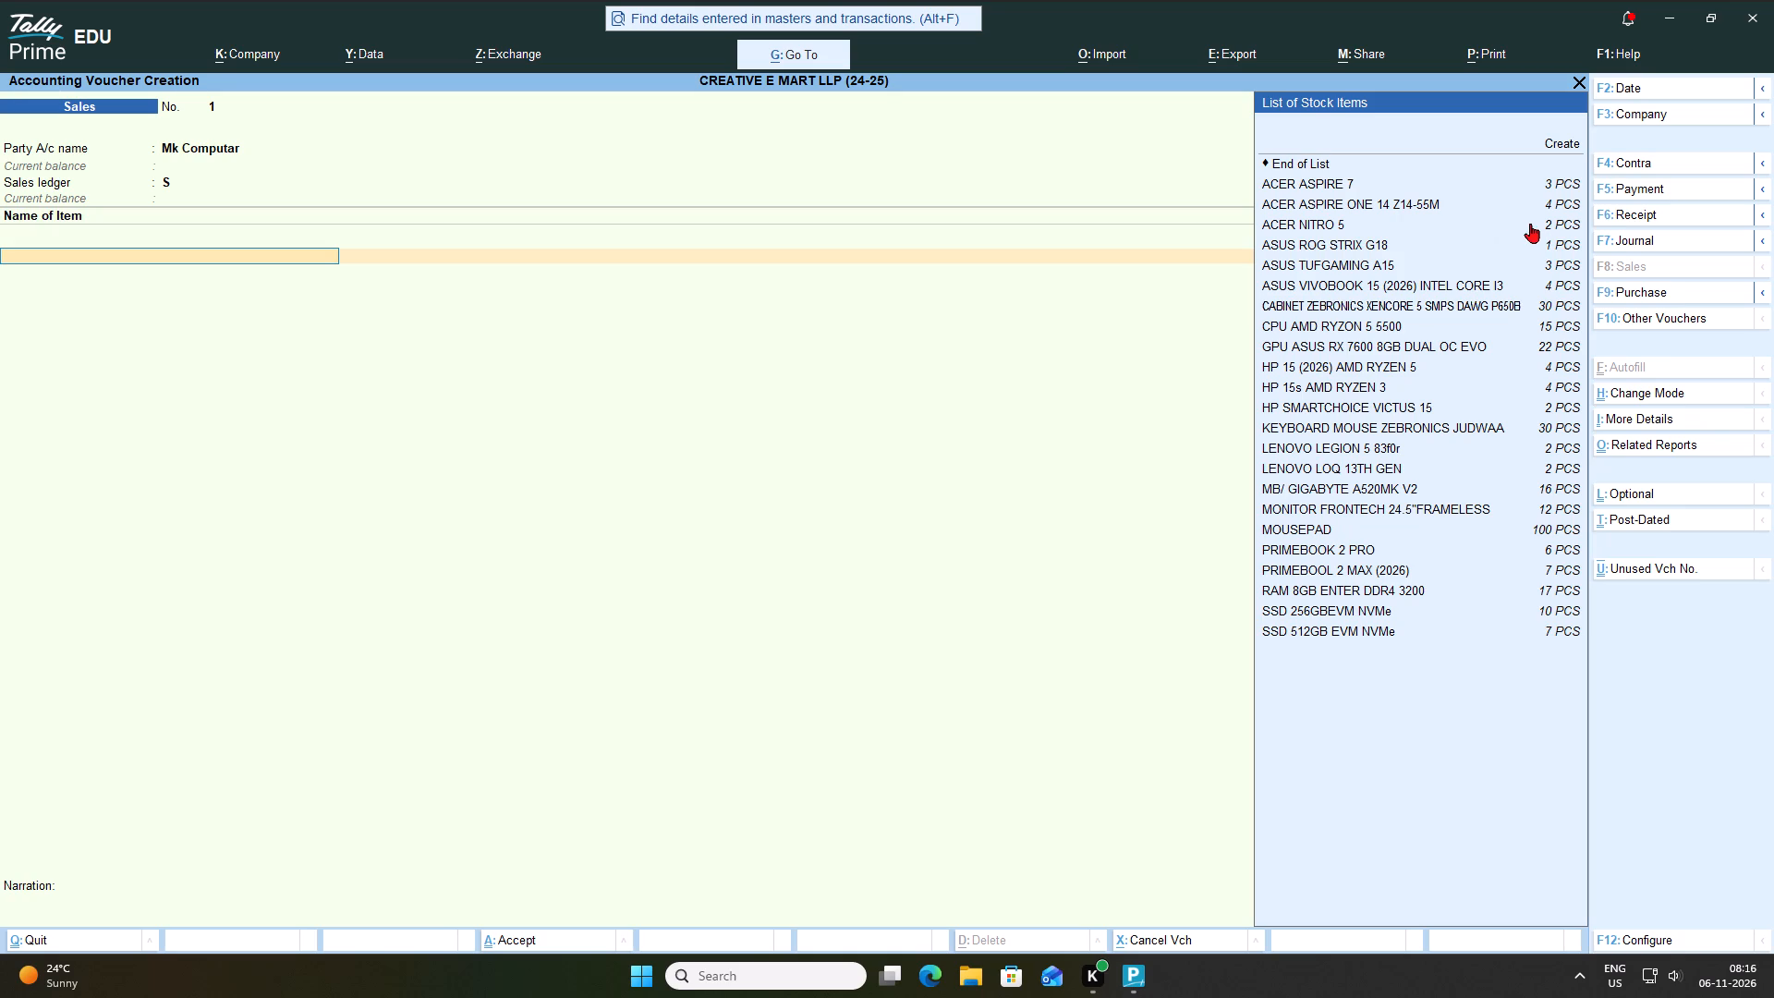
{"action": "left_click", "coordinate": [1310, 223]}
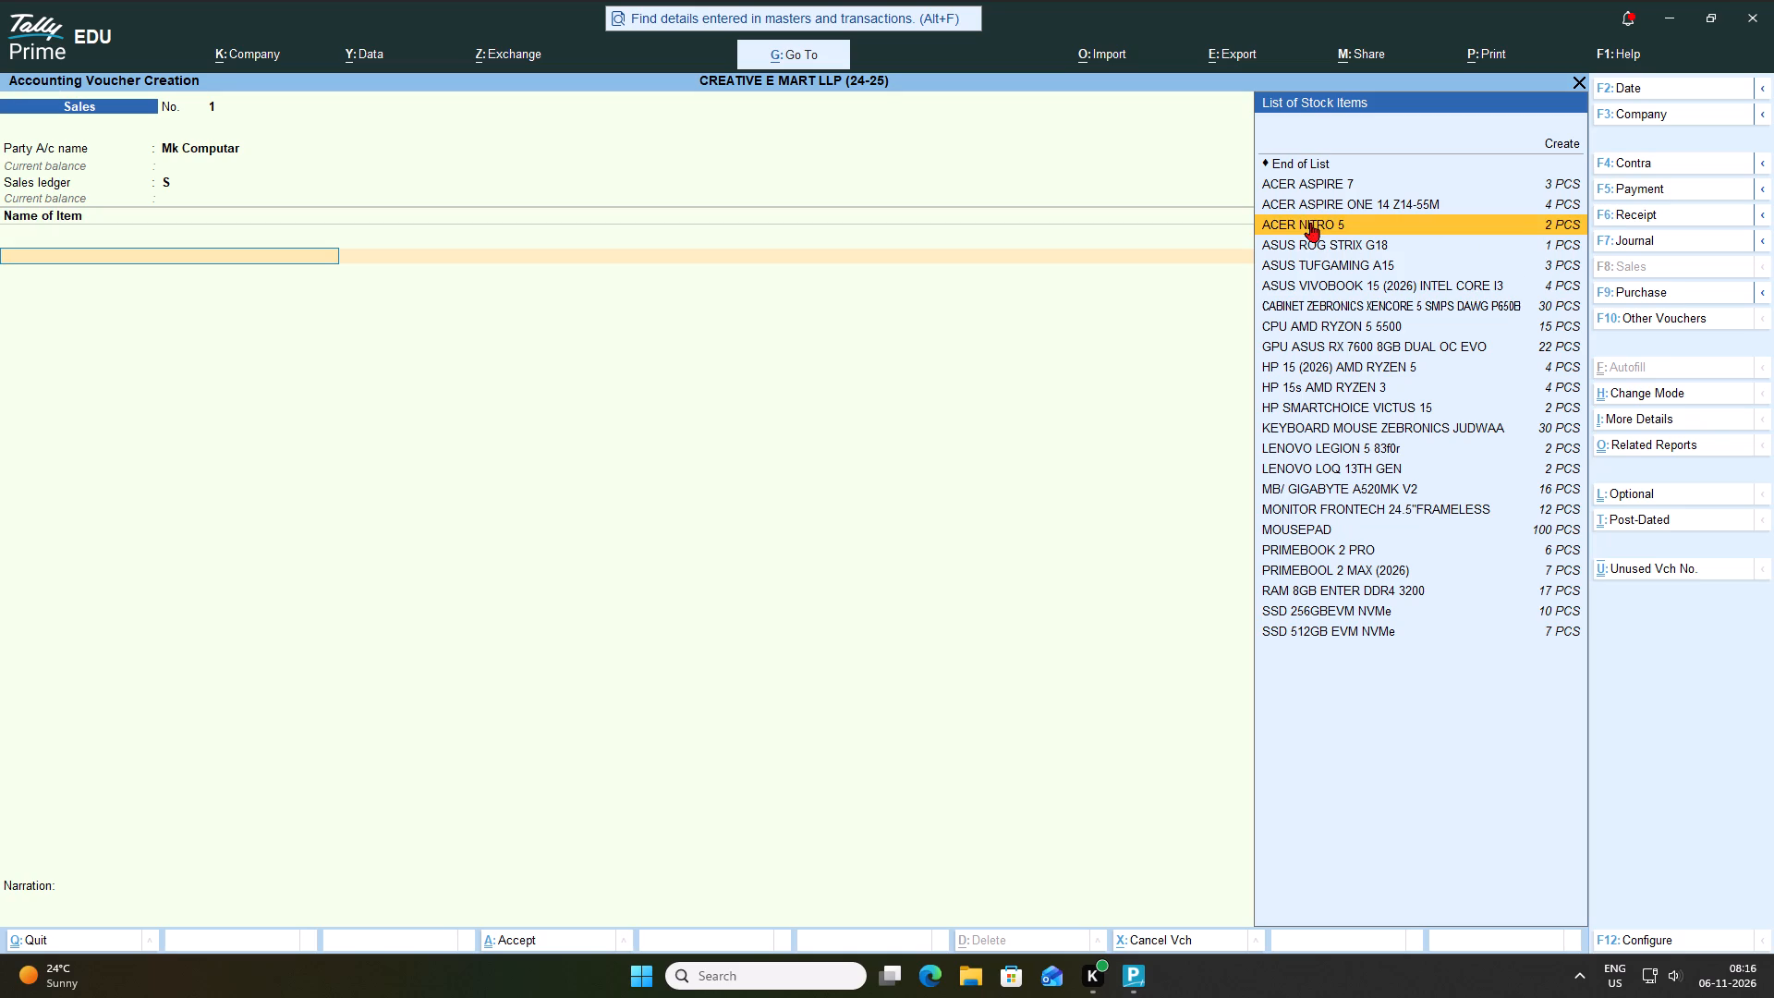
{"action": "left_click", "coordinate": [1310, 223]}
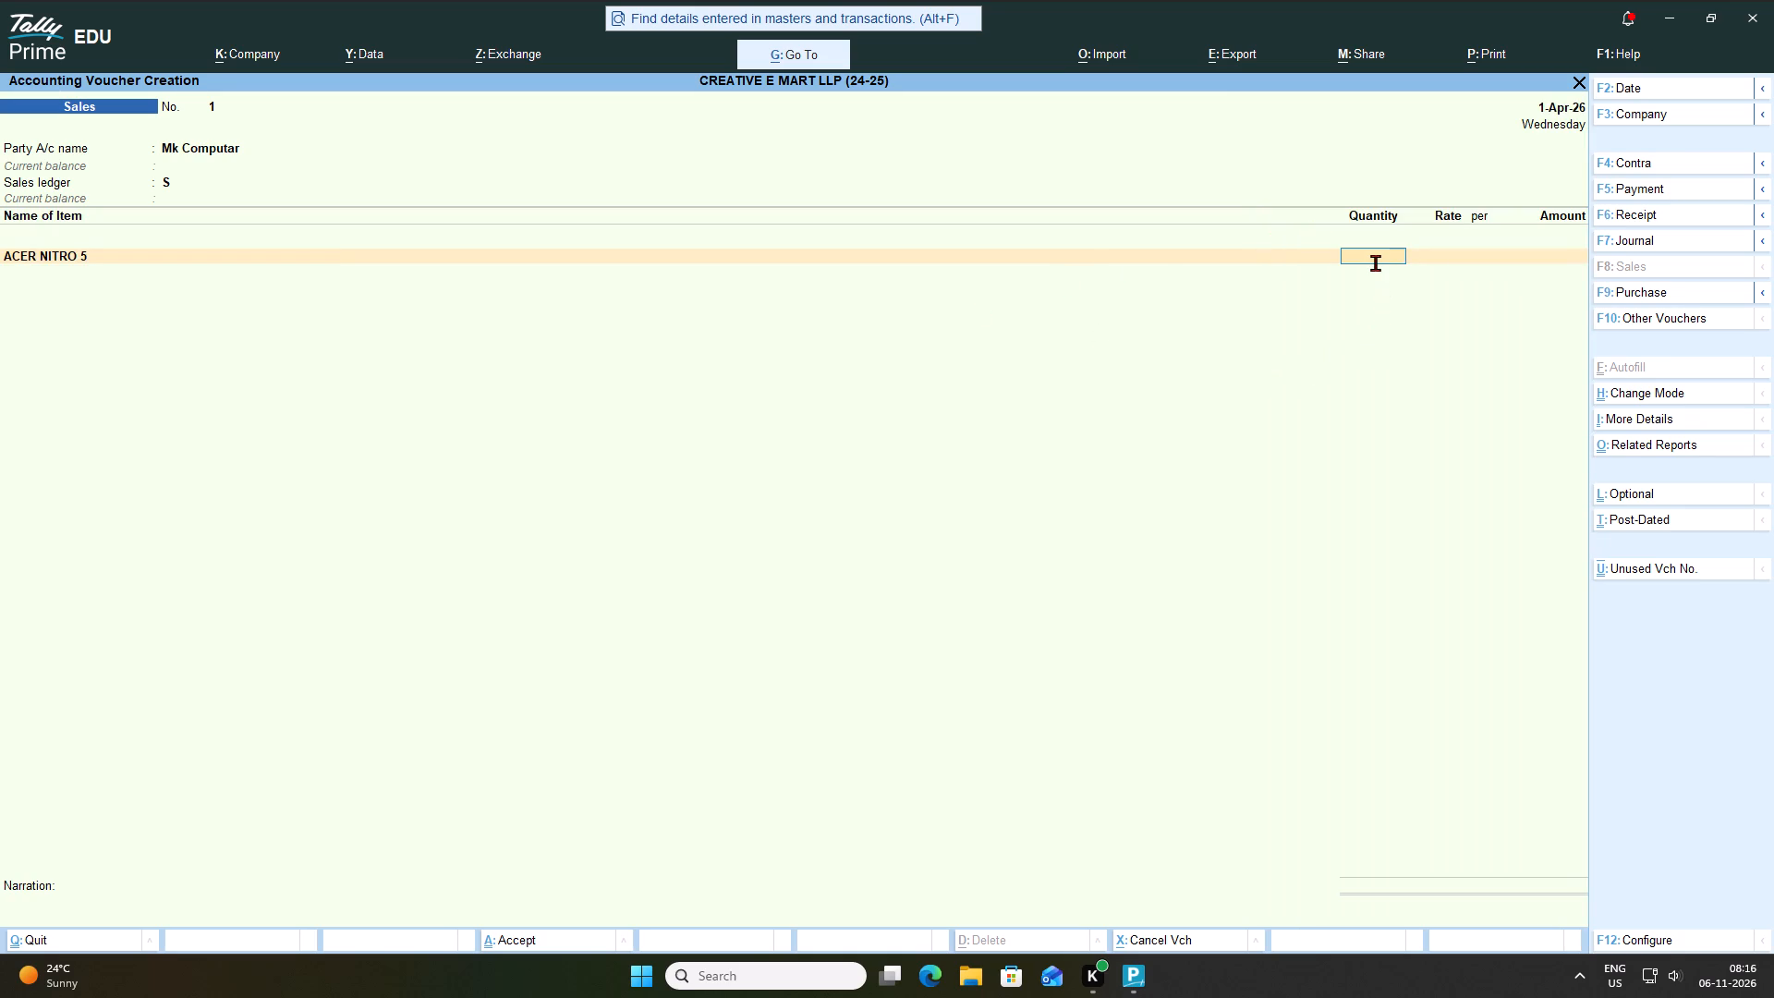
{"action": "key", "text": "1"}
{"action": "key", "text": "Return"}
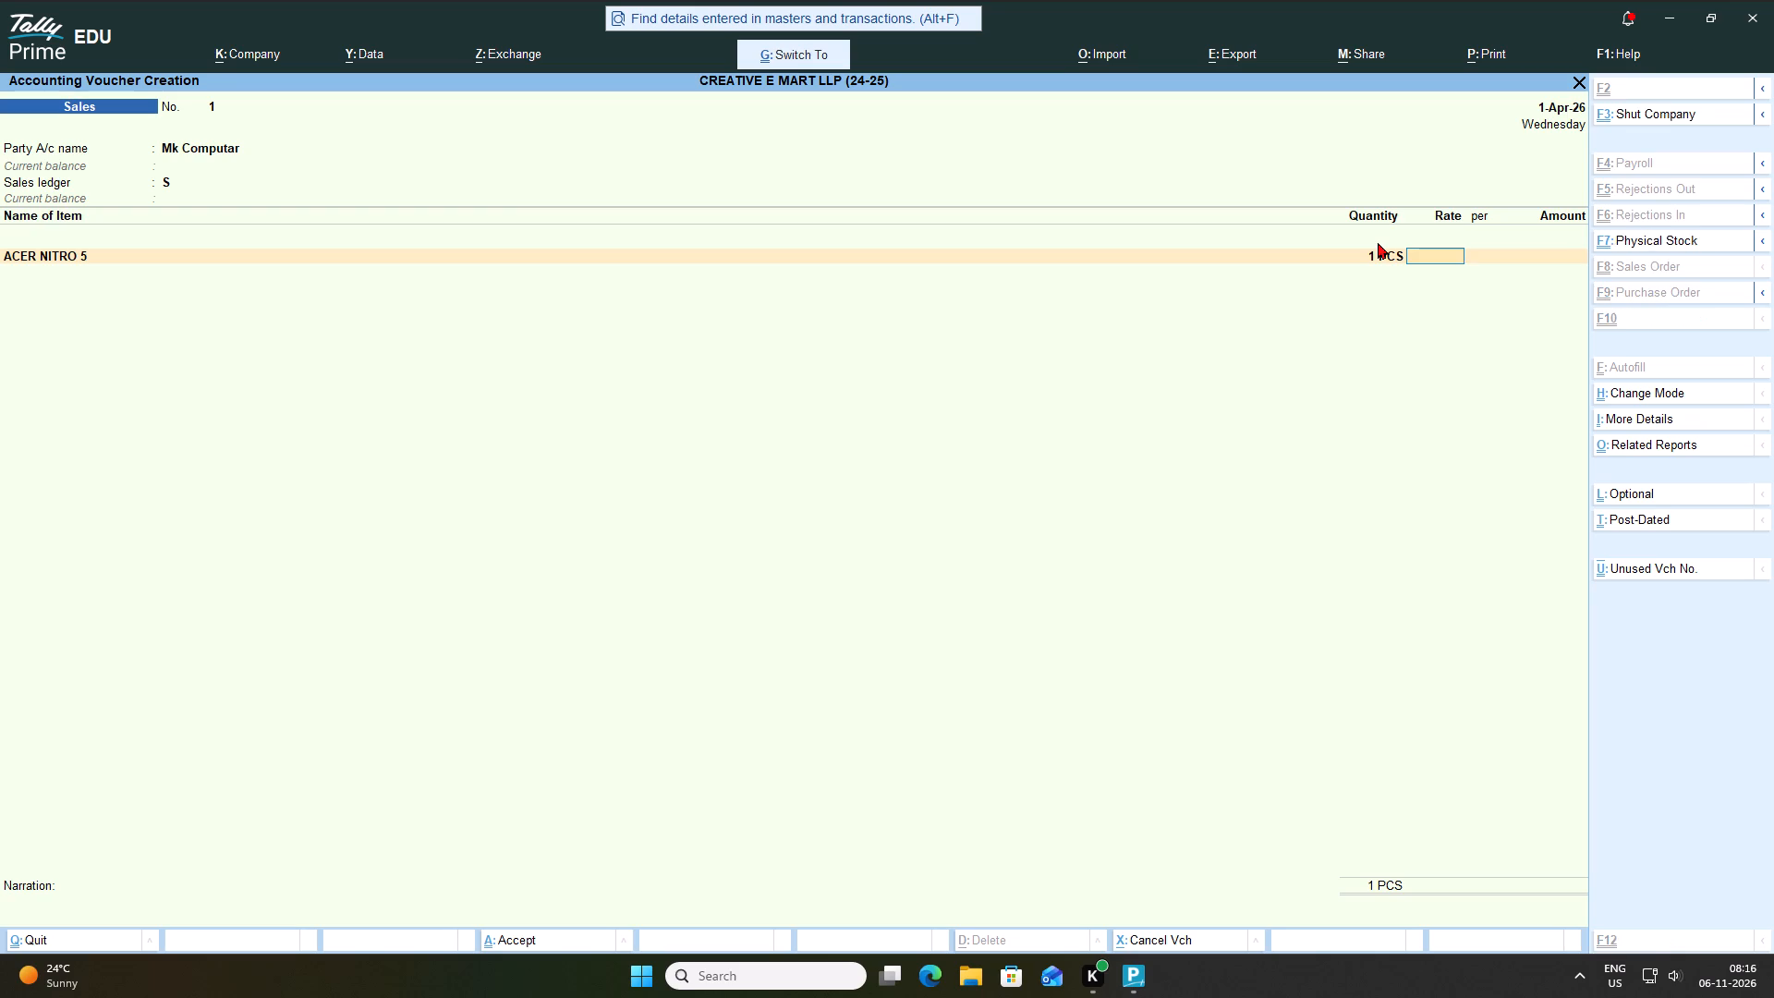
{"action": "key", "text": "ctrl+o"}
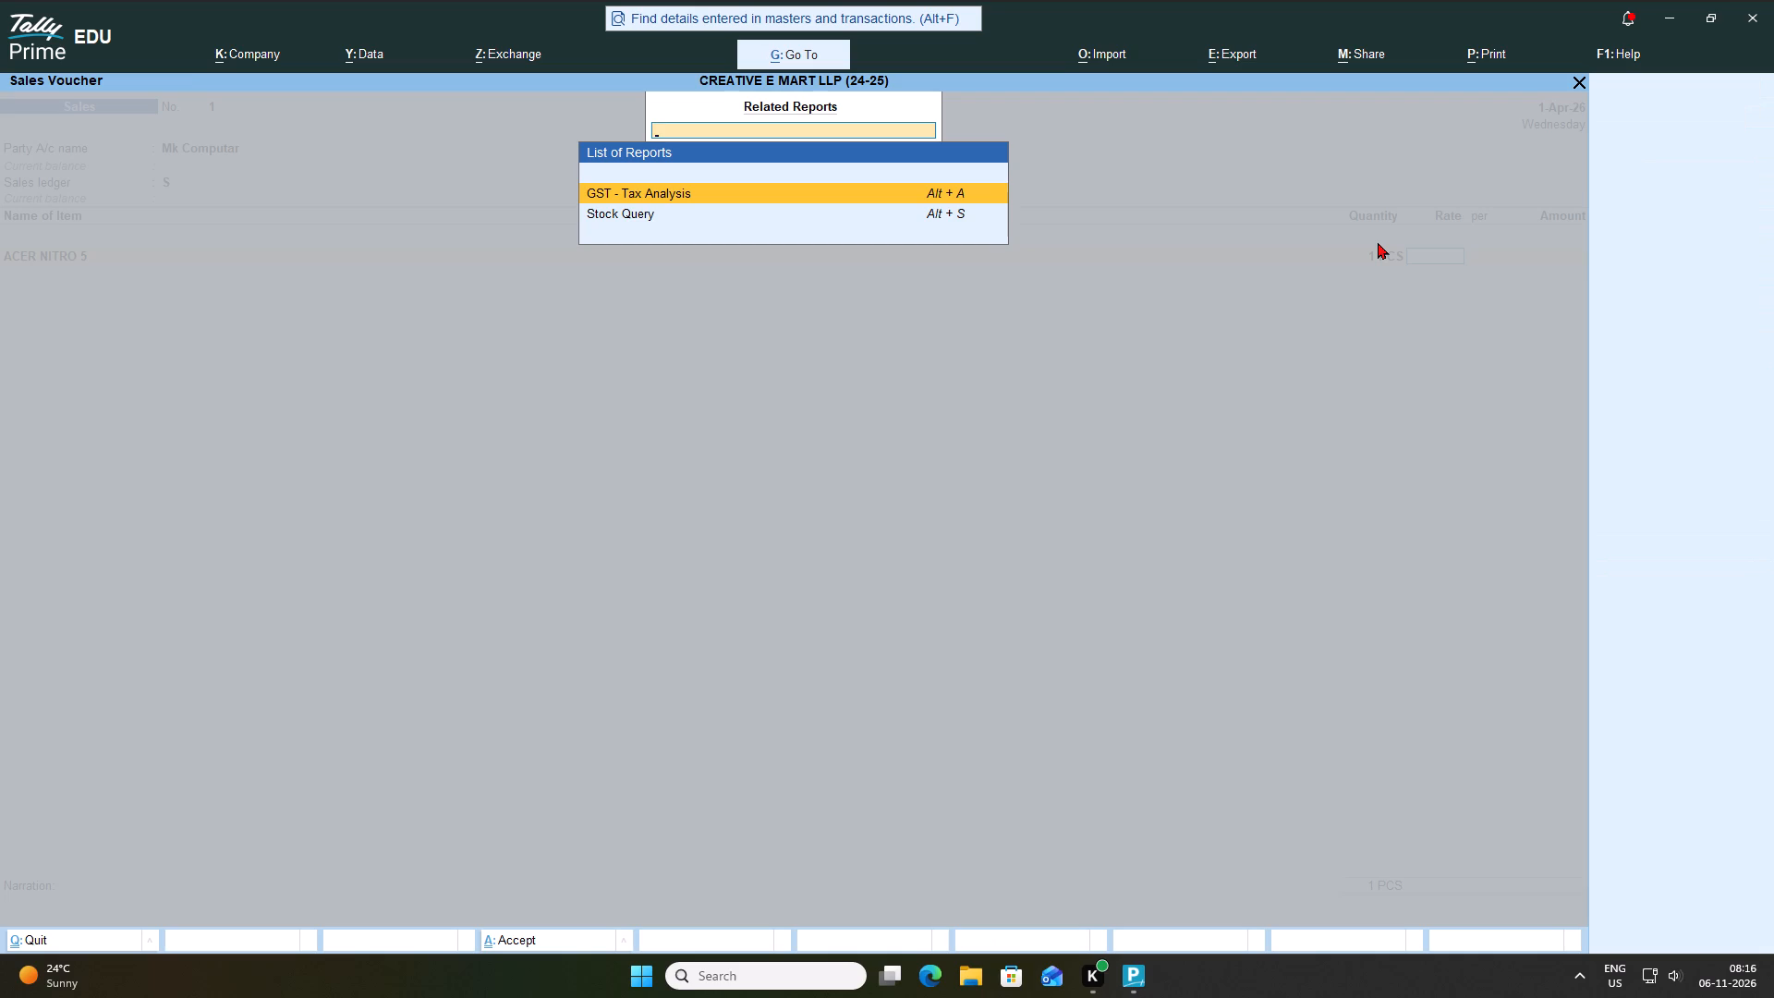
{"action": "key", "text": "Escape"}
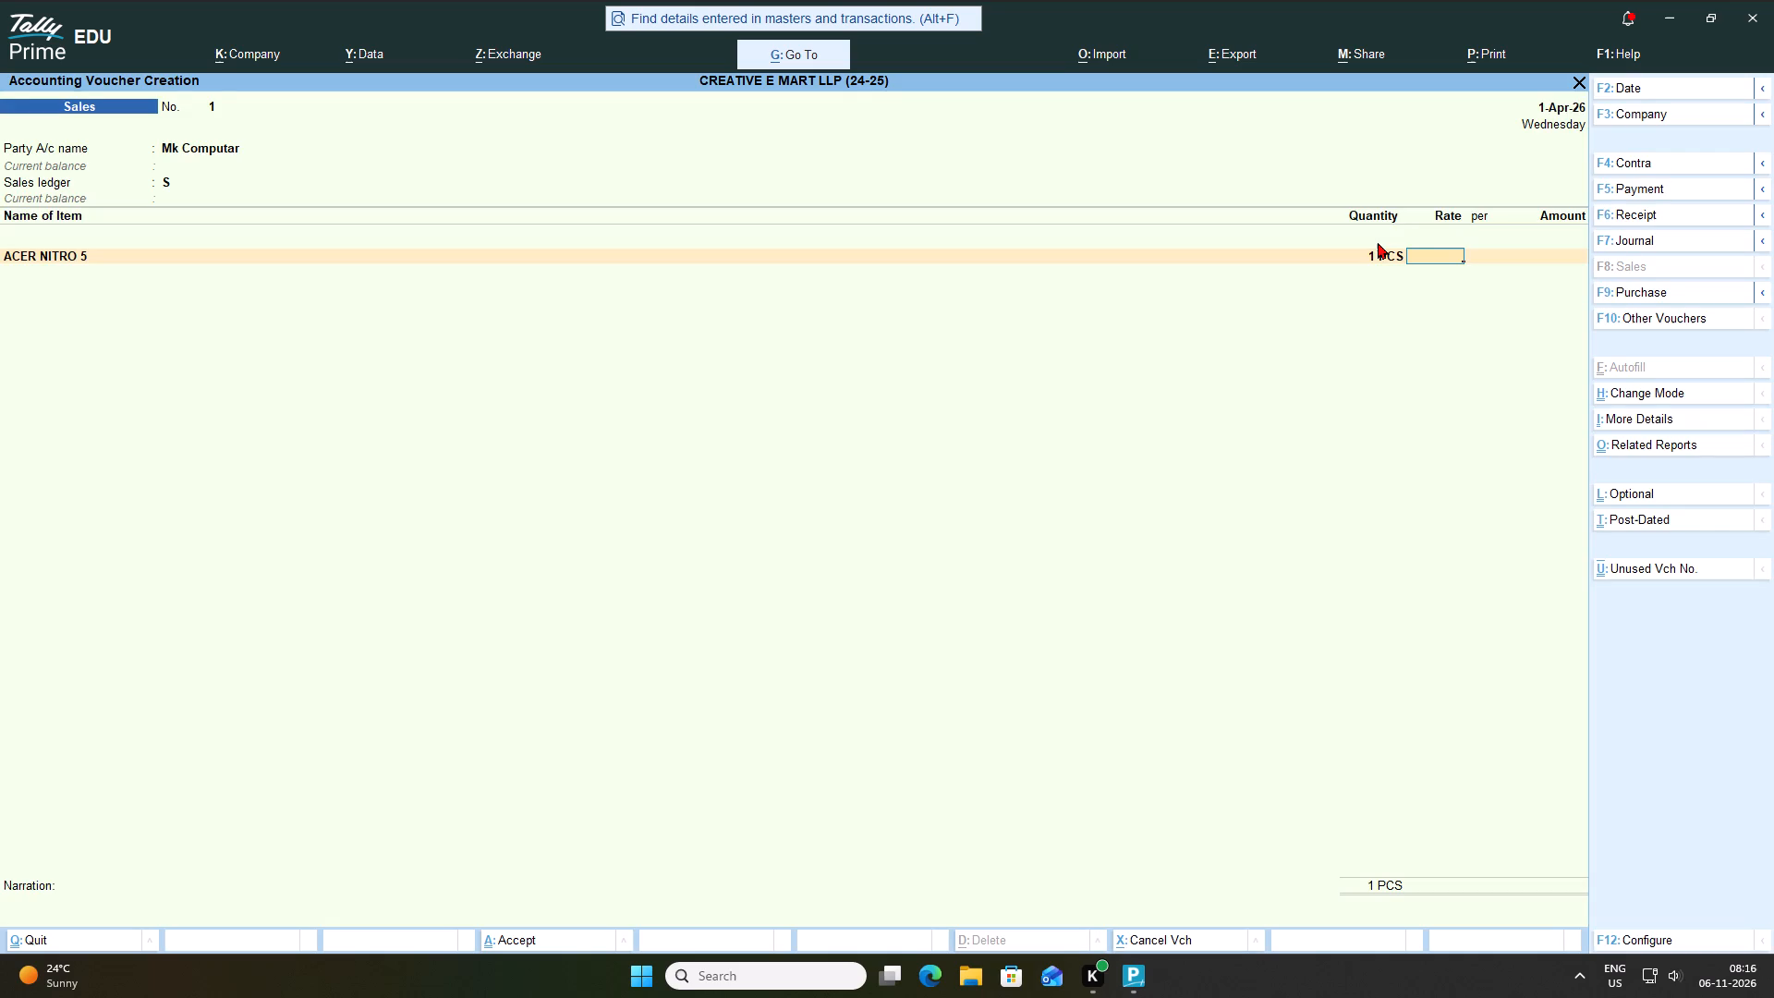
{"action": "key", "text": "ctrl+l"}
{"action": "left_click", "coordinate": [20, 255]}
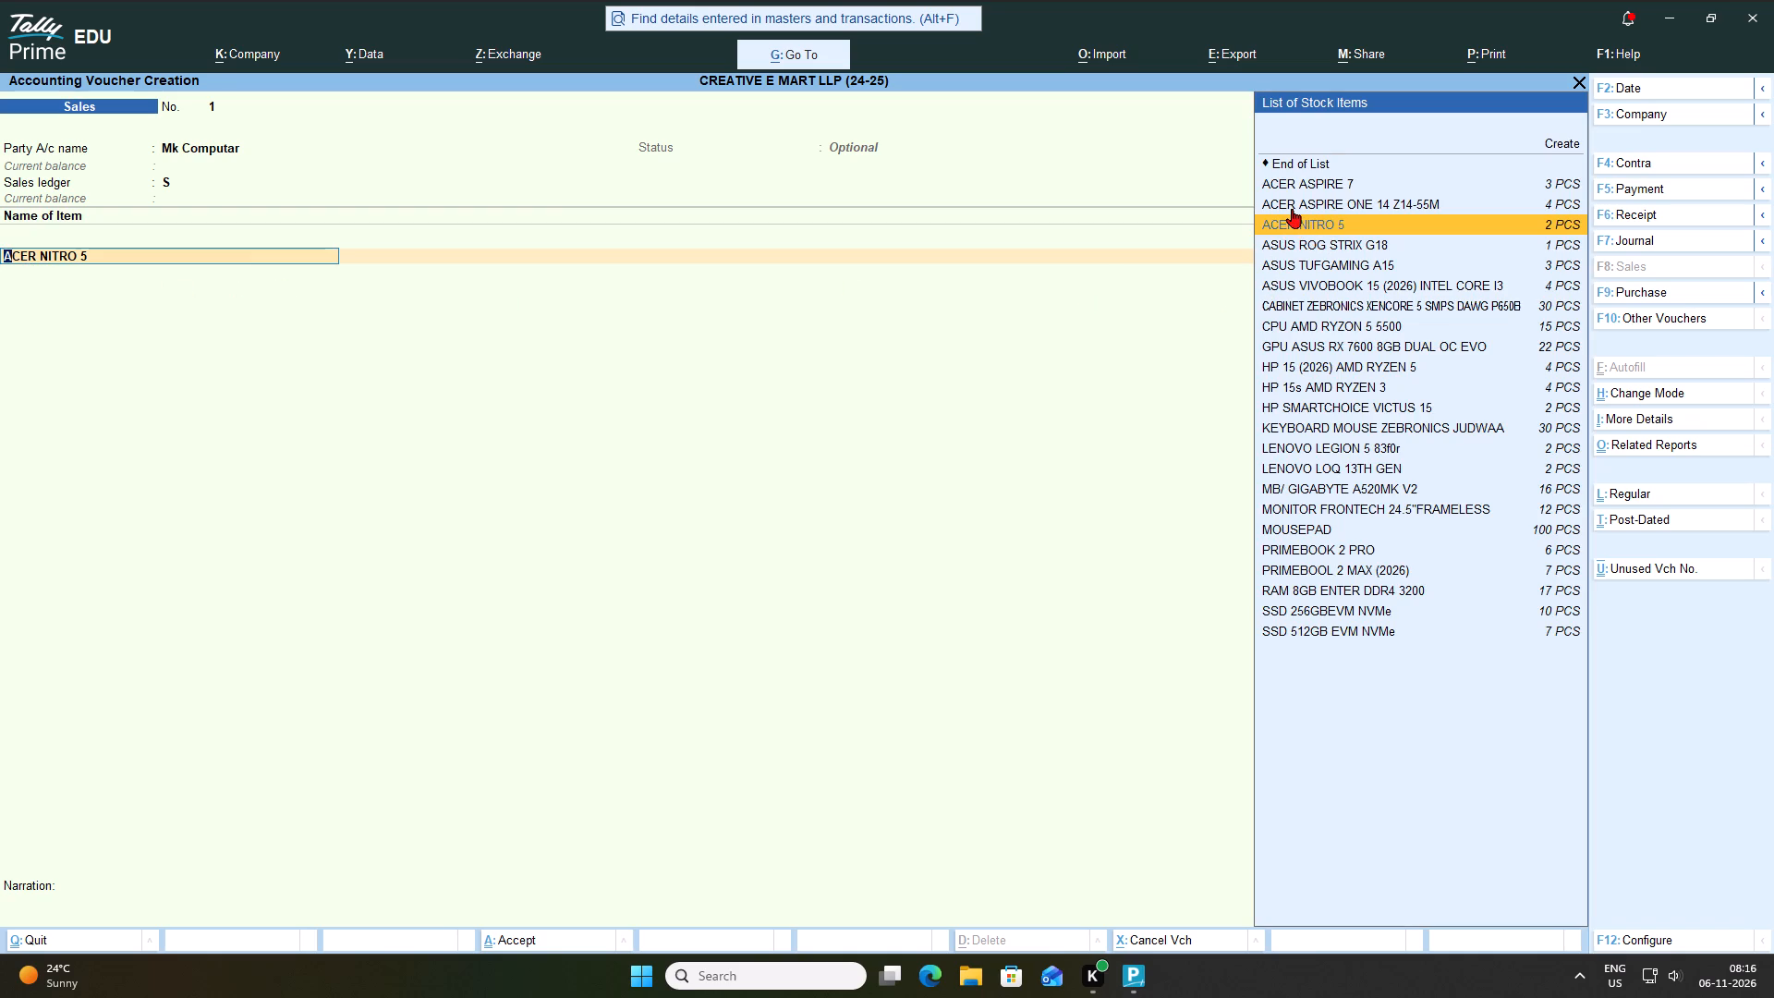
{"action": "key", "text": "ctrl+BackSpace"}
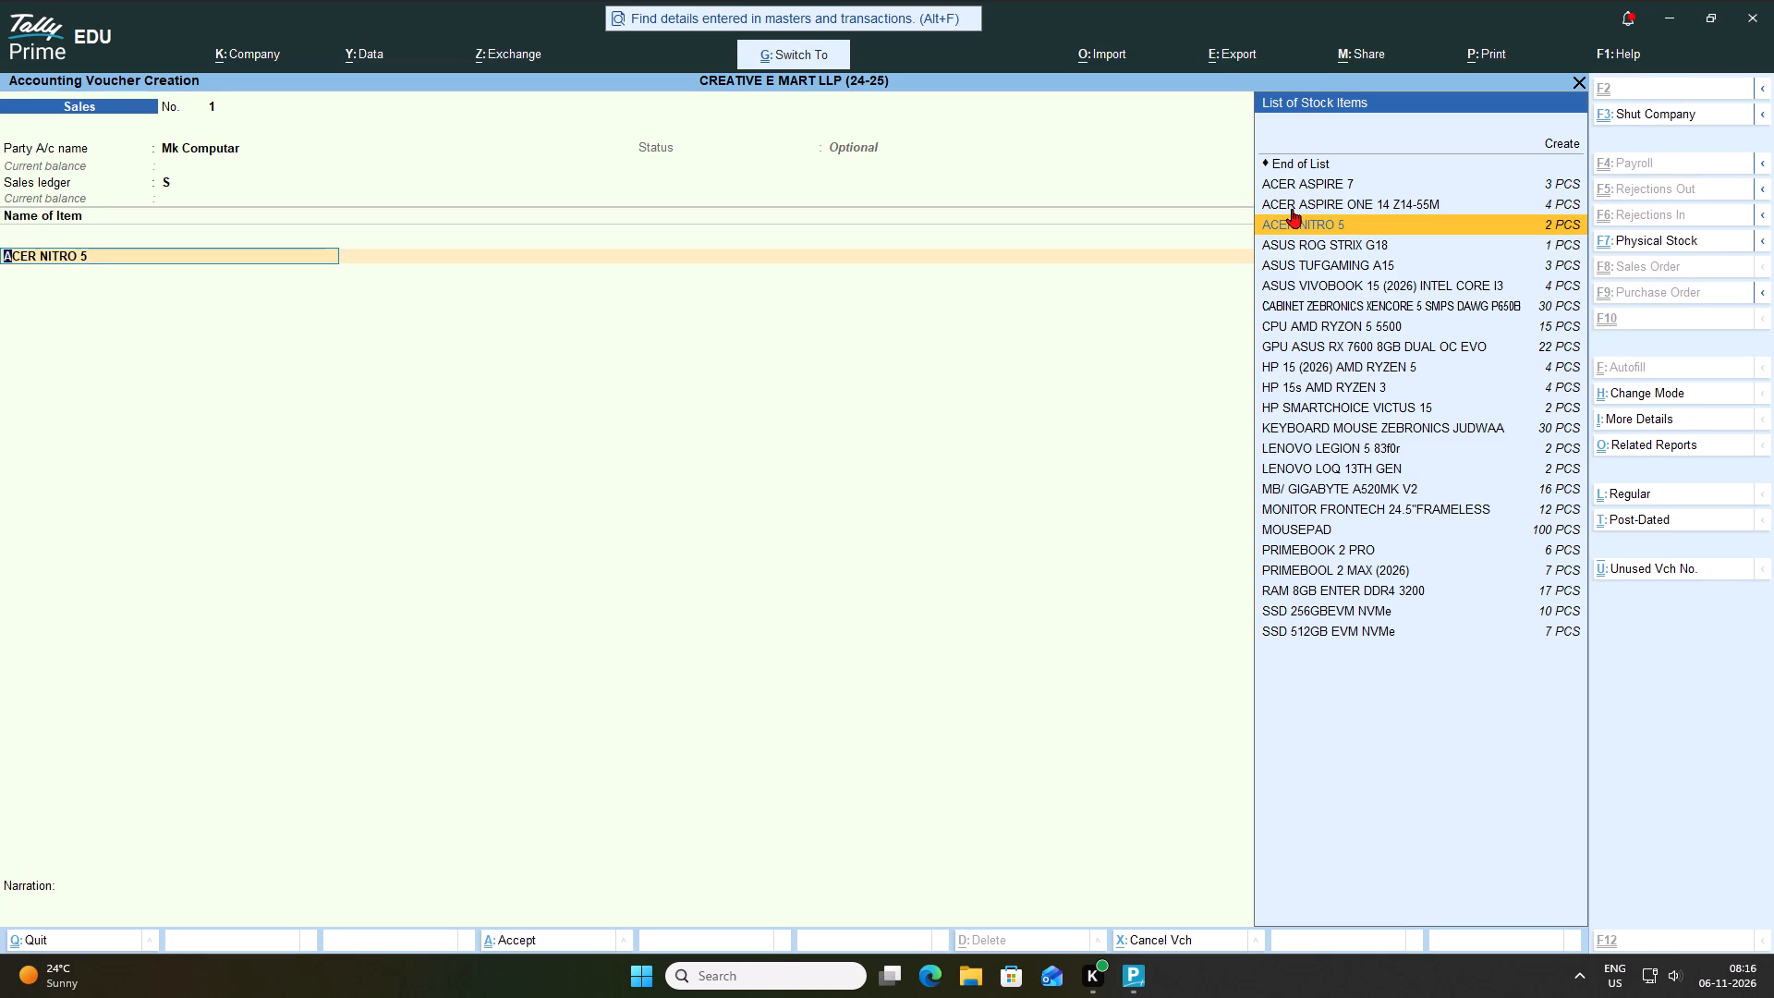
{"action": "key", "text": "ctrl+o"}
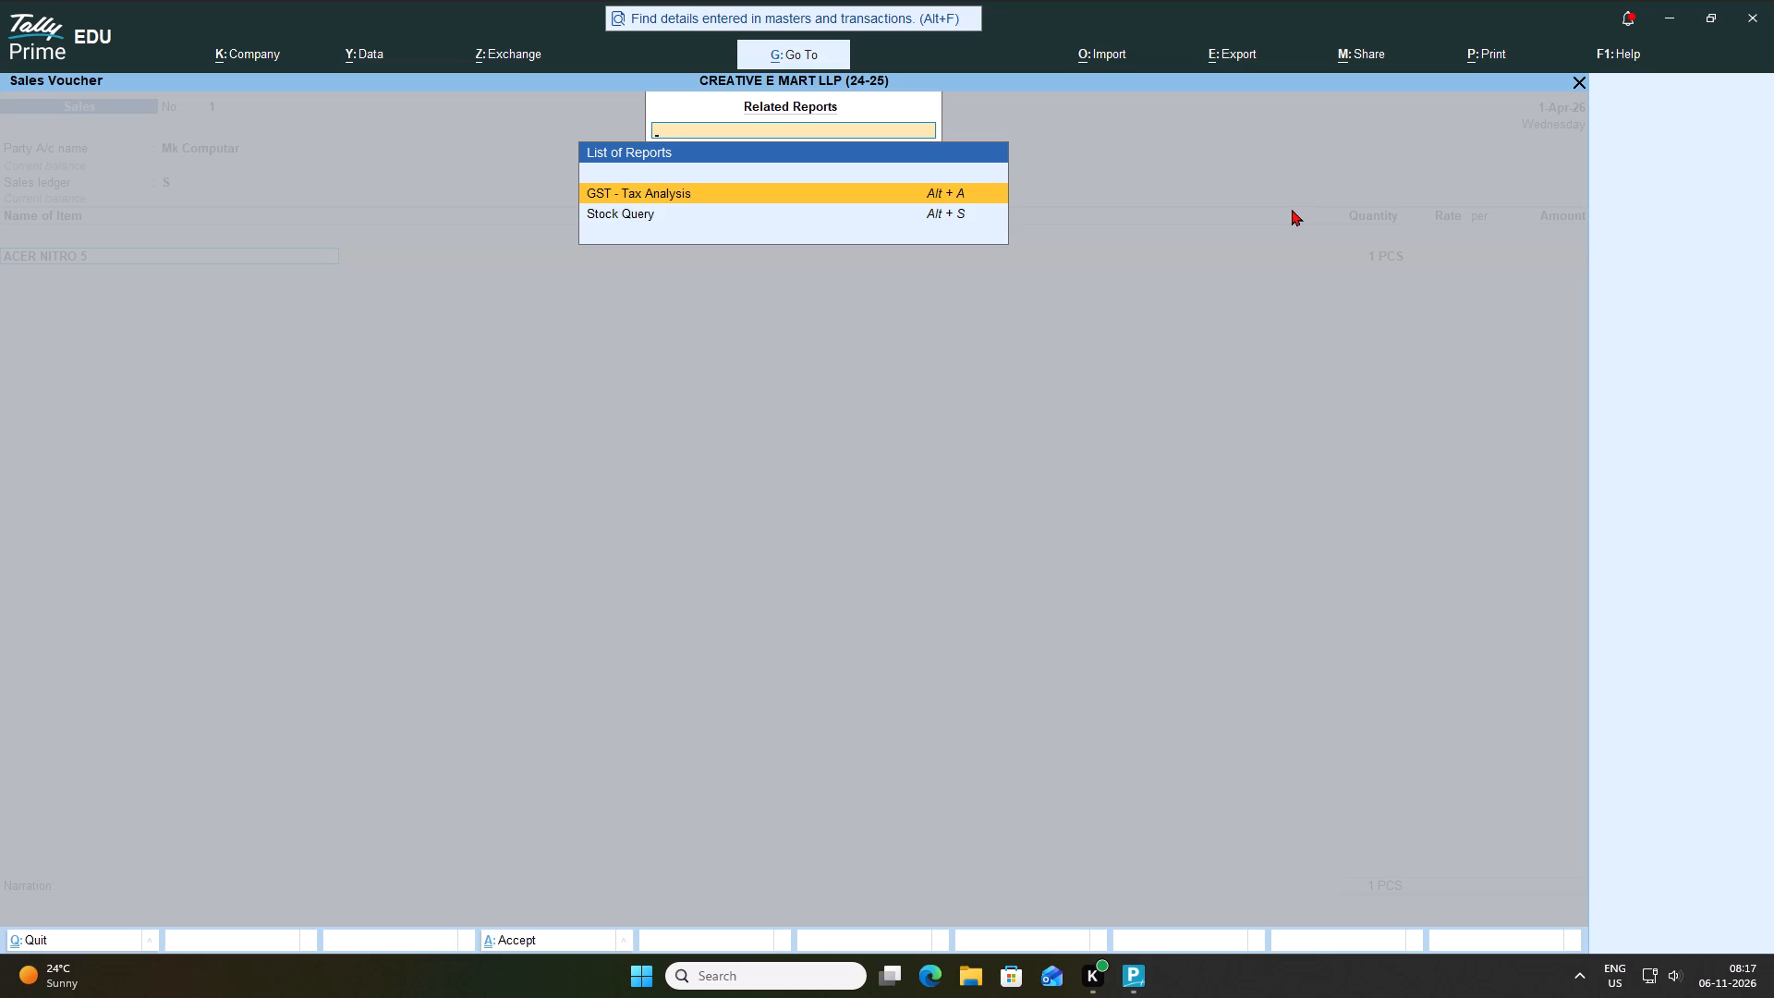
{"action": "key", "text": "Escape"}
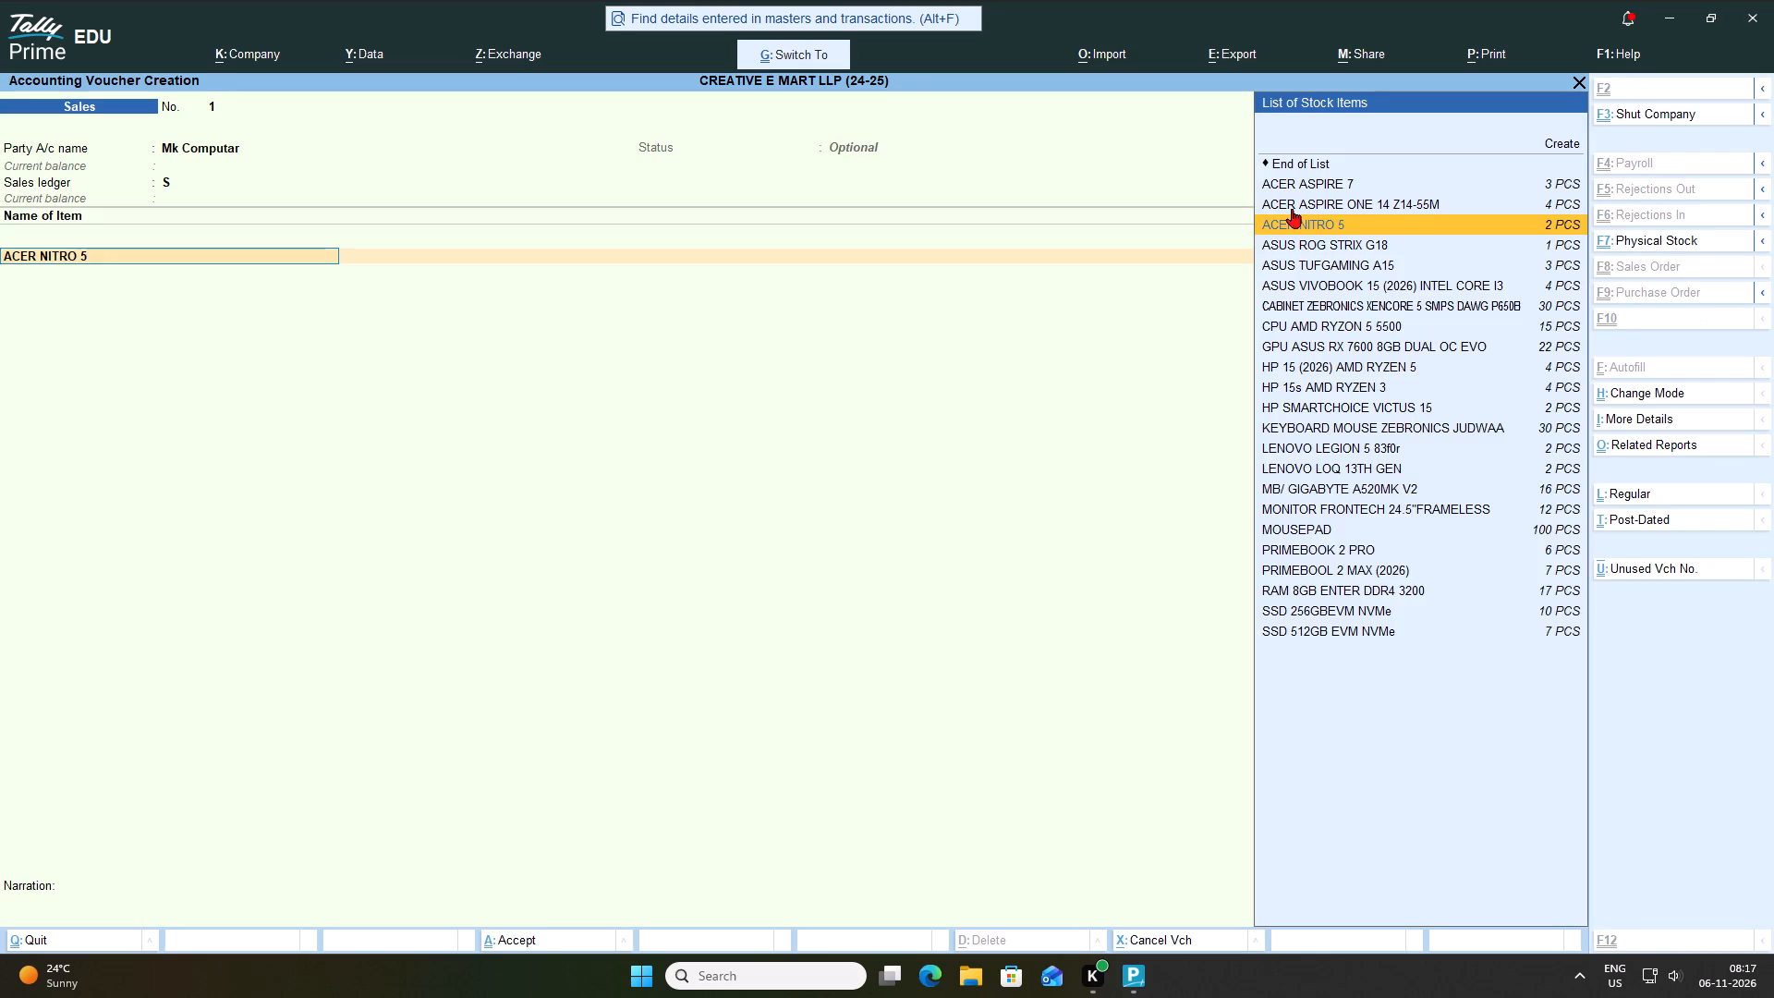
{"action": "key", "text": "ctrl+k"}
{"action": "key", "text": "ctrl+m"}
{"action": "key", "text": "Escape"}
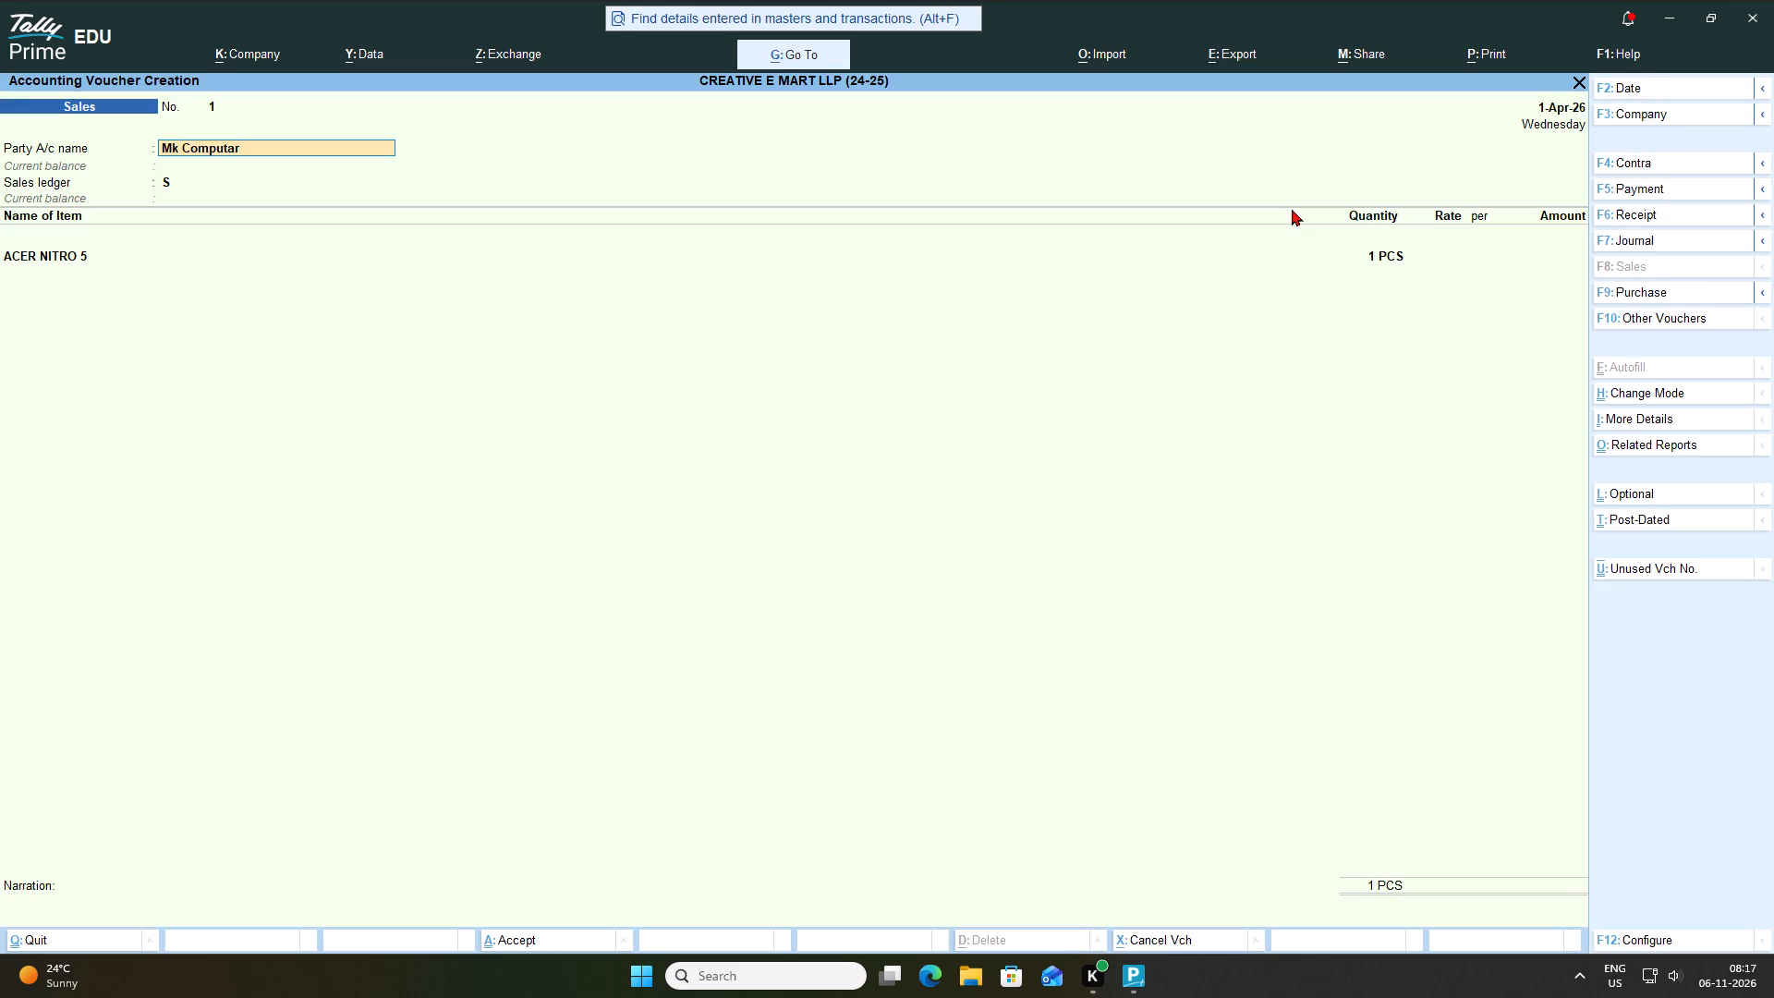
Mark the sales voucher as Optional.
{"action": "key", "text": "ctrl+l"}
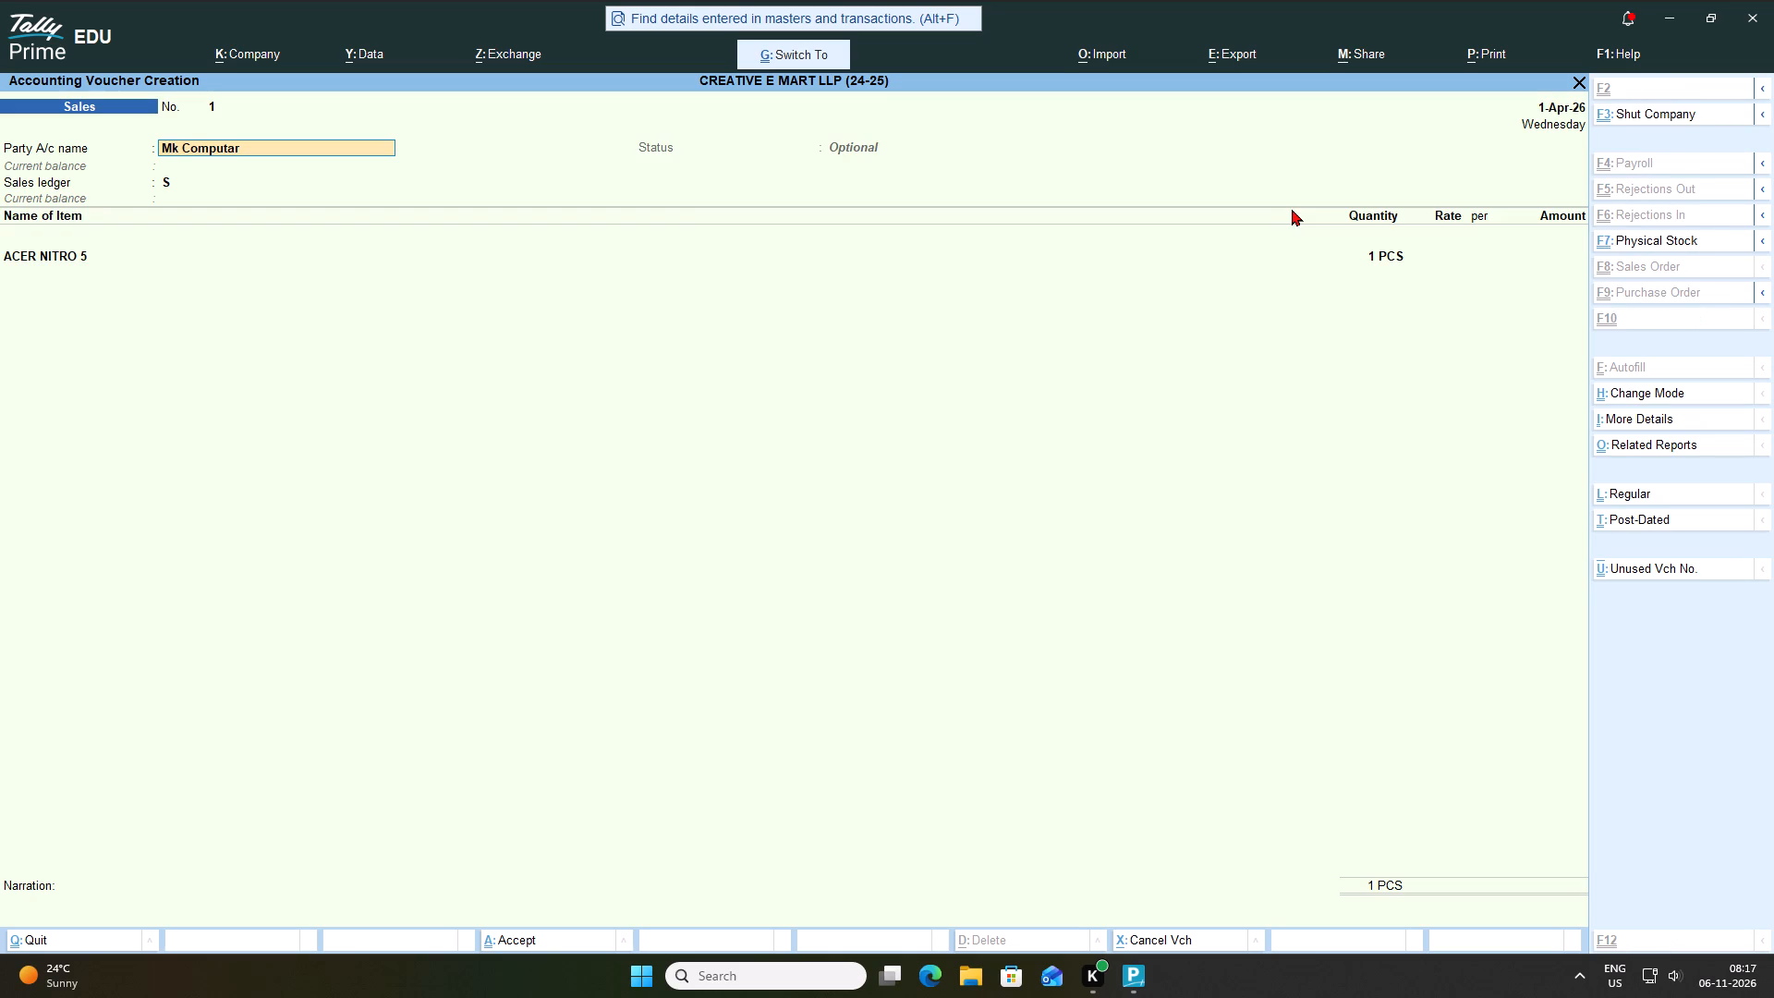
{"action": "key", "text": "ctrl+u"}
{"action": "key", "text": "ctrl+j"}
{"action": "key", "text": "ctrl+m"}
{"action": "key", "text": "Escape"}
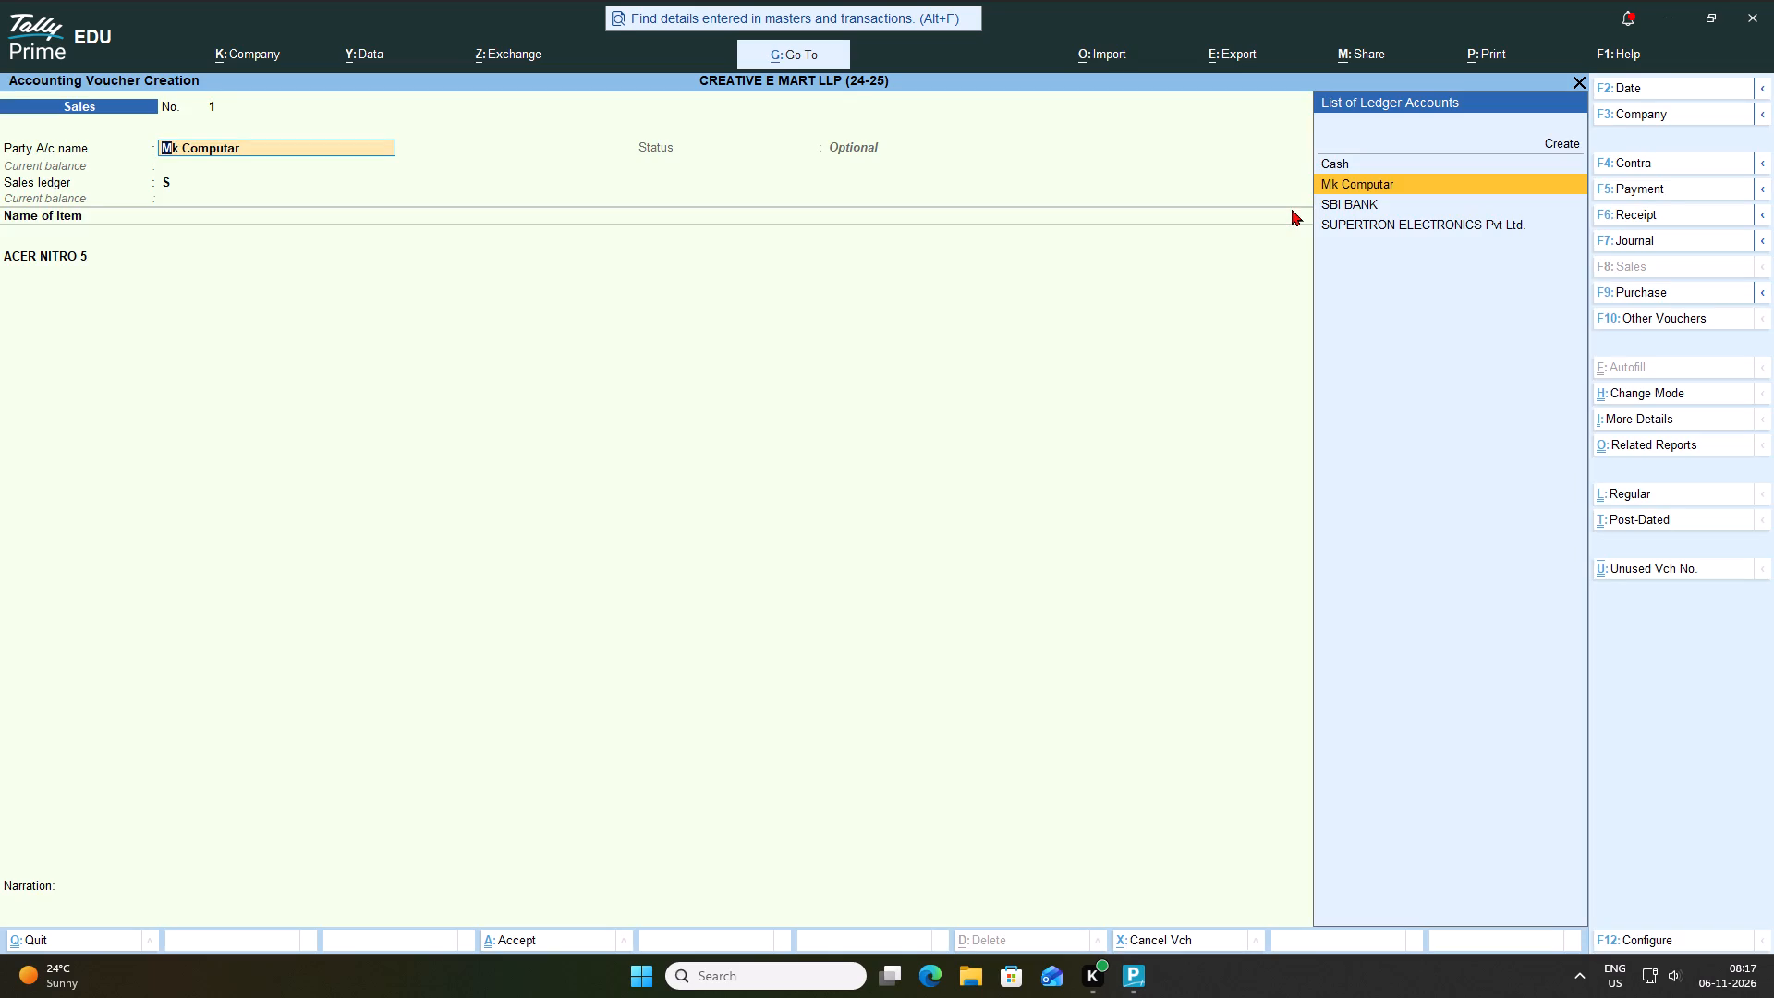
Reselect Mk Computar as the sales voucher's party account and leave all dispatch details blank.
{"action": "key", "text": "Escape"}
{"action": "left_click", "coordinate": [1367, 185]}
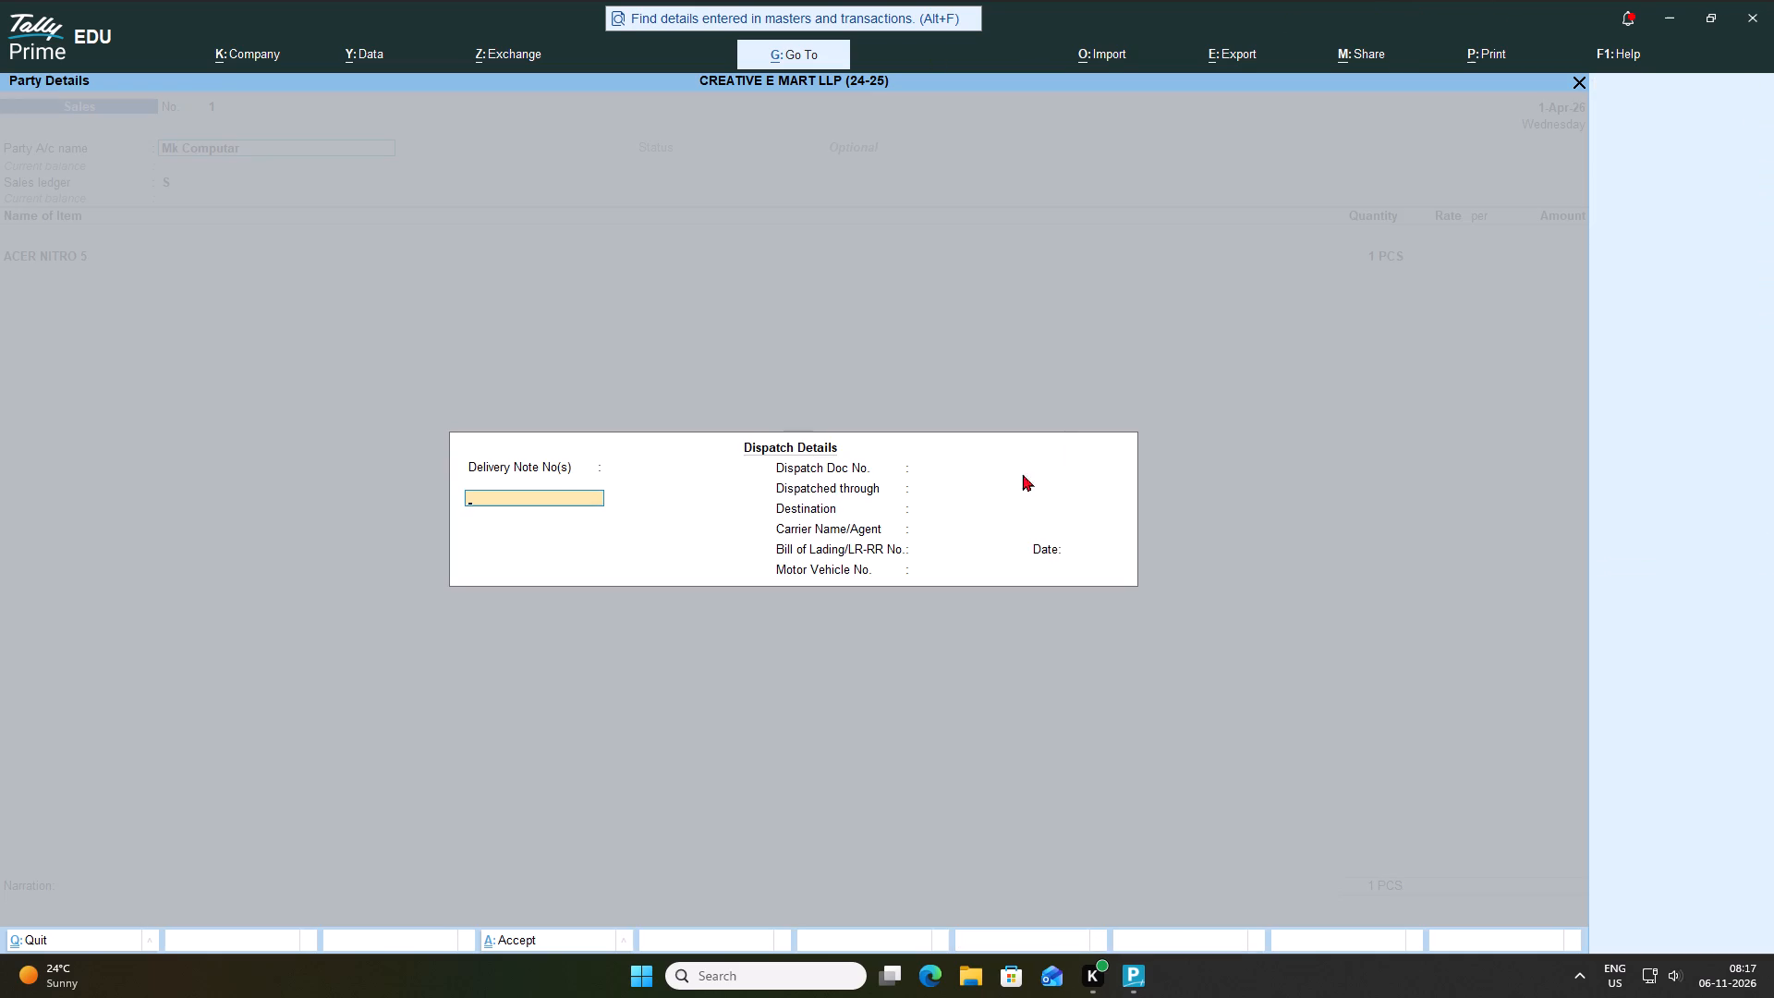
{"action": "key", "text": "Return"}
{"action": "key", "text": "Return"}
{"action": "key", "text": "Return"}
{"action": "key", "text": "Return"}
{"action": "key", "text": "Return"}
{"action": "key", "text": "Return"}
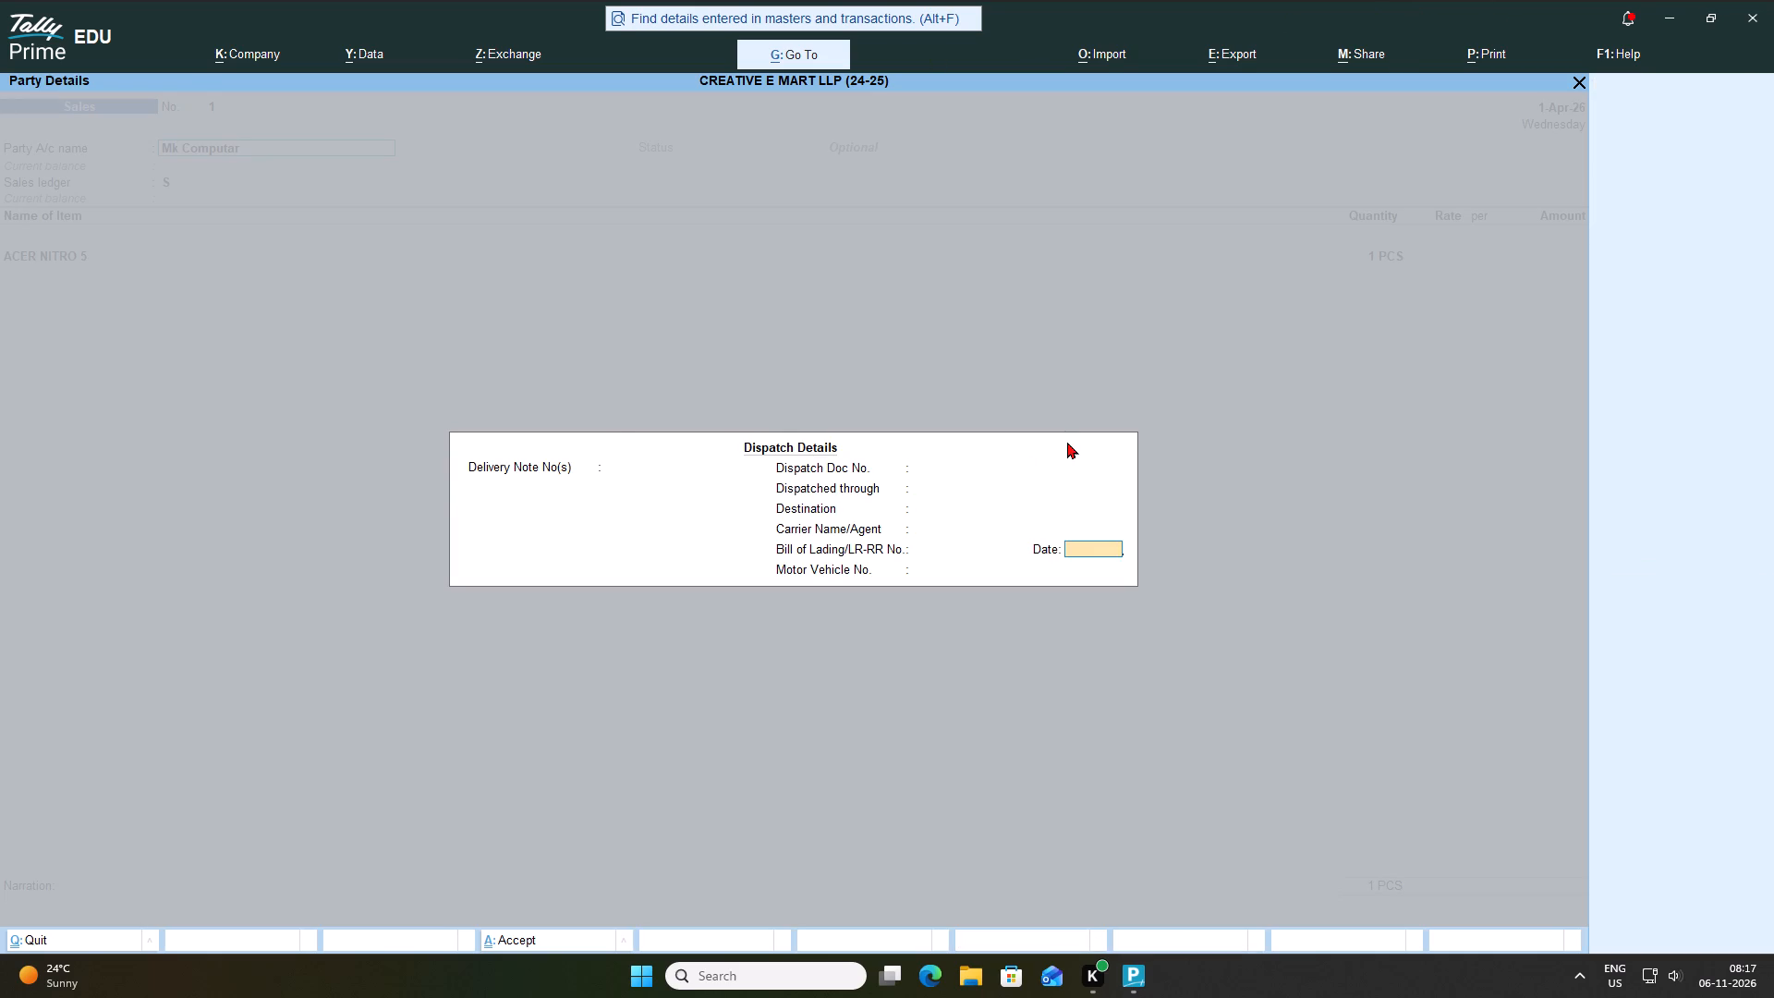
{"action": "key", "text": "Return"}
{"action": "key", "text": "Return"}
Accept Mk Computar's existing party details, with West Bengal as the place of supply.
{"action": "key", "text": "Return"}
{"action": "key", "text": "Return"}
{"action": "key", "text": "Return"}
{"action": "key", "text": "Return"}
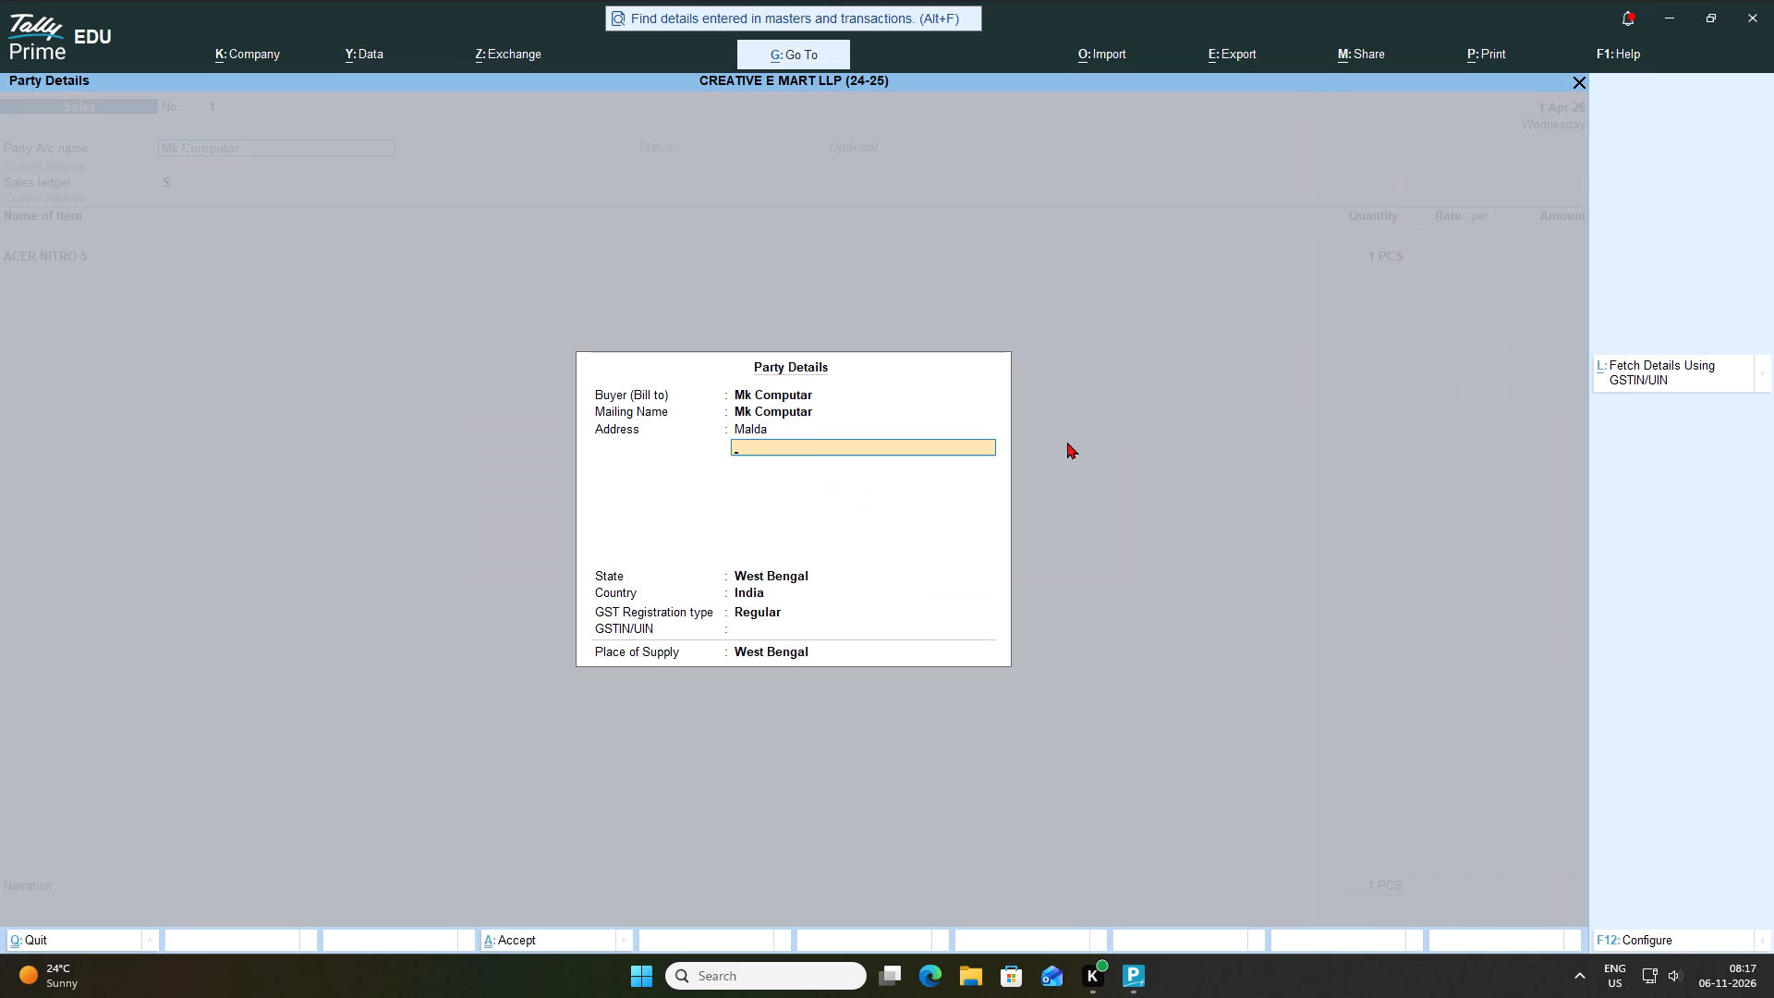
{"action": "key", "text": "Return"}
{"action": "key", "text": "Return"}
{"action": "key", "text": "Return"}
{"action": "key", "text": "Return"}
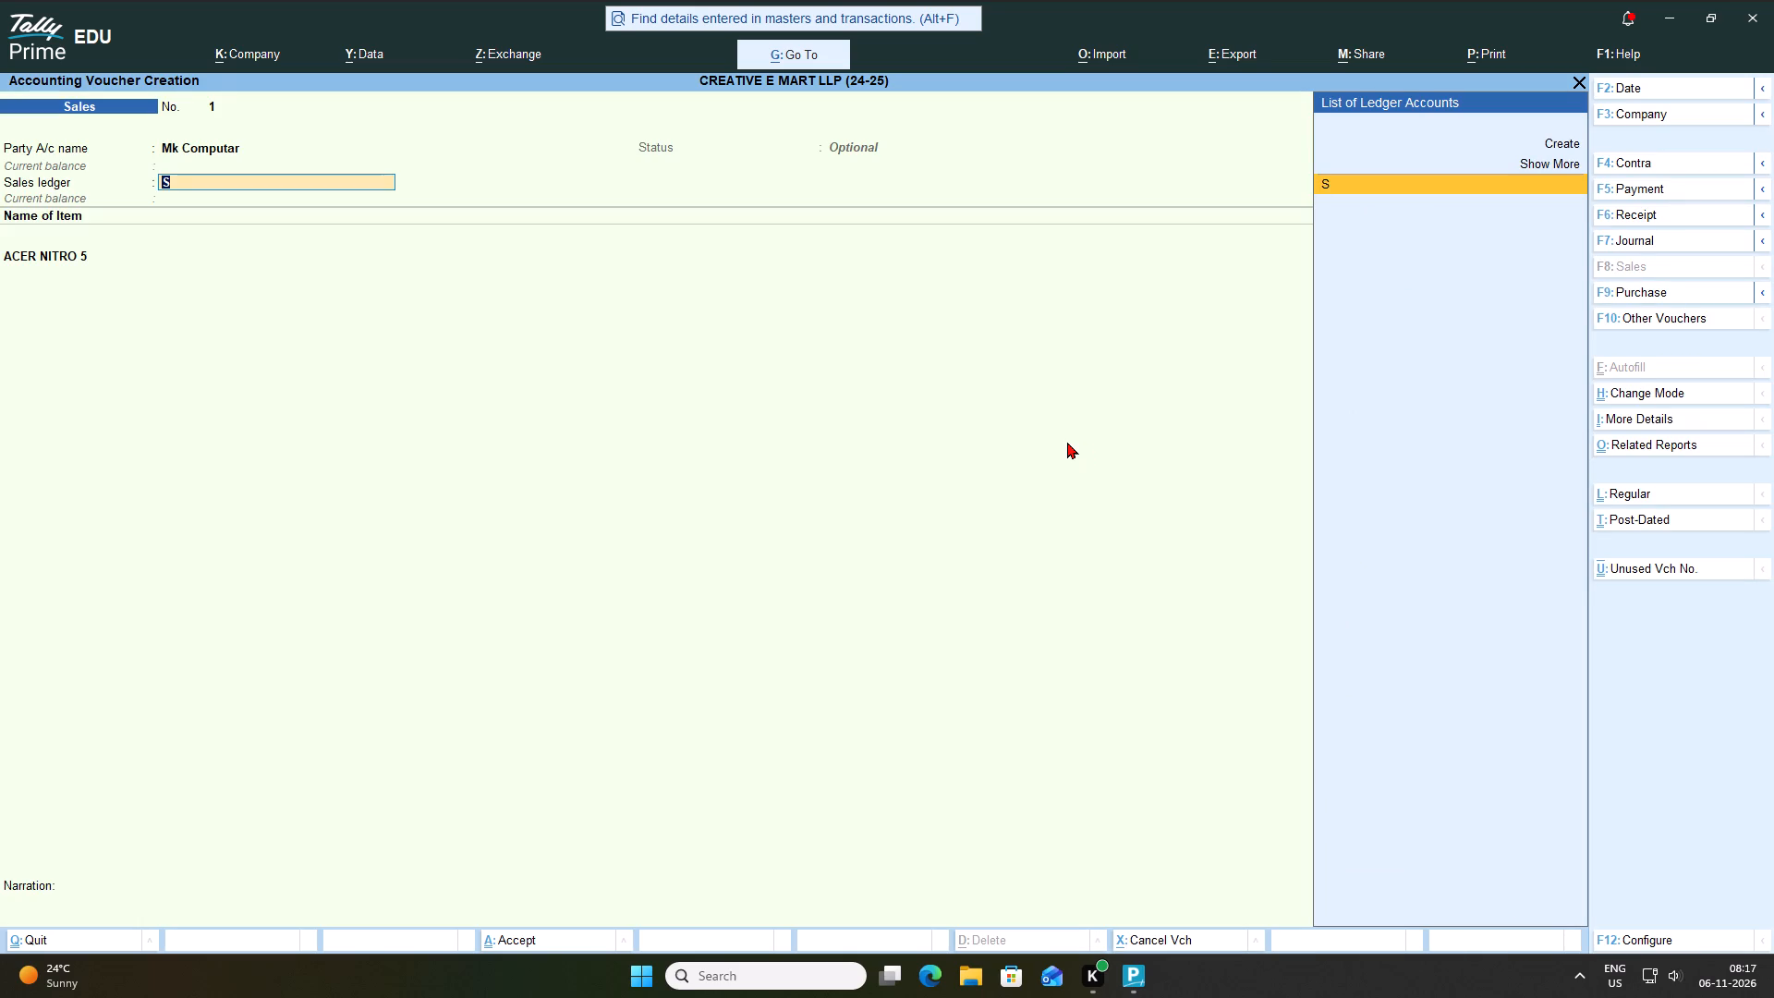
Rename sales ledger S as Sales A/c, keep it under Sales Accounts with no opening balance, and save it.
{"action": "key", "text": "ctrl+Return"}
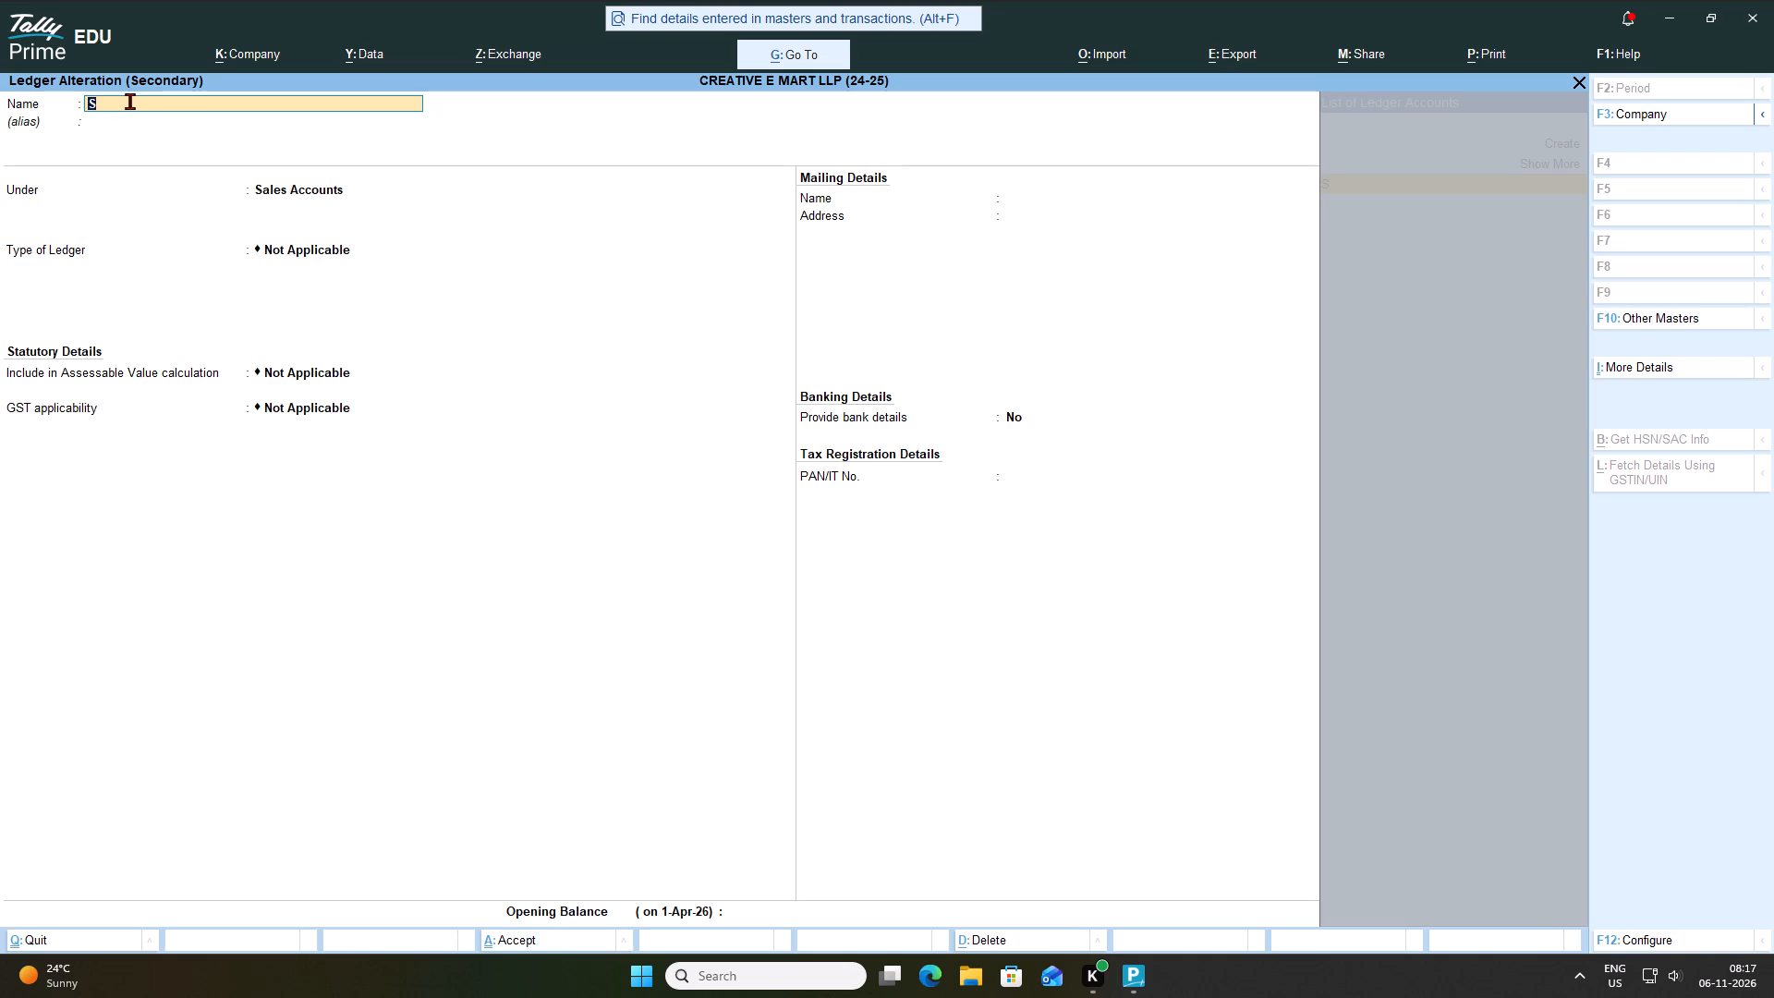
{"action": "type", "text": "sa"}
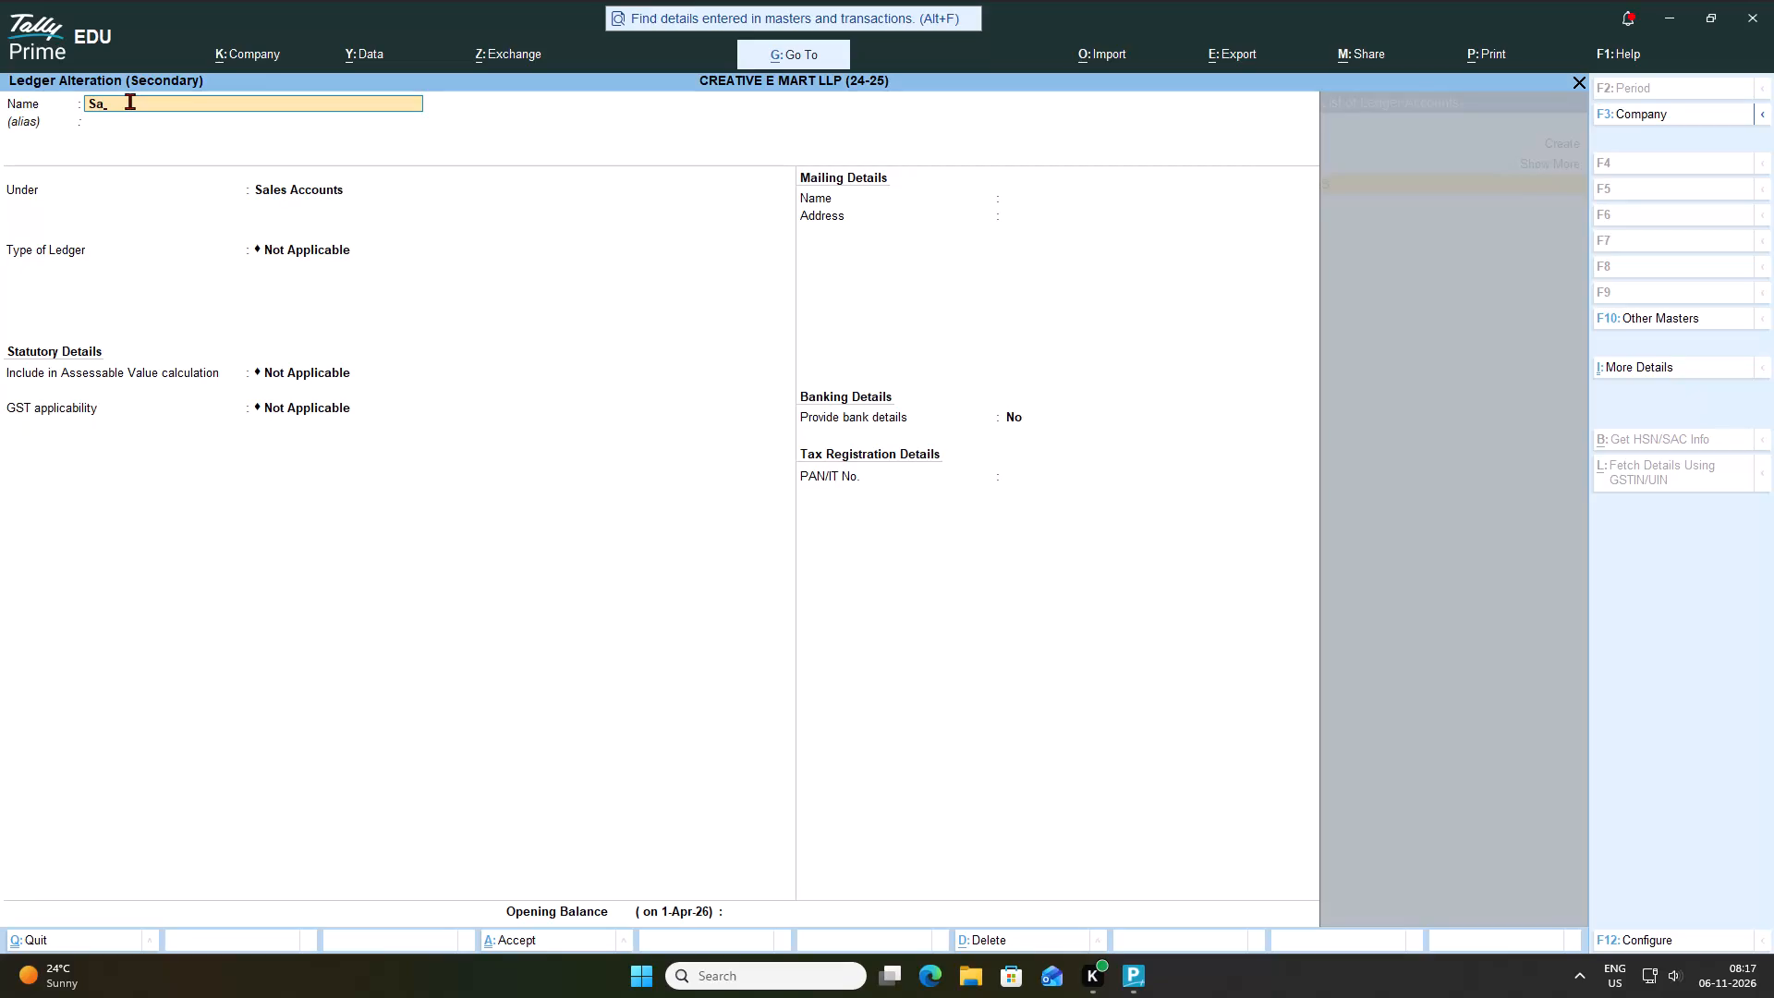
{"action": "key", "text": "l"}
{"action": "type", "text": "es"}
{"action": "key", "text": "space"}
{"action": "type", "text": "a/"}
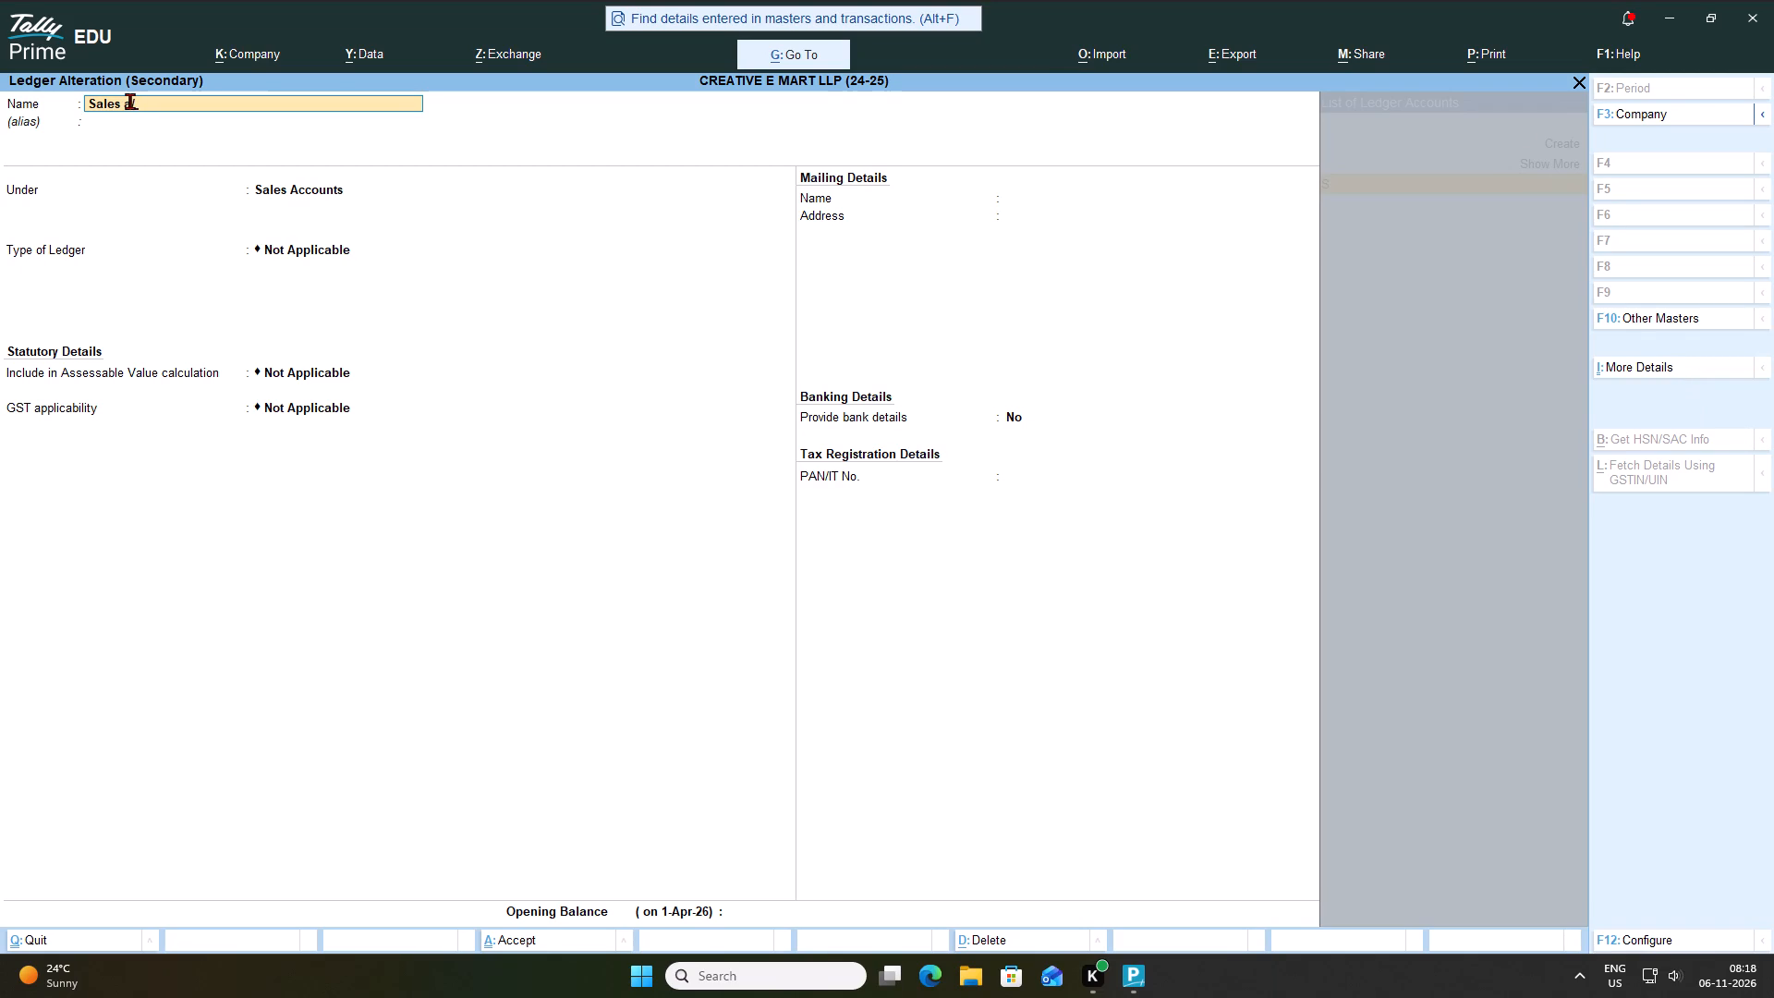
{"action": "key", "text": "c"}
{"action": "key", "text": "Return"}
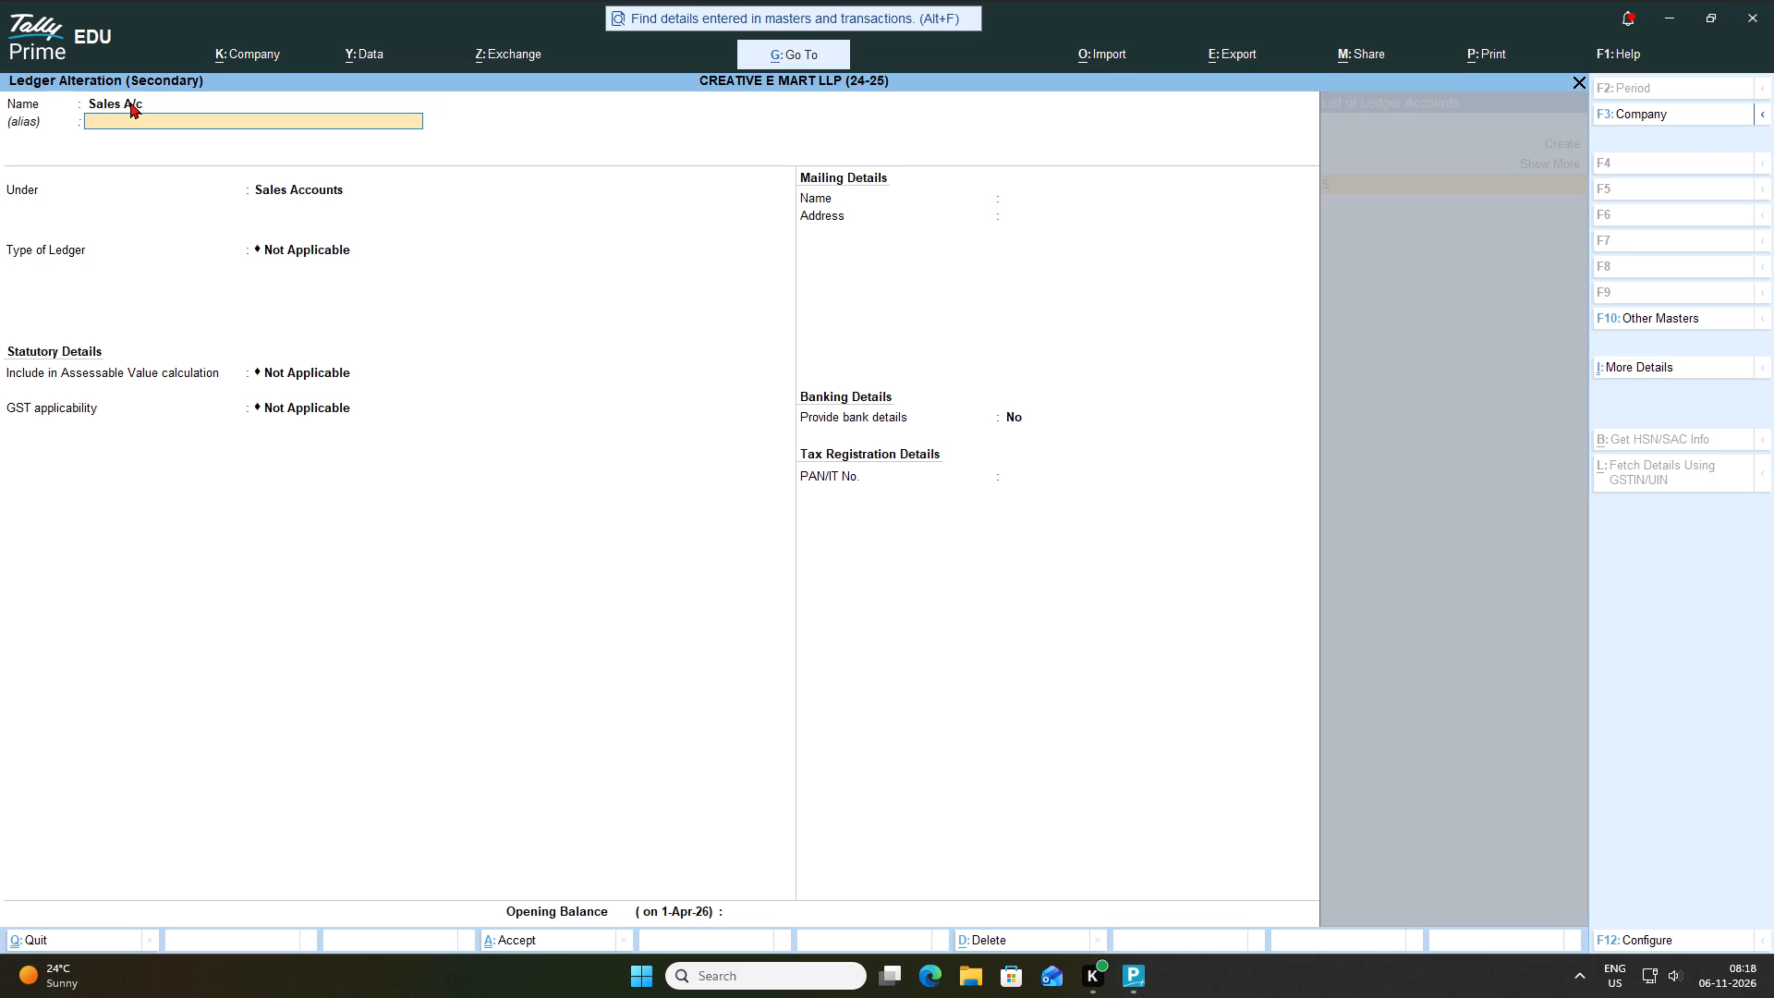
{"action": "key", "text": "Return"}
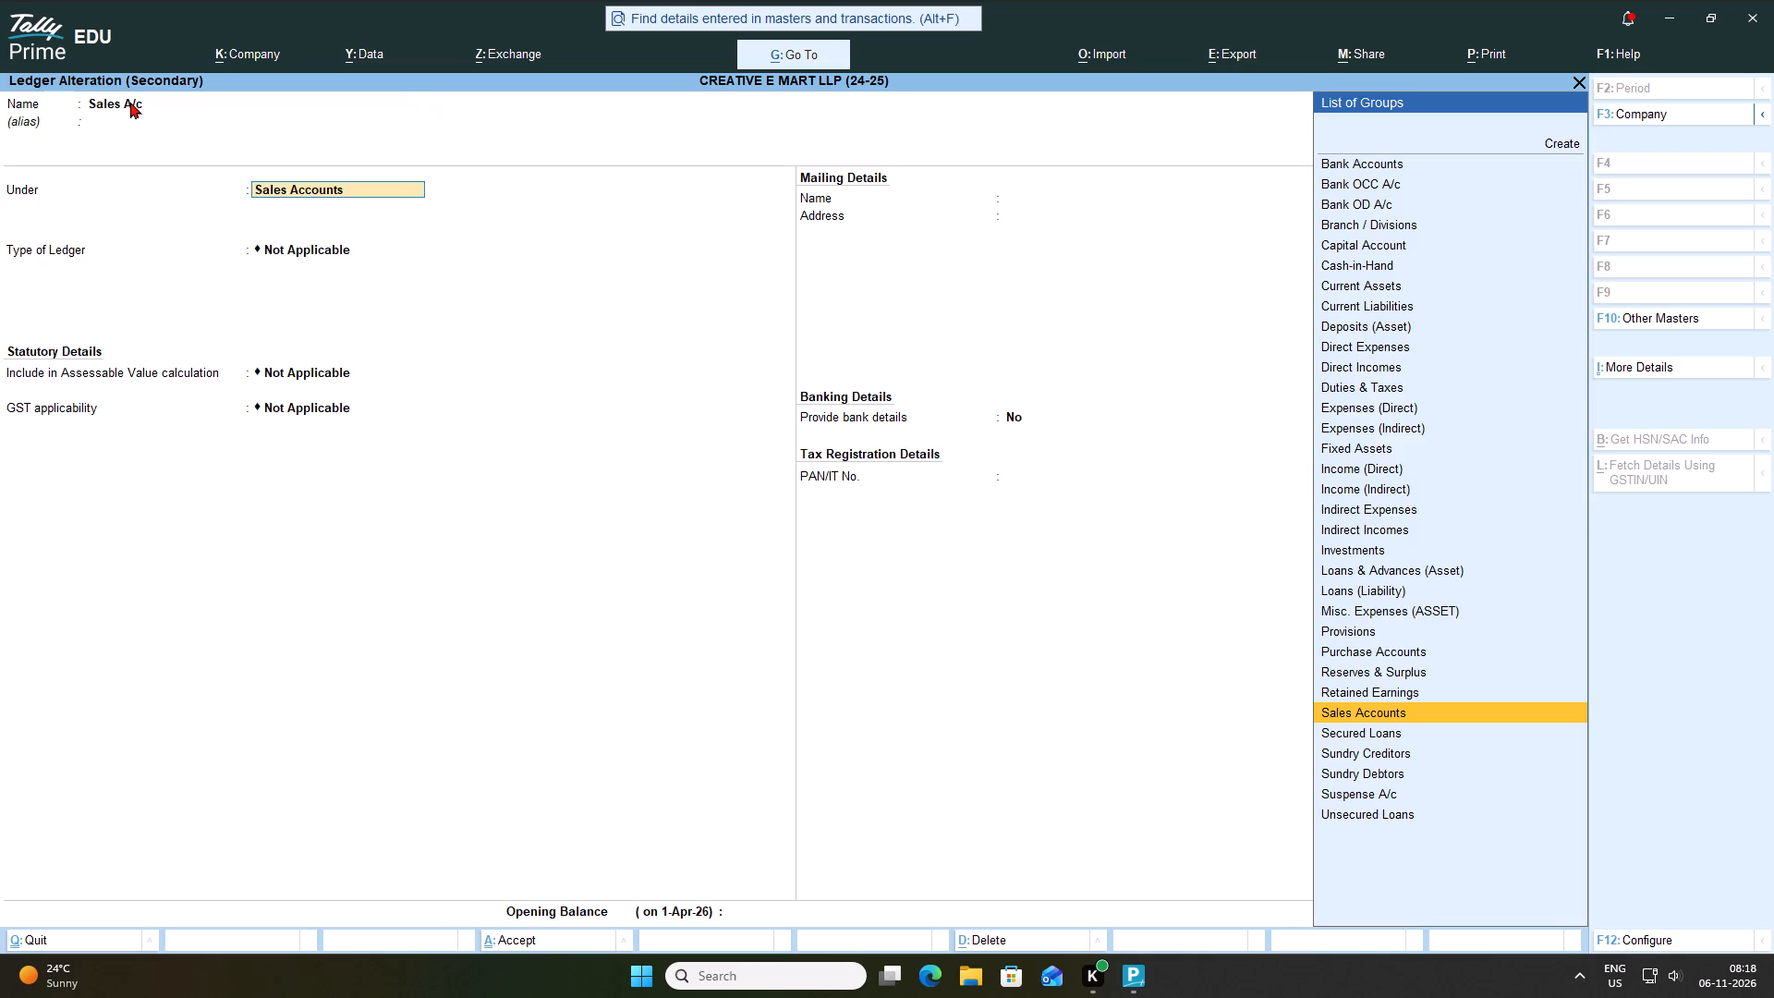
{"action": "key", "text": "Return"}
{"action": "key", "text": "Return"}
{"action": "key", "text": "Return"}
{"action": "key", "text": "Return"}
{"action": "key", "text": "Return"}
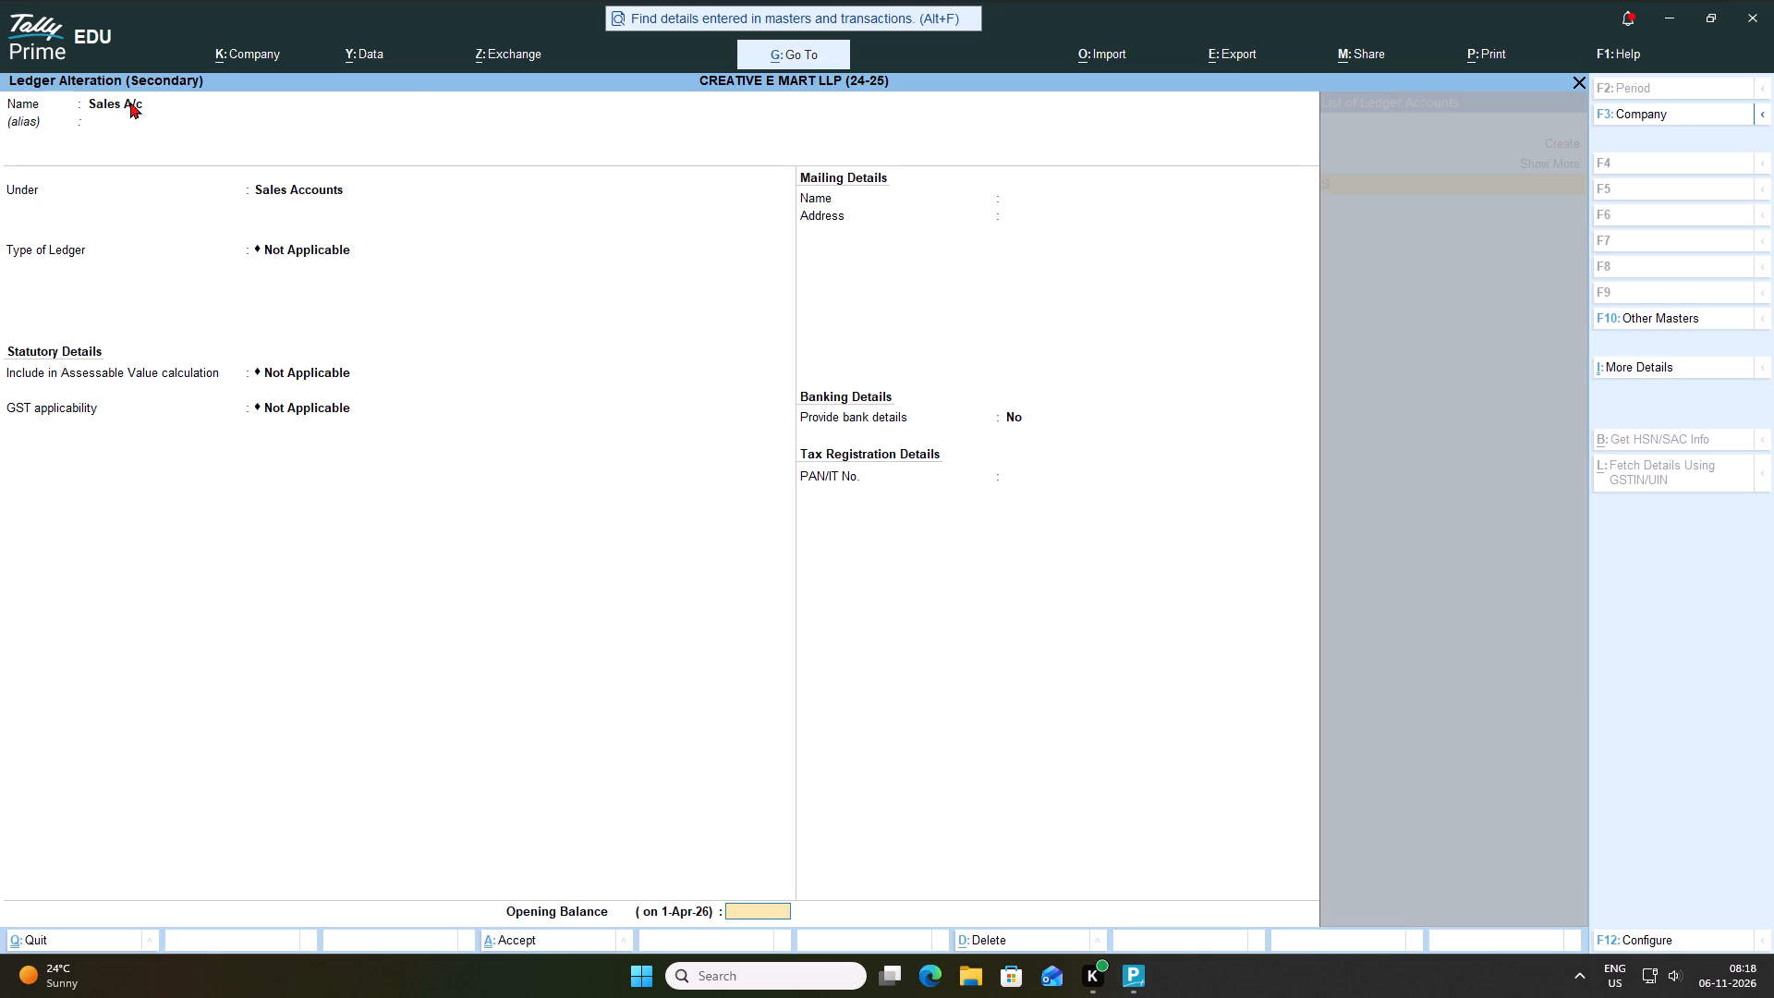
{"action": "key", "text": "Return"}
{"action": "key", "text": "Return"}
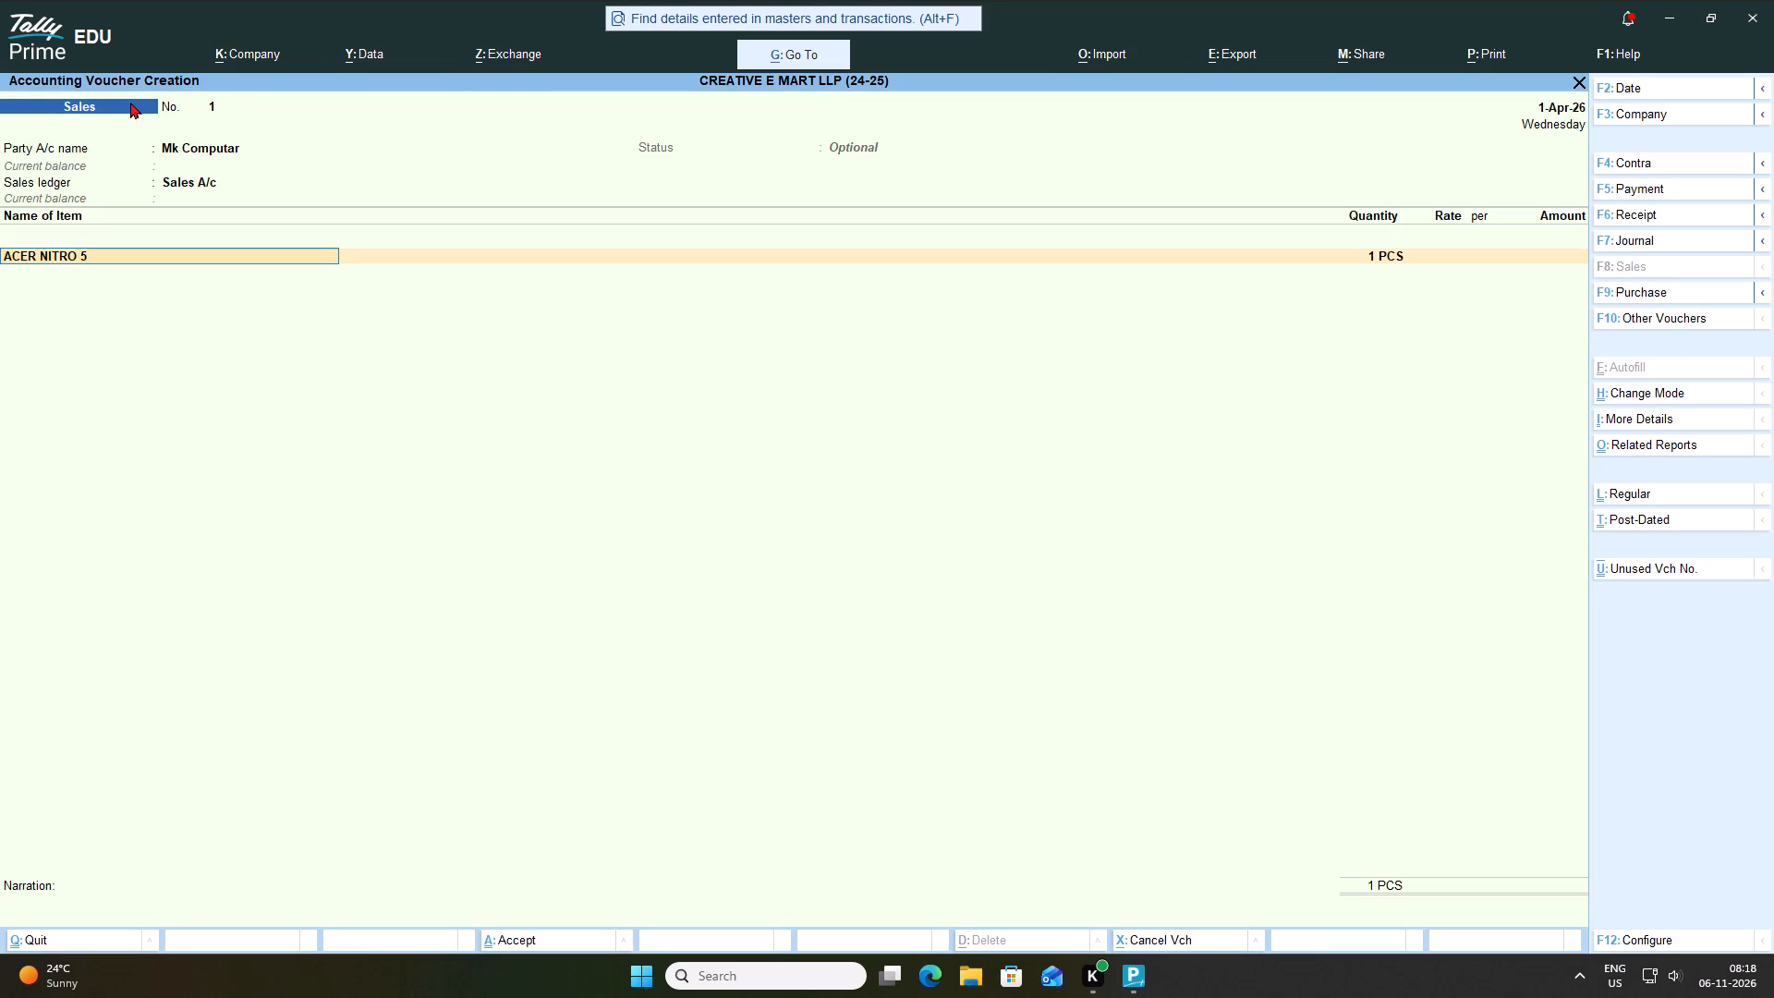
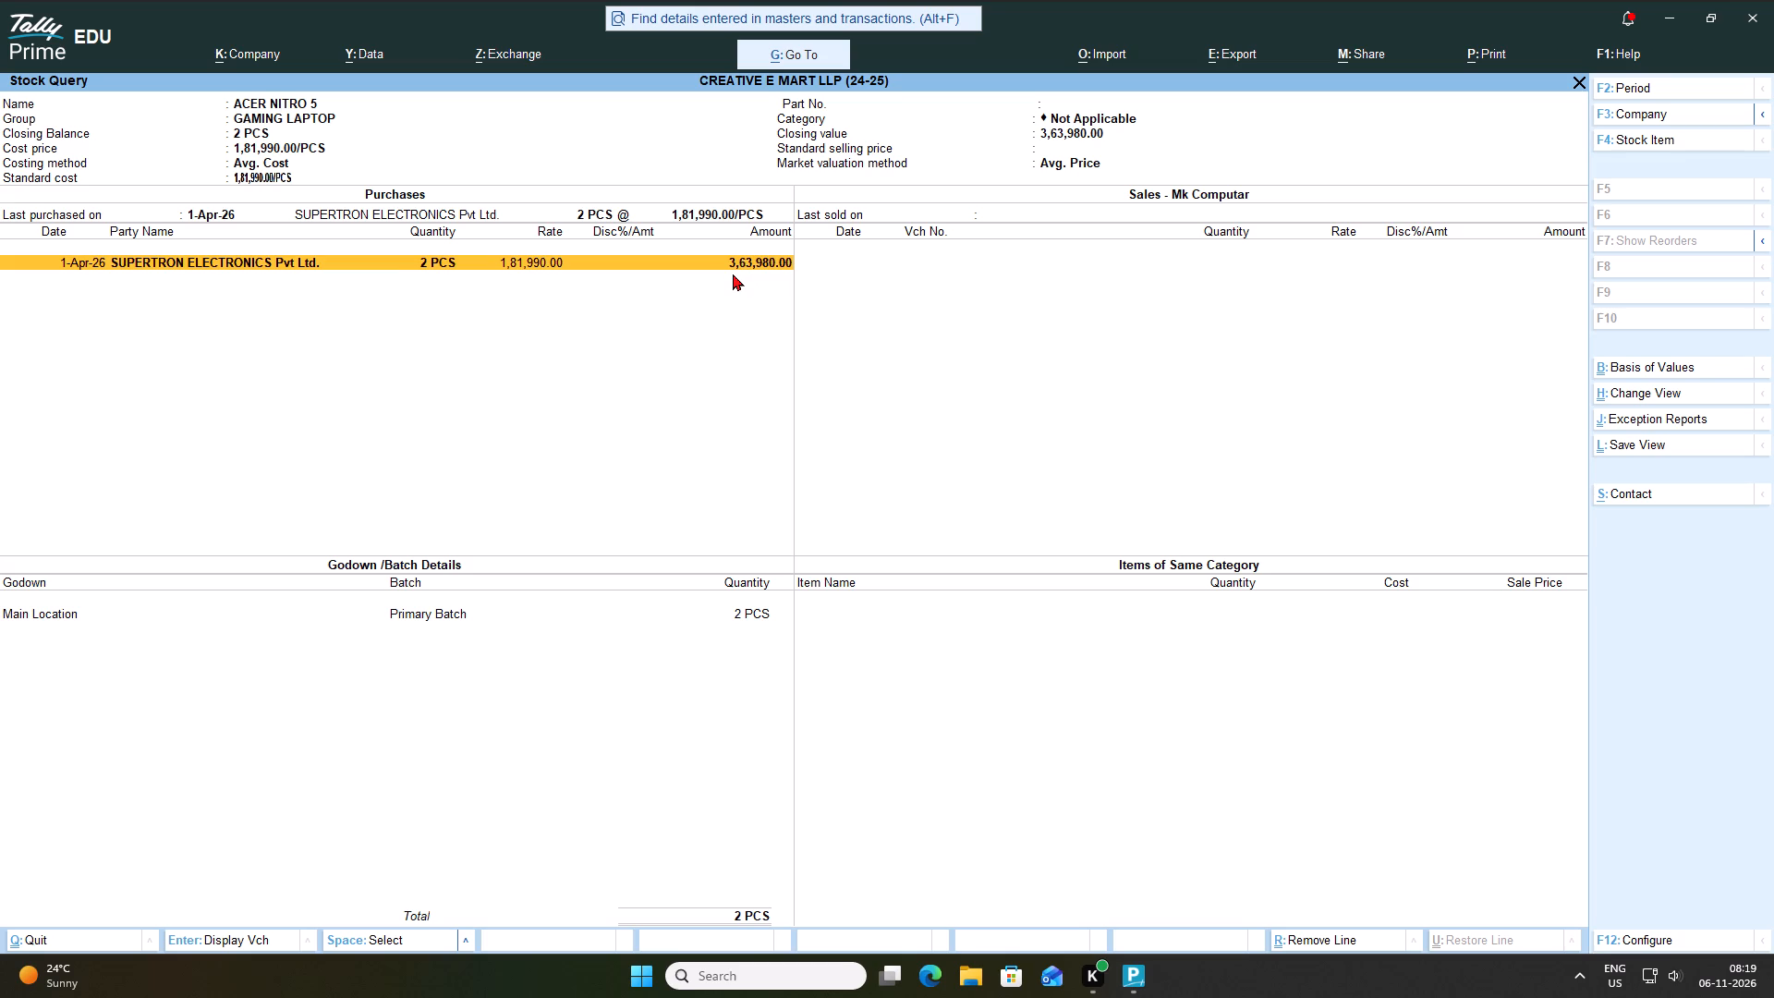
Keep ACER NITRO 5 at 1 PCS on the sales voucher and enter its rate as 36,49,900.
{"action": "key", "text": "Escape"}
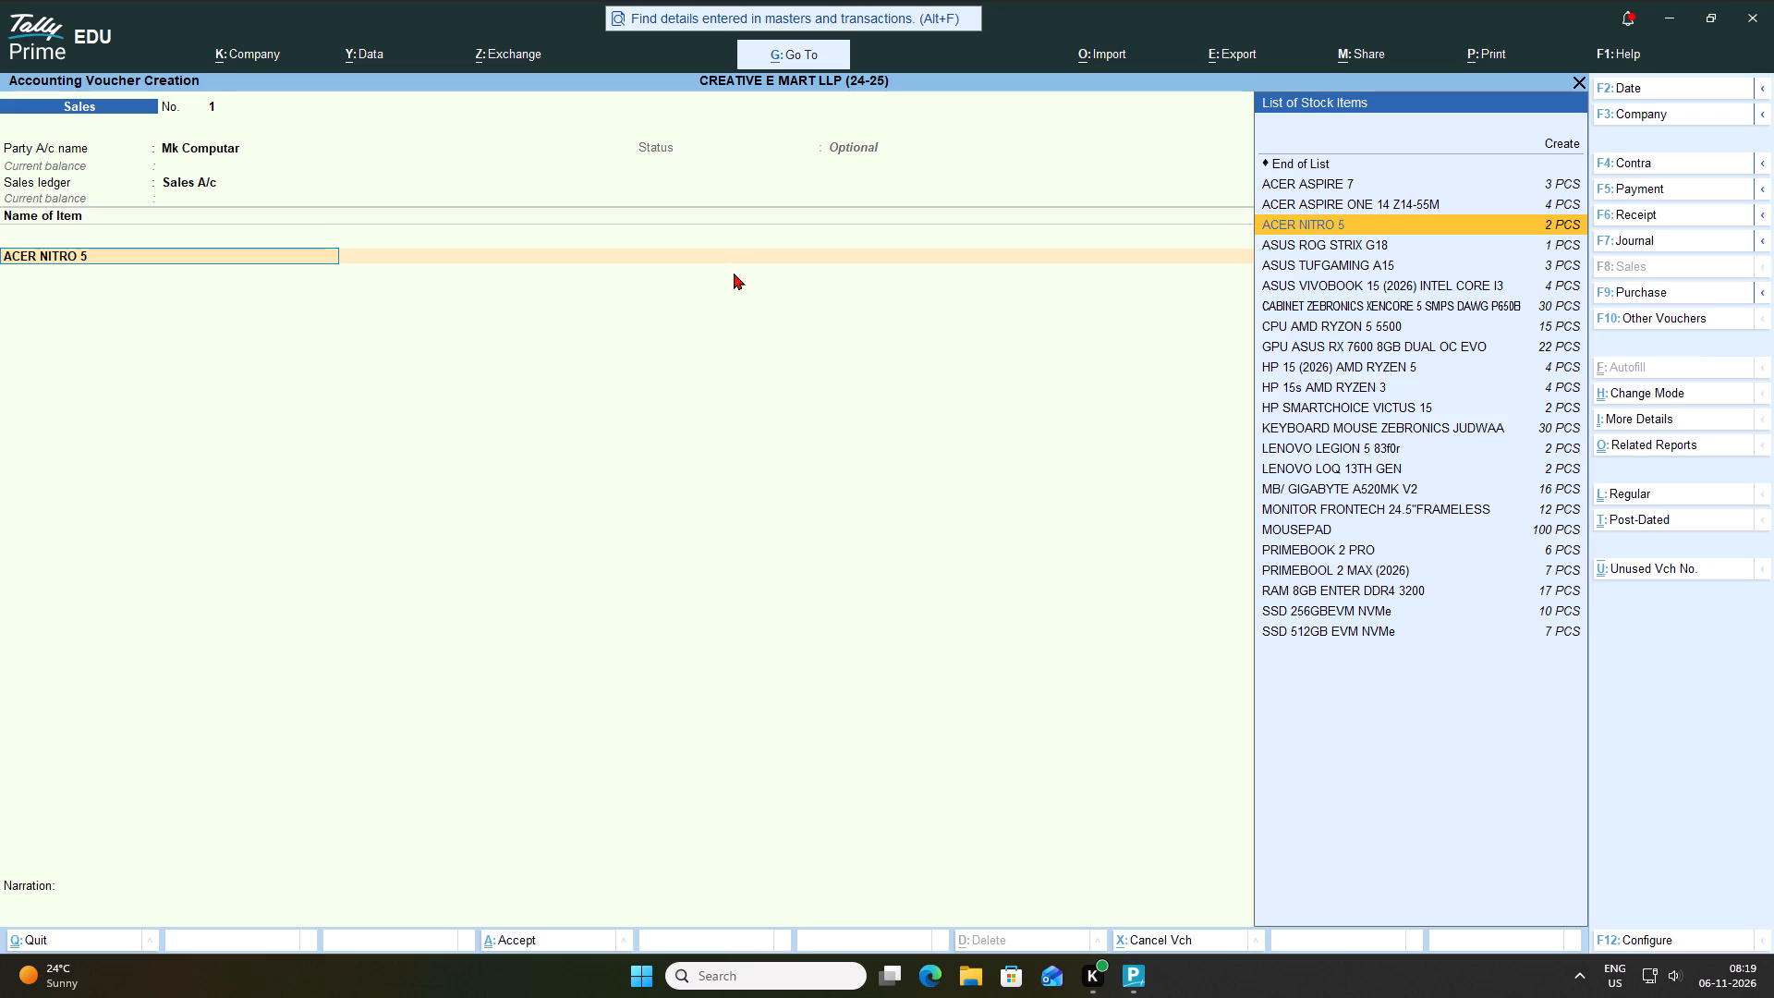
{"action": "key", "text": "Return"}
{"action": "key", "text": "Return"}
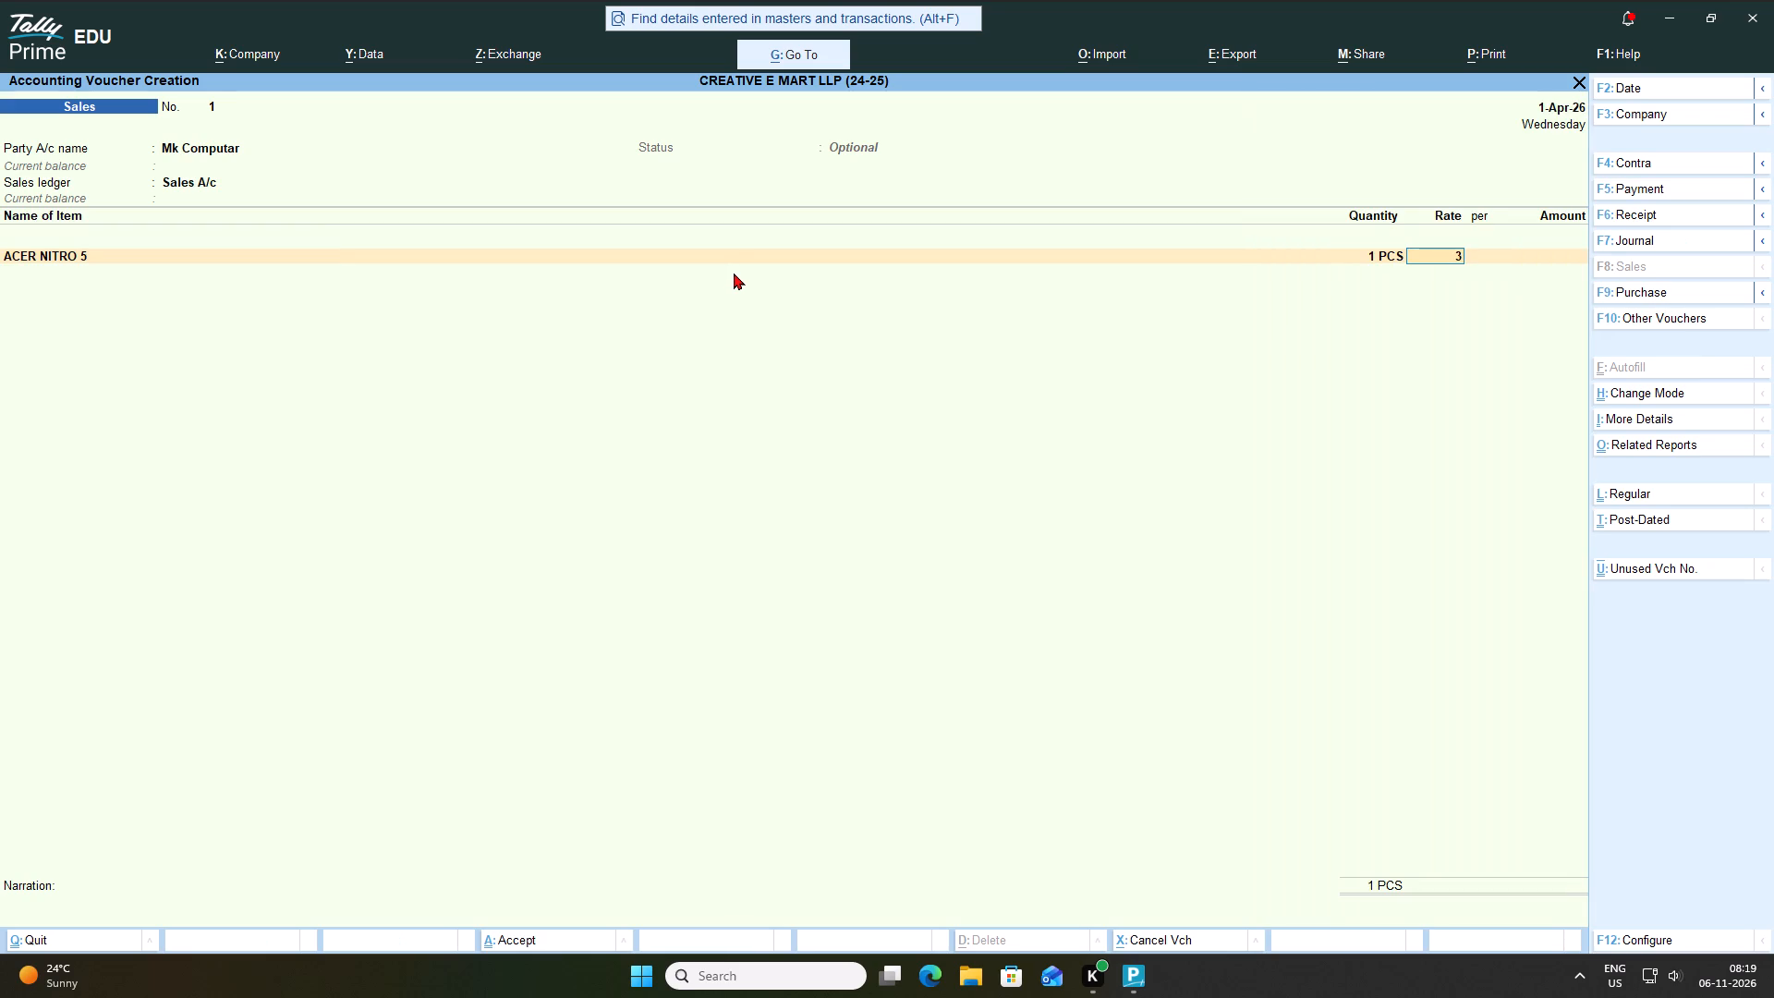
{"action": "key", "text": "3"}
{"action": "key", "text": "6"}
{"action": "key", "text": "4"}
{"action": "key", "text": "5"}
{"action": "key", "text": "BackSpace"}
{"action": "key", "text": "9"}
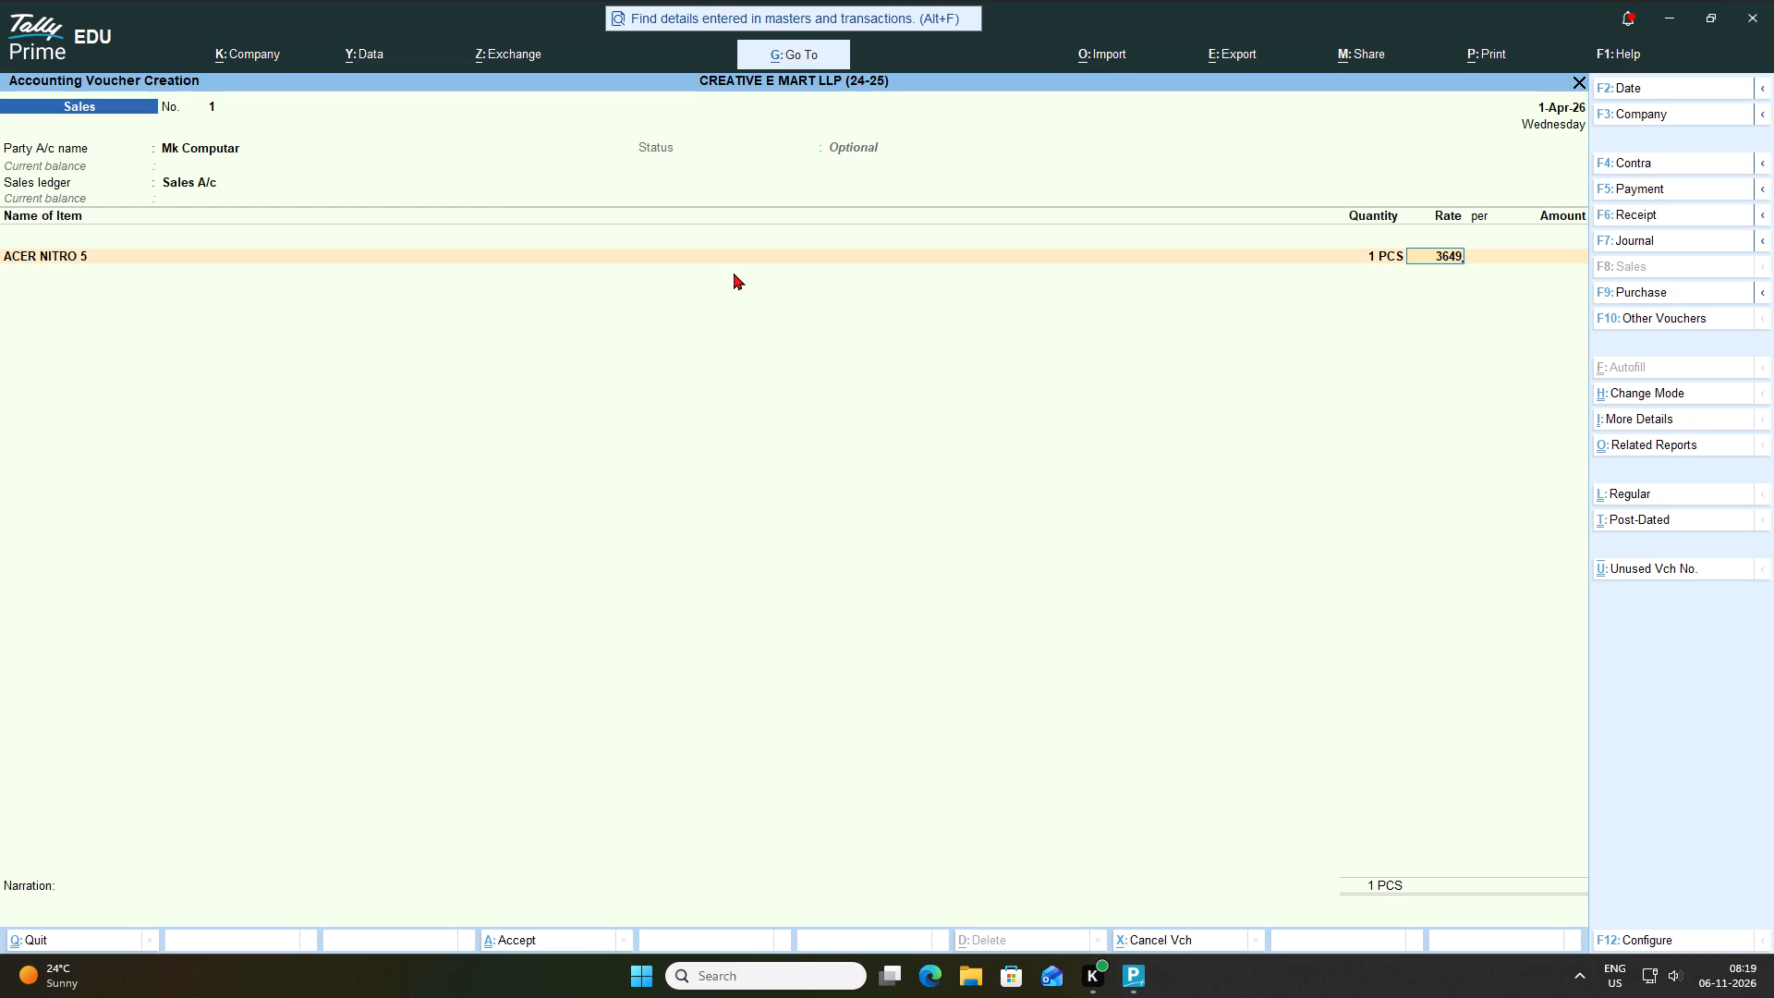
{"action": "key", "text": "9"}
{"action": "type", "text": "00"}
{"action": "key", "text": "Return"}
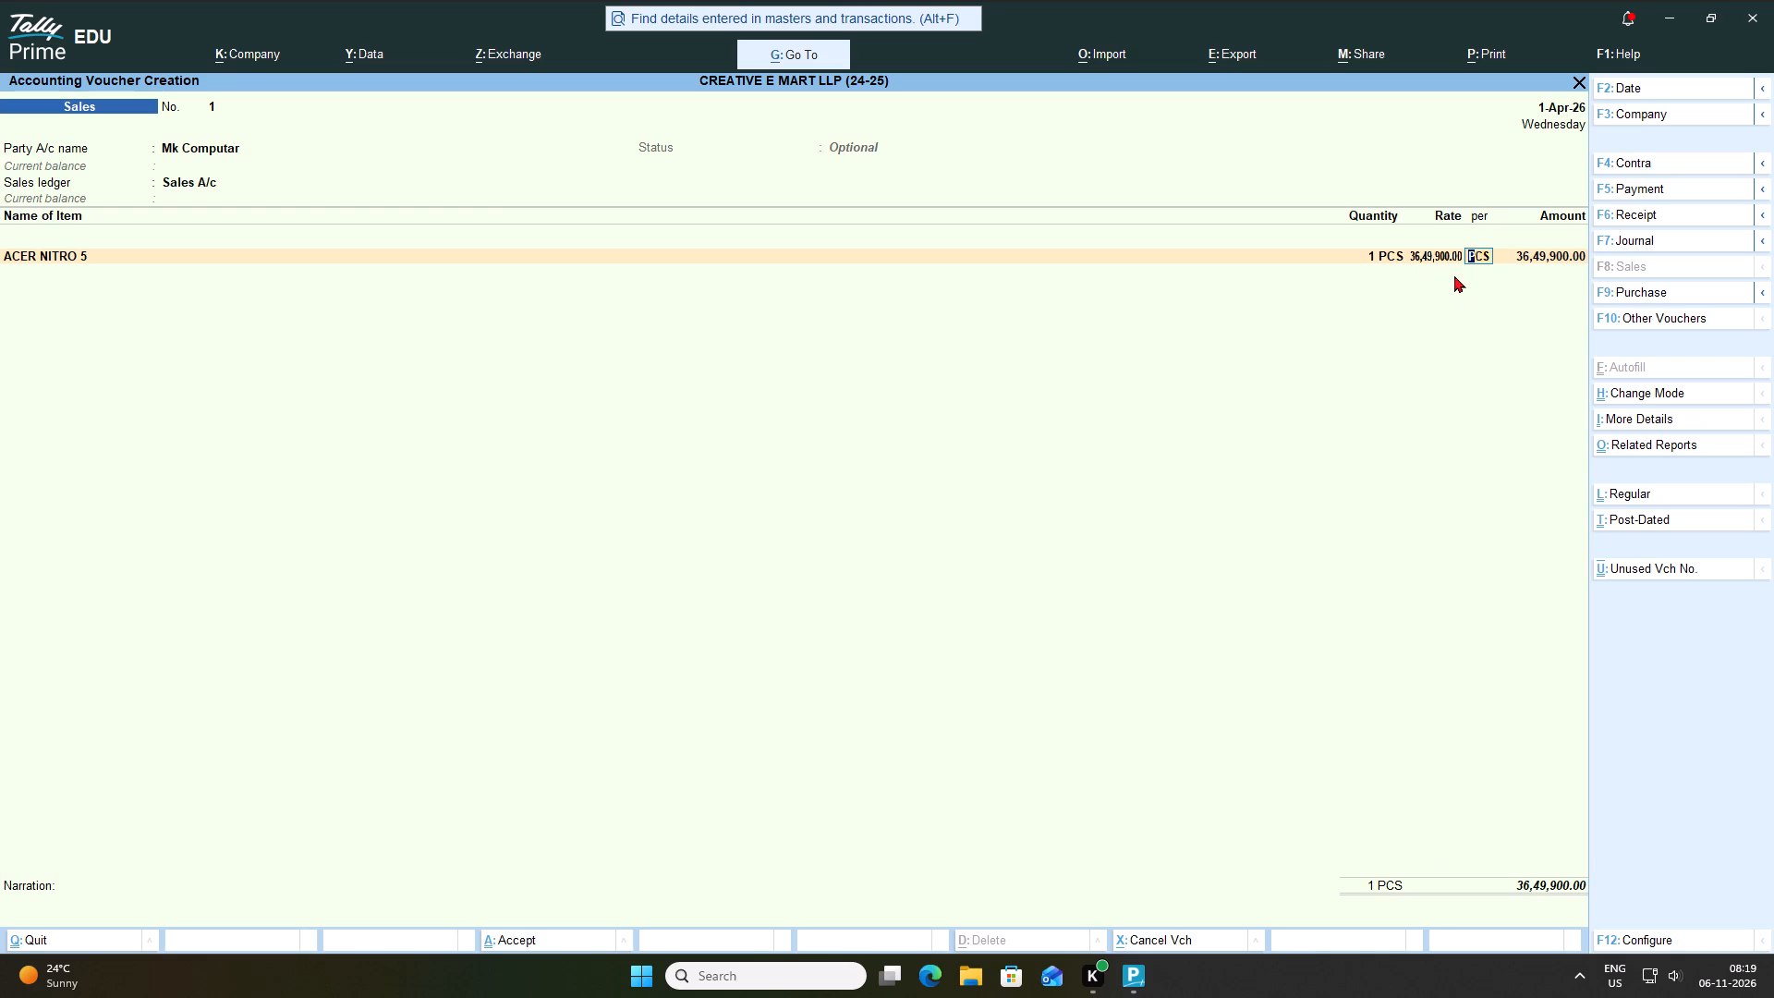
Correct the ACER NITRO 5 rate to 3,64,990.00 per PCS and complete the item line.
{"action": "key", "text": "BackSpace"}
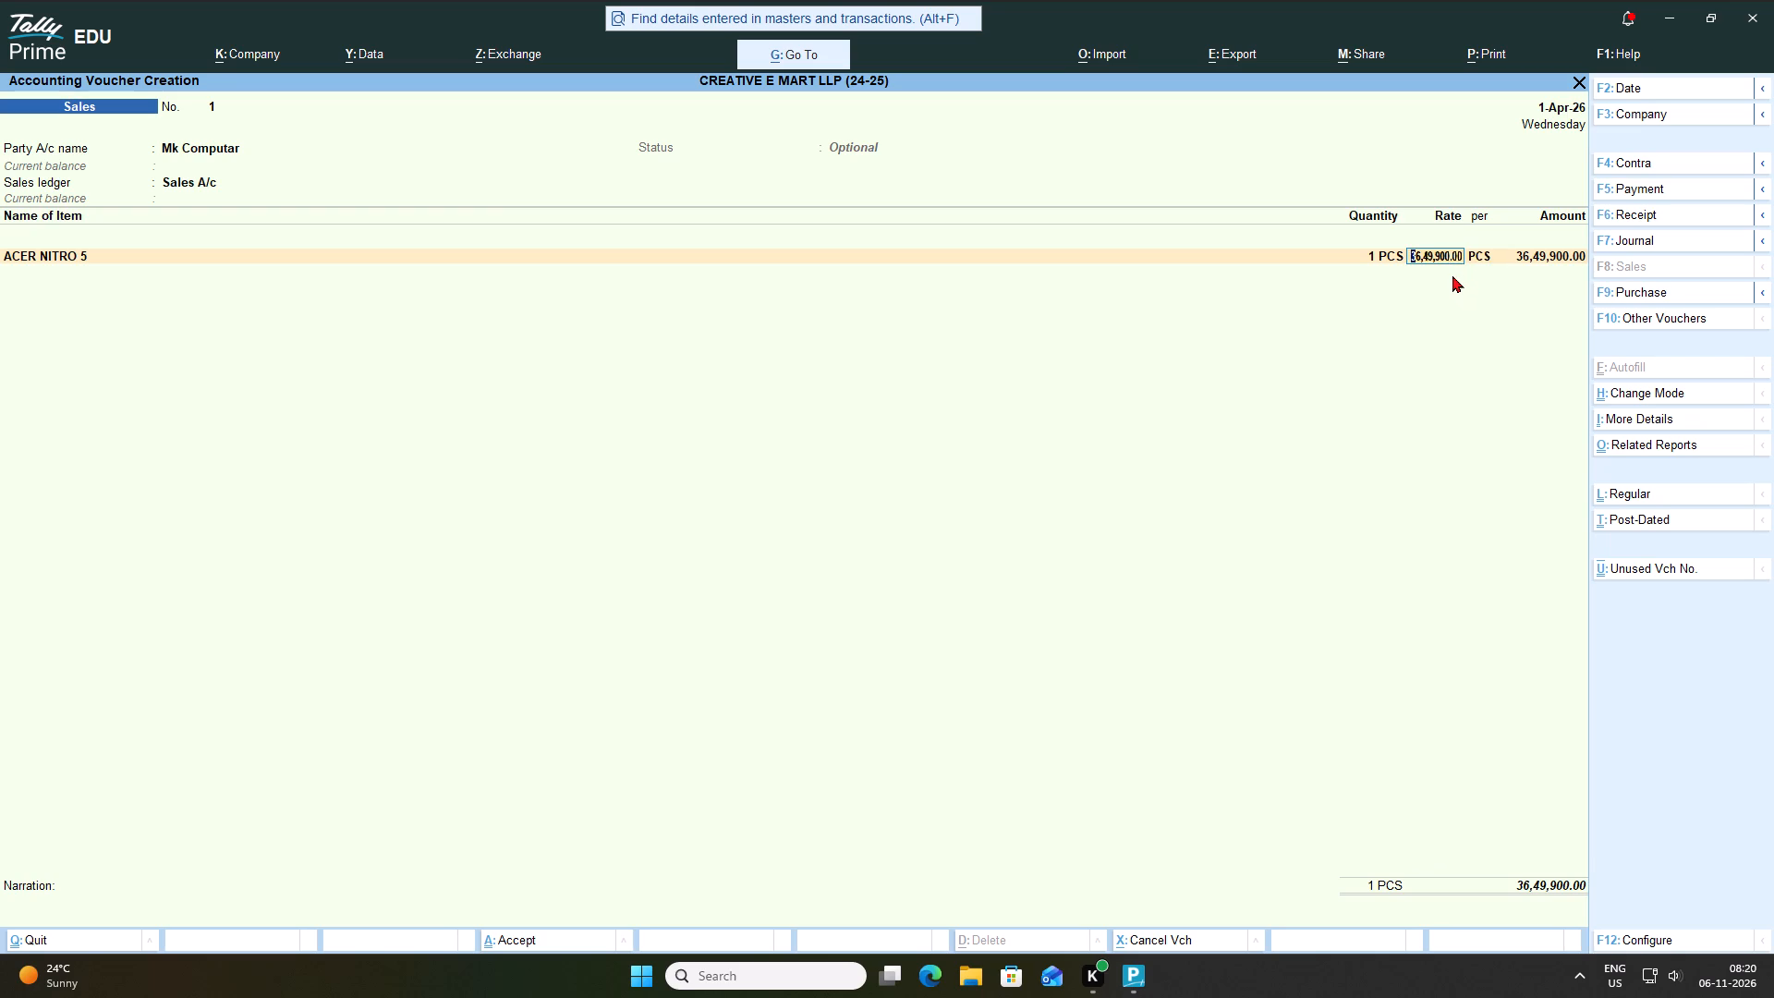
{"action": "left_click", "coordinate": [1452, 258]}
{"action": "left_click", "coordinate": [1449, 260]}
{"action": "key", "text": "Right"}
{"action": "key", "text": "Left"}
{"action": "key", "text": "Left"}
{"action": "key", "text": "BackSpace"}
{"action": "key", "text": "Return"}
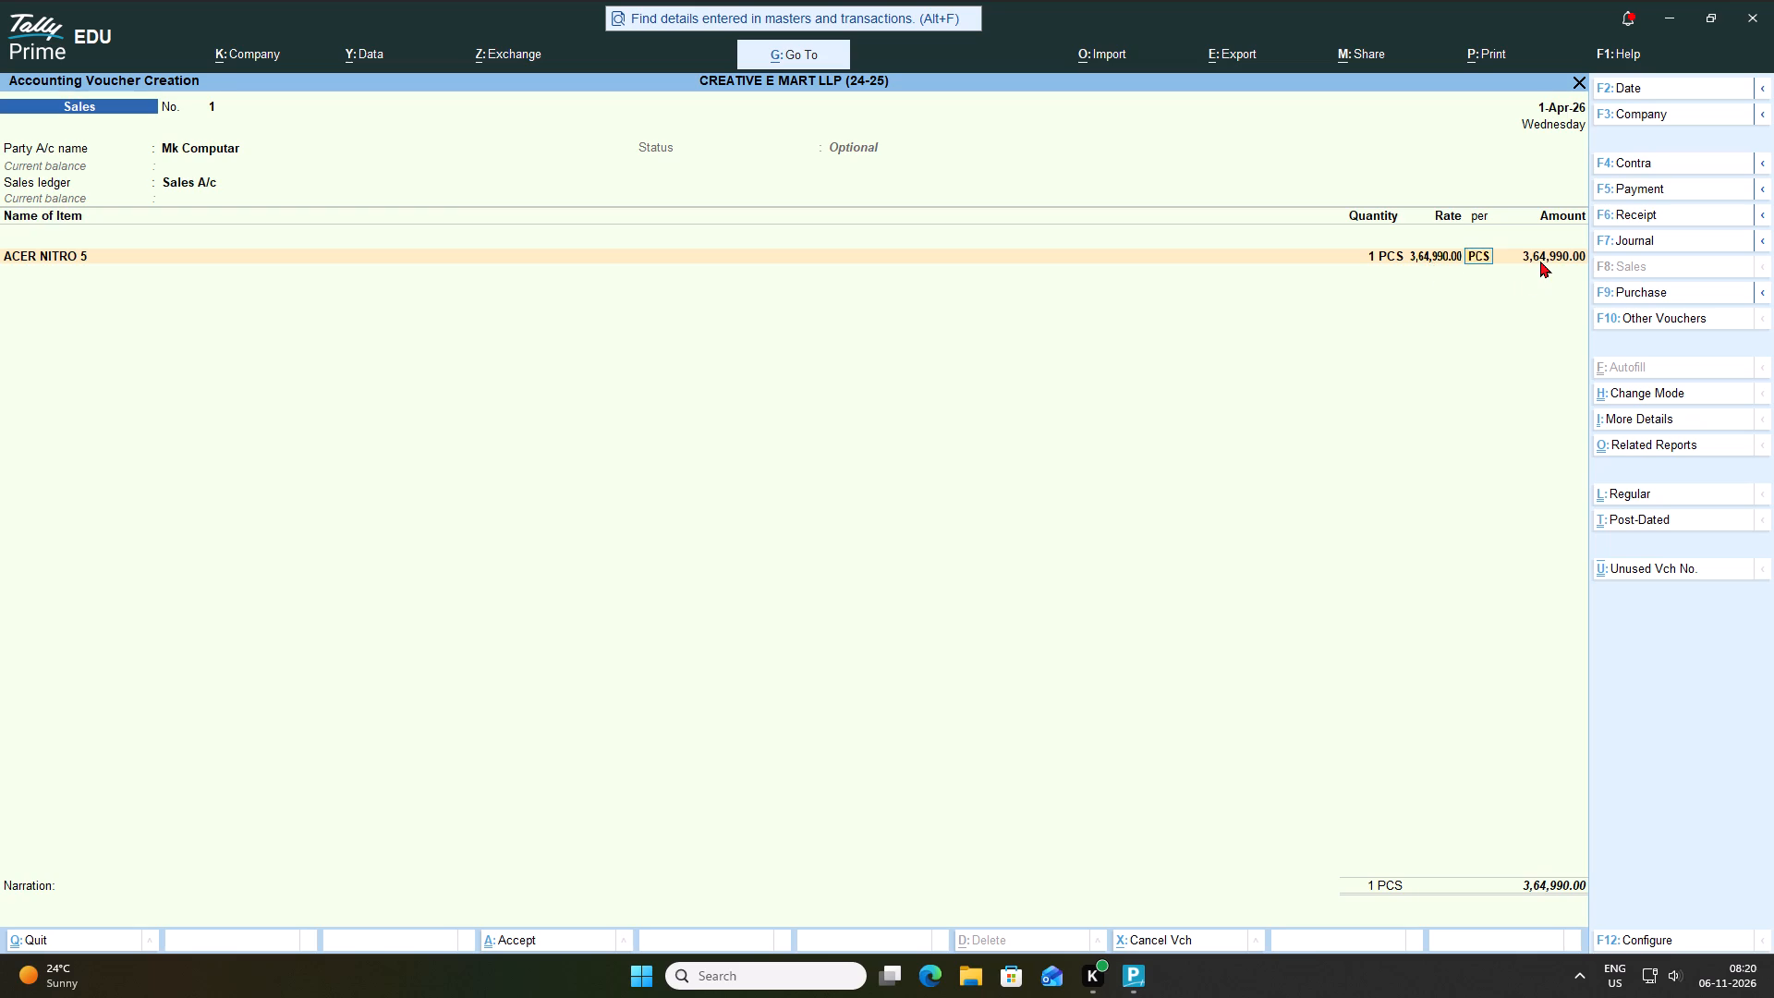
{"action": "key", "text": "Return"}
{"action": "key", "text": "Return"}
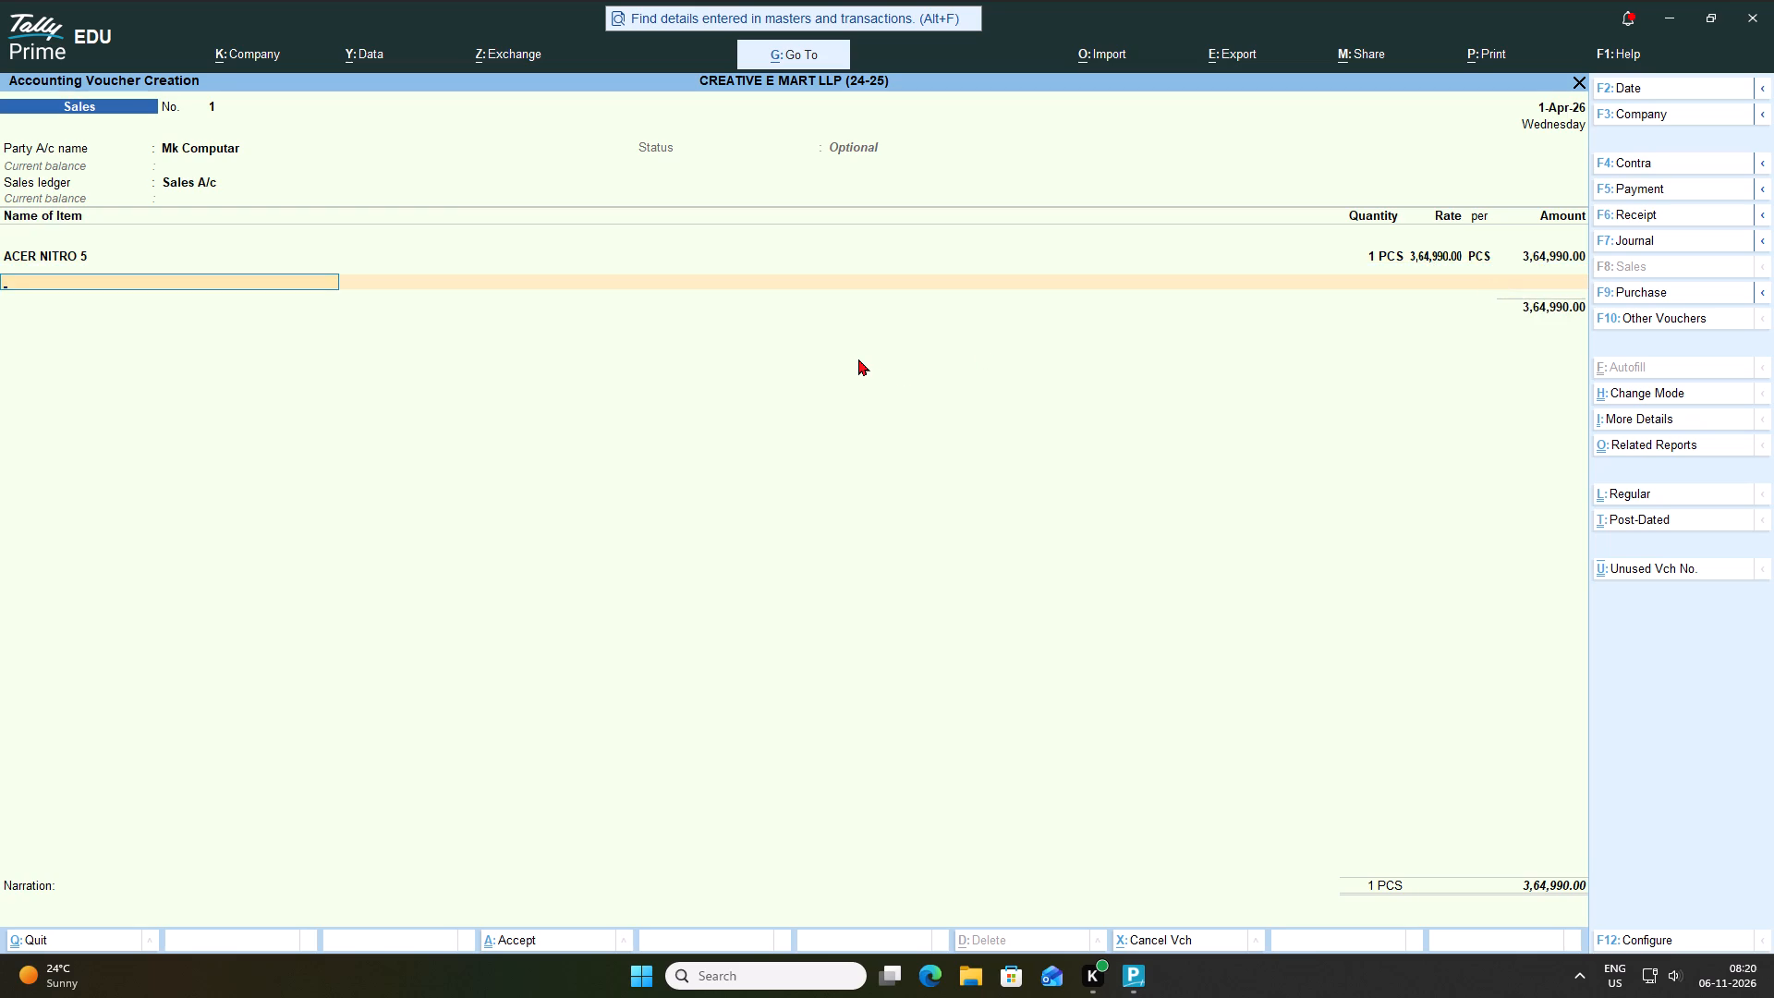
End the item list and add the SGST ledger below the ACER NITRO 5 line.
{"action": "key", "text": "Return"}
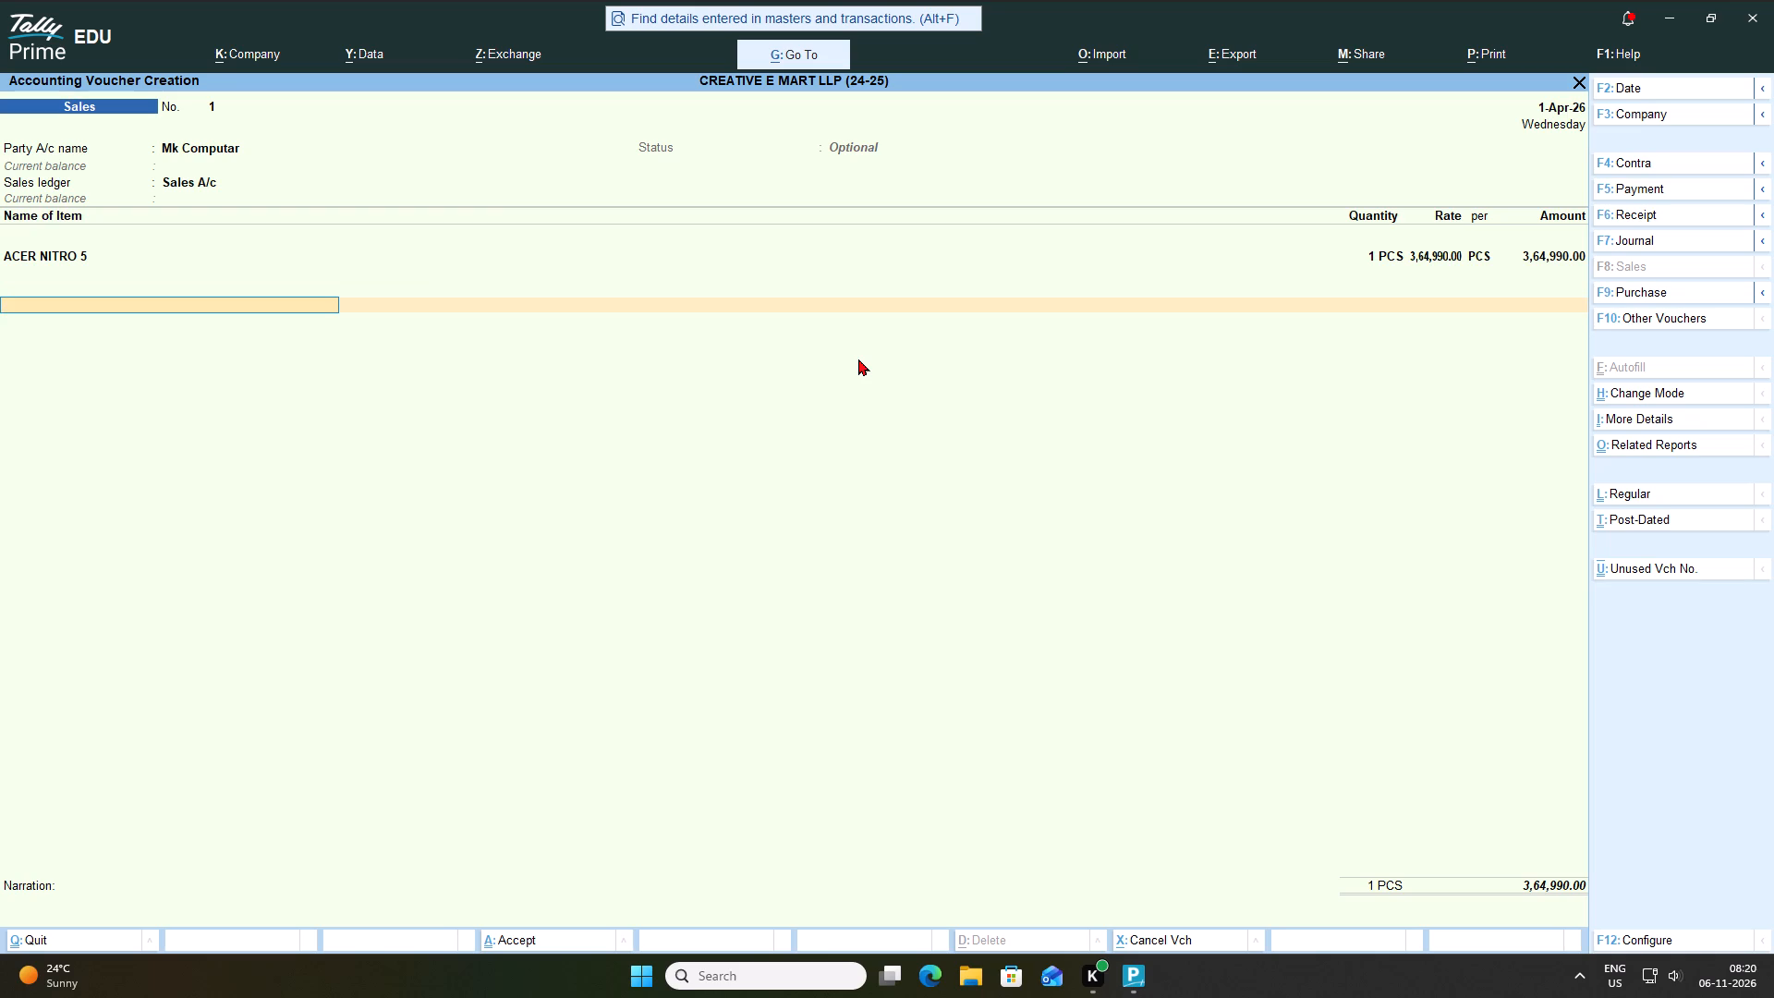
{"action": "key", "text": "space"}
{"action": "left_click", "coordinate": [1342, 245]}
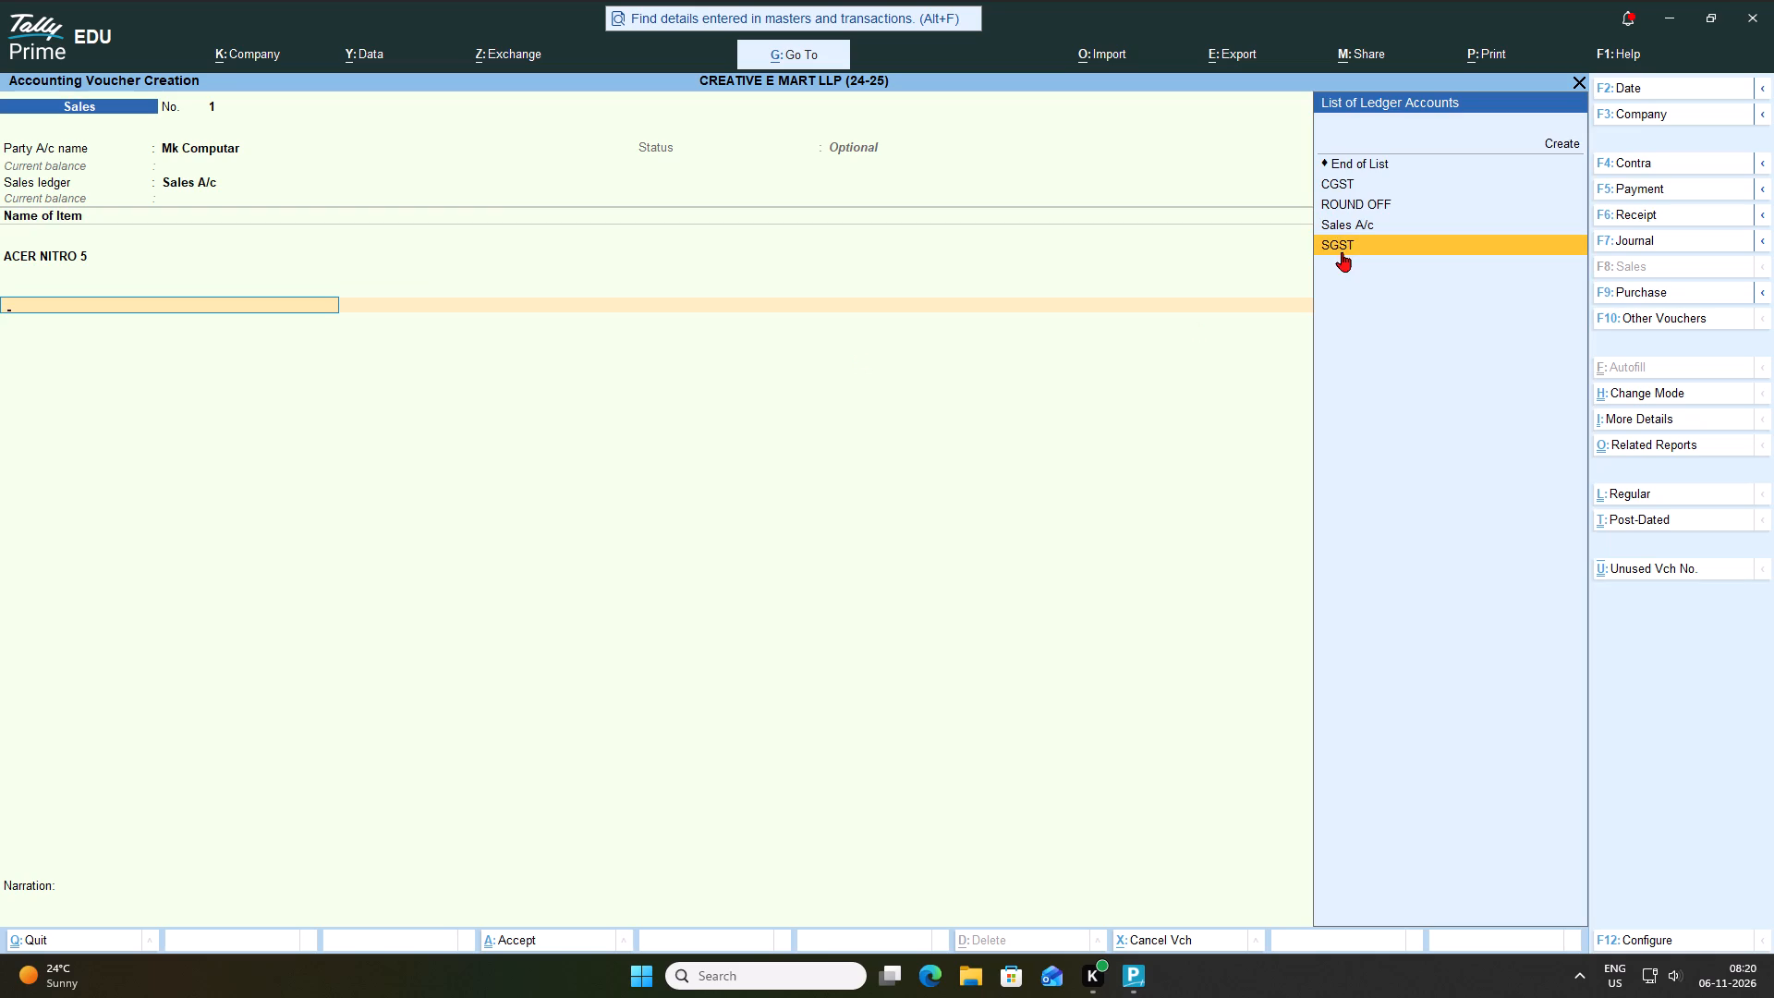
{"action": "key", "text": "Return"}
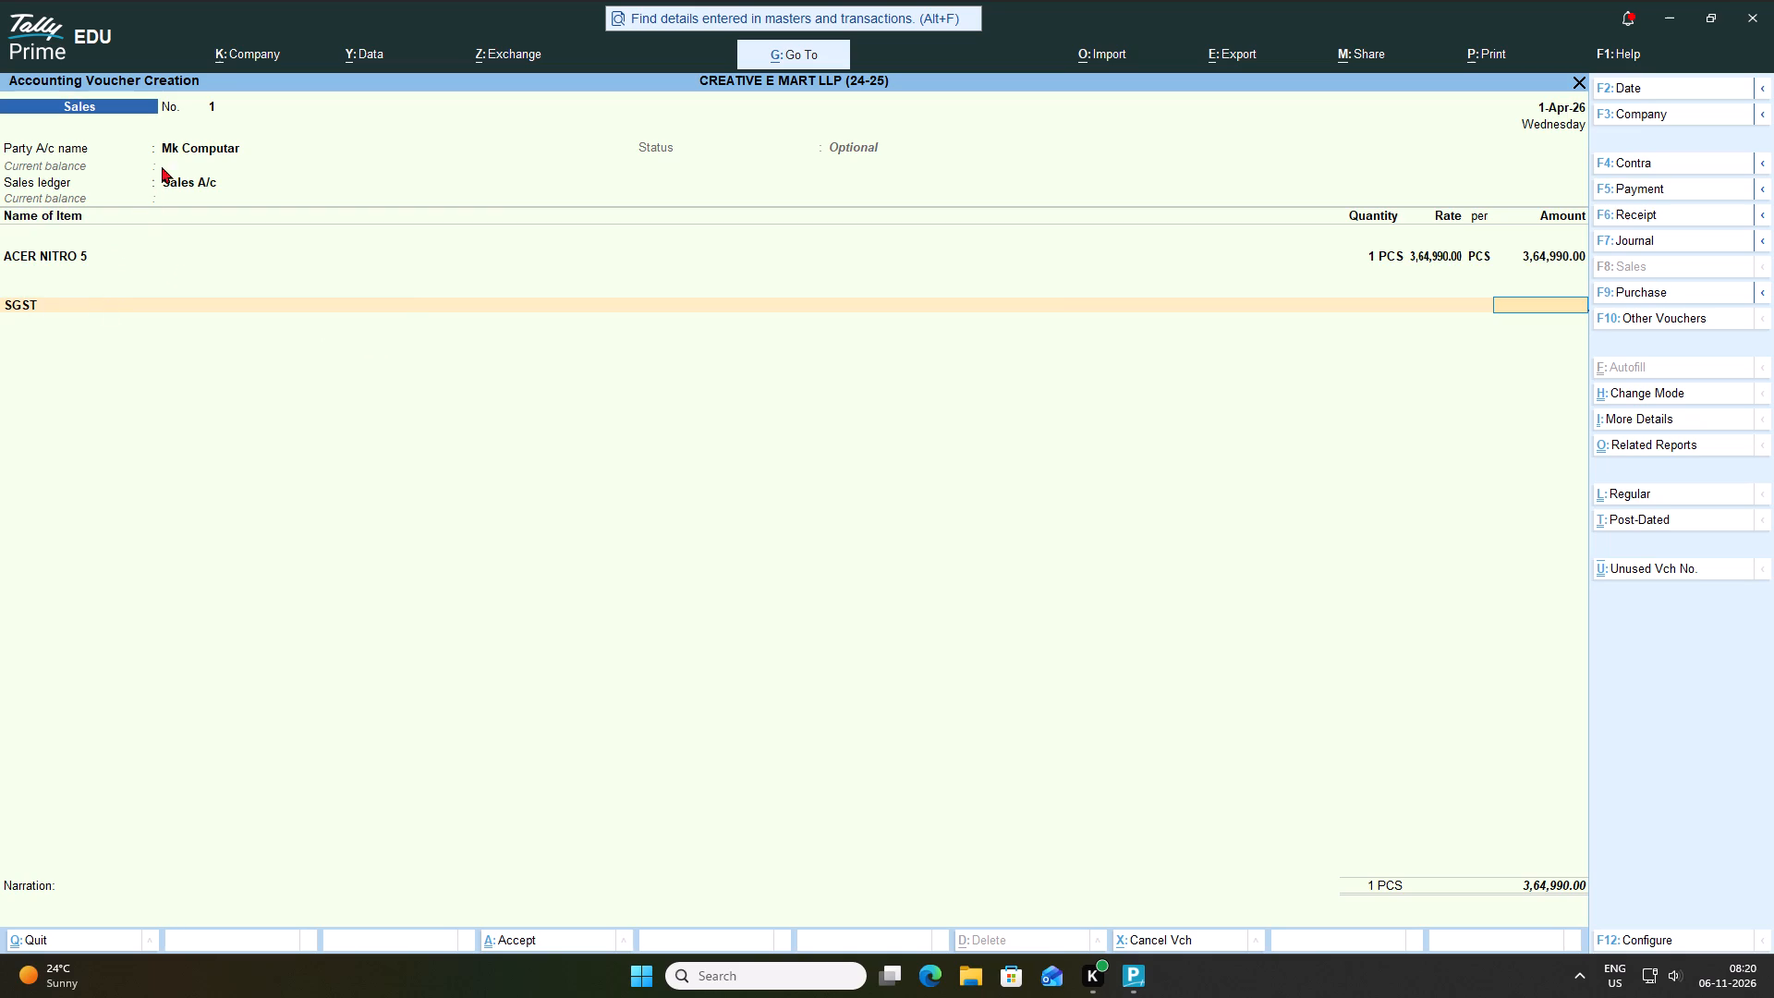
Change Mk Computar's GST registration type to Unregistered/Consumer in its ledger, leave the opening balance blank, and save it.
{"action": "left_click", "coordinate": [191, 144]}
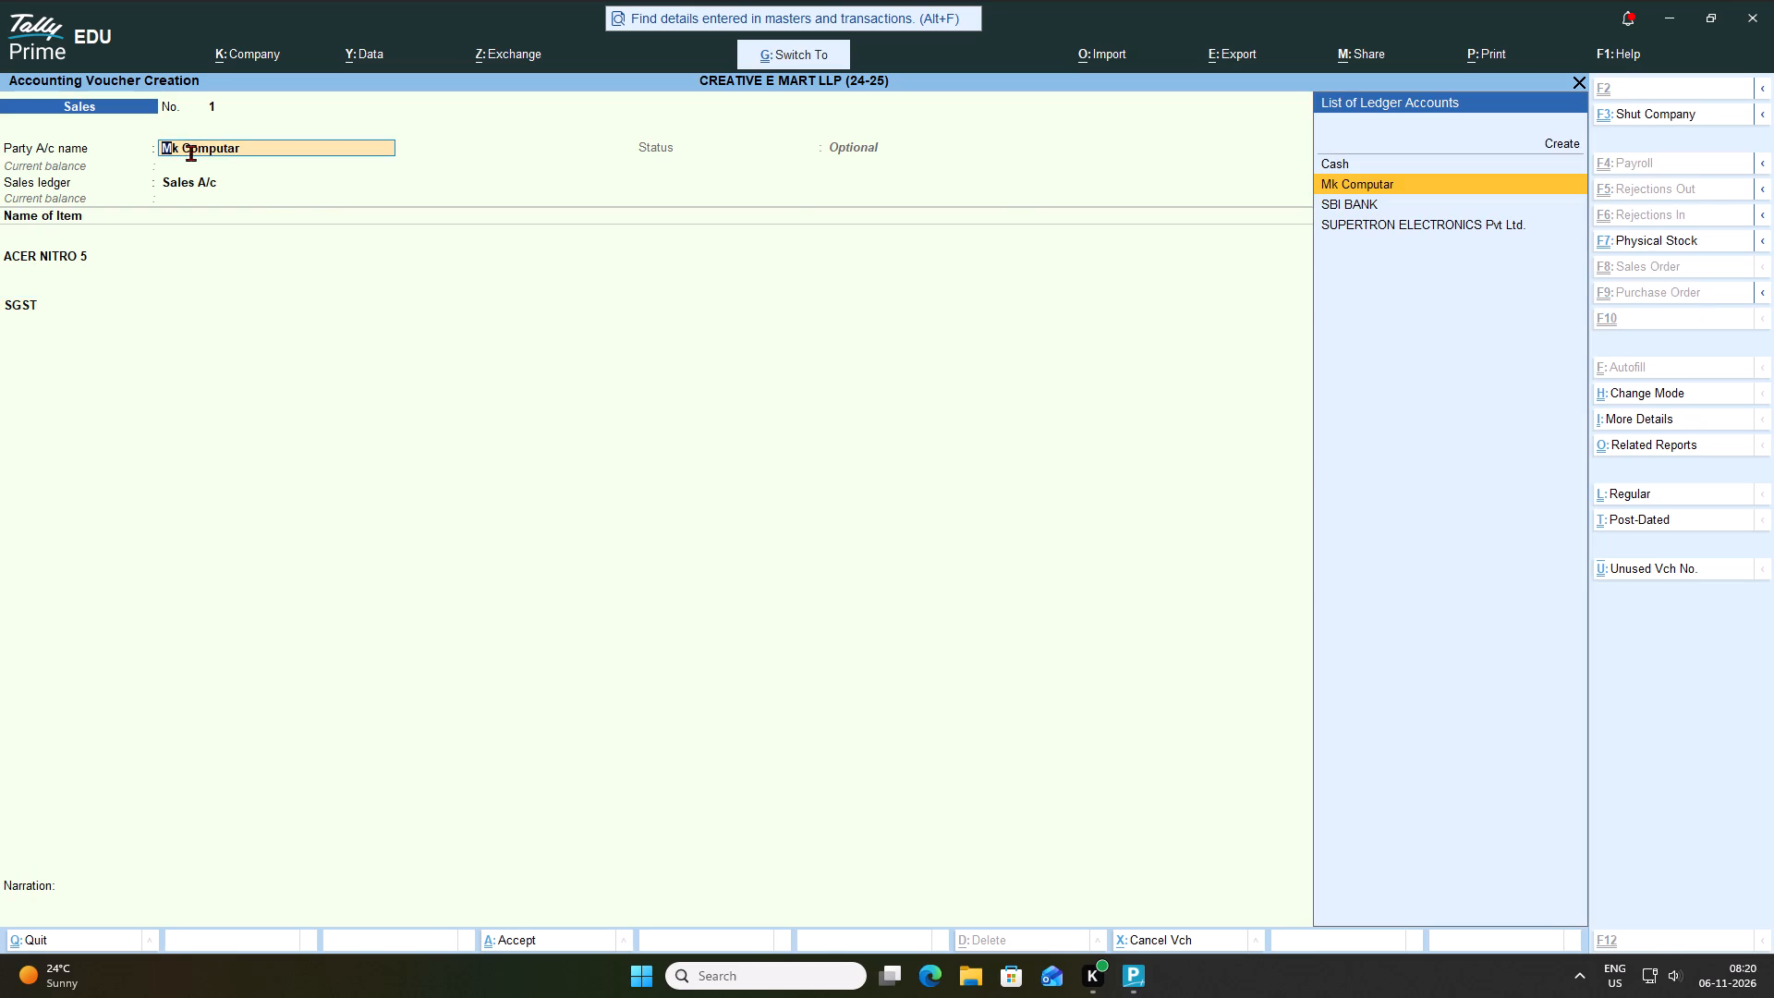
{"action": "key", "text": "ctrl+Return"}
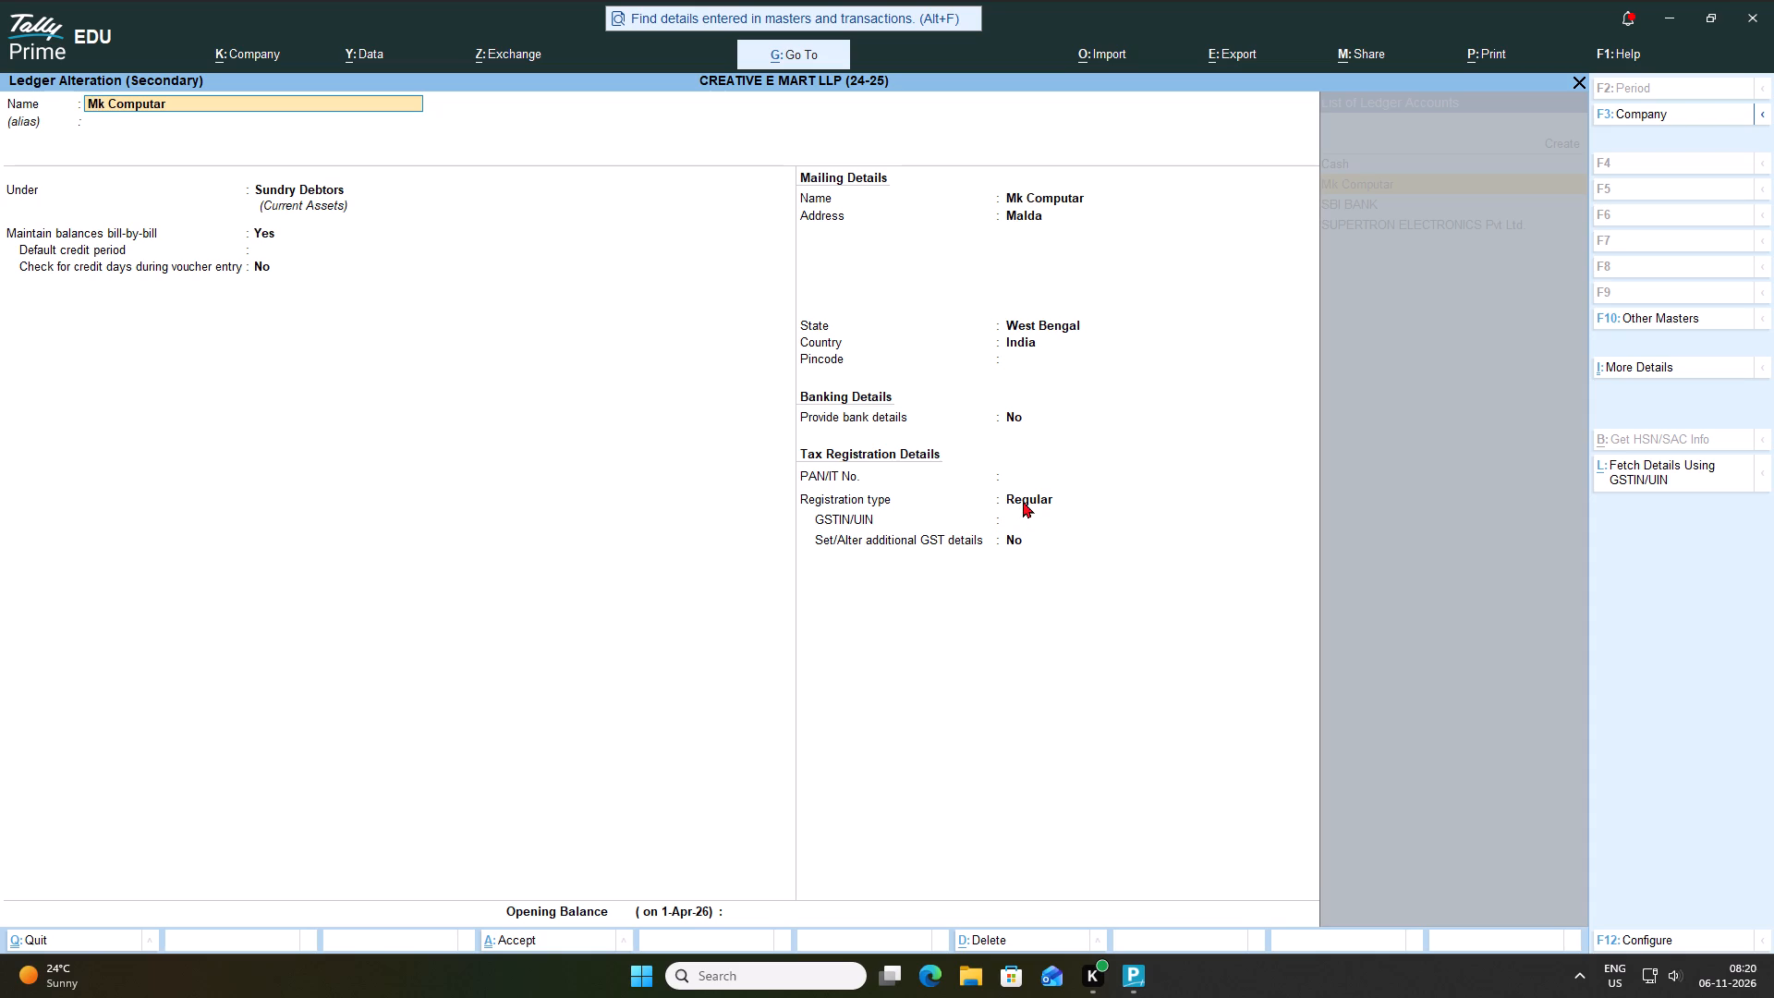
{"action": "left_click", "coordinate": [1025, 498]}
{"action": "left_click", "coordinate": [1025, 498]}
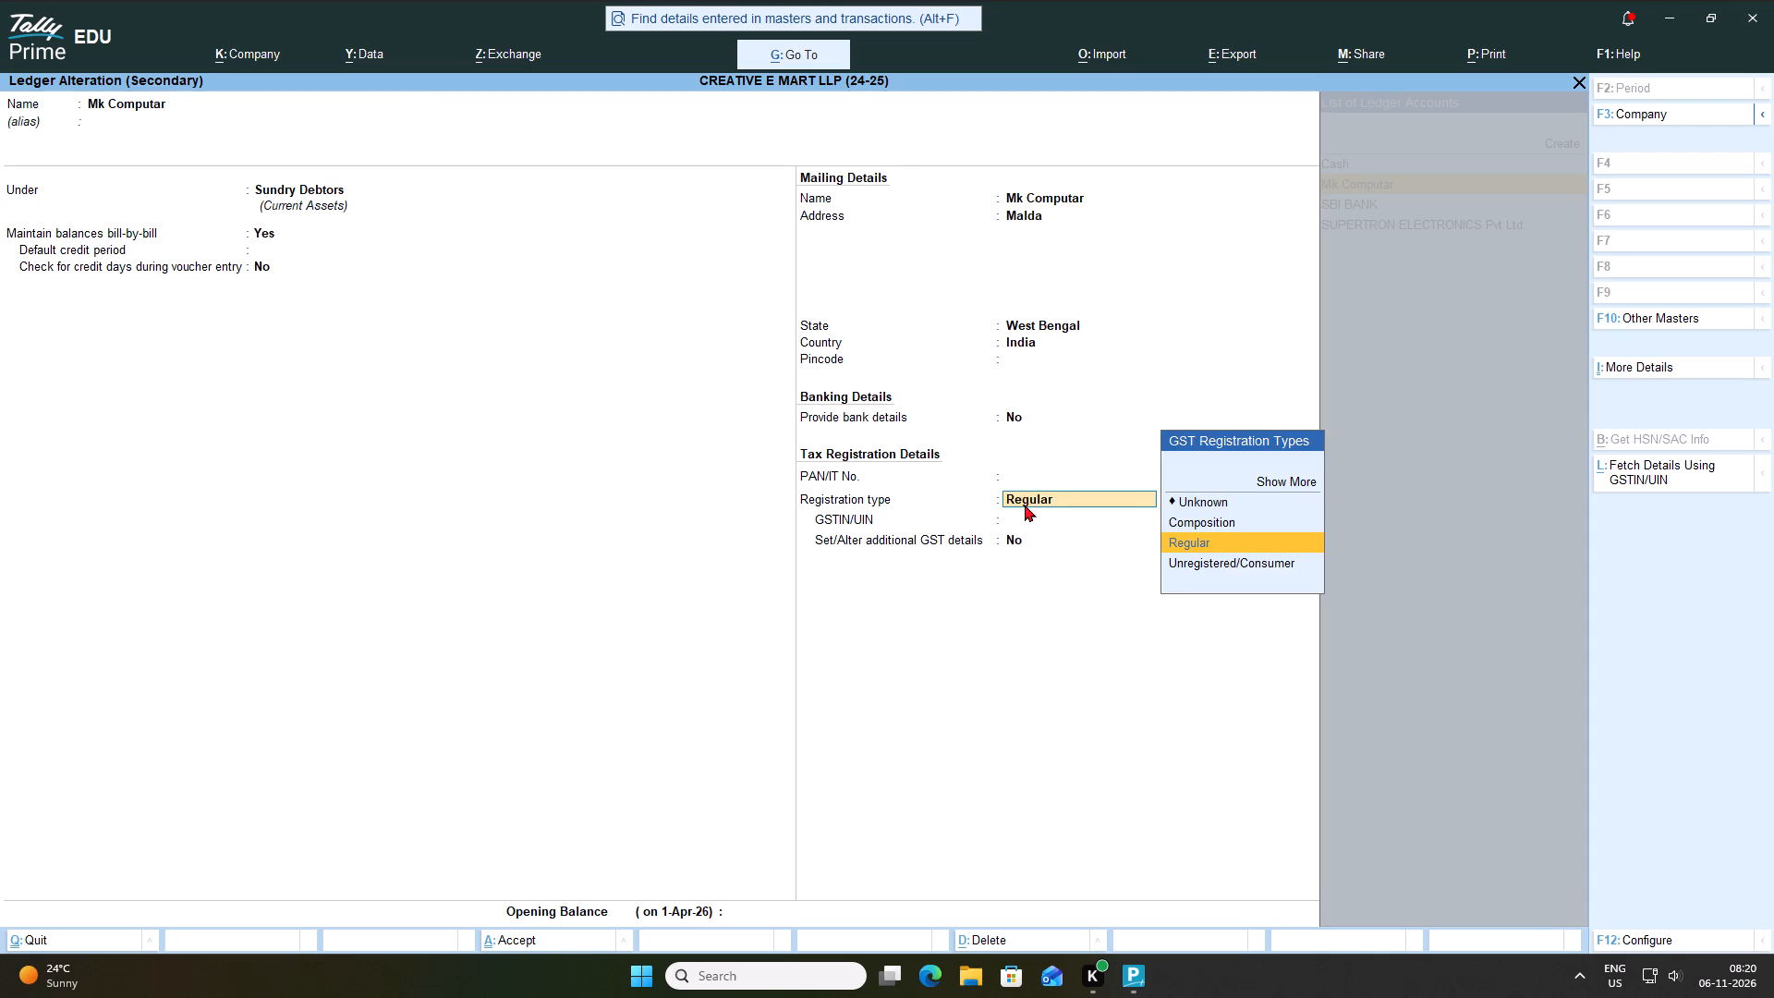
{"action": "left_click", "coordinate": [1194, 568]}
{"action": "key", "text": "Return"}
{"action": "key", "text": "Return"}
{"action": "key", "text": "Return"}
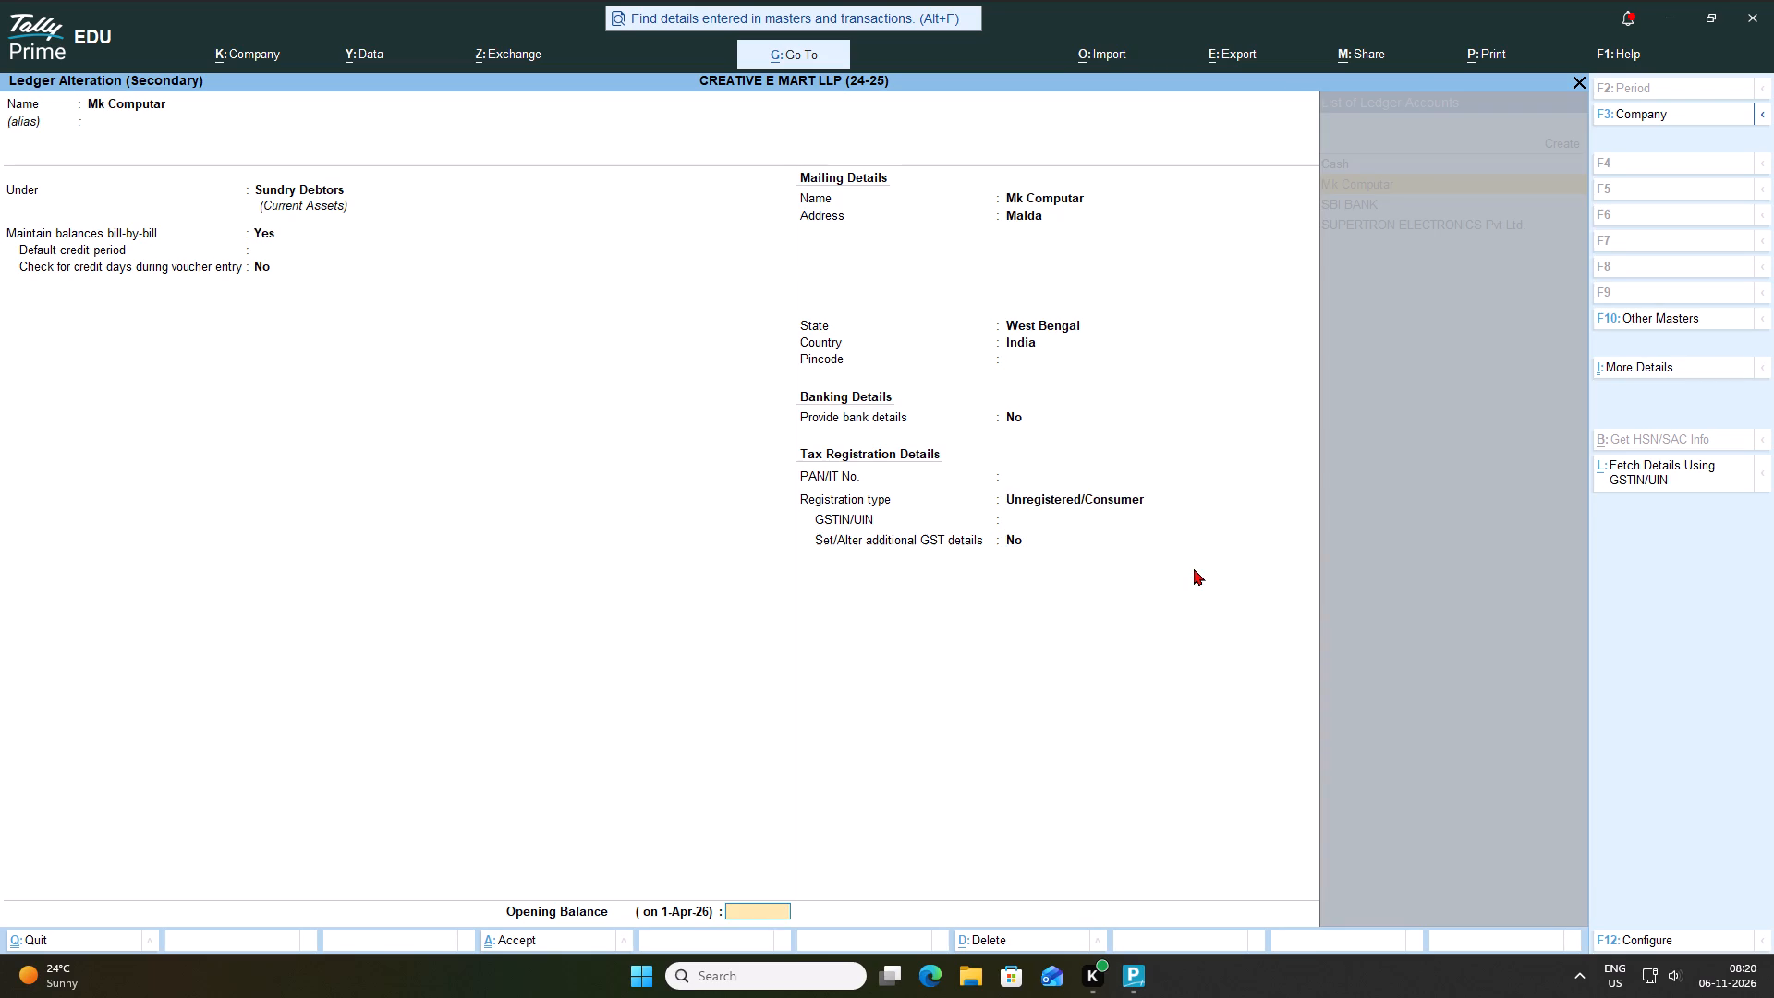
{"action": "key", "text": "Return"}
{"action": "key", "text": "Return"}
Keep Mk Computar as the voucher's party account and leave all dispatch details blank.
{"action": "key", "text": "Return"}
{"action": "key", "text": "Return"}
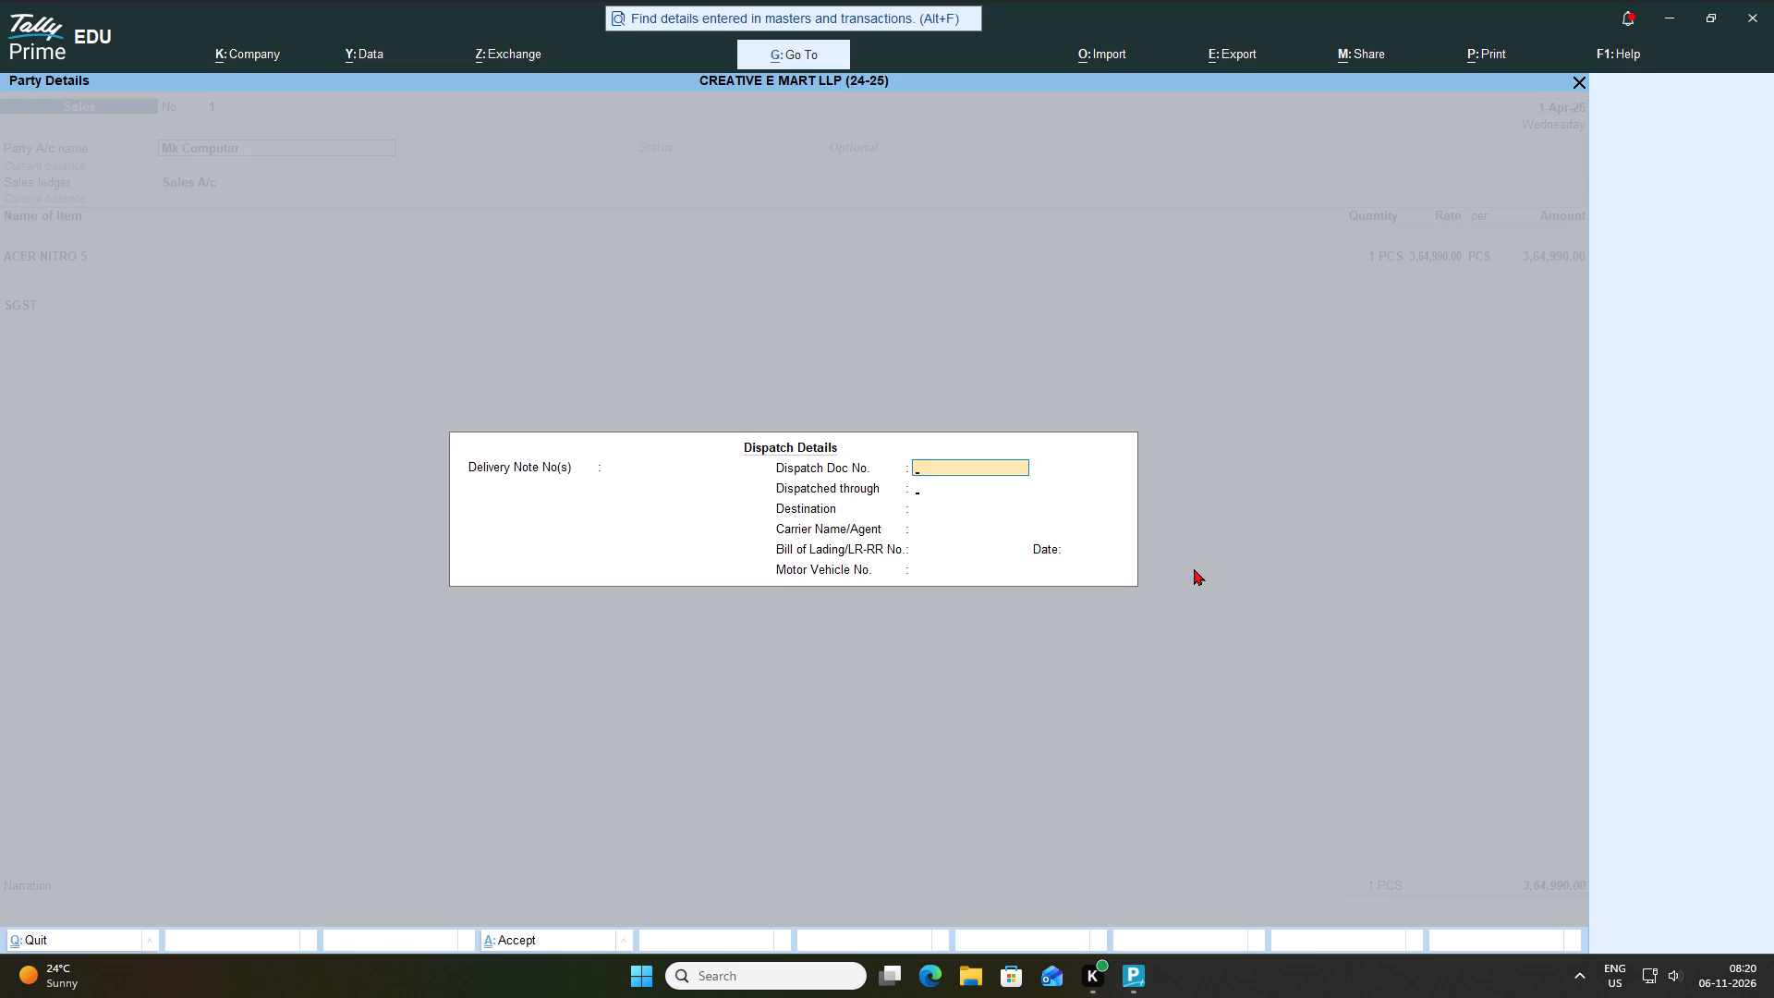
{"action": "key", "text": "Return"}
{"action": "key", "text": "Return"}
{"action": "key", "text": "Return"}
{"action": "key", "text": "Return"}
{"action": "key", "text": "Return"}
{"action": "key", "text": "Return"}
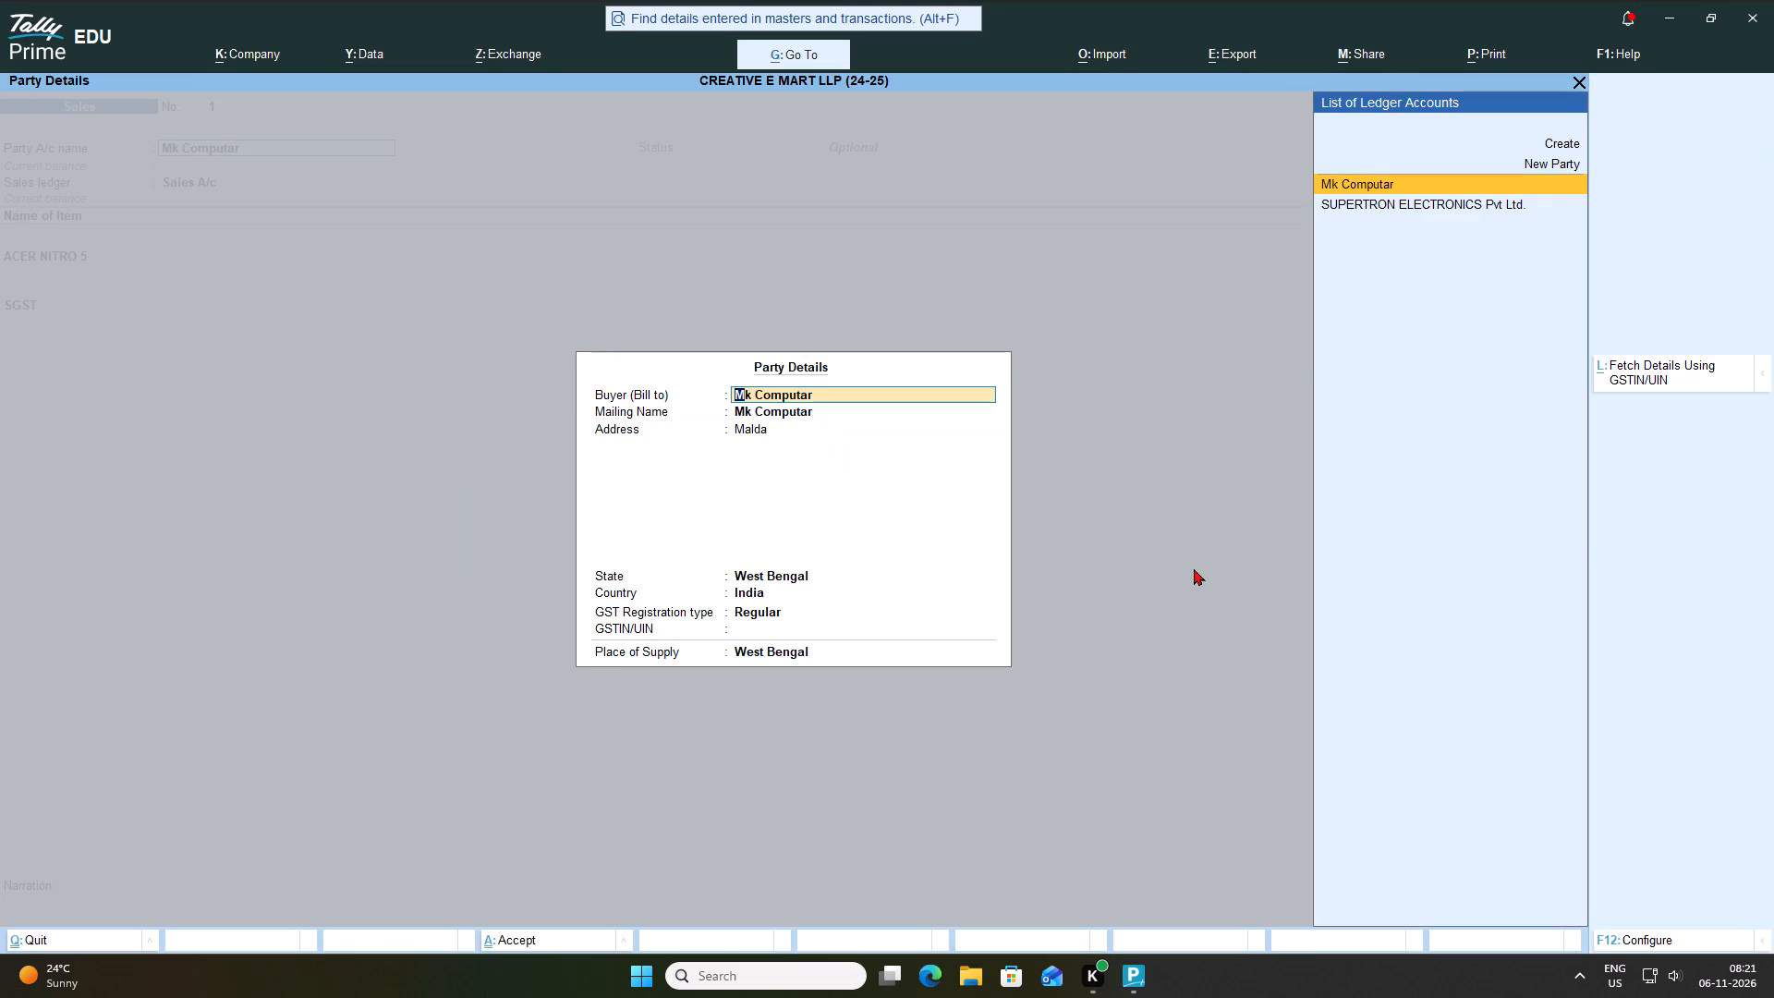
Accept Mk Computar's party details on the voucher, keeping West Bengal as the state and place of supply.
{"action": "key", "text": "Return"}
{"action": "key", "text": "Return"}
{"action": "key", "text": "Return"}
{"action": "key", "text": "Return"}
{"action": "key", "text": "Return"}
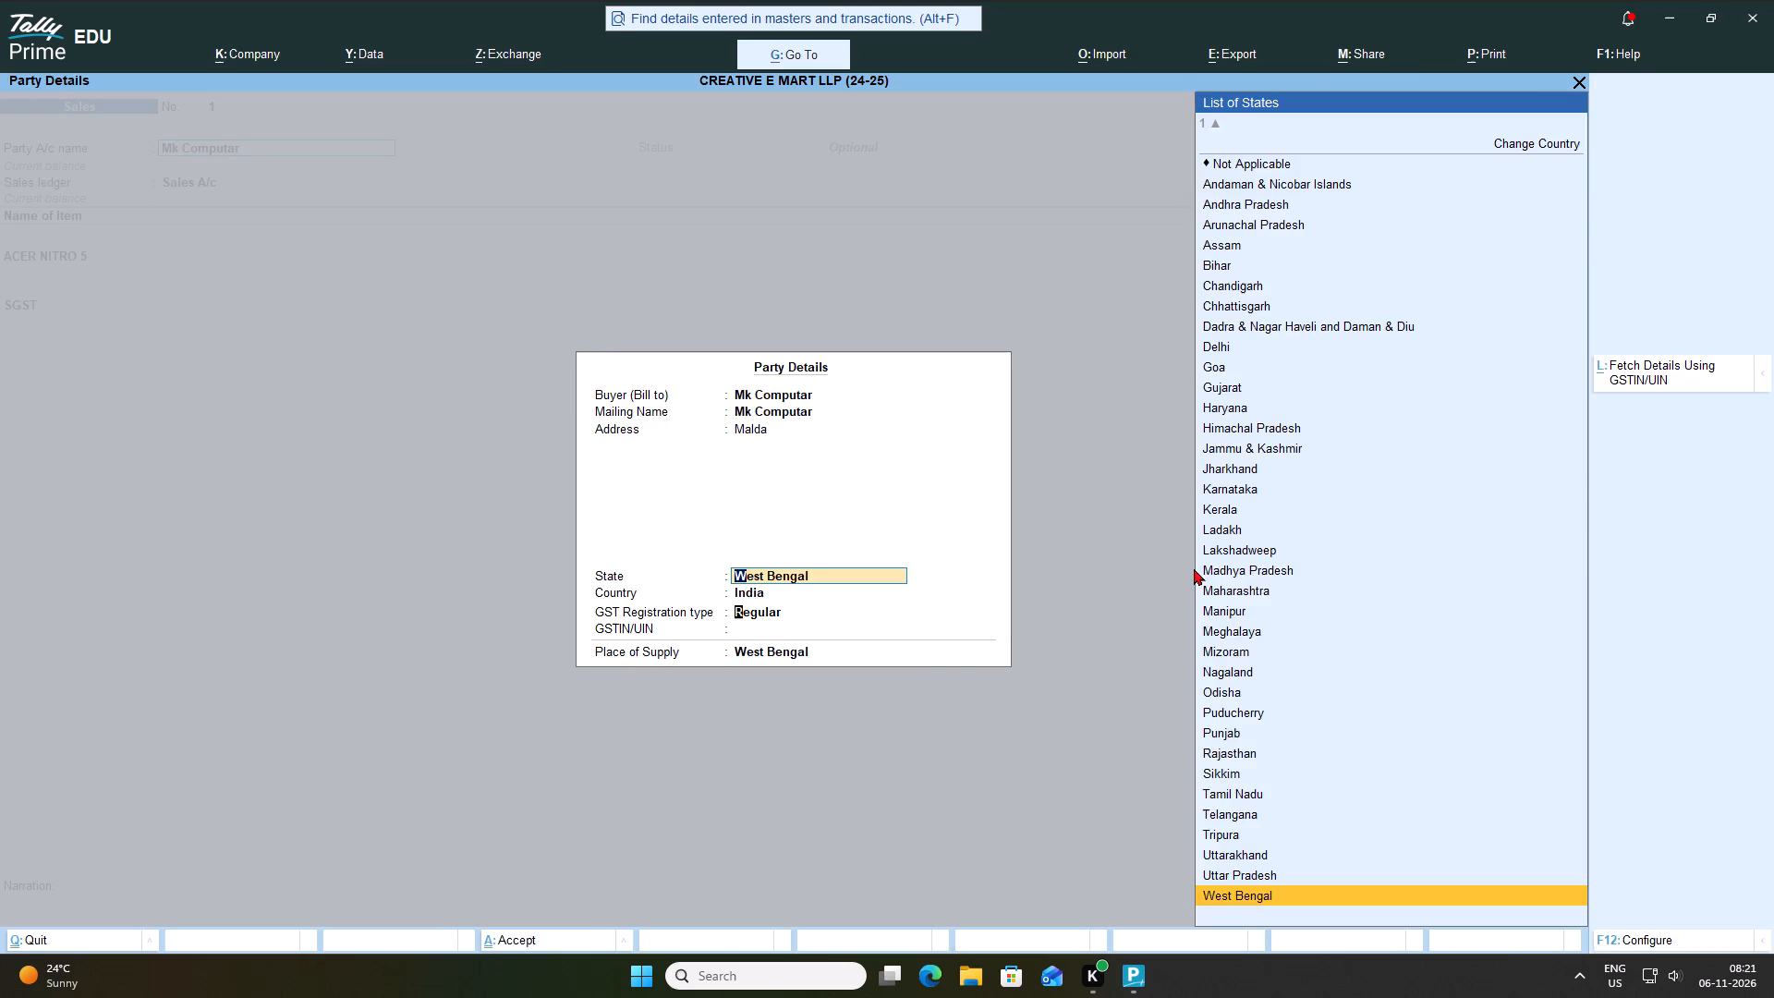
{"action": "key", "text": "Return"}
{"action": "key", "text": "Return"}
{"action": "key", "text": "Return"}
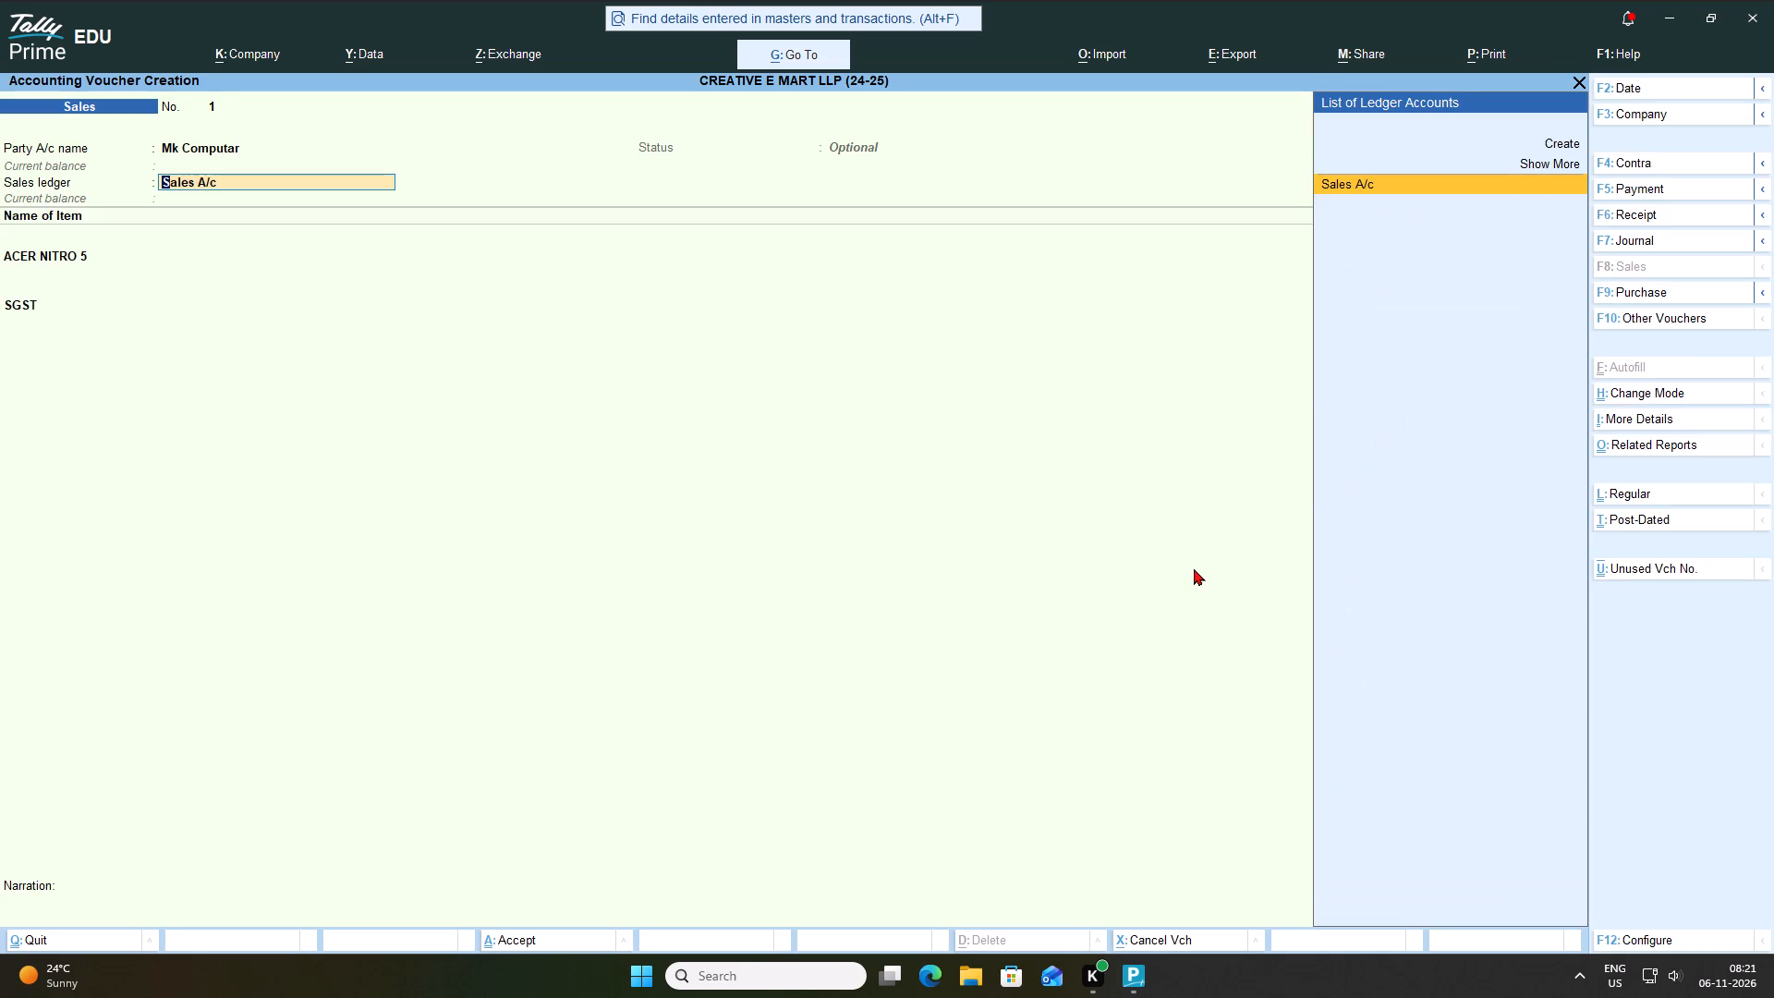
Keep Sales A/c, the ACER NITRO 5 line of 1 PCS at 3,64,990.00, and the SGST line with a blank amount.
{"action": "key", "text": "Return"}
{"action": "key", "text": "Return"}
{"action": "key", "text": "Return"}
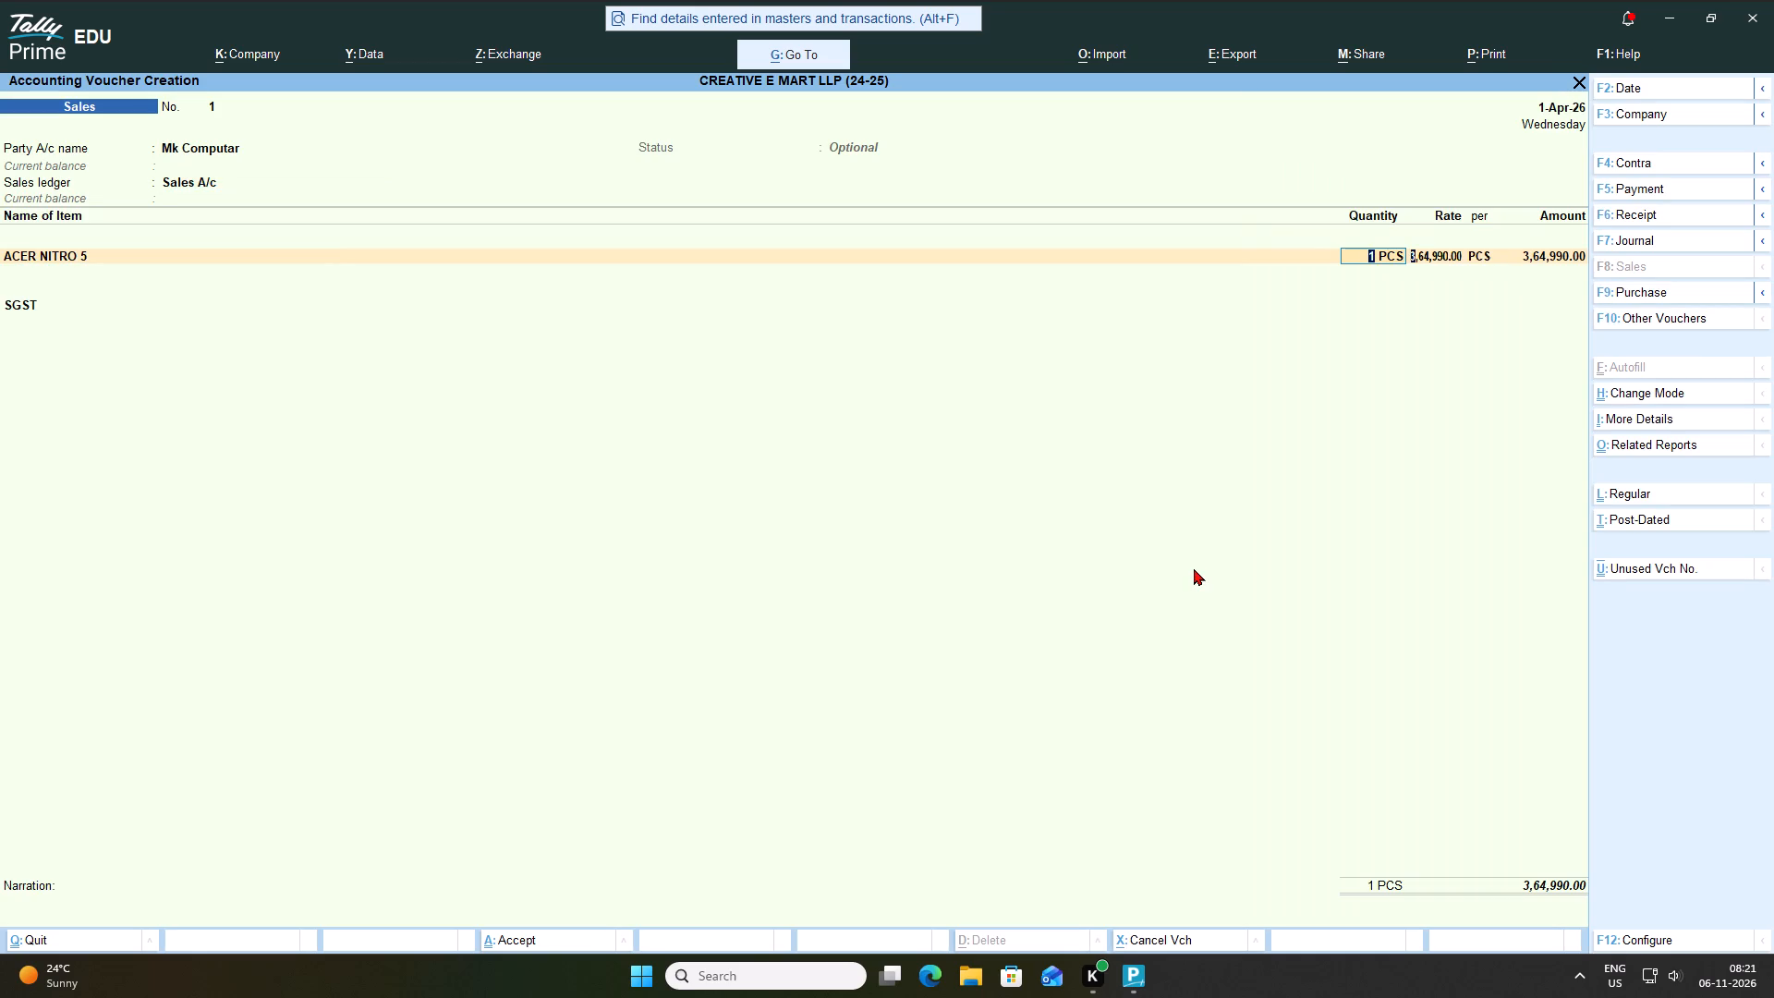
{"action": "key", "text": "Return"}
{"action": "key", "text": "Return"}
{"action": "key", "text": "Return"}
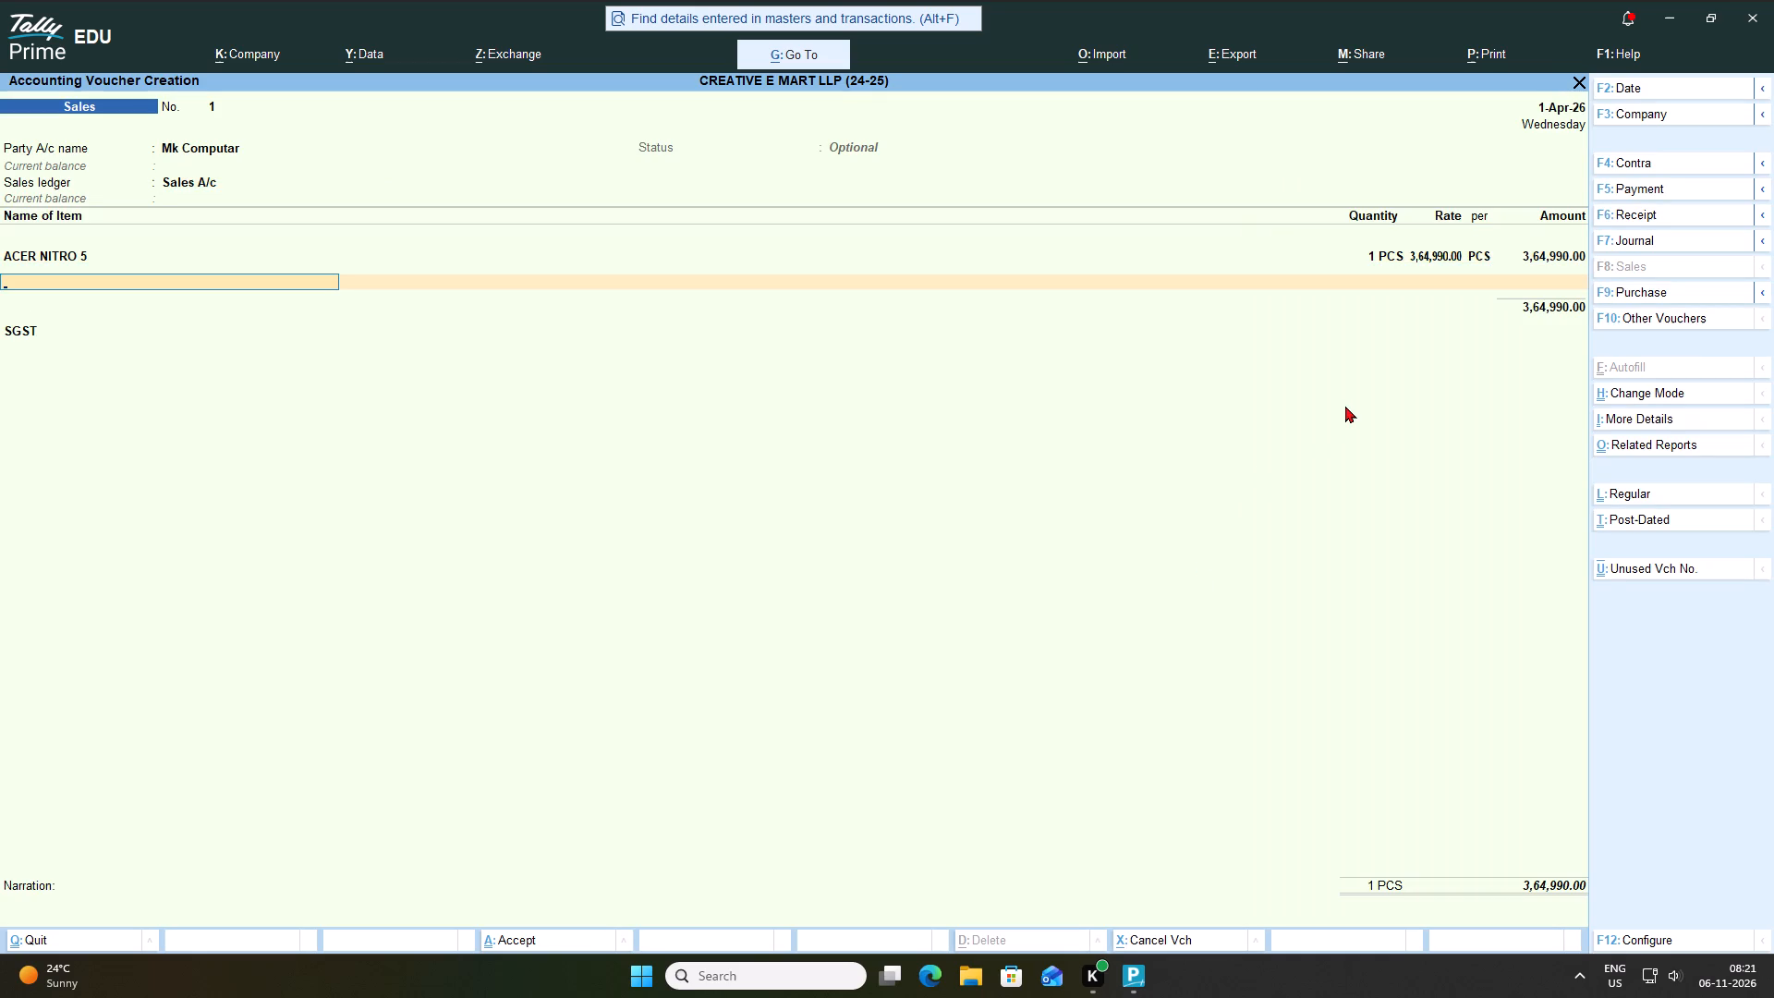
{"action": "key", "text": "Return"}
{"action": "key", "text": "Return"}
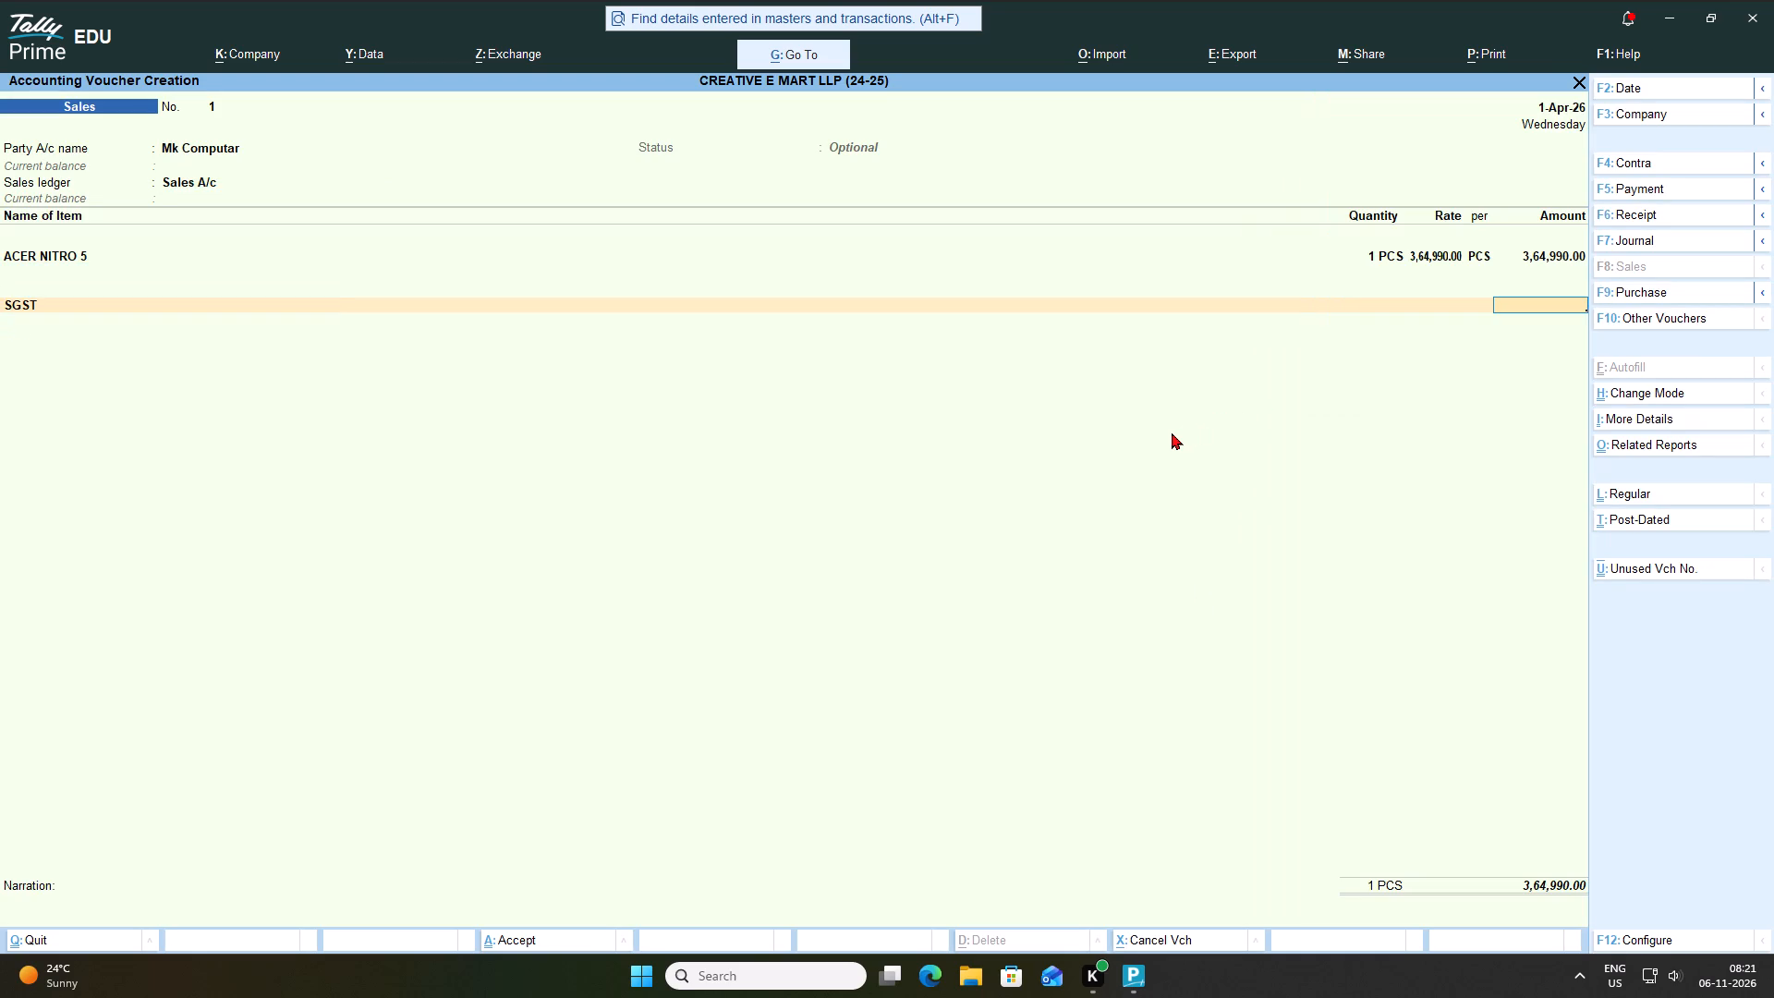
{"action": "key", "text": "Return"}
Add the CGST ledger below SGST on the sales voucher, leaving its amount blank.
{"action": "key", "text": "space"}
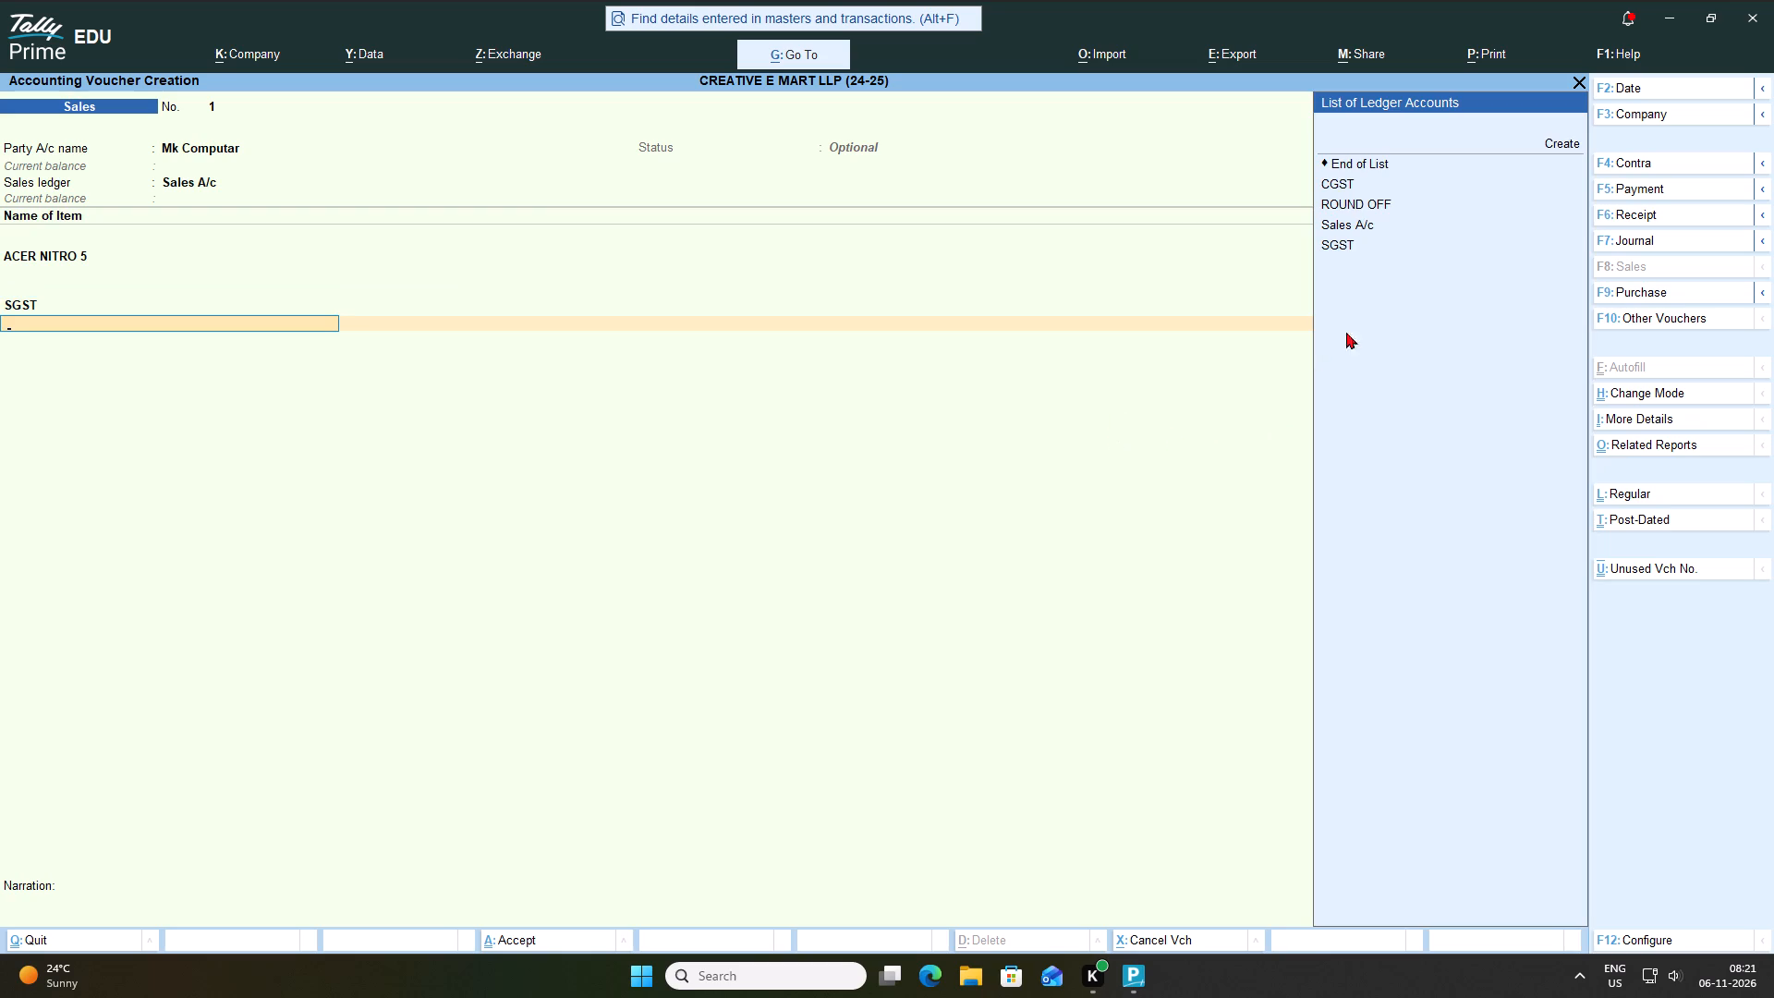
{"action": "left_click", "coordinate": [1337, 180]}
{"action": "key", "text": "Return"}
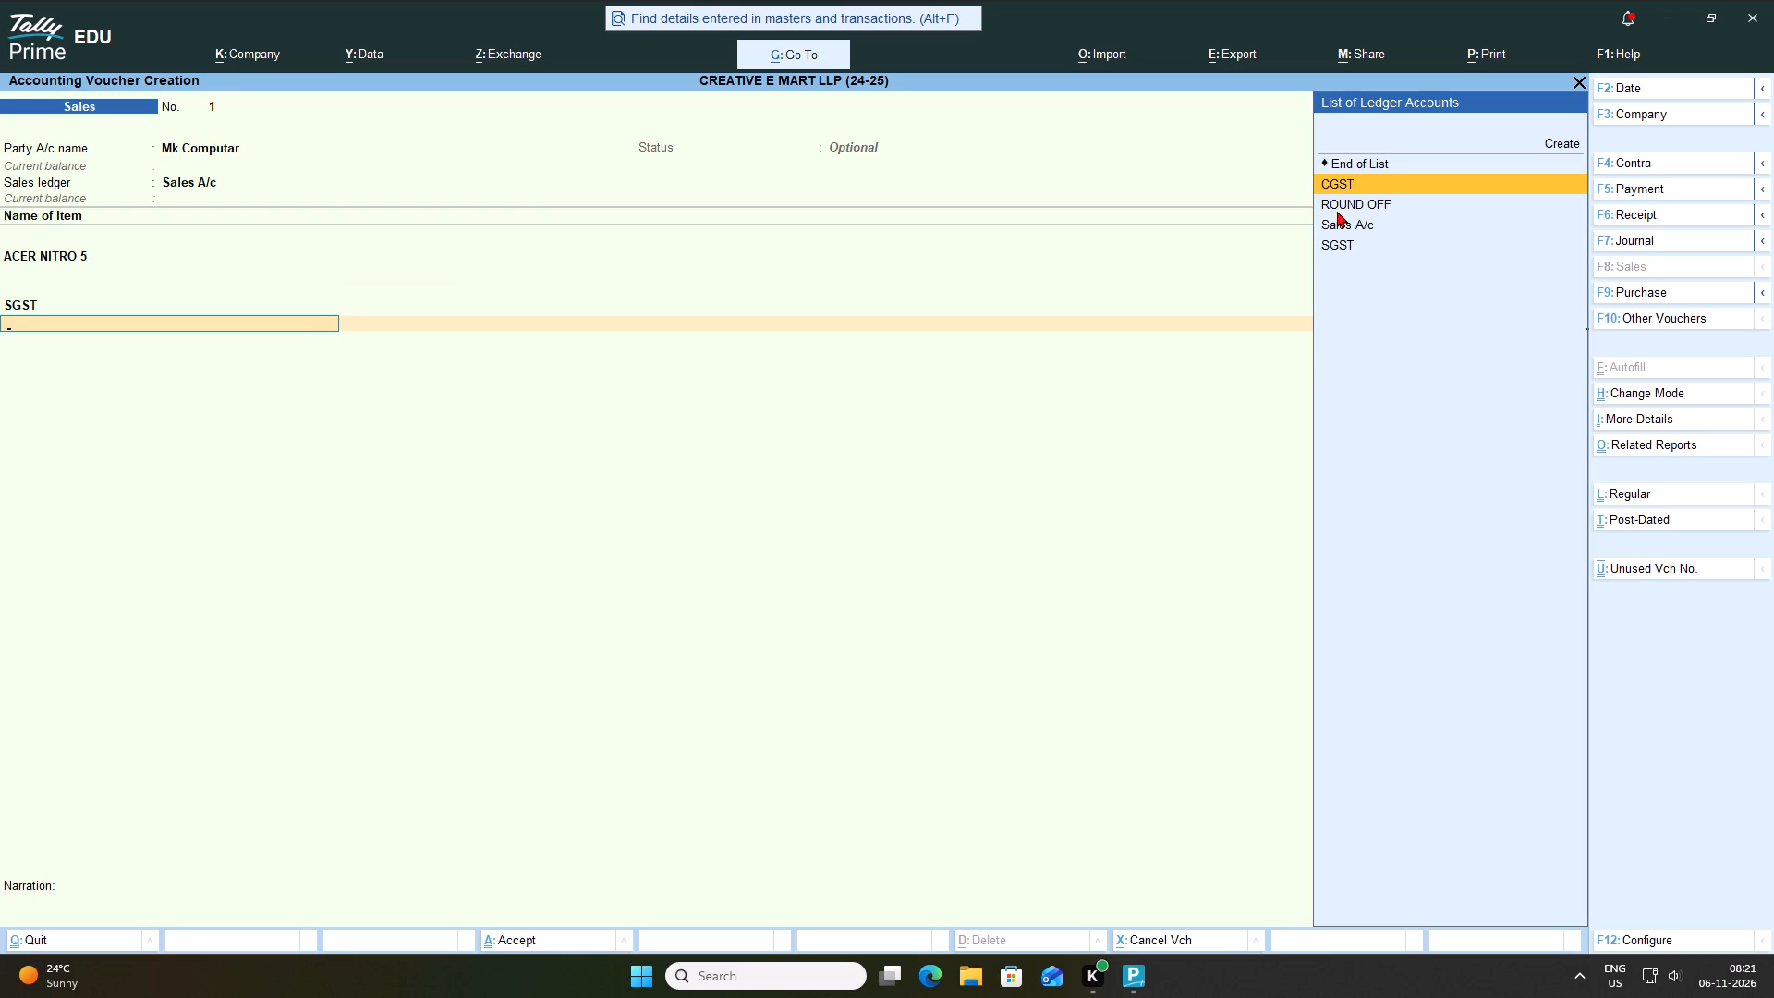
{"action": "key", "text": "Return"}
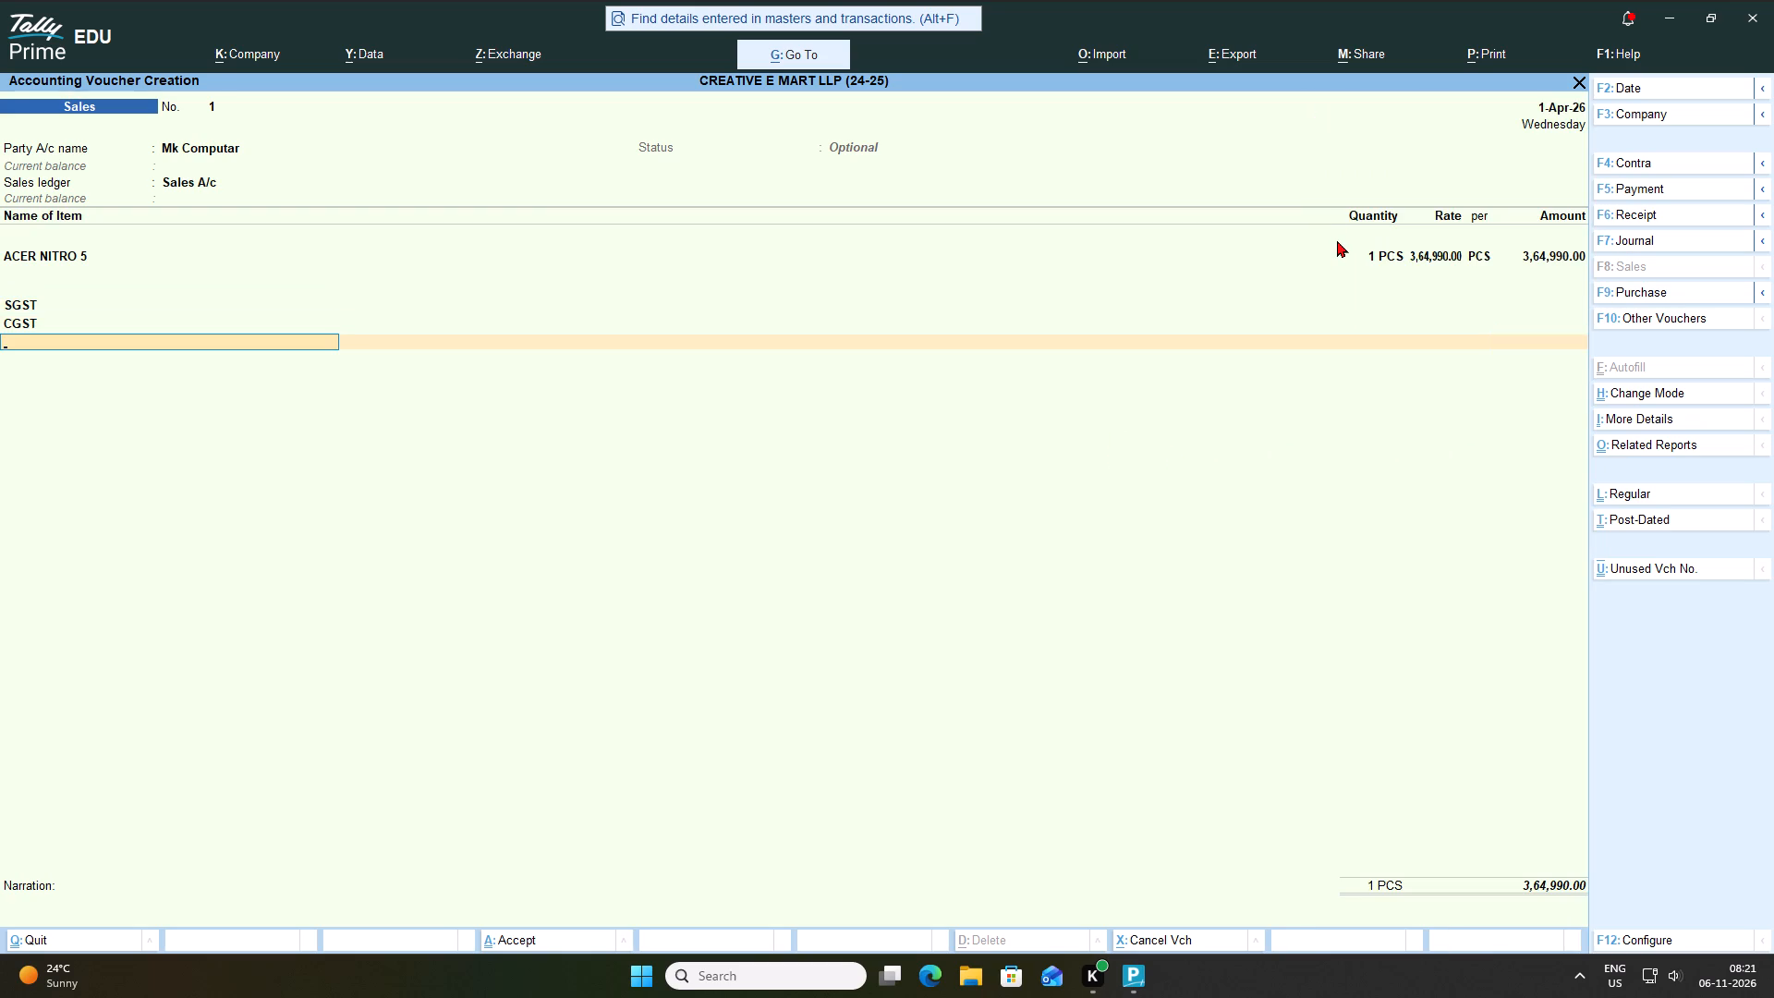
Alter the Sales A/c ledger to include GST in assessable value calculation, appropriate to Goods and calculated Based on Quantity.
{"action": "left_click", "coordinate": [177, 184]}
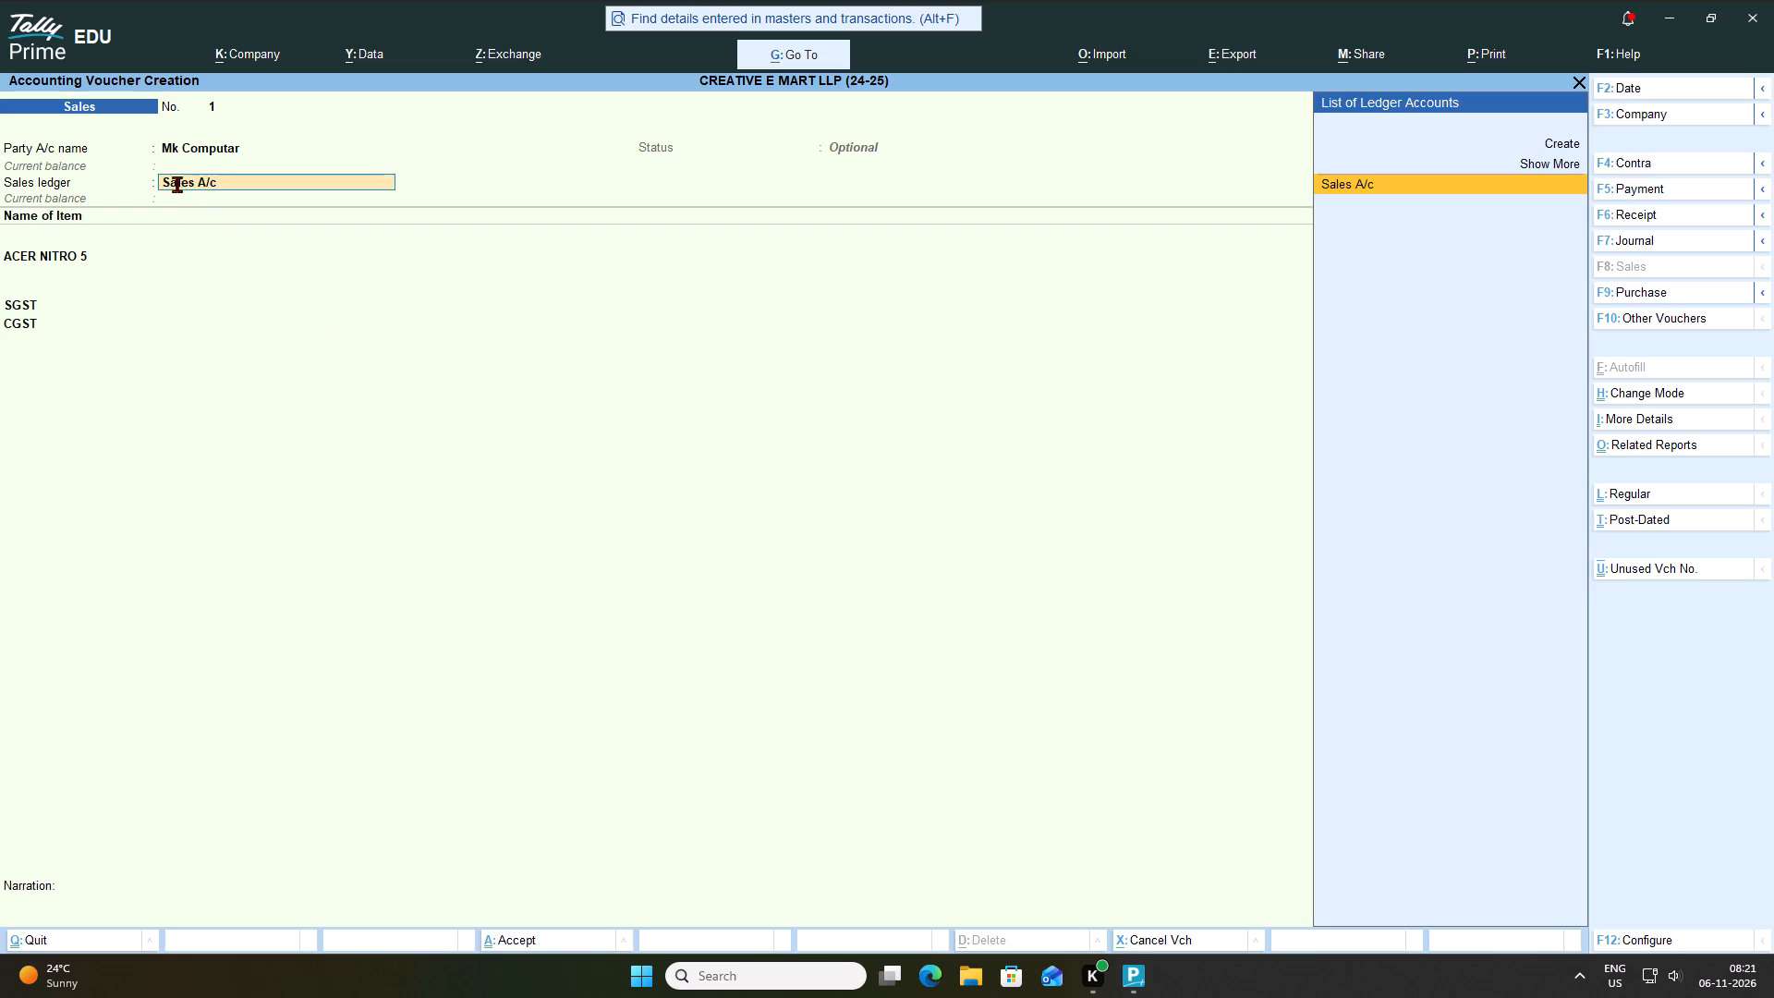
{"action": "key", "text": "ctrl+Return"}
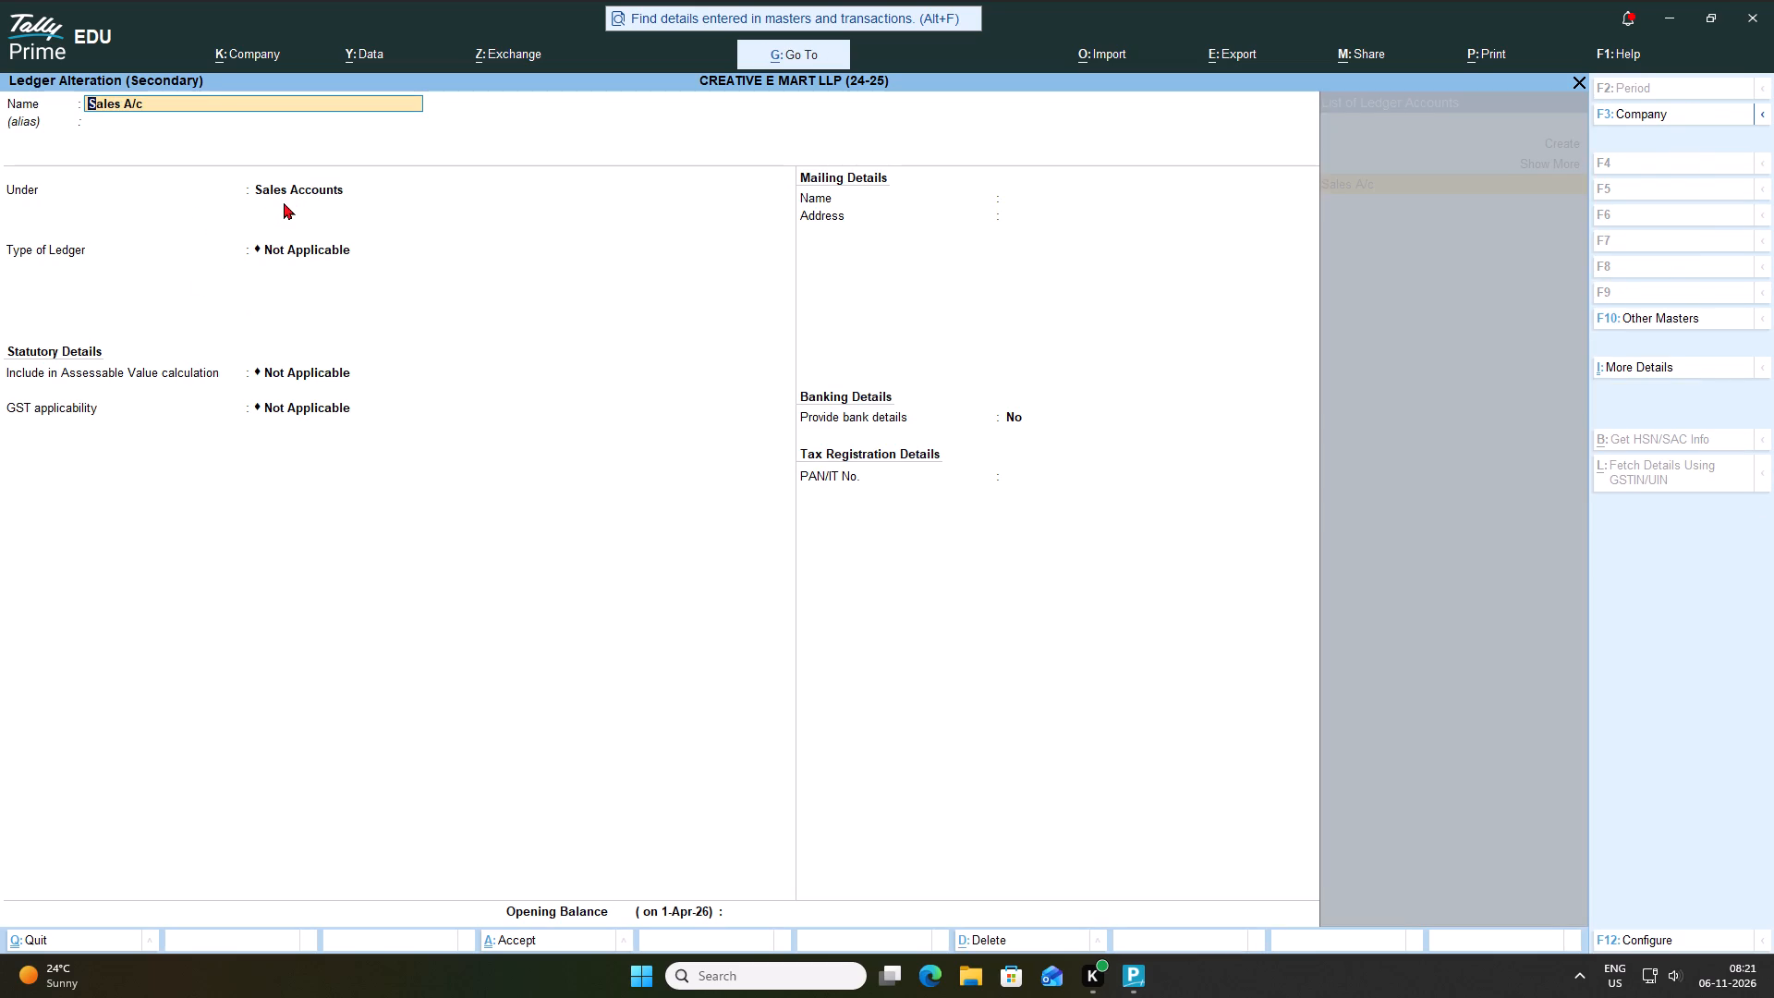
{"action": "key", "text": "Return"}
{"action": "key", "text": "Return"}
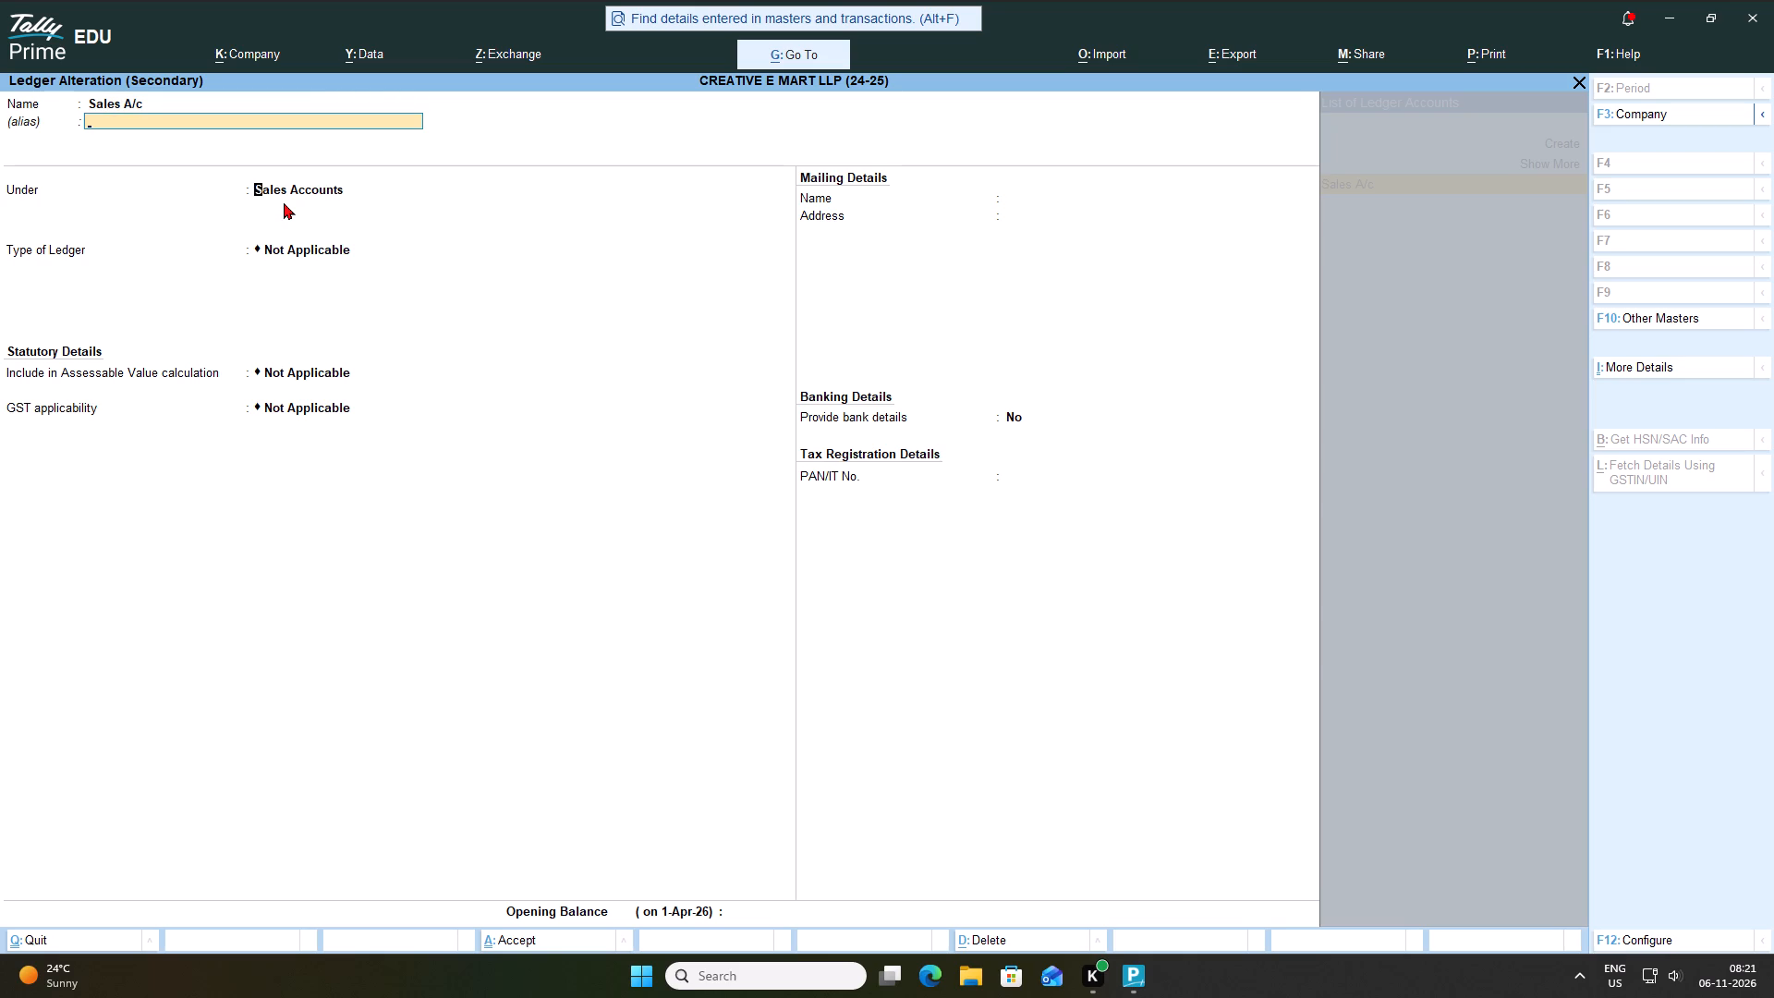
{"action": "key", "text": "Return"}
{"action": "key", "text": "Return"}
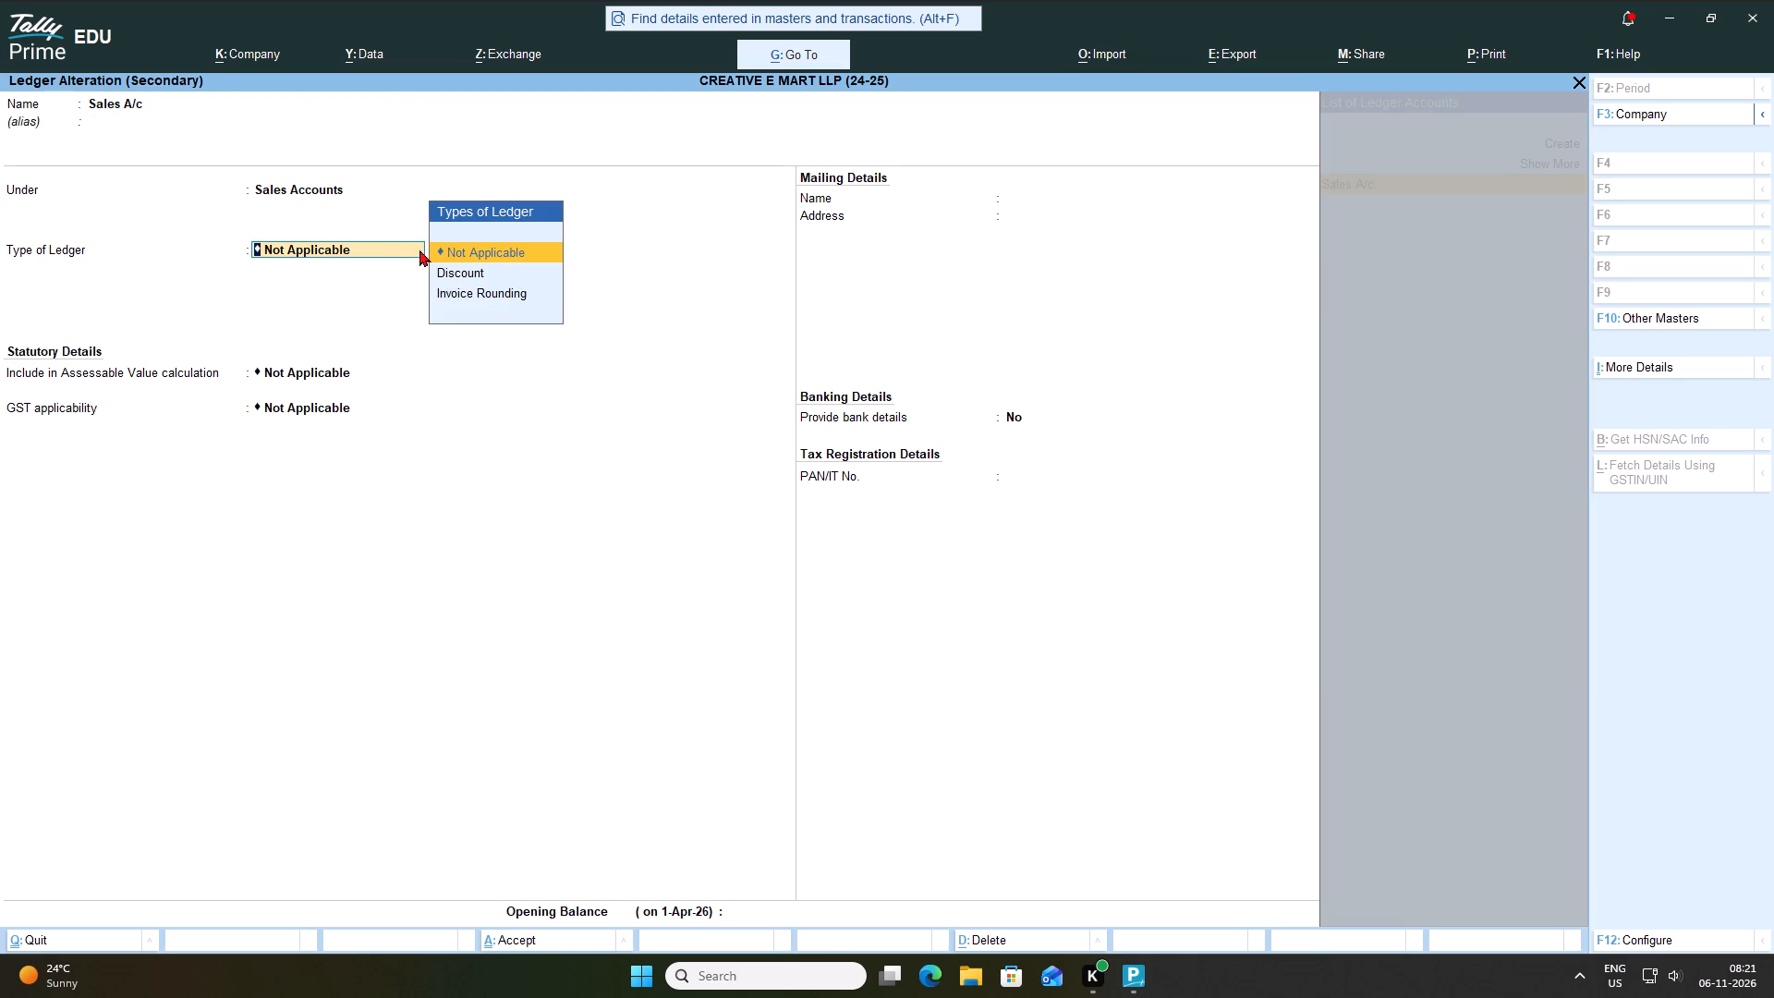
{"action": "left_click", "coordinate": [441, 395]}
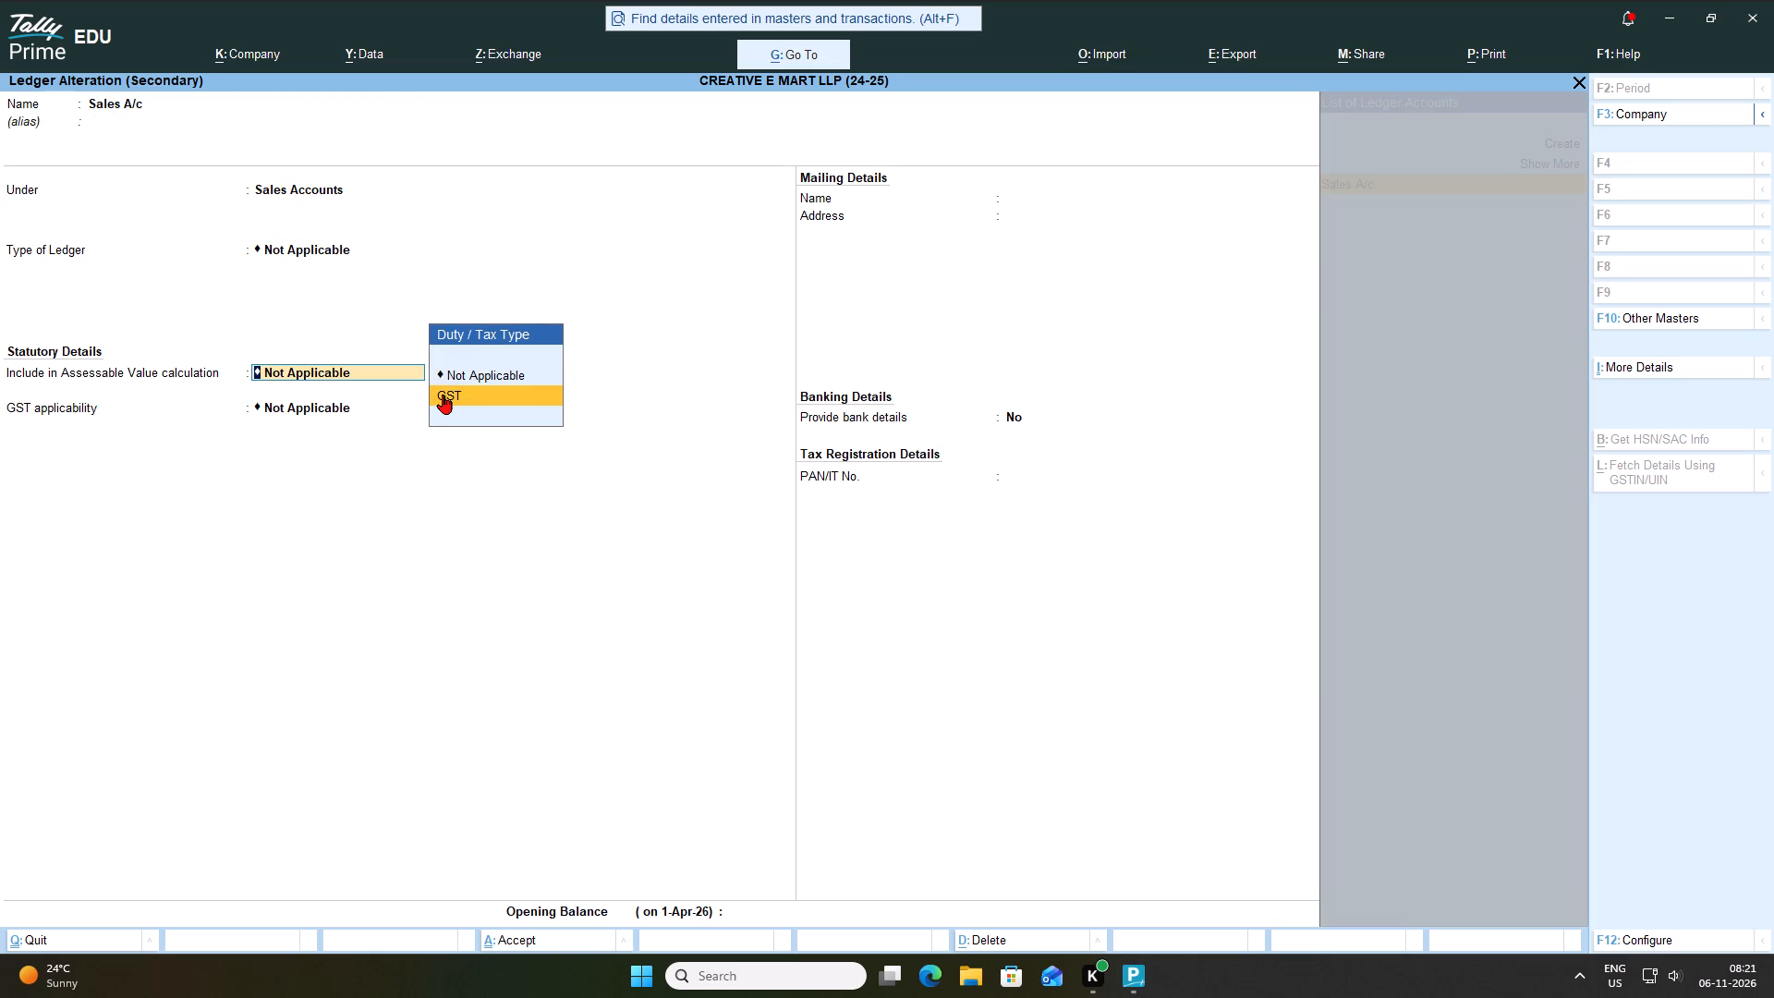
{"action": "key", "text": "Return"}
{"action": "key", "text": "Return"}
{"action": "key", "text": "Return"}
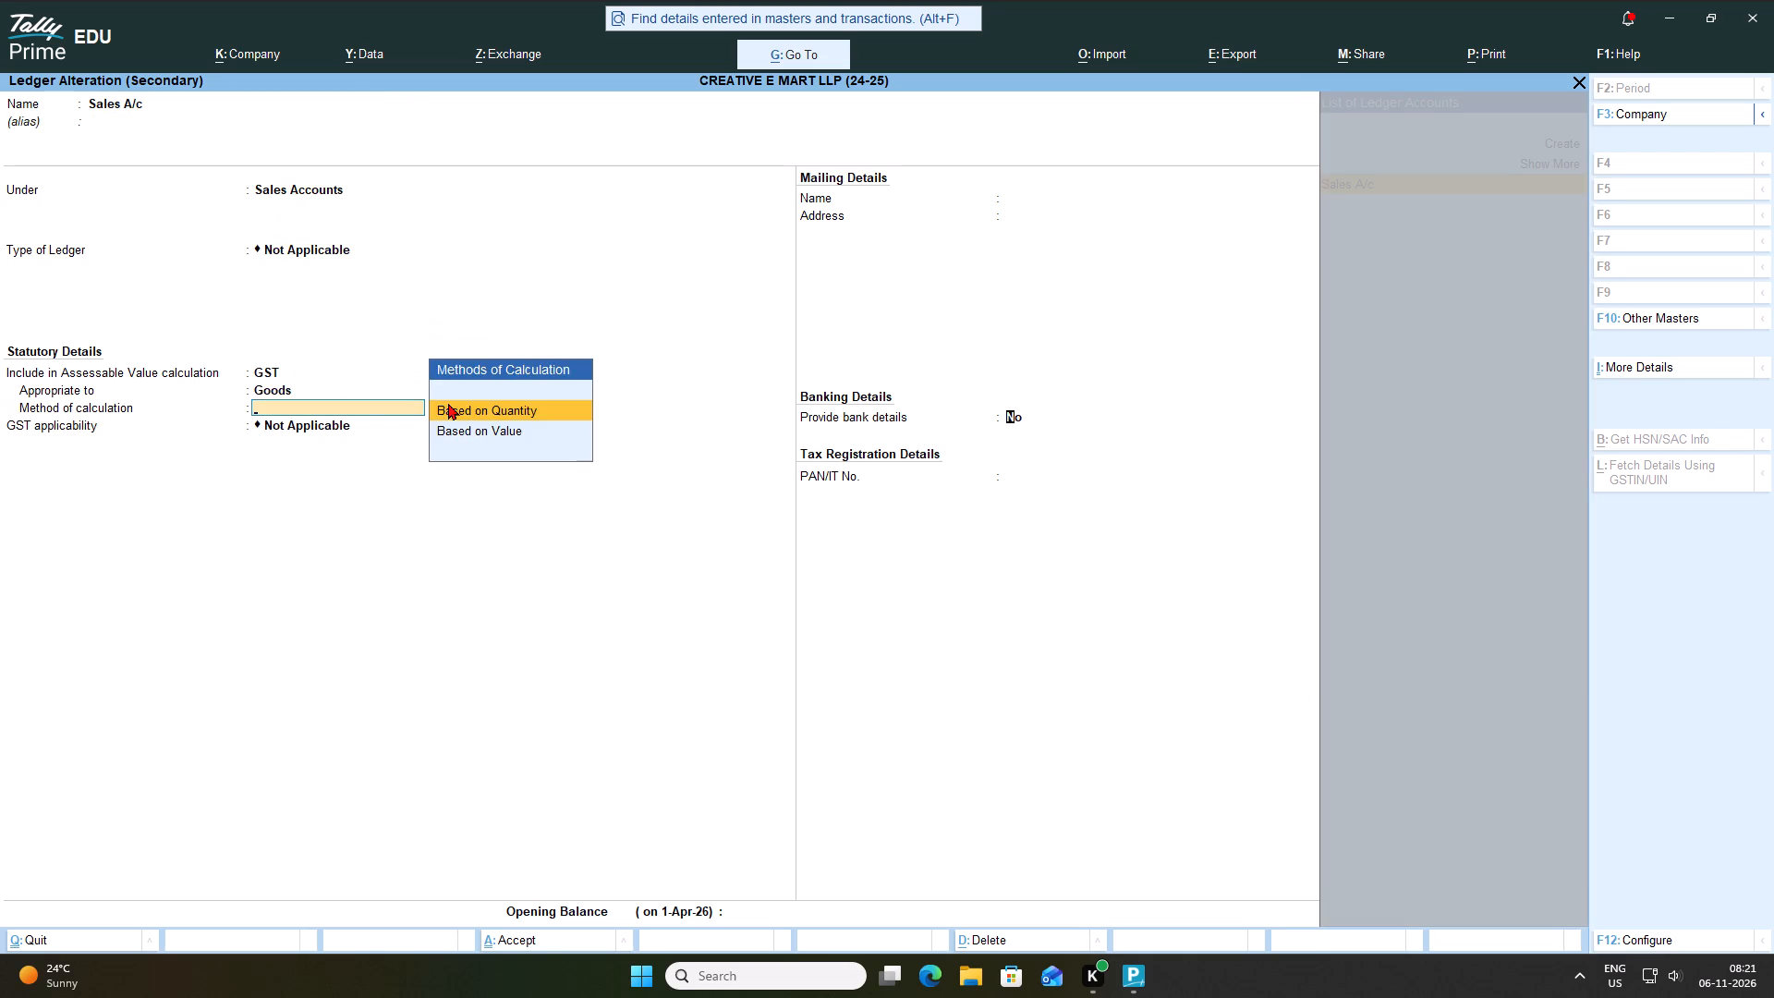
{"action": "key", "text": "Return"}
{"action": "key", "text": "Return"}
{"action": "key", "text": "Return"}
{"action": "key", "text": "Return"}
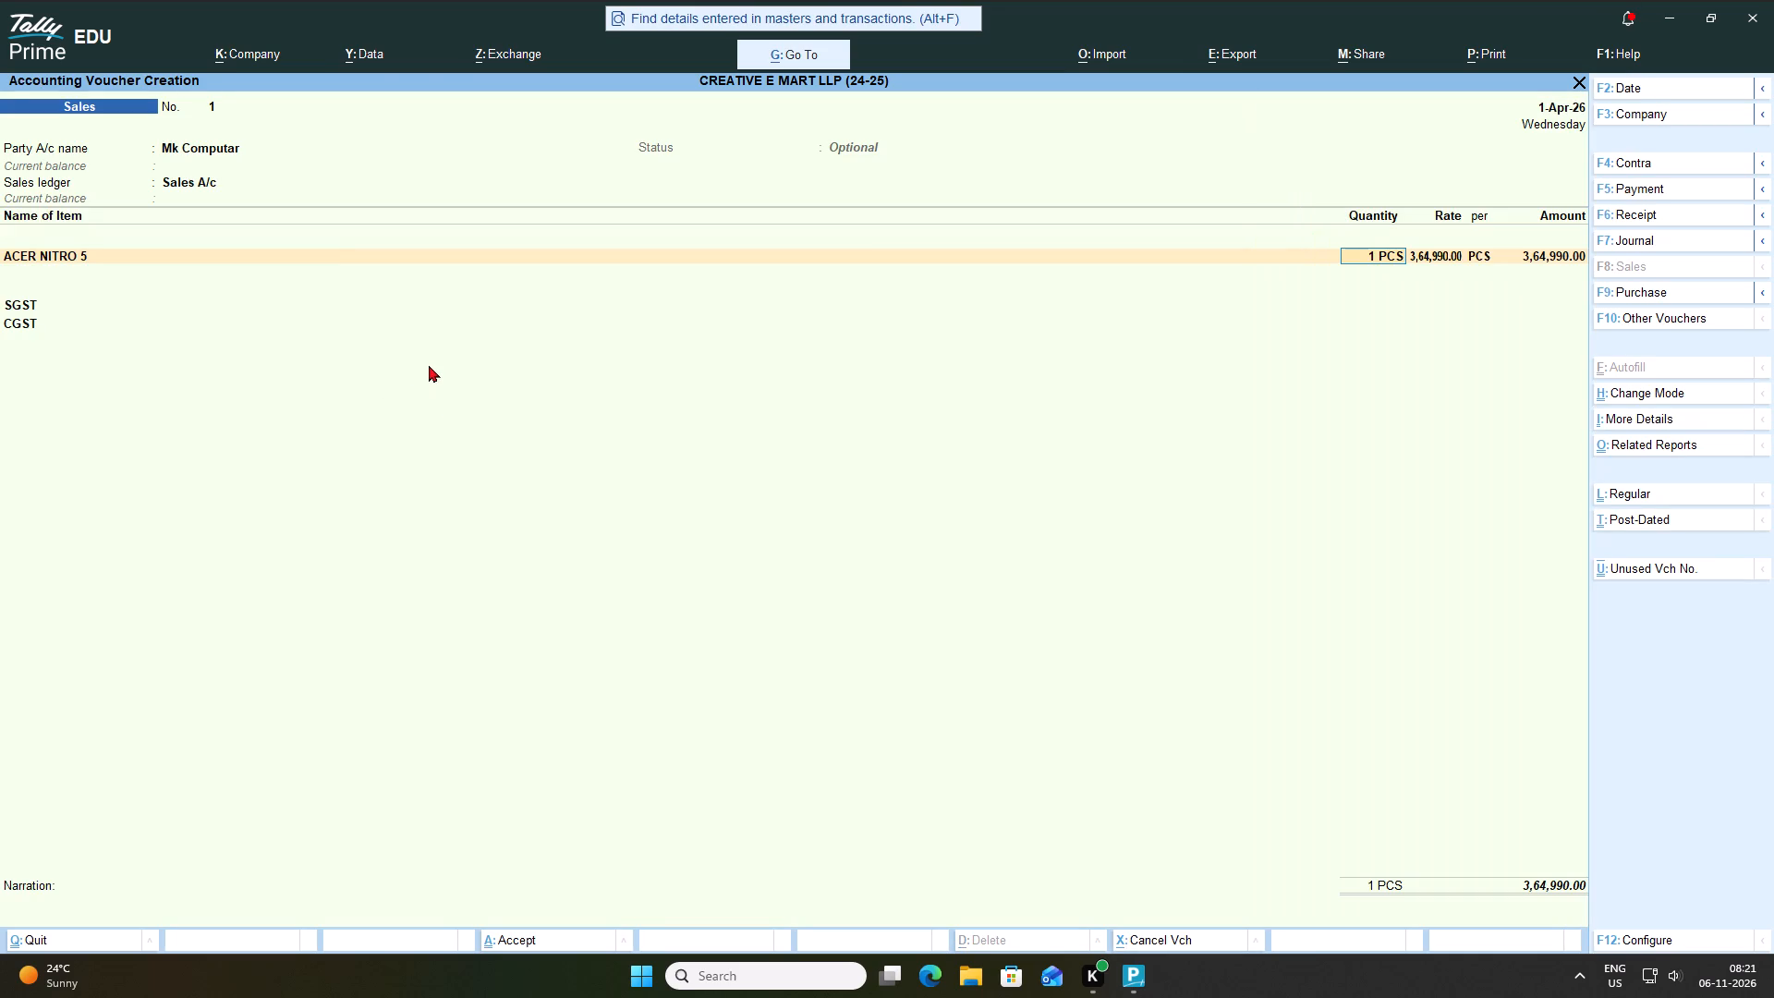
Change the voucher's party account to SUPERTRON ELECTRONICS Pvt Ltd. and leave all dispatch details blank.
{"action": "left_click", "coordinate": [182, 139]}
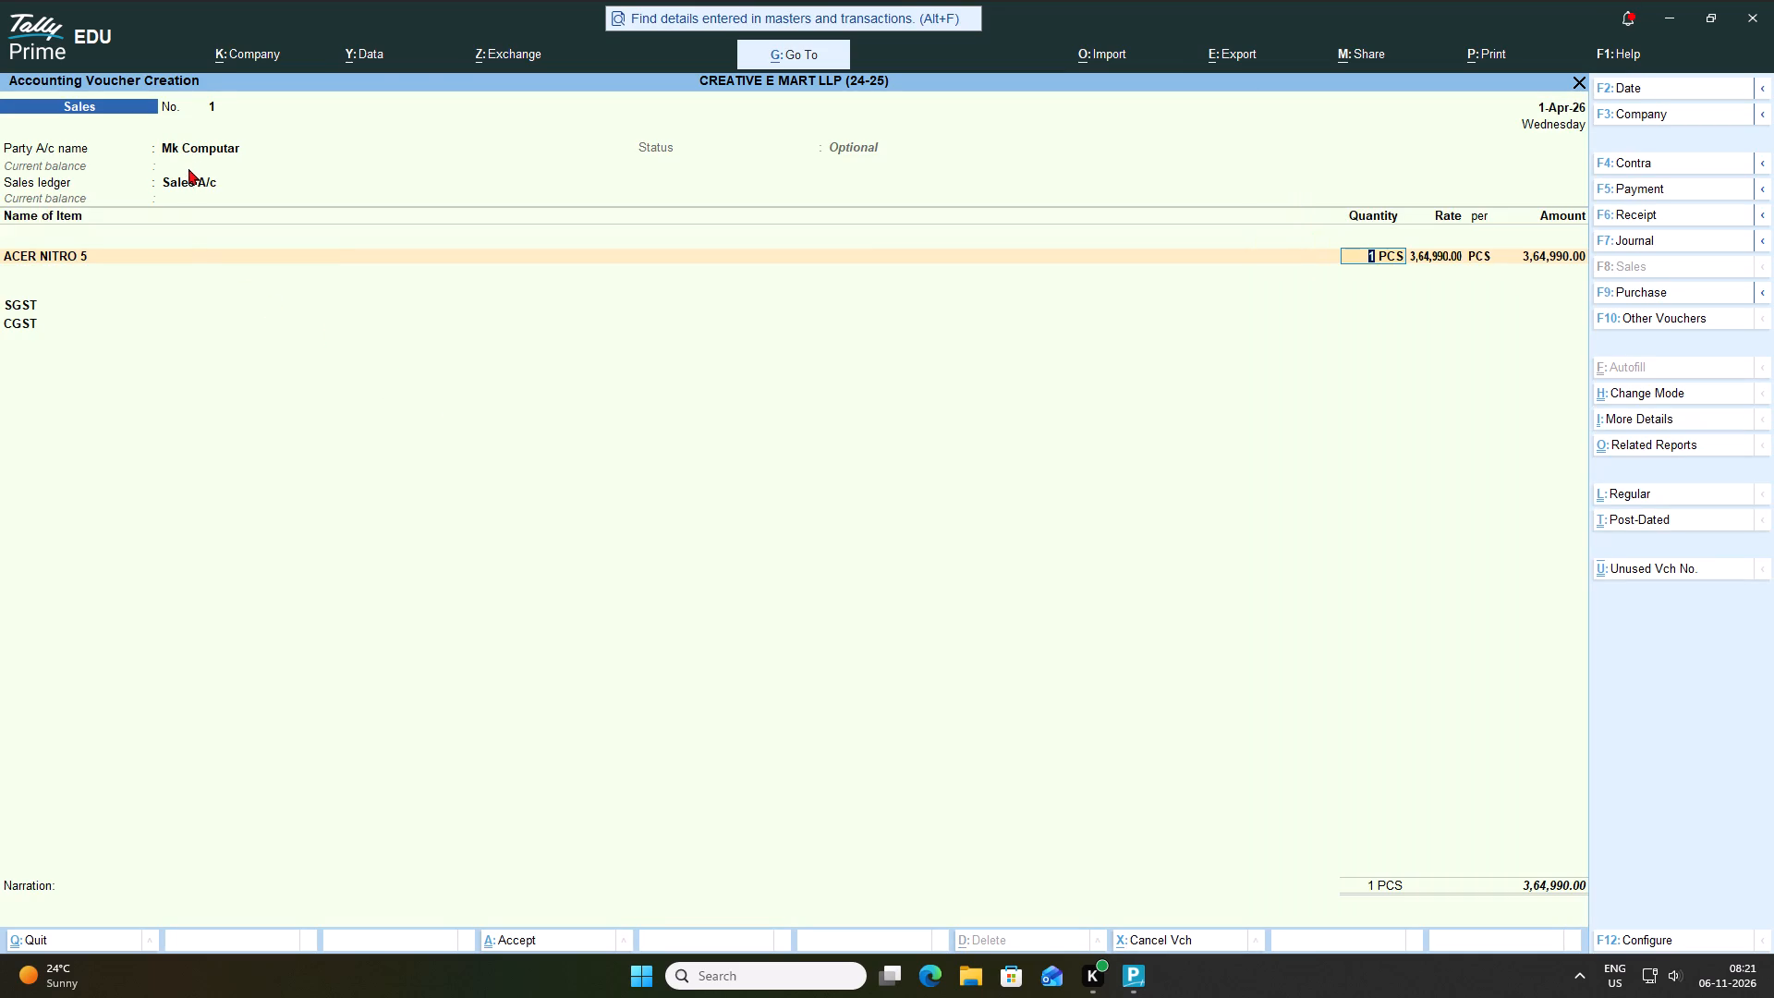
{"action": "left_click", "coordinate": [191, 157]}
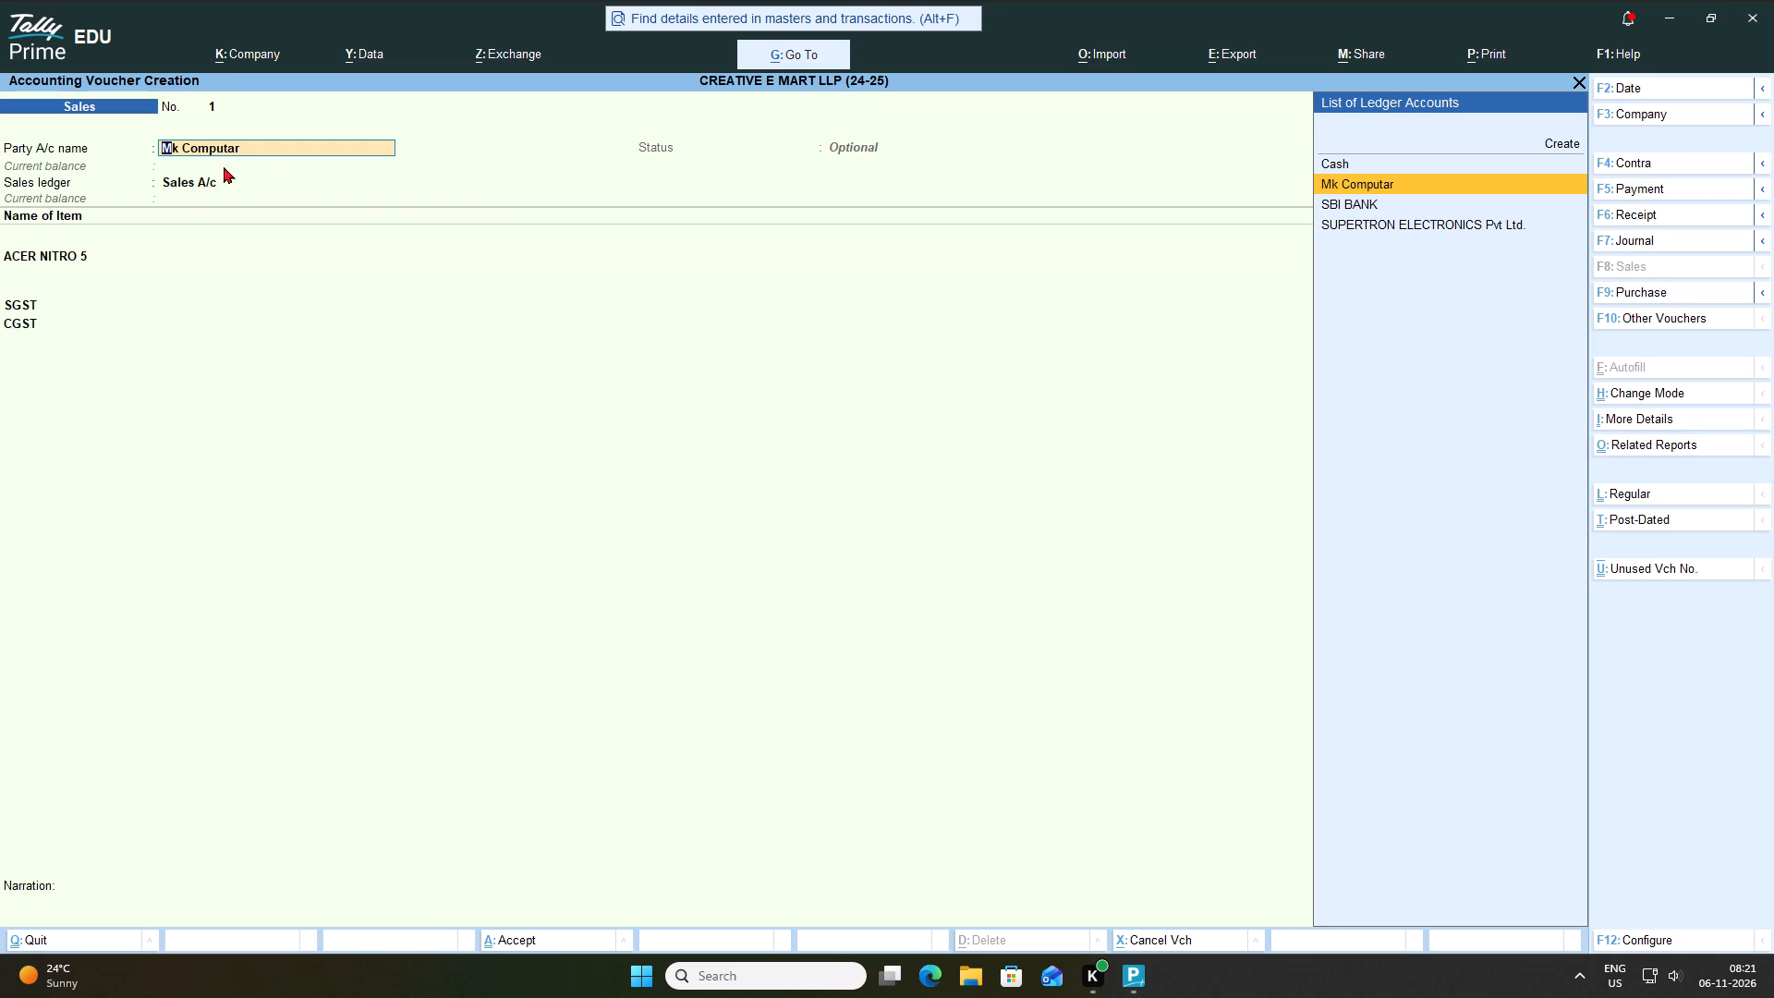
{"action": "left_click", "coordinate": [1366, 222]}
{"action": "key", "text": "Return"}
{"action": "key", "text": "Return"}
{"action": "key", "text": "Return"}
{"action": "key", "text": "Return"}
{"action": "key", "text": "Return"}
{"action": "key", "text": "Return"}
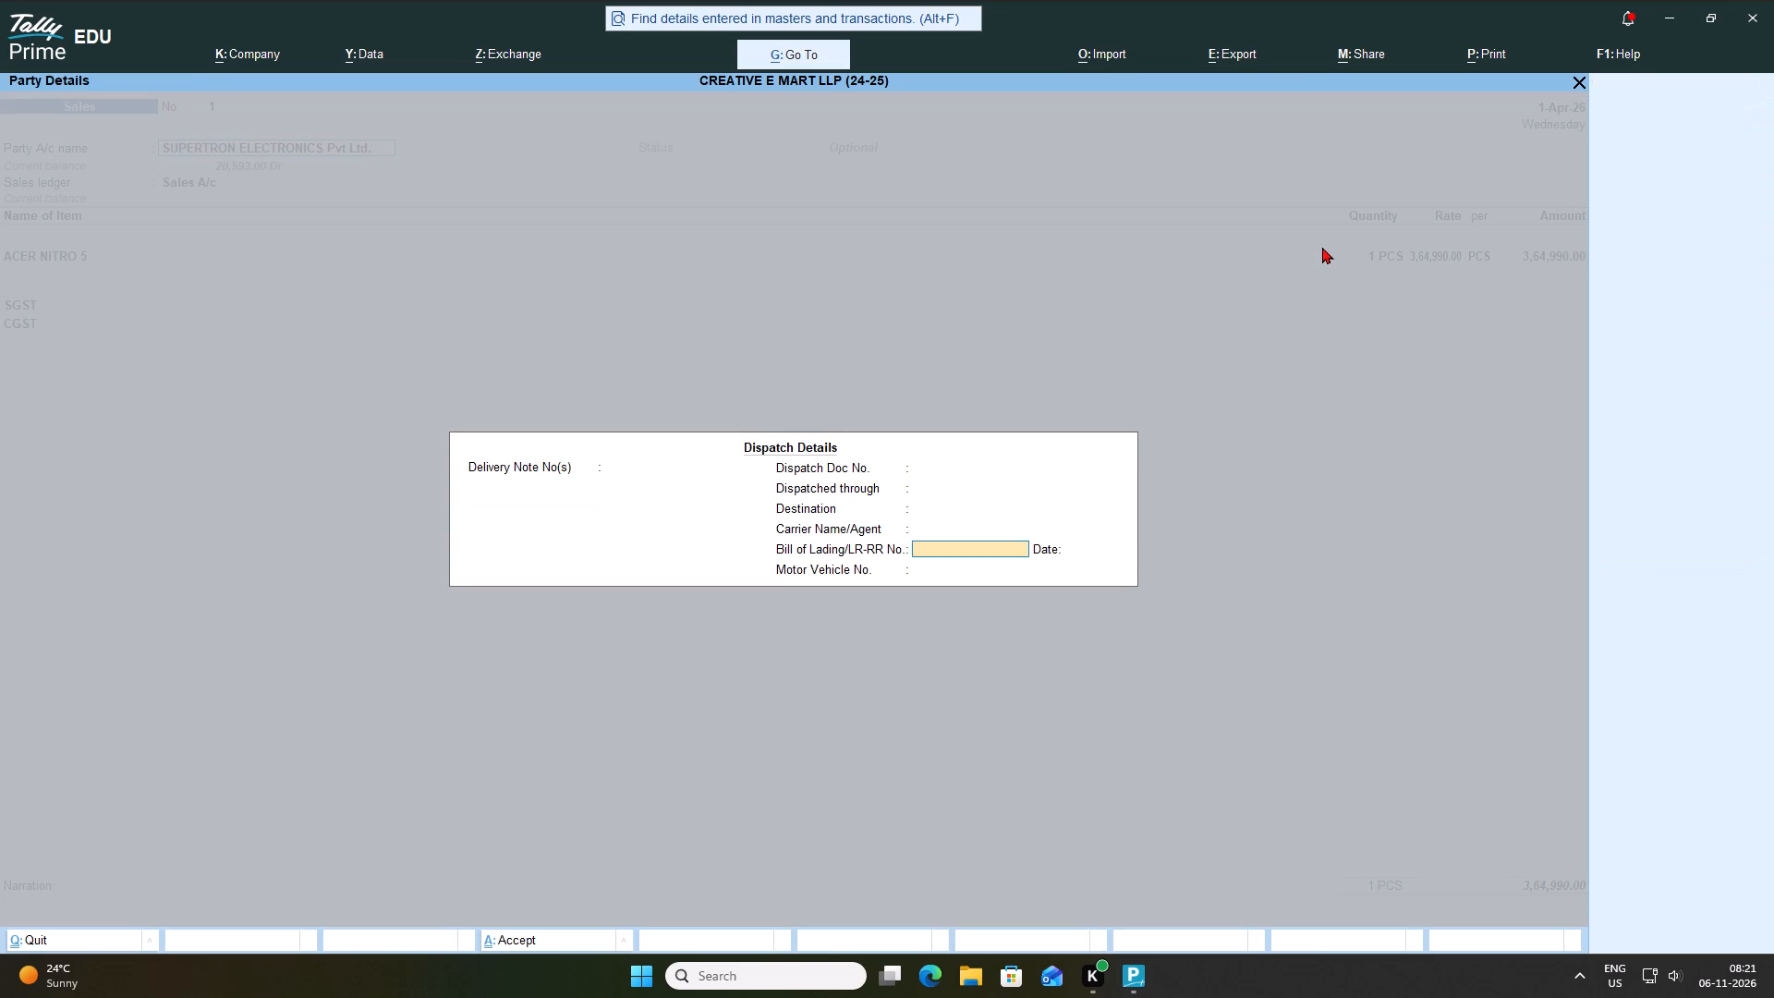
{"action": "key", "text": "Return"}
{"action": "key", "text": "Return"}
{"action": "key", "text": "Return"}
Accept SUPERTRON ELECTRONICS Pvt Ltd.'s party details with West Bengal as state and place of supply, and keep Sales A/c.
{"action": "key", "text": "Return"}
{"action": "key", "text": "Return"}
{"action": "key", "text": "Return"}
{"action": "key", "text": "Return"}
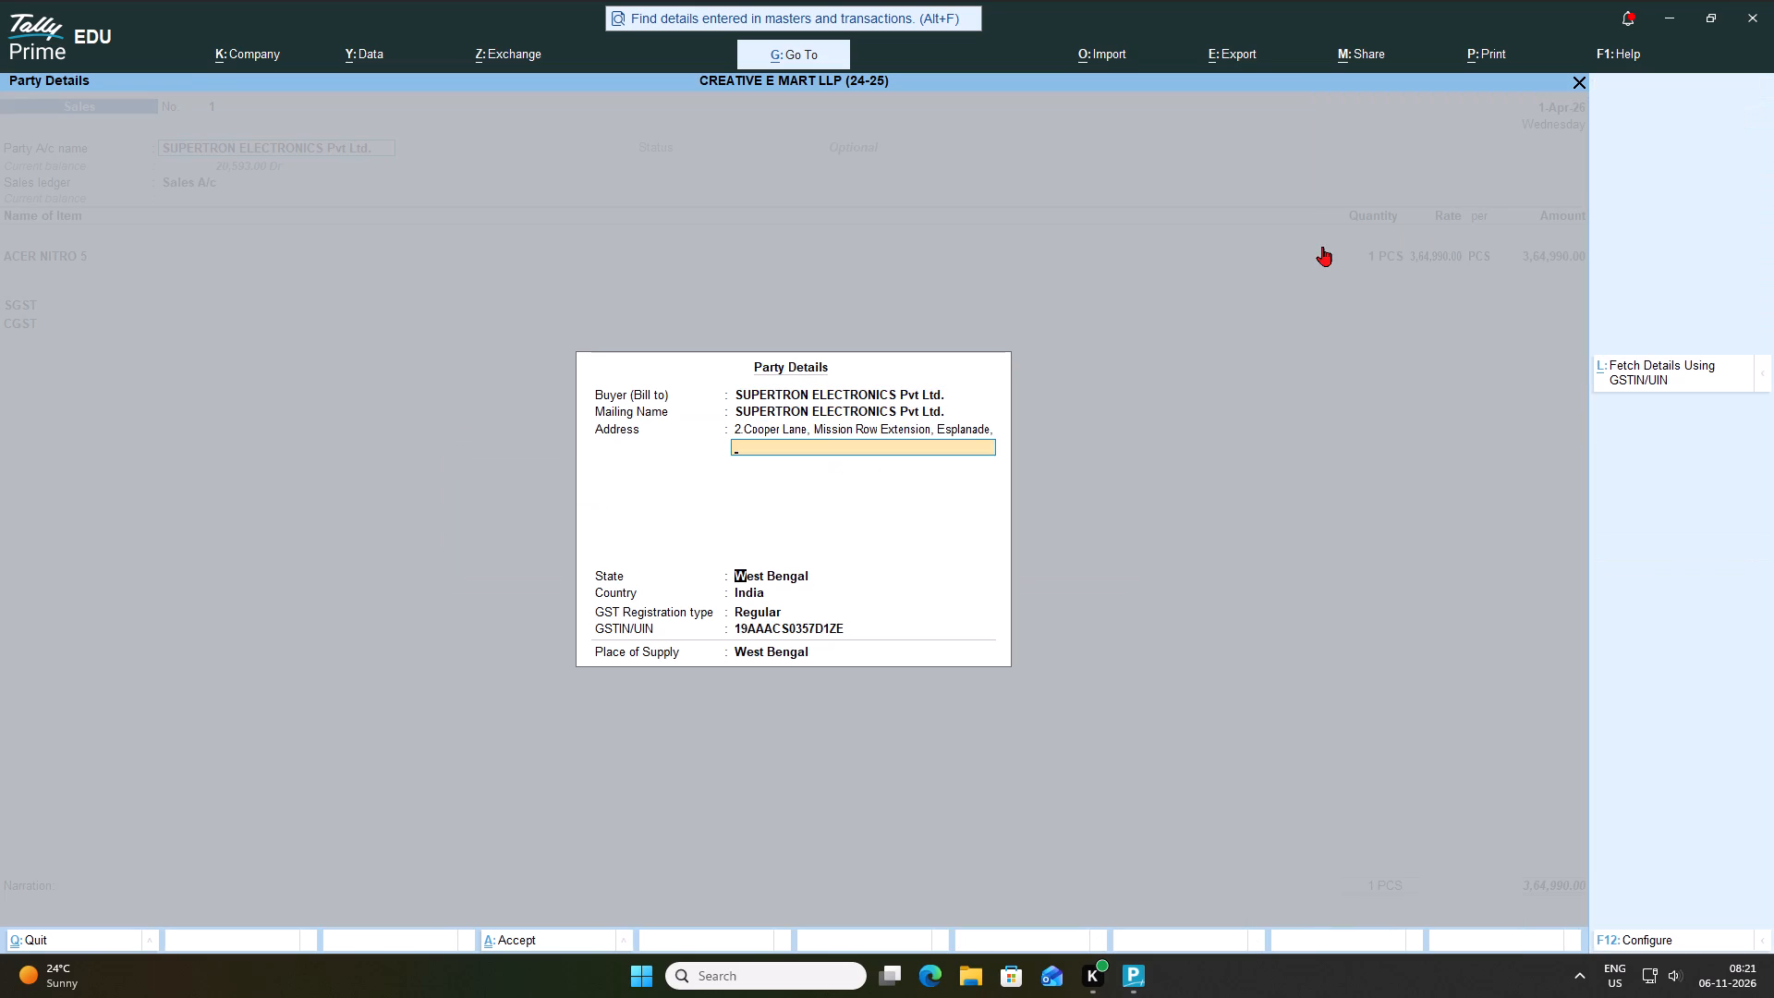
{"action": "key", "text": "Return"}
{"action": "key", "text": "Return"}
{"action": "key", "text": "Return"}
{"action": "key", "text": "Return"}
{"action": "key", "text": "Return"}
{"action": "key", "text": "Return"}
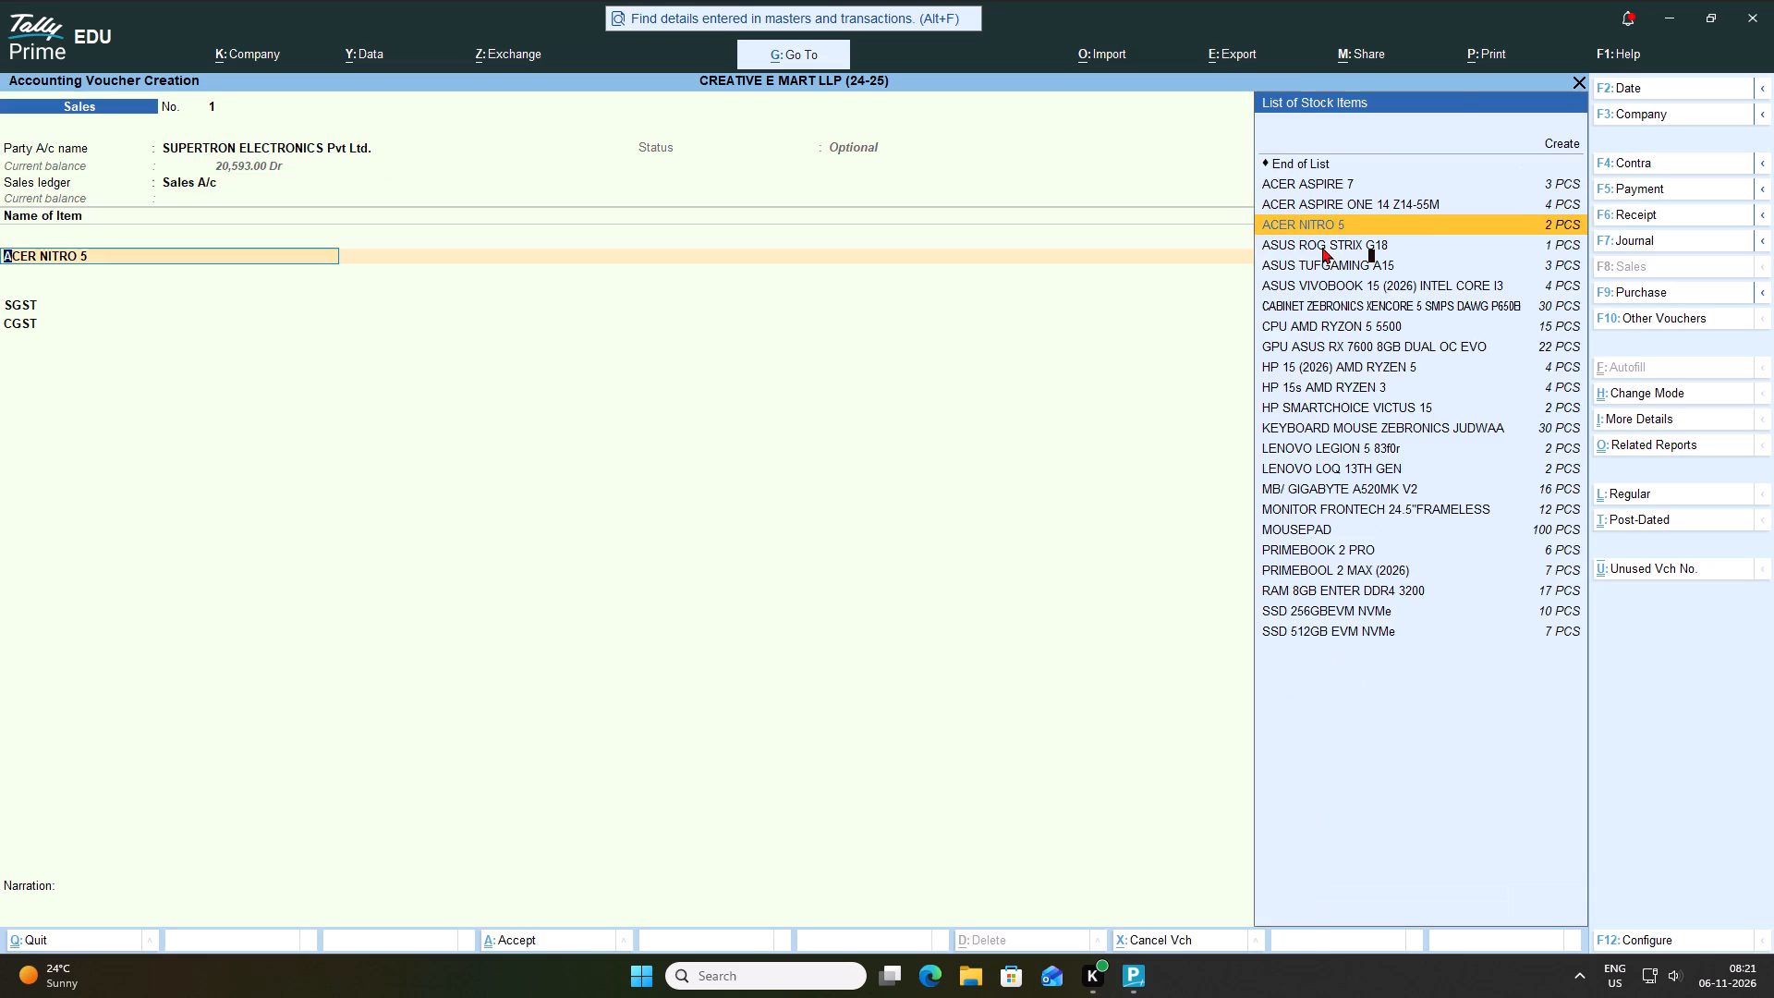
Change the voucher's party account to Cash and leave all dispatch details blank.
{"action": "left_click", "coordinate": [237, 146]}
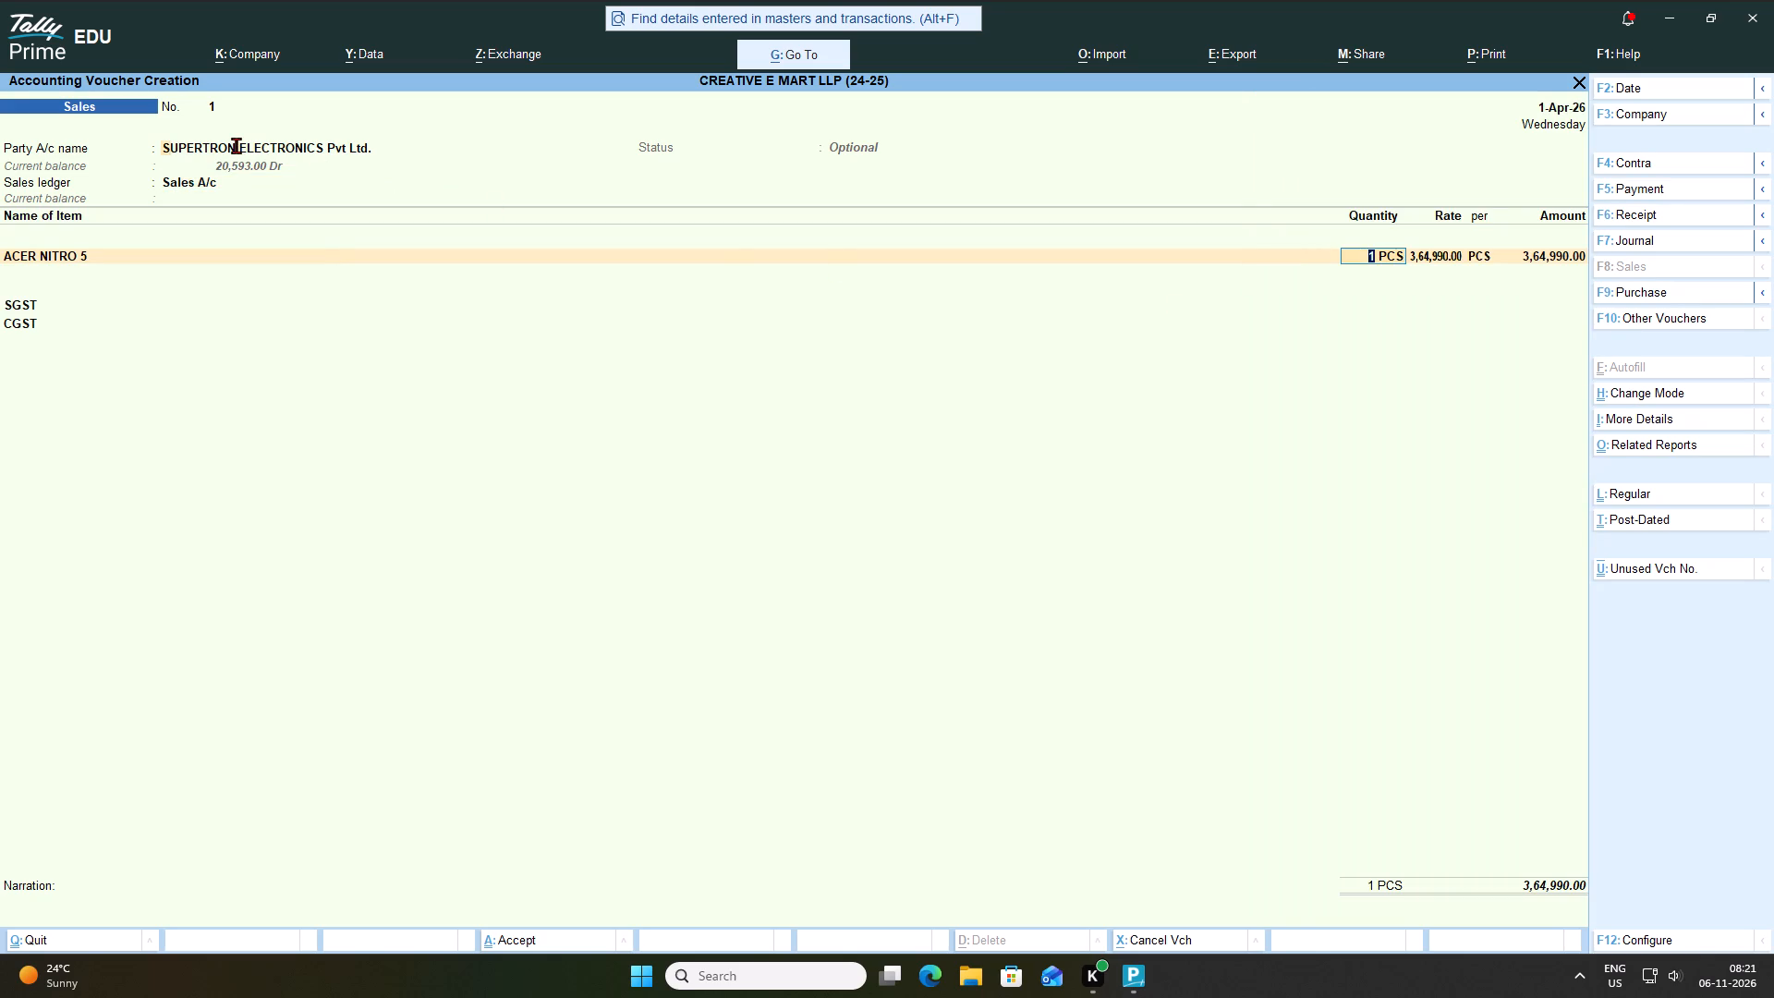
{"action": "left_click", "coordinate": [1368, 186]}
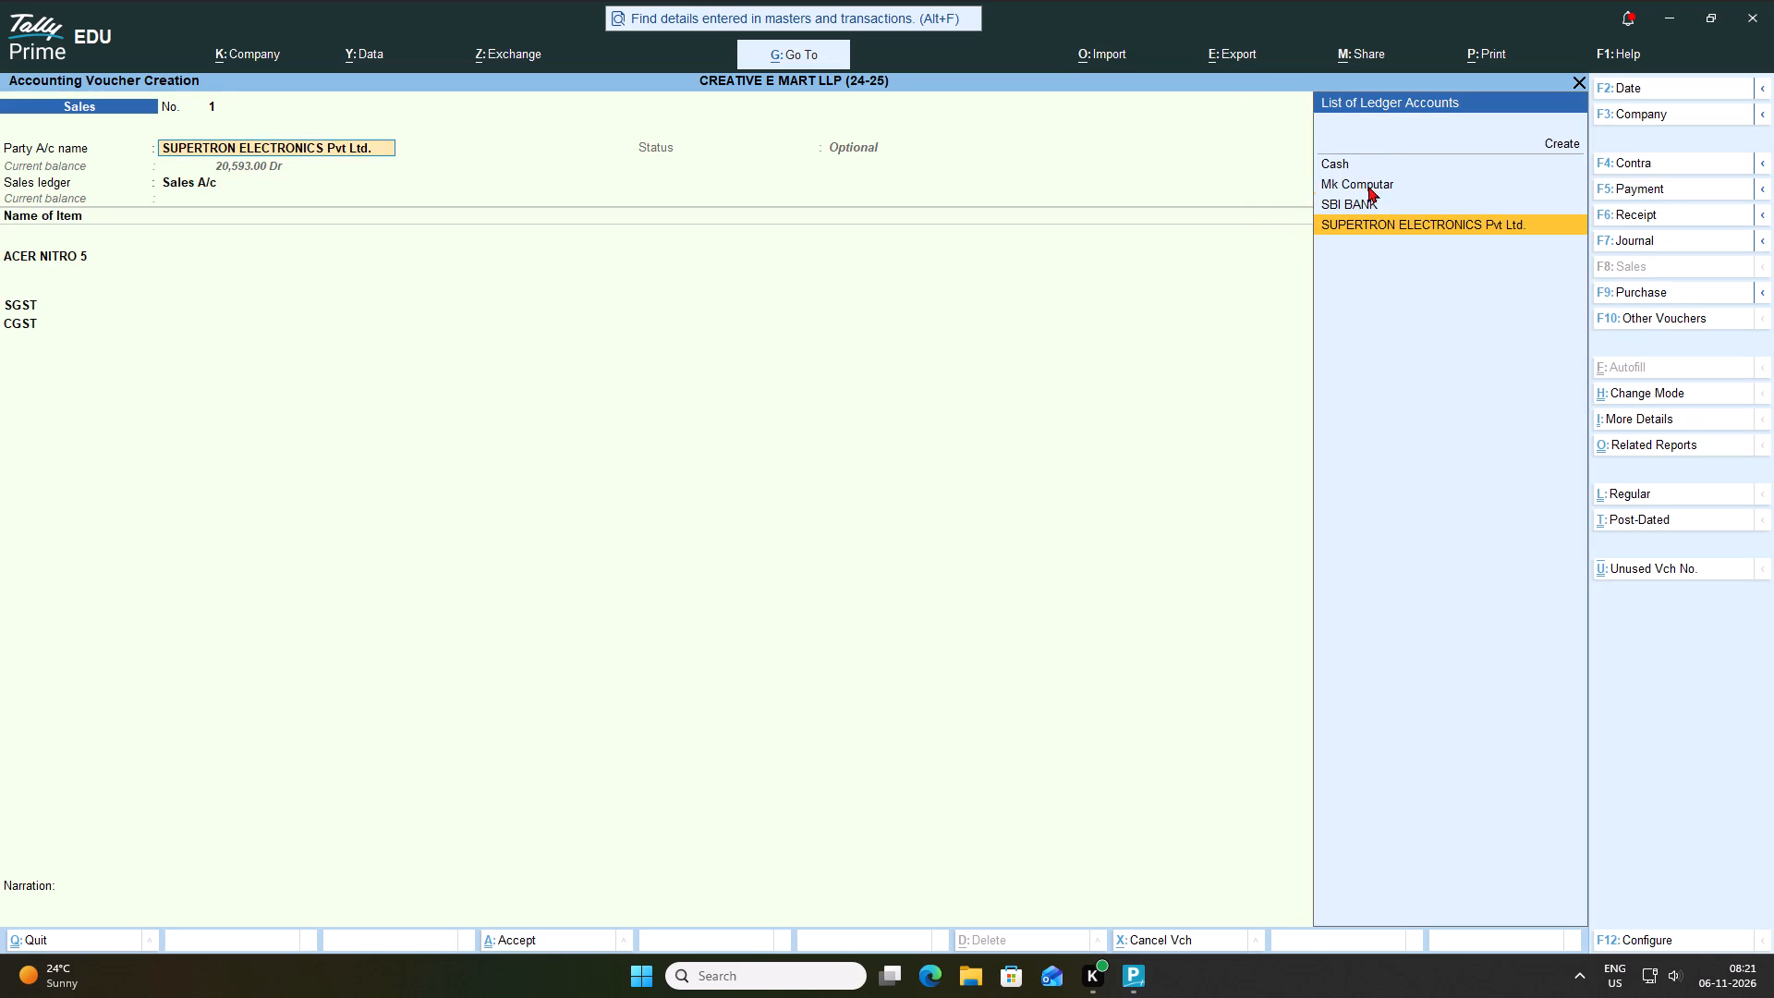
{"action": "left_click", "coordinate": [1336, 160]}
{"action": "key", "text": "Return"}
{"action": "key", "text": "Return"}
{"action": "key", "text": "Return"}
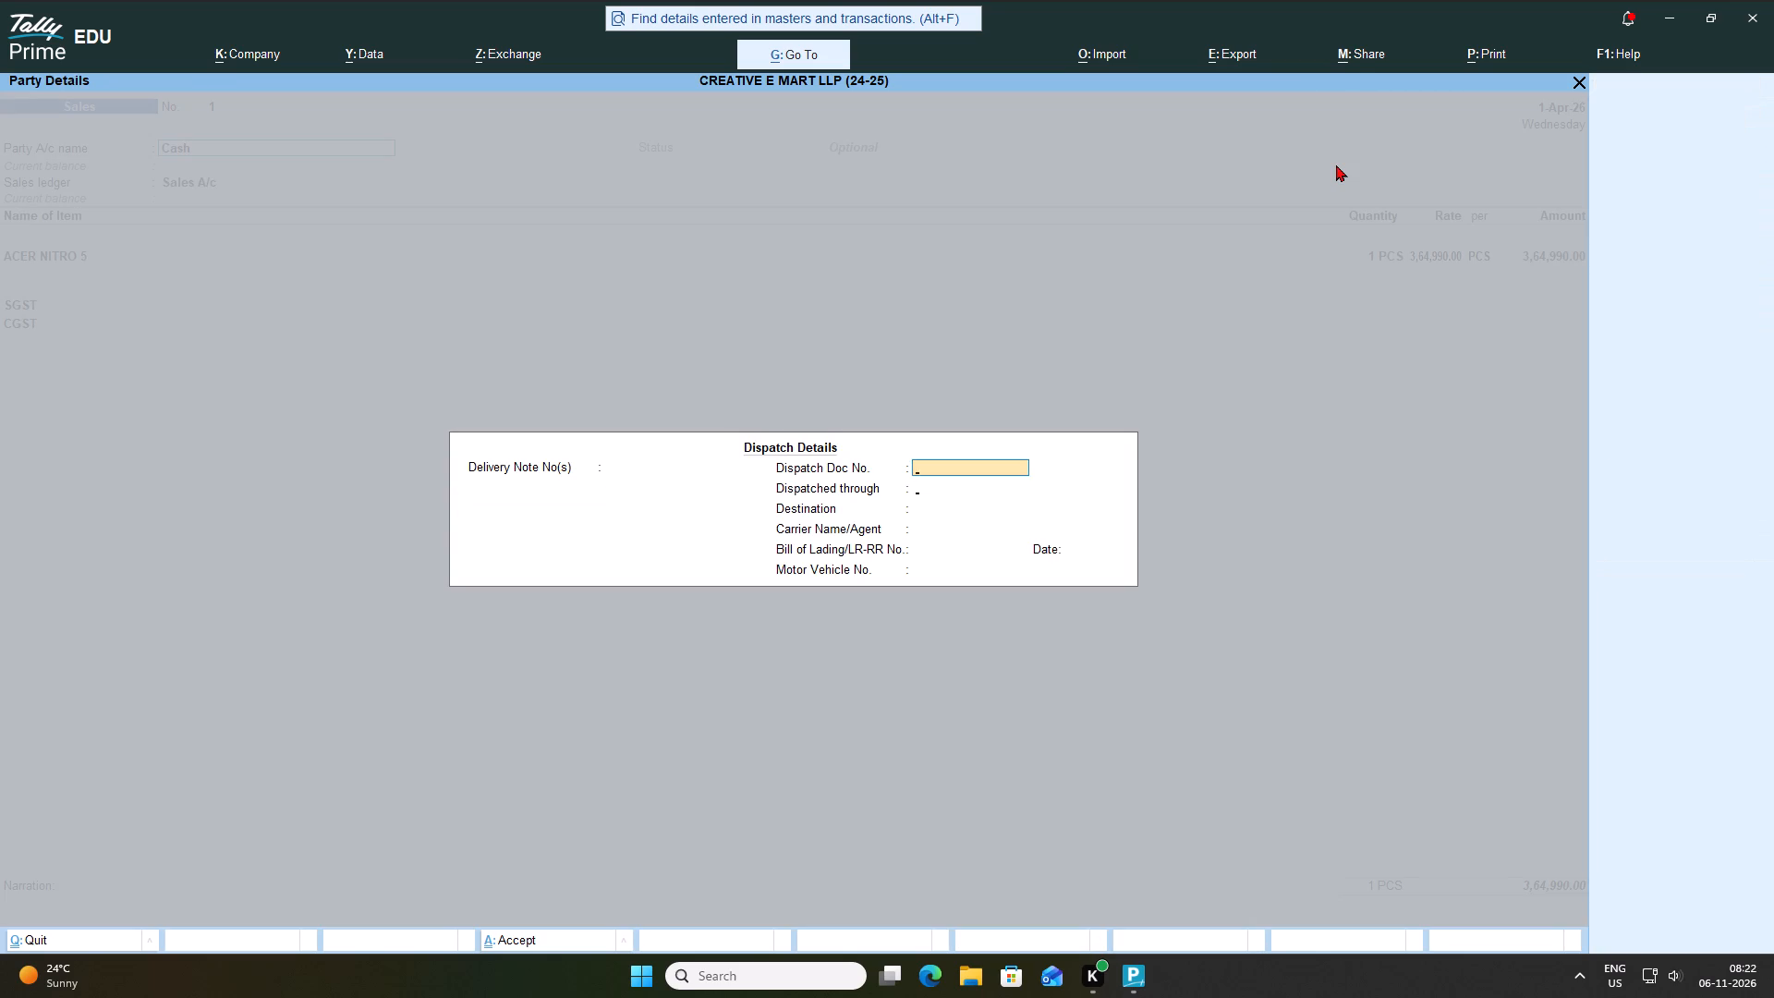
{"action": "key", "text": "Return"}
{"action": "key", "text": "Return"}
{"action": "key", "text": "Return"}
{"action": "key", "text": "Return"}
{"action": "key", "text": "Return"}
{"action": "key", "text": "Return"}
Accept Cash's party details with GST registration type Regular and West Bengal as state and place of supply.
{"action": "key", "text": "Return"}
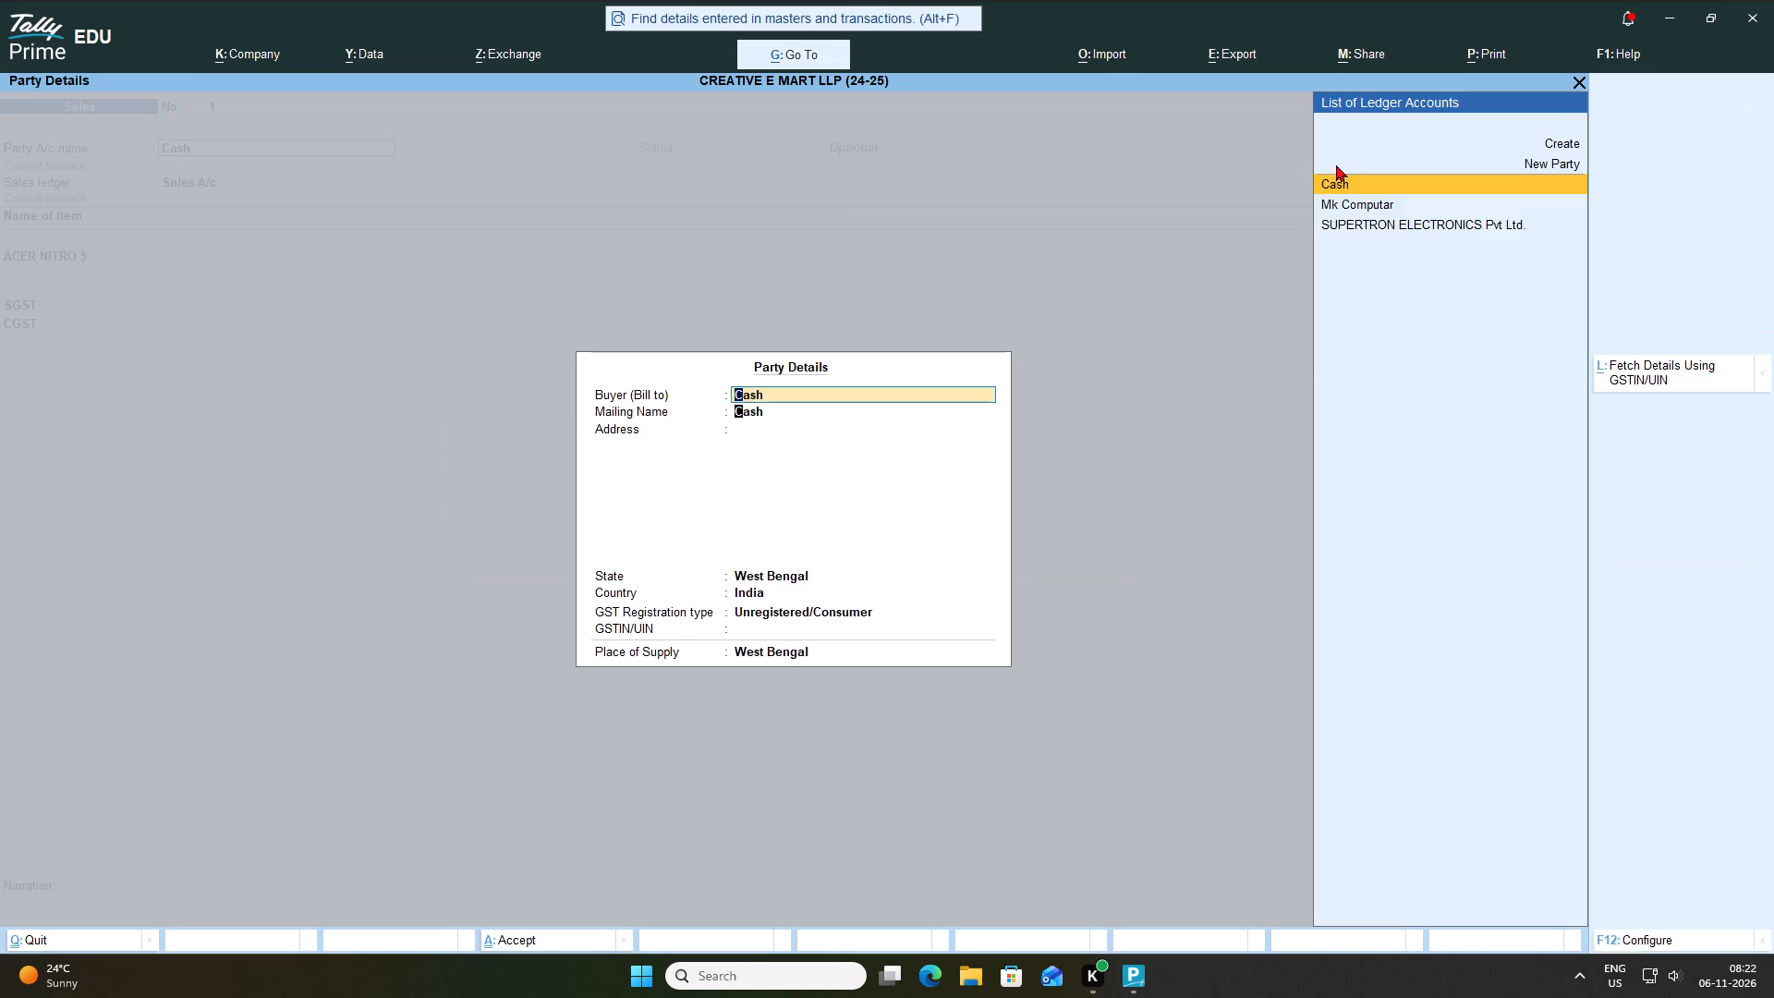
{"action": "key", "text": "Return"}
{"action": "key", "text": "Return"}
{"action": "key", "text": "Return"}
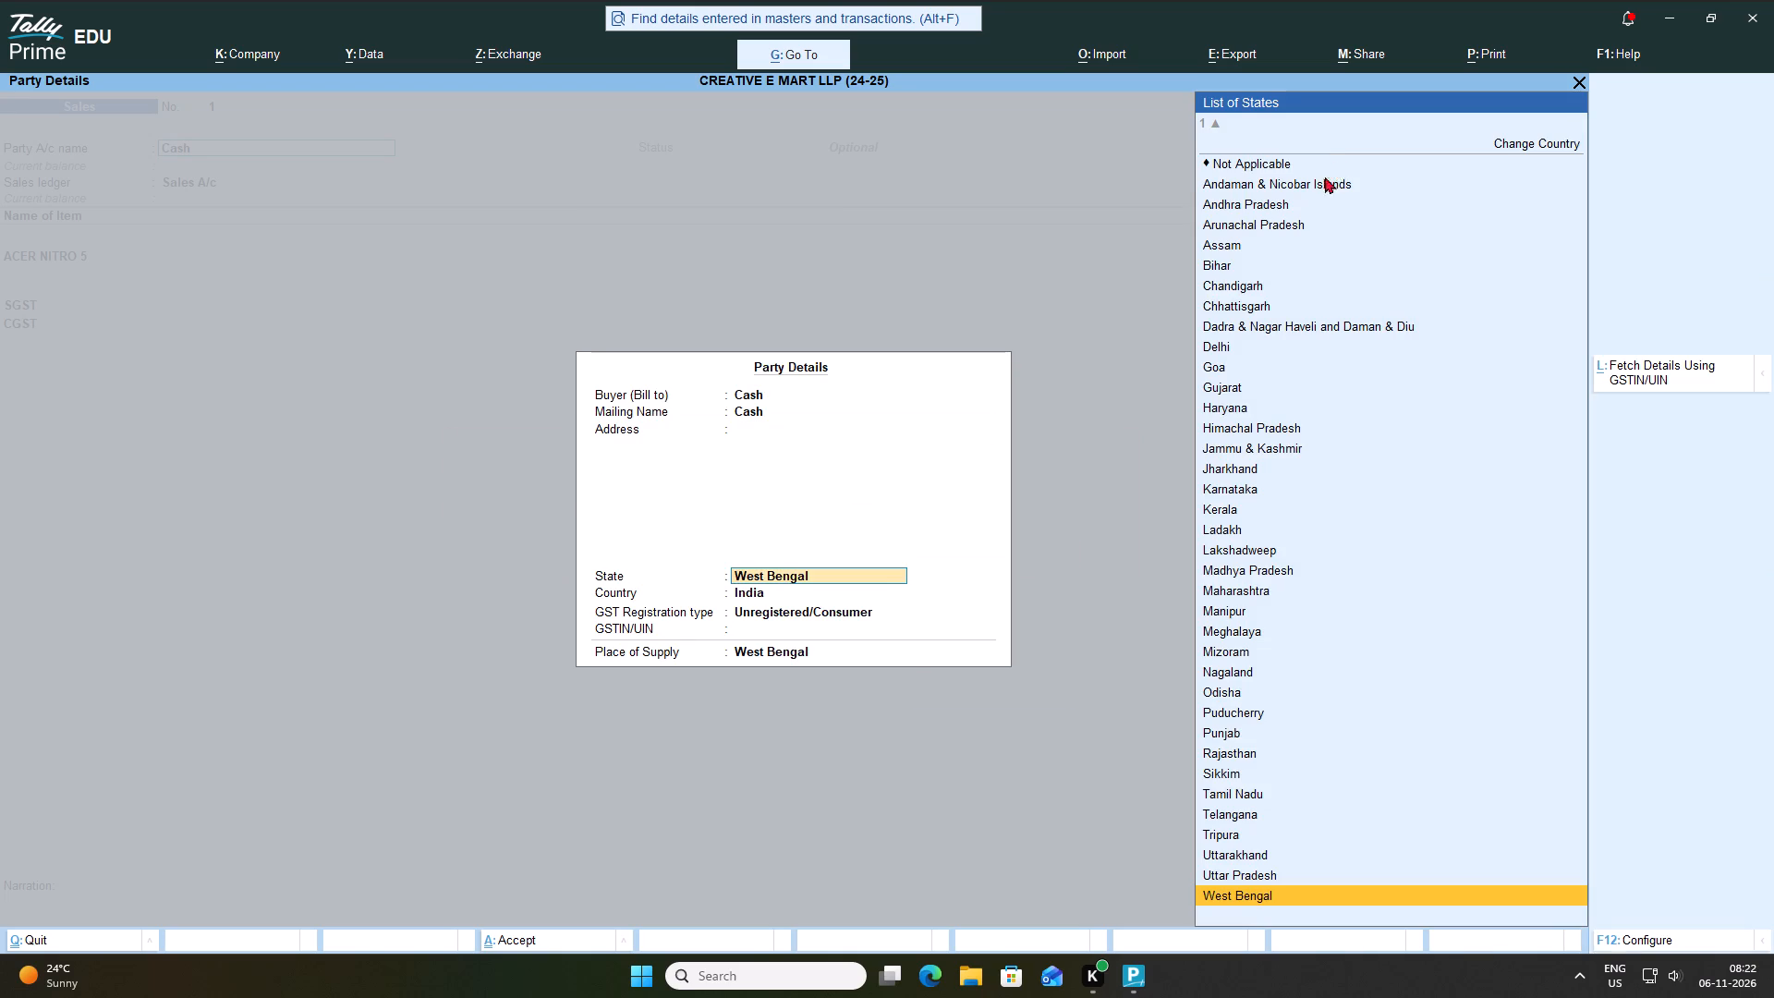
{"action": "left_click", "coordinate": [954, 651]}
{"action": "key", "text": "Return"}
{"action": "key", "text": "Return"}
{"action": "key", "text": "Return"}
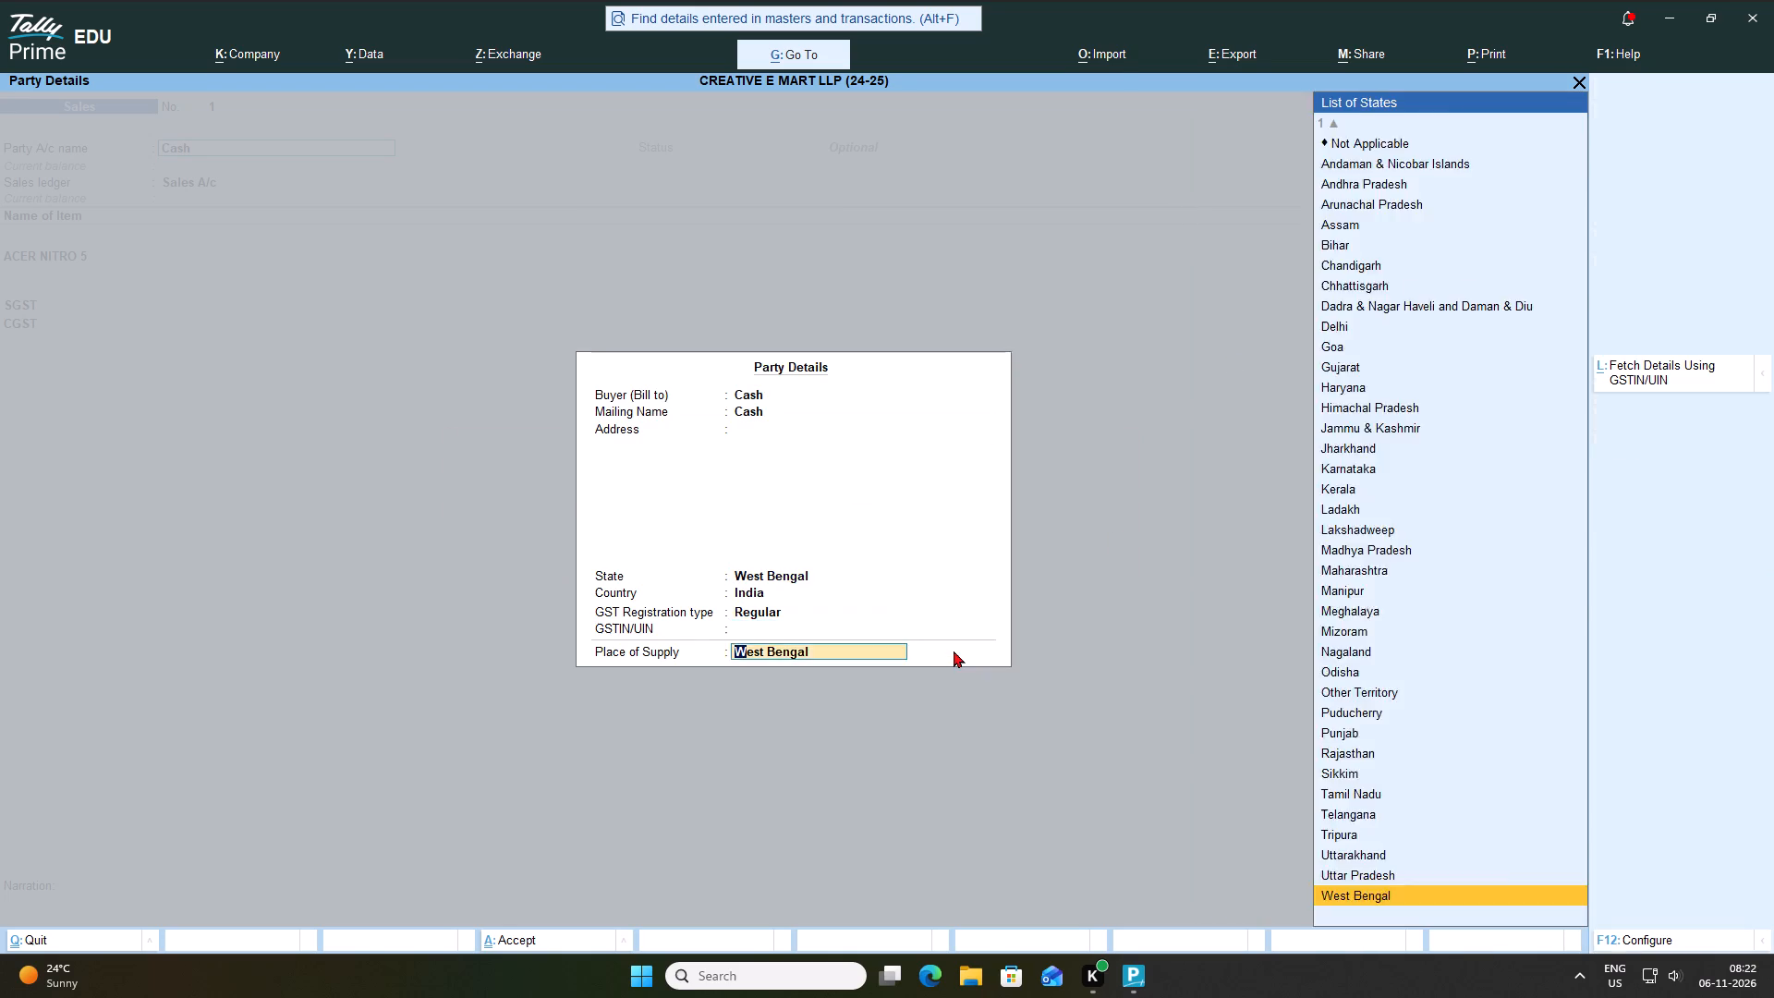
{"action": "key", "text": "Return"}
{"action": "key", "text": "Return"}
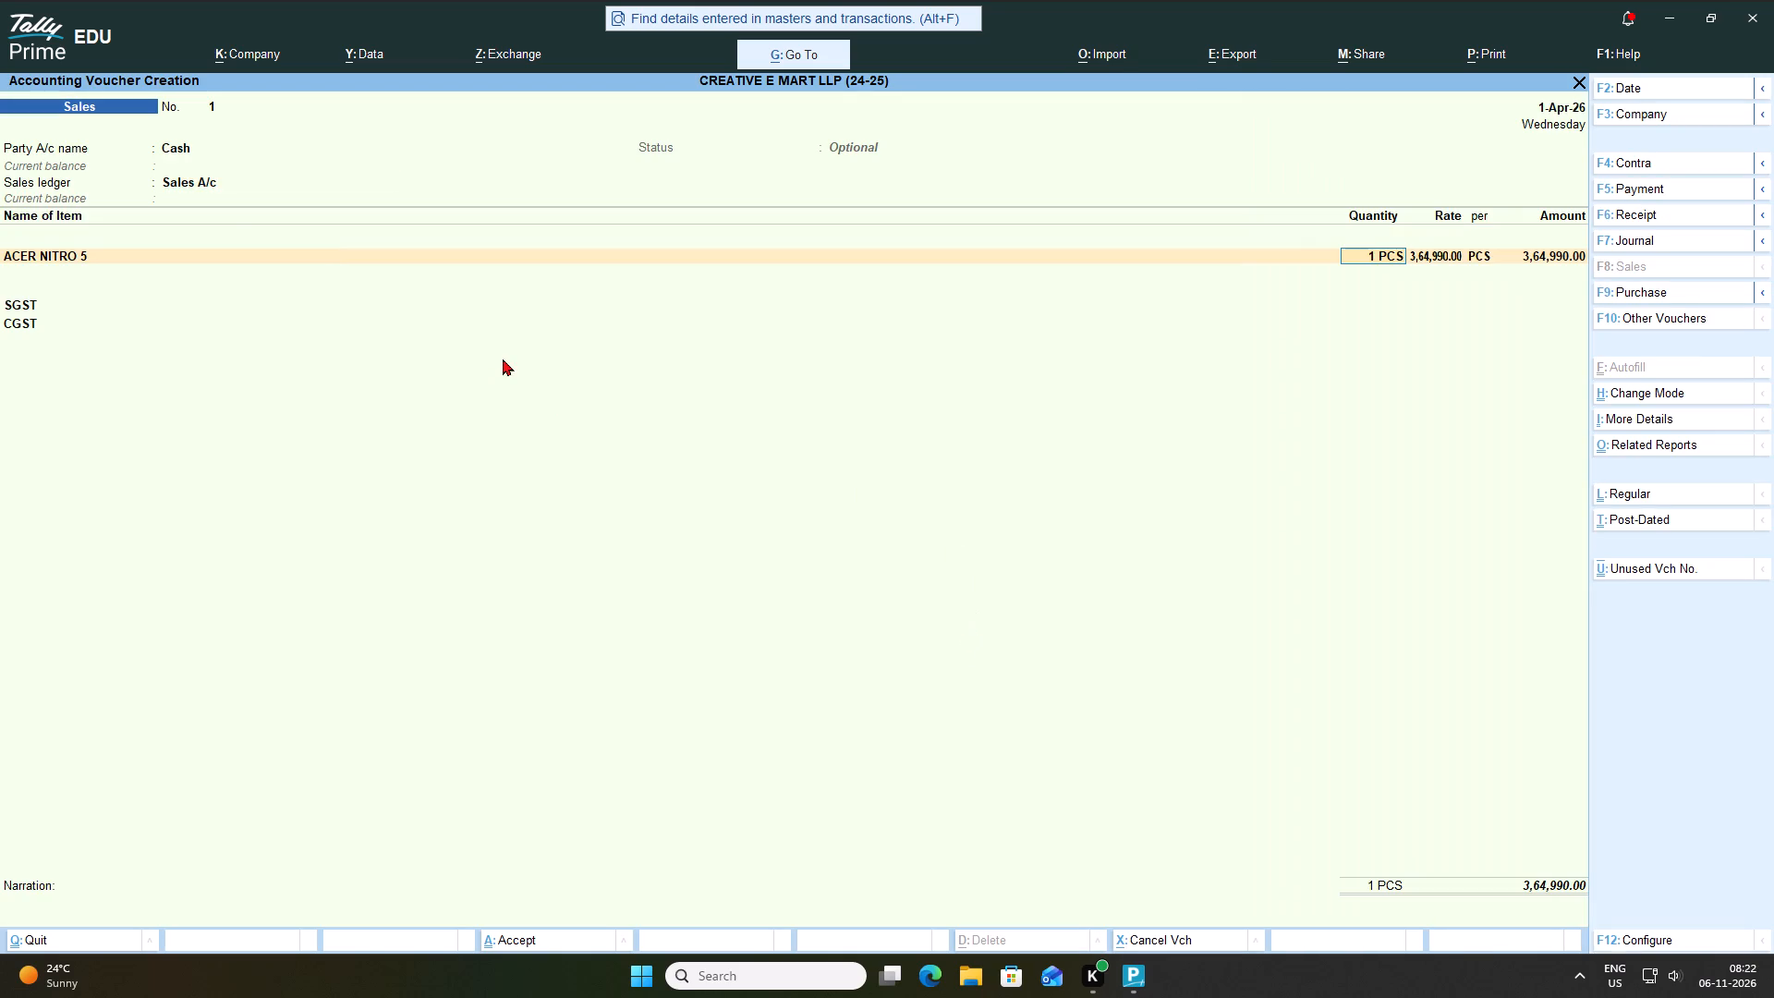
Set Include in Assessable Value calculation to Not Applicable in the Sales A/c ledger and save it.
{"action": "left_click", "coordinate": [182, 189]}
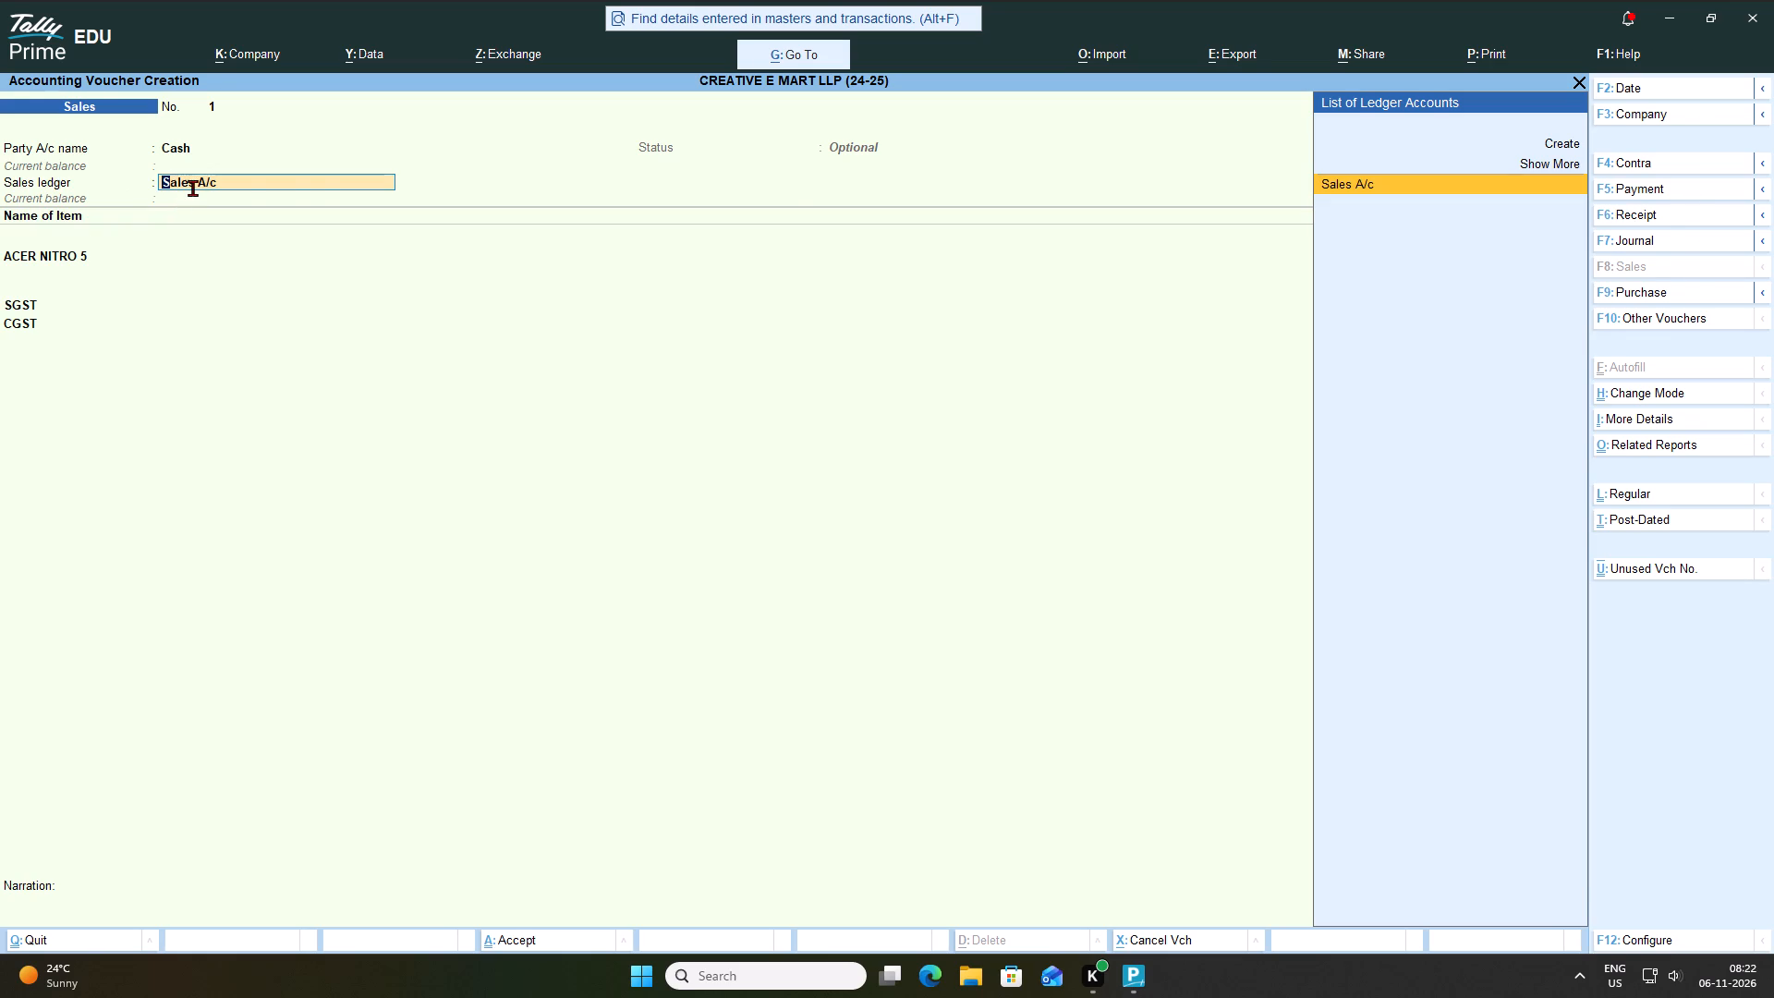
{"action": "key", "text": "ctrl+Return"}
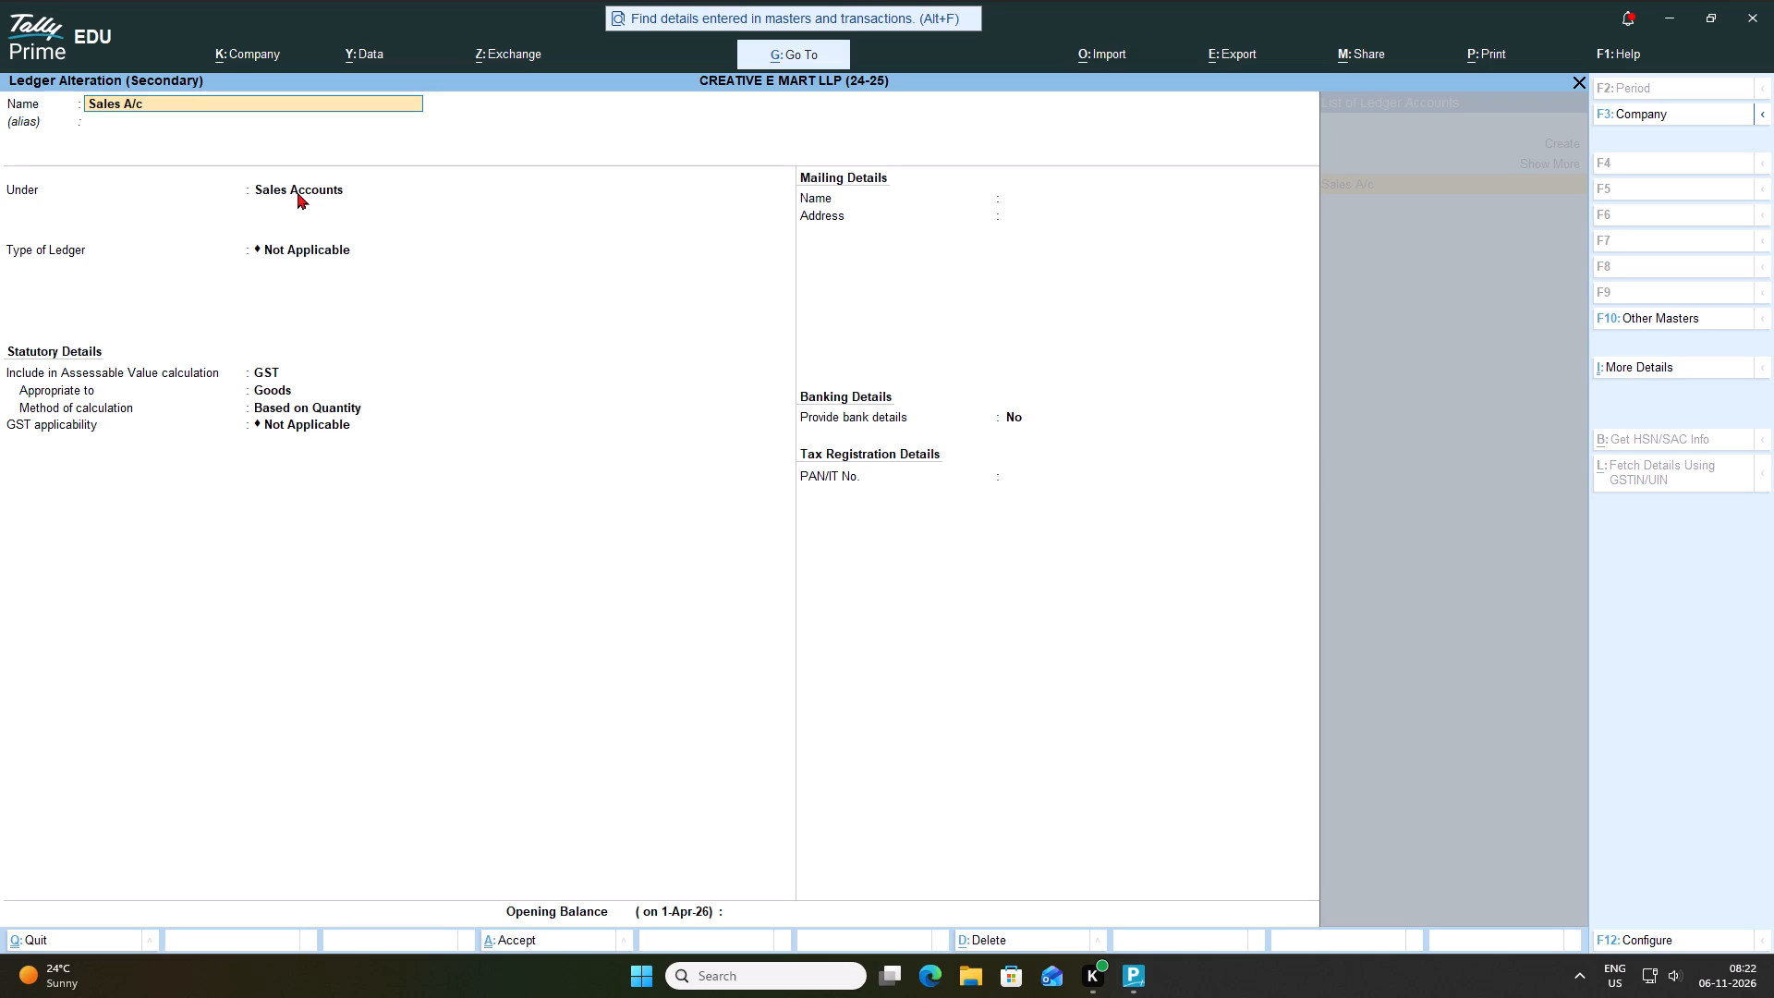
{"action": "key", "text": "Return"}
{"action": "key", "text": "Return"}
{"action": "key", "text": "Return"}
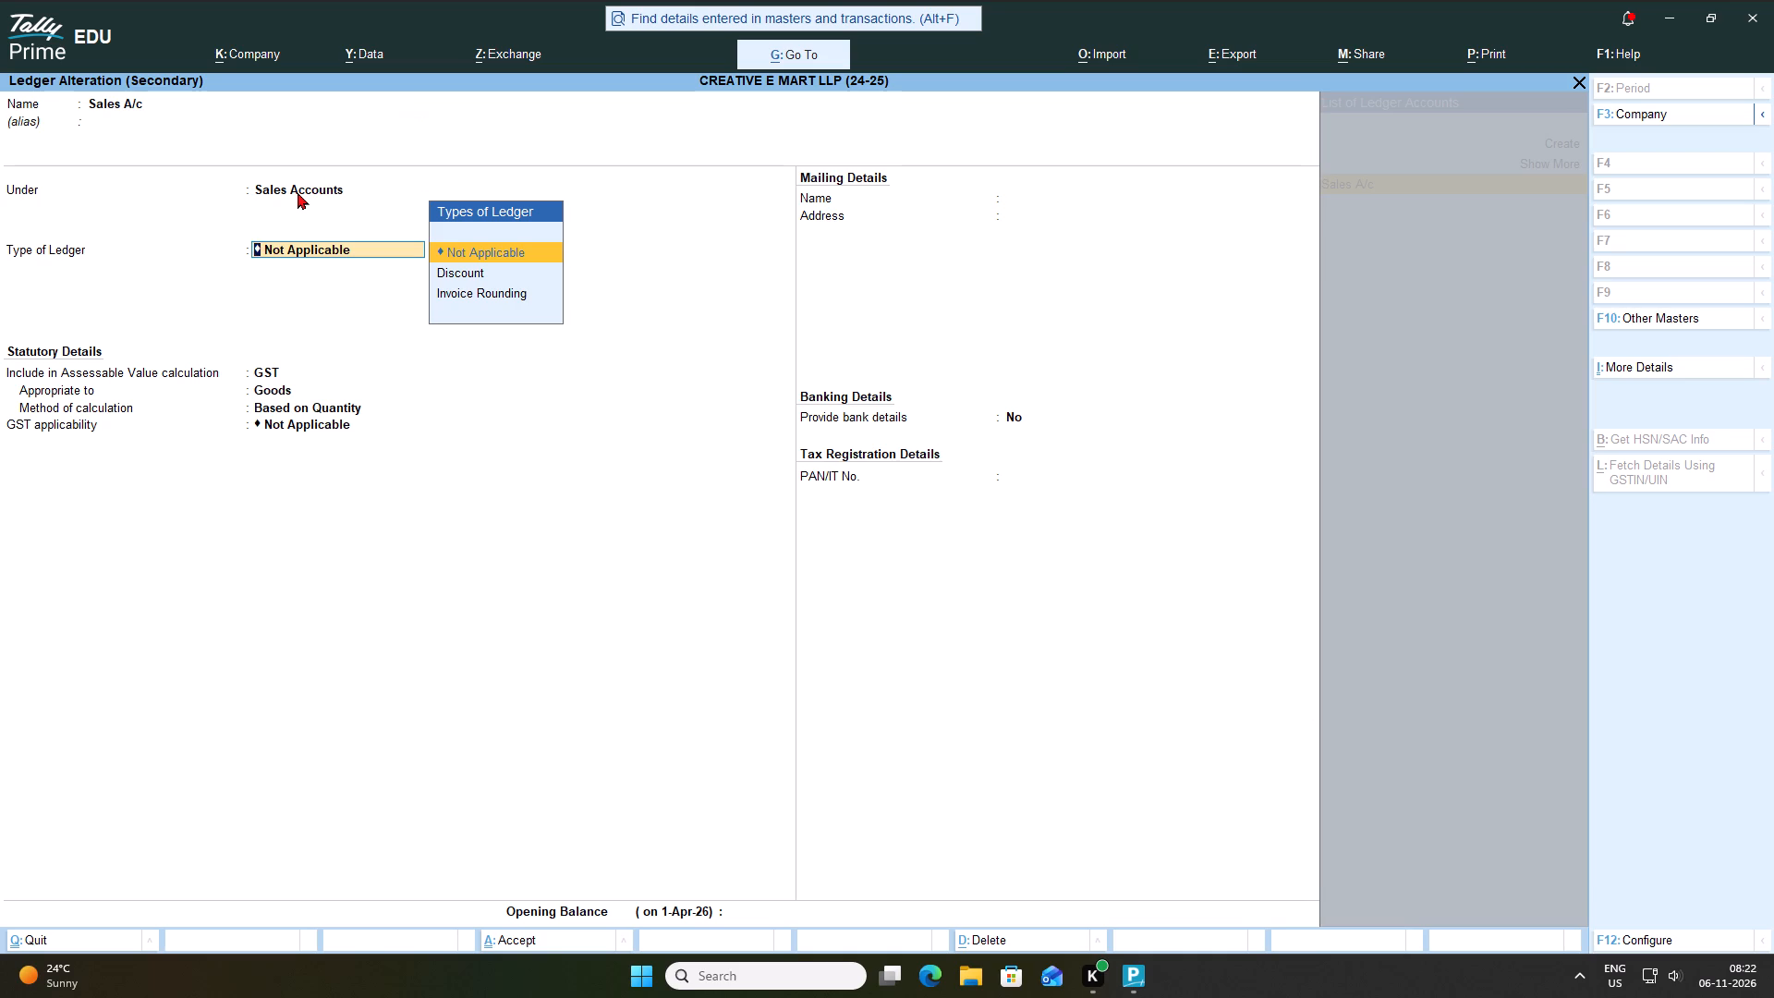
{"action": "key", "text": "Return"}
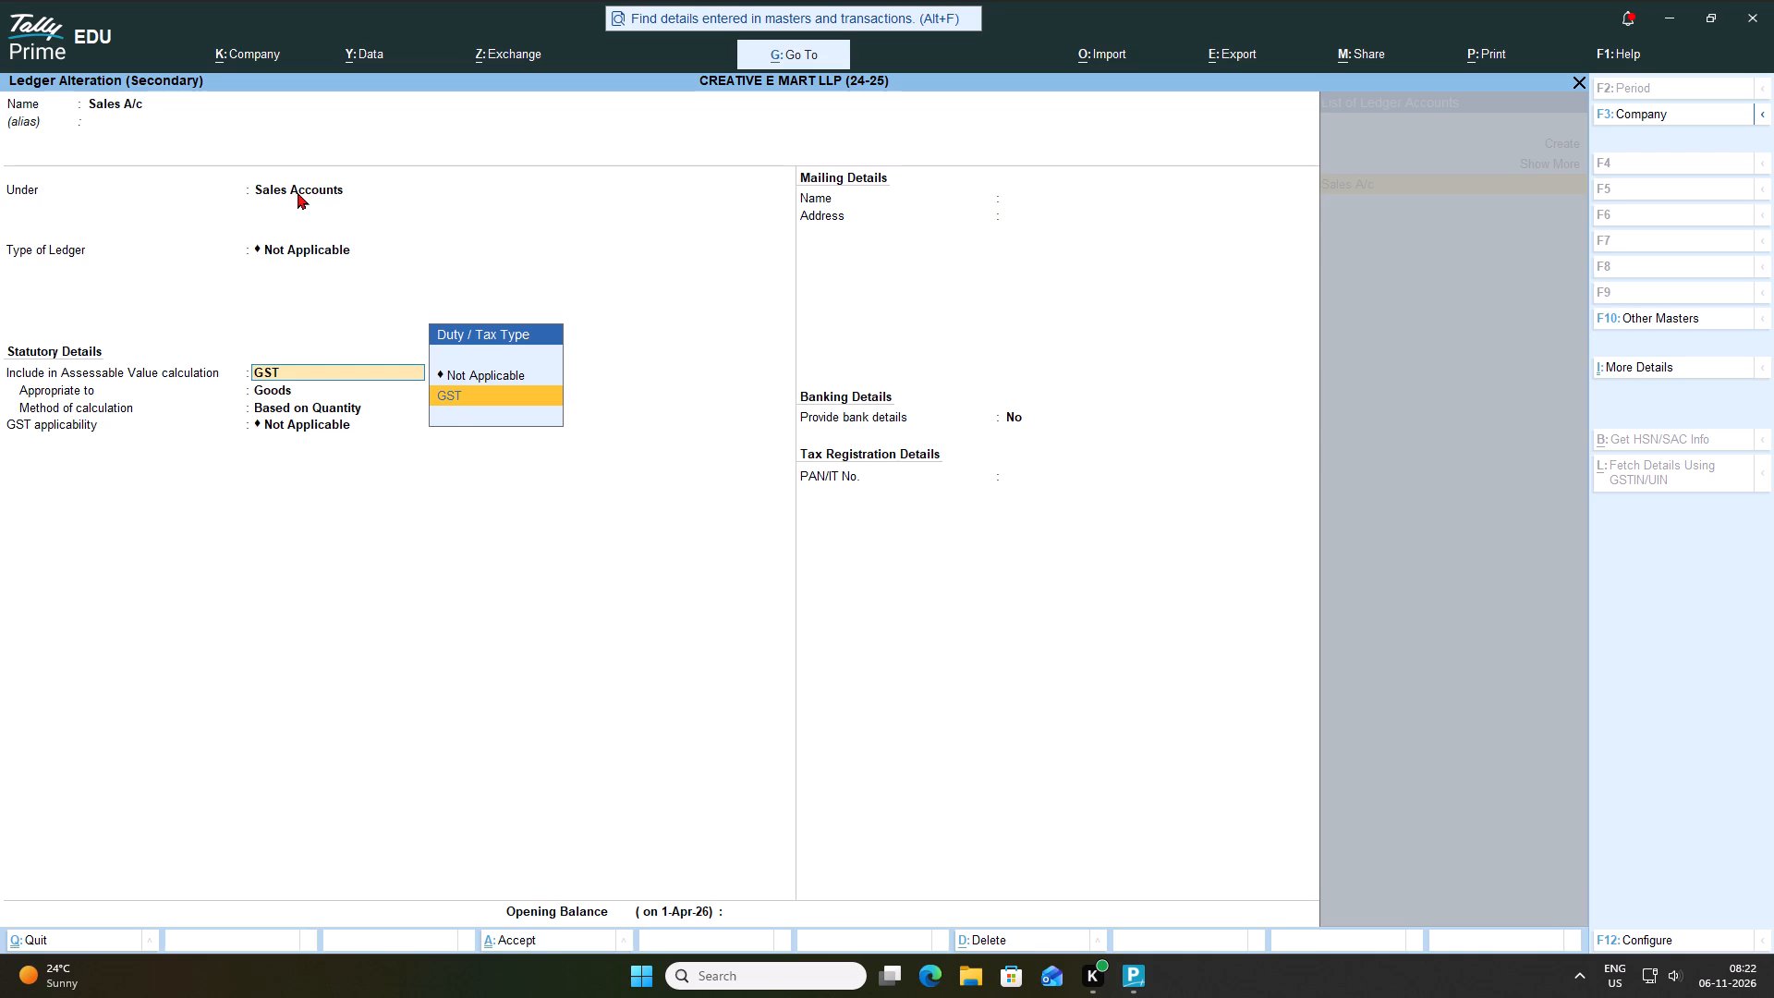
{"action": "key", "text": "Up"}
{"action": "key", "text": "Return"}
{"action": "key", "text": "Return"}
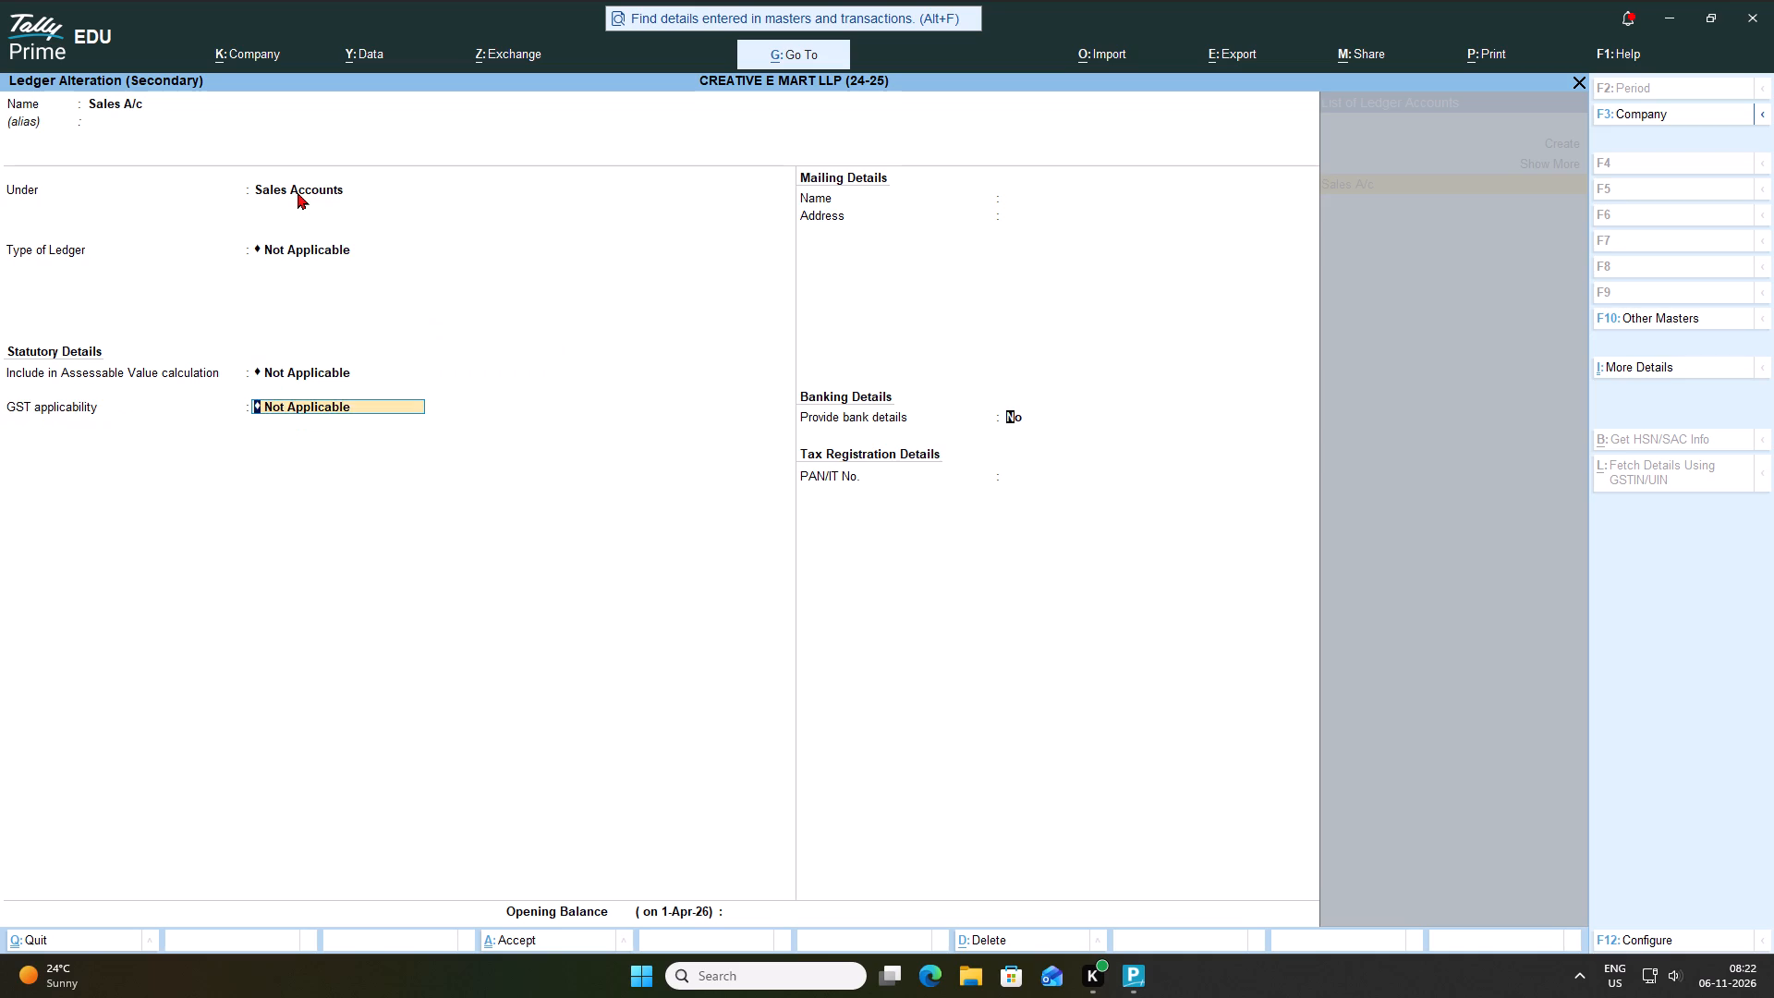
{"action": "key", "text": "Return"}
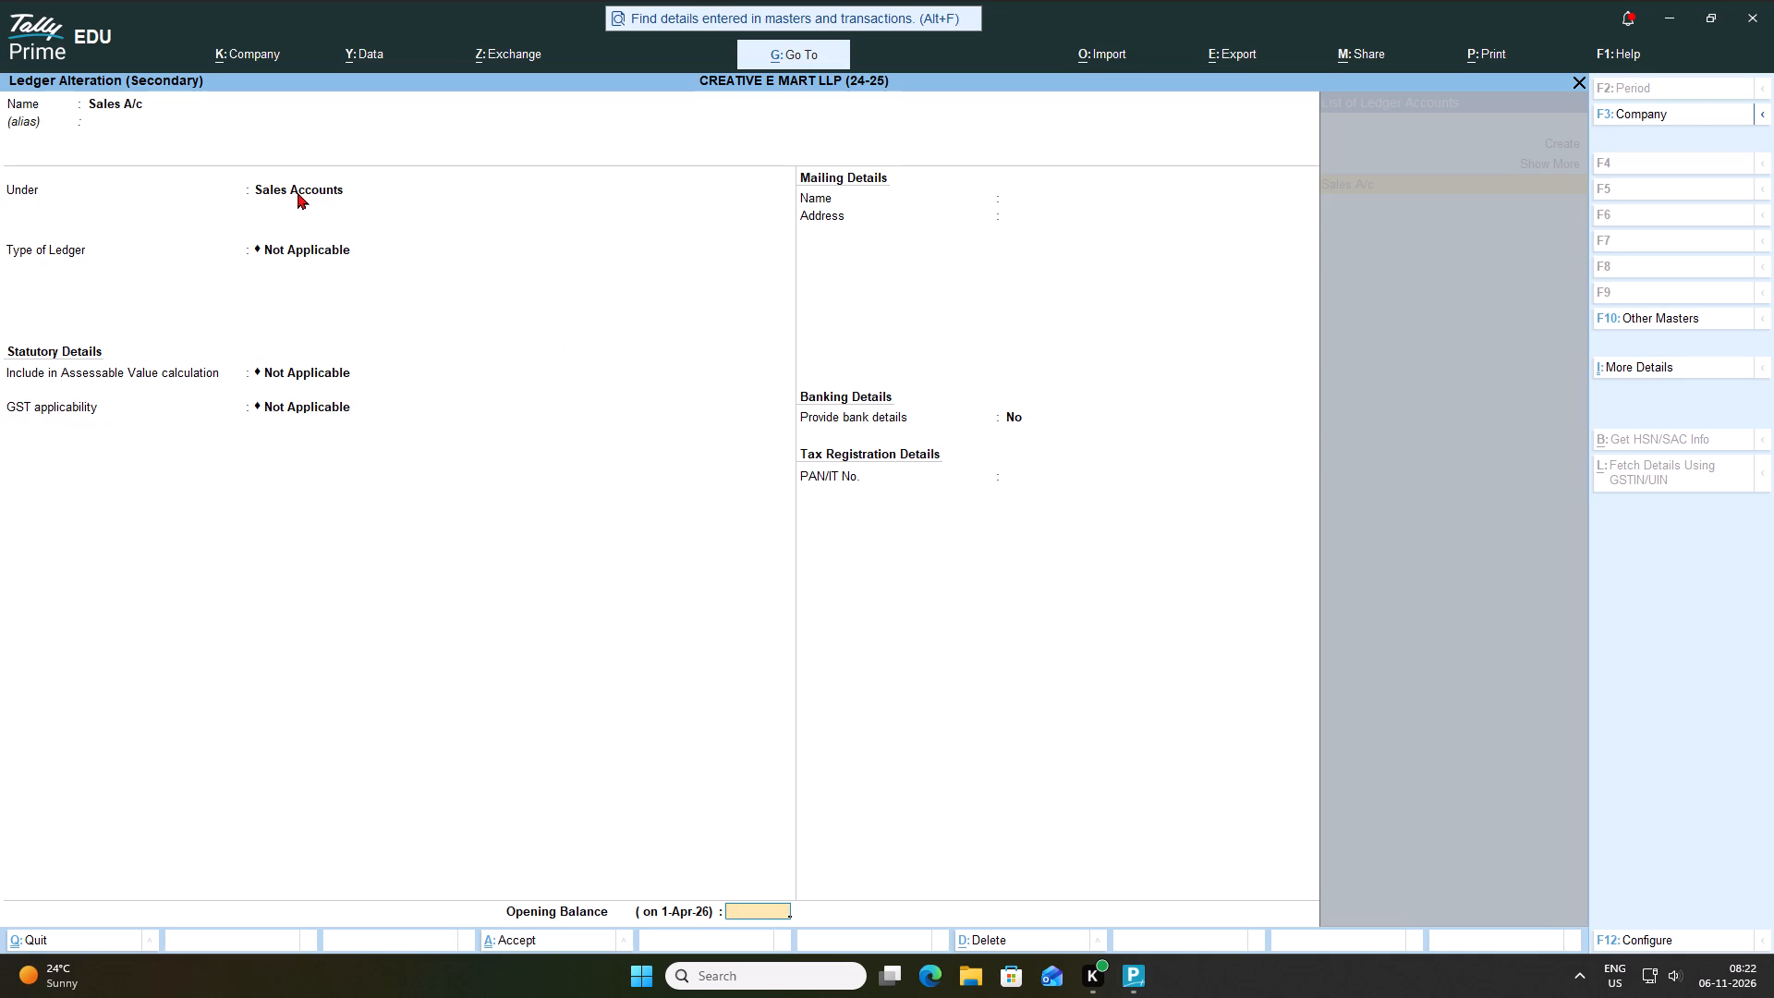
{"action": "key", "text": "ctrl+a"}
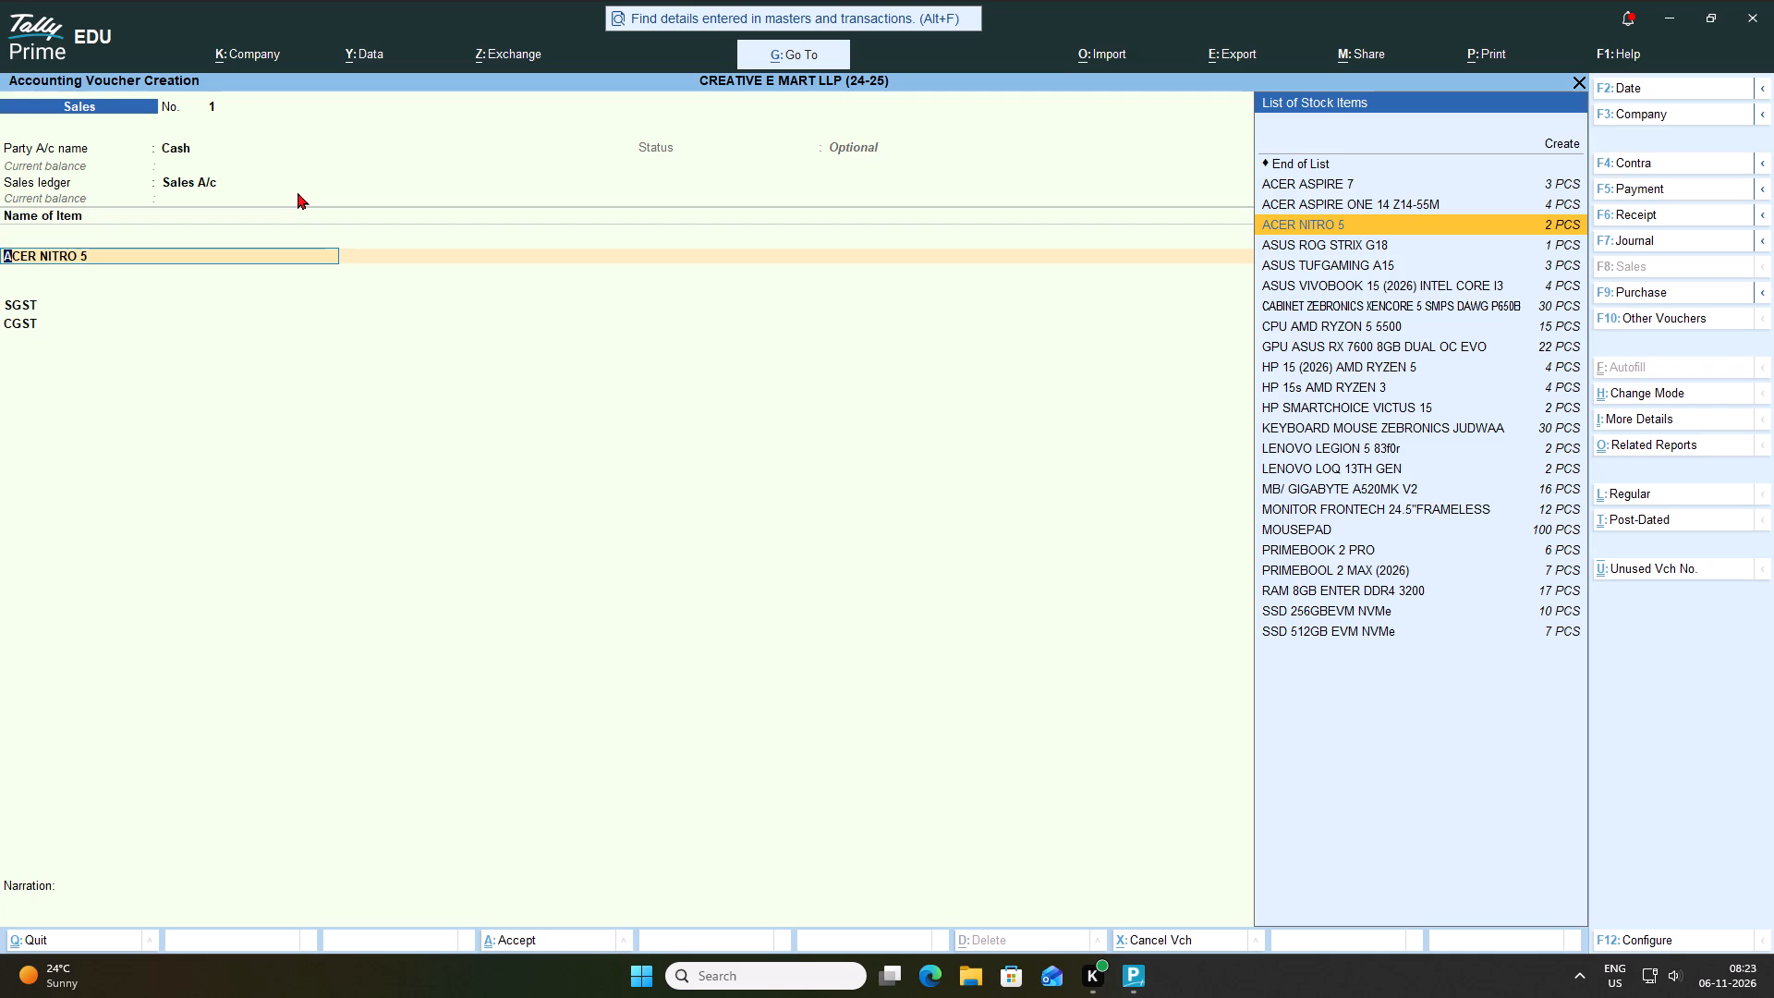
Examine the GST details of the ACER NITRO 5 stock item from the voucher and leave it without changes.
{"action": "key", "text": "Return"}
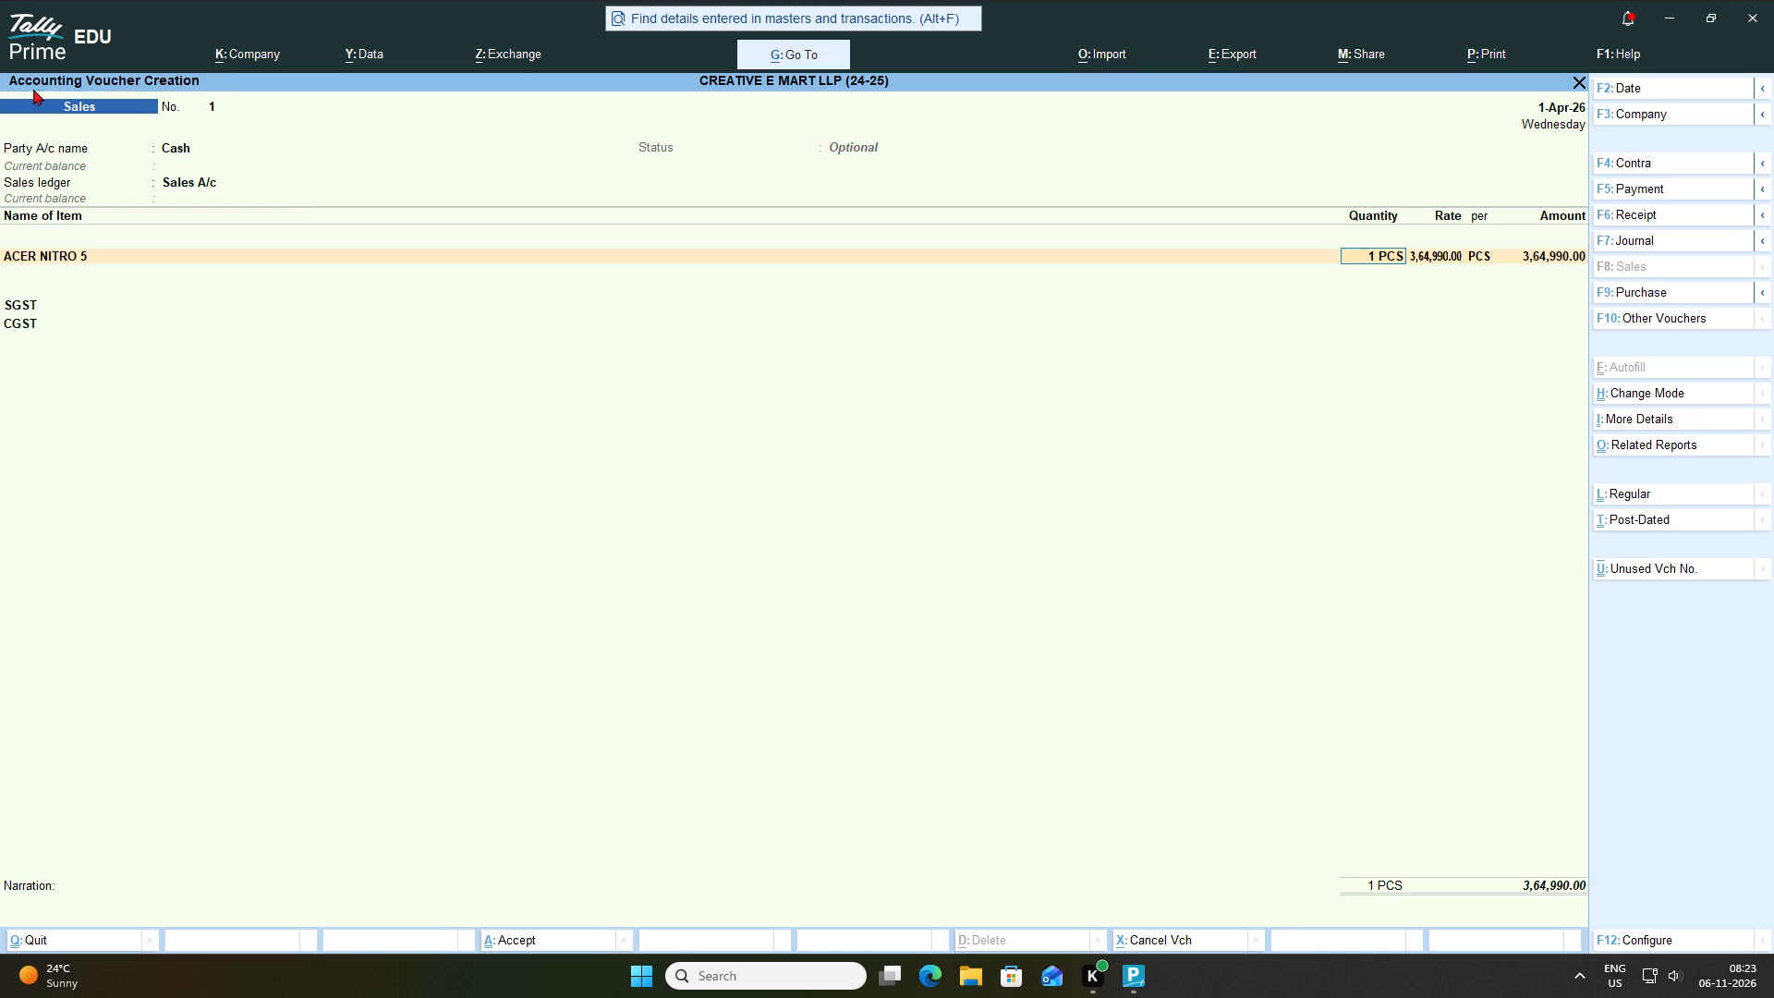
{"action": "left_click", "coordinate": [44, 268]}
{"action": "left_click", "coordinate": [44, 256]}
{"action": "key", "text": "ctrl+Return"}
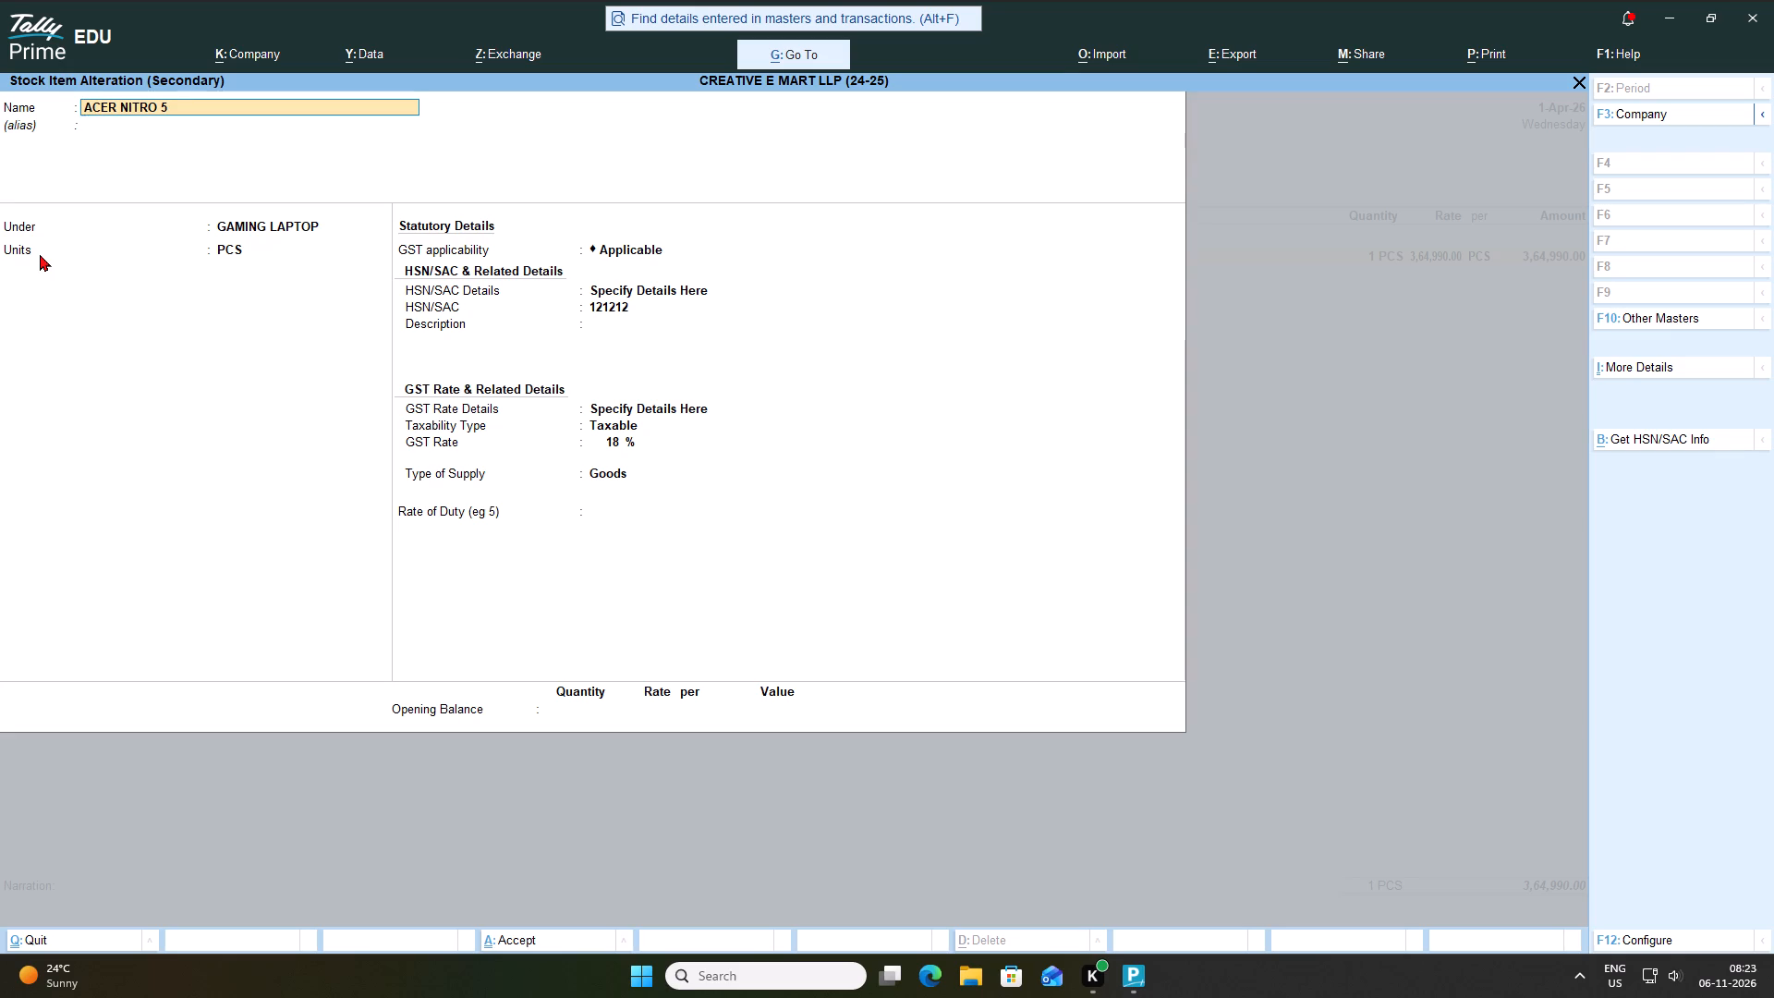
{"action": "key", "text": "Escape"}
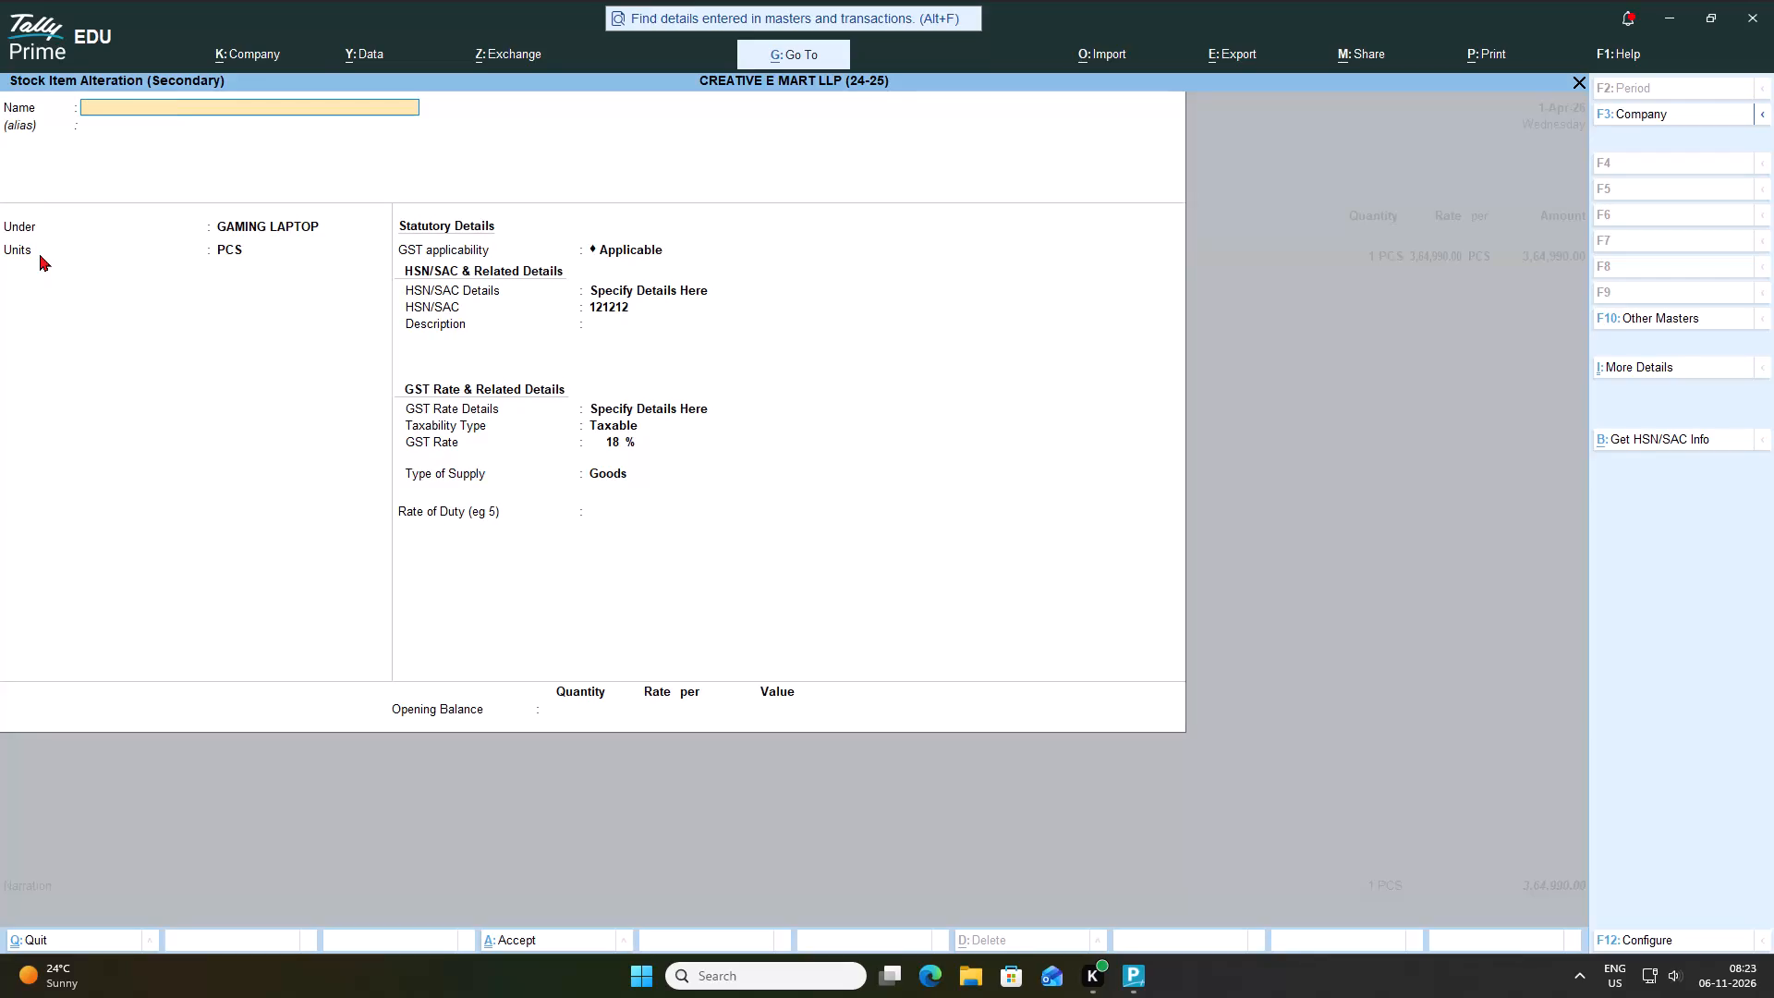
{"action": "key", "text": "Escape"}
{"action": "key", "text": "Escape"}
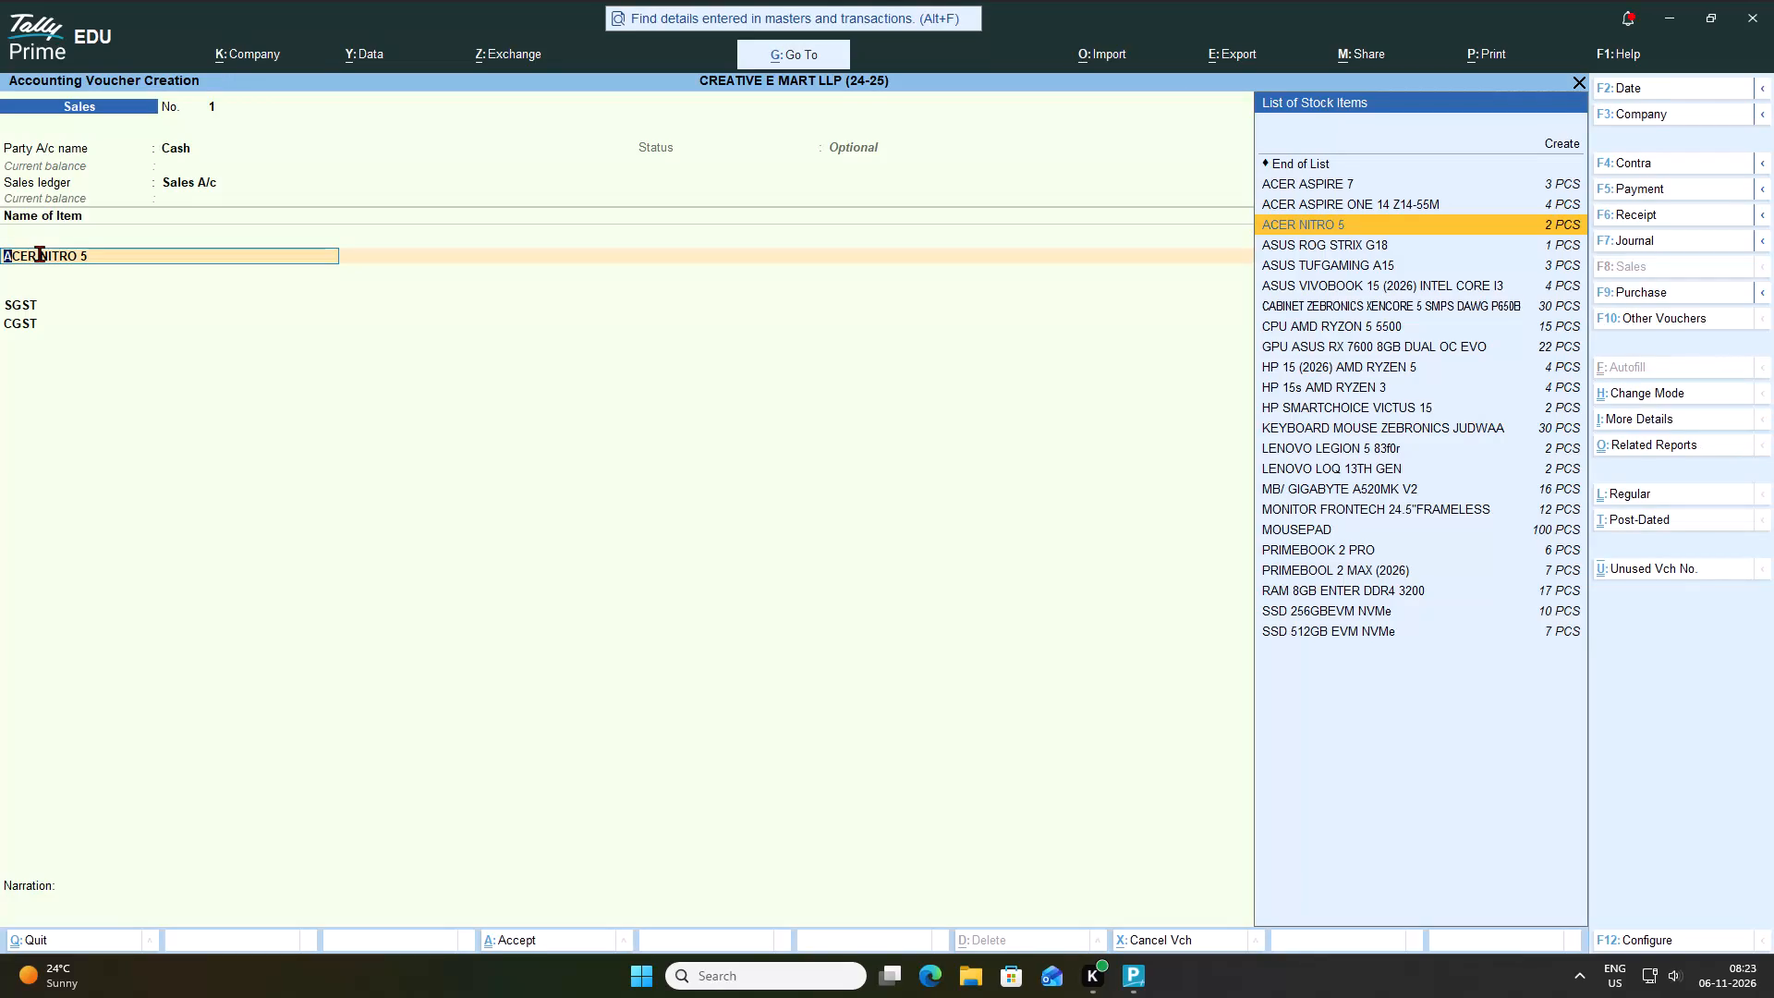
Change the voucher's party account to Mk Computar and leave all dispatch details blank.
{"action": "left_click", "coordinate": [192, 152]}
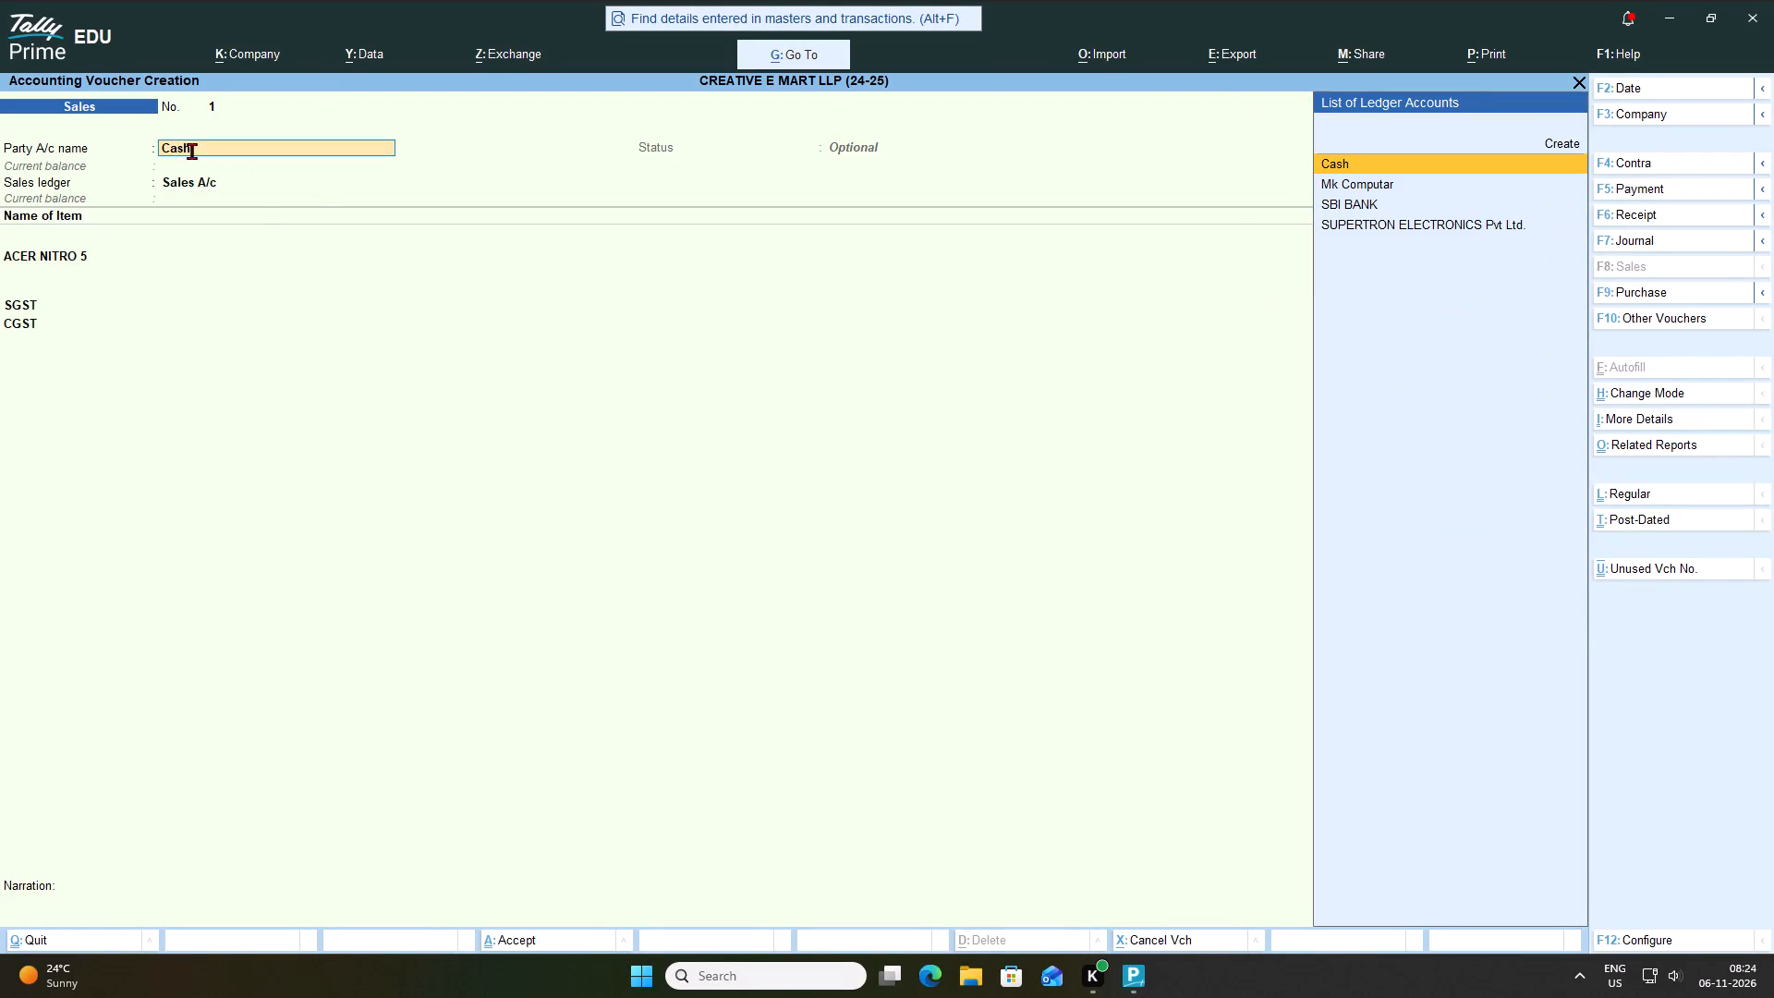
{"action": "left_click", "coordinate": [1384, 181]}
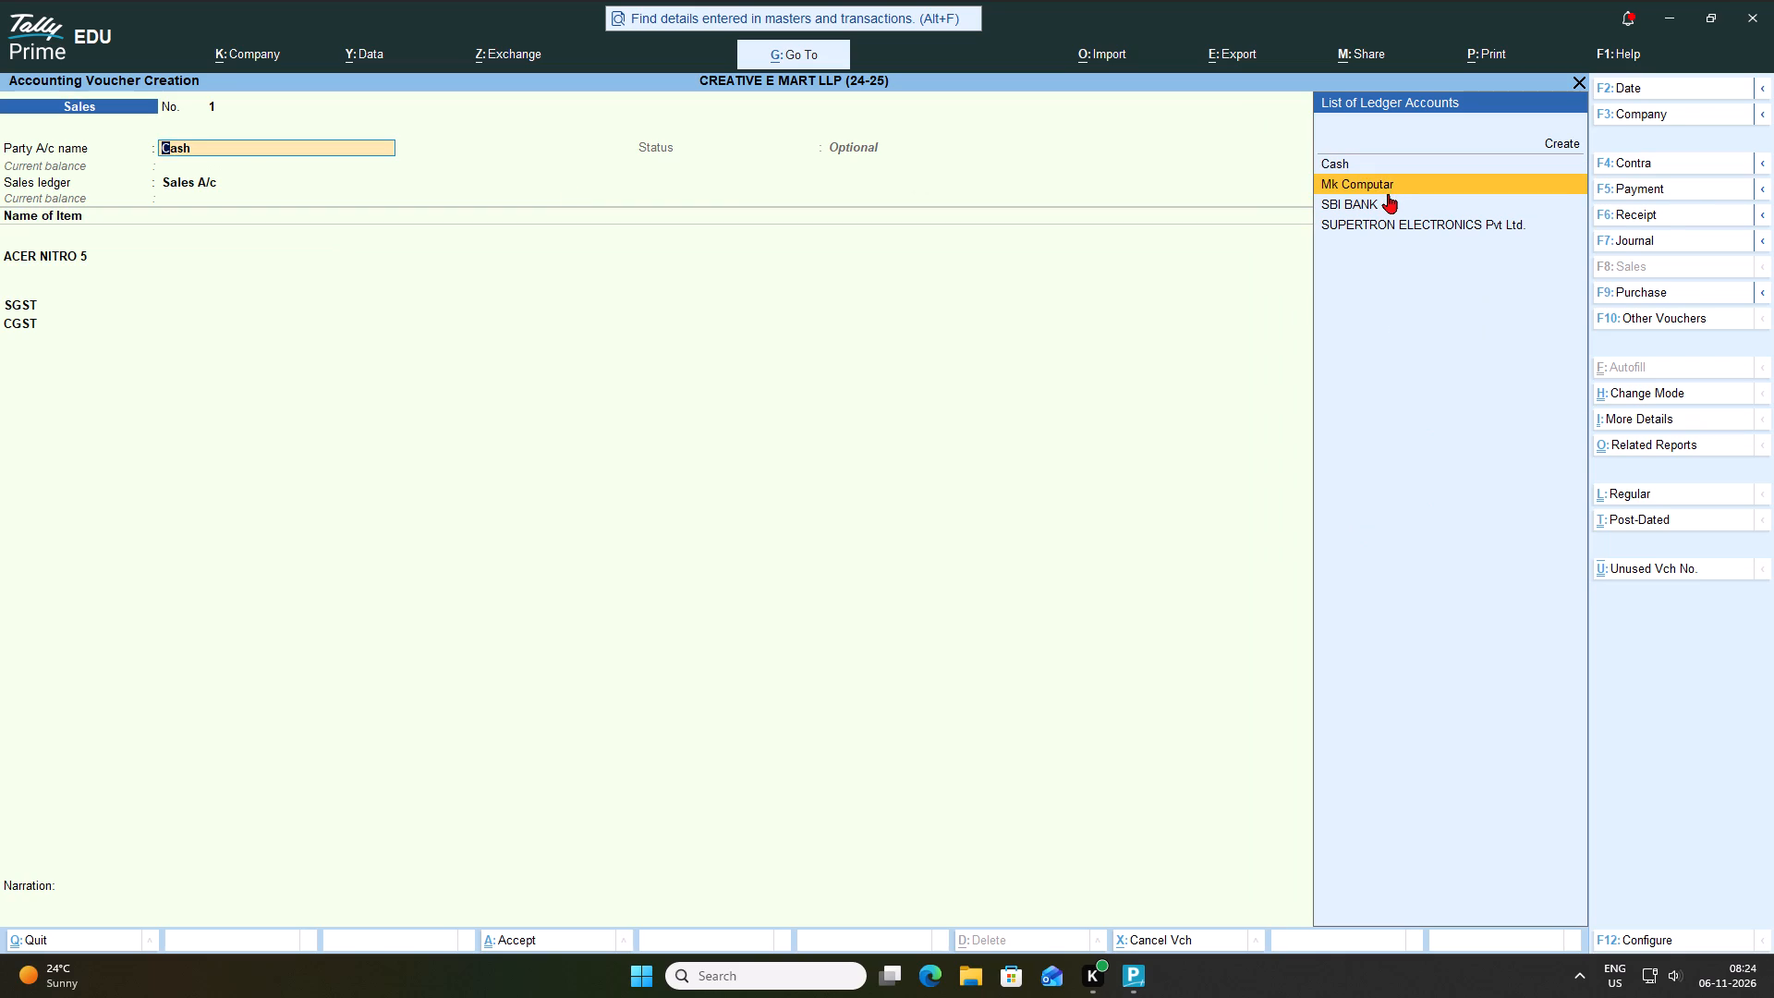
{"action": "key", "text": "ctrl+Return"}
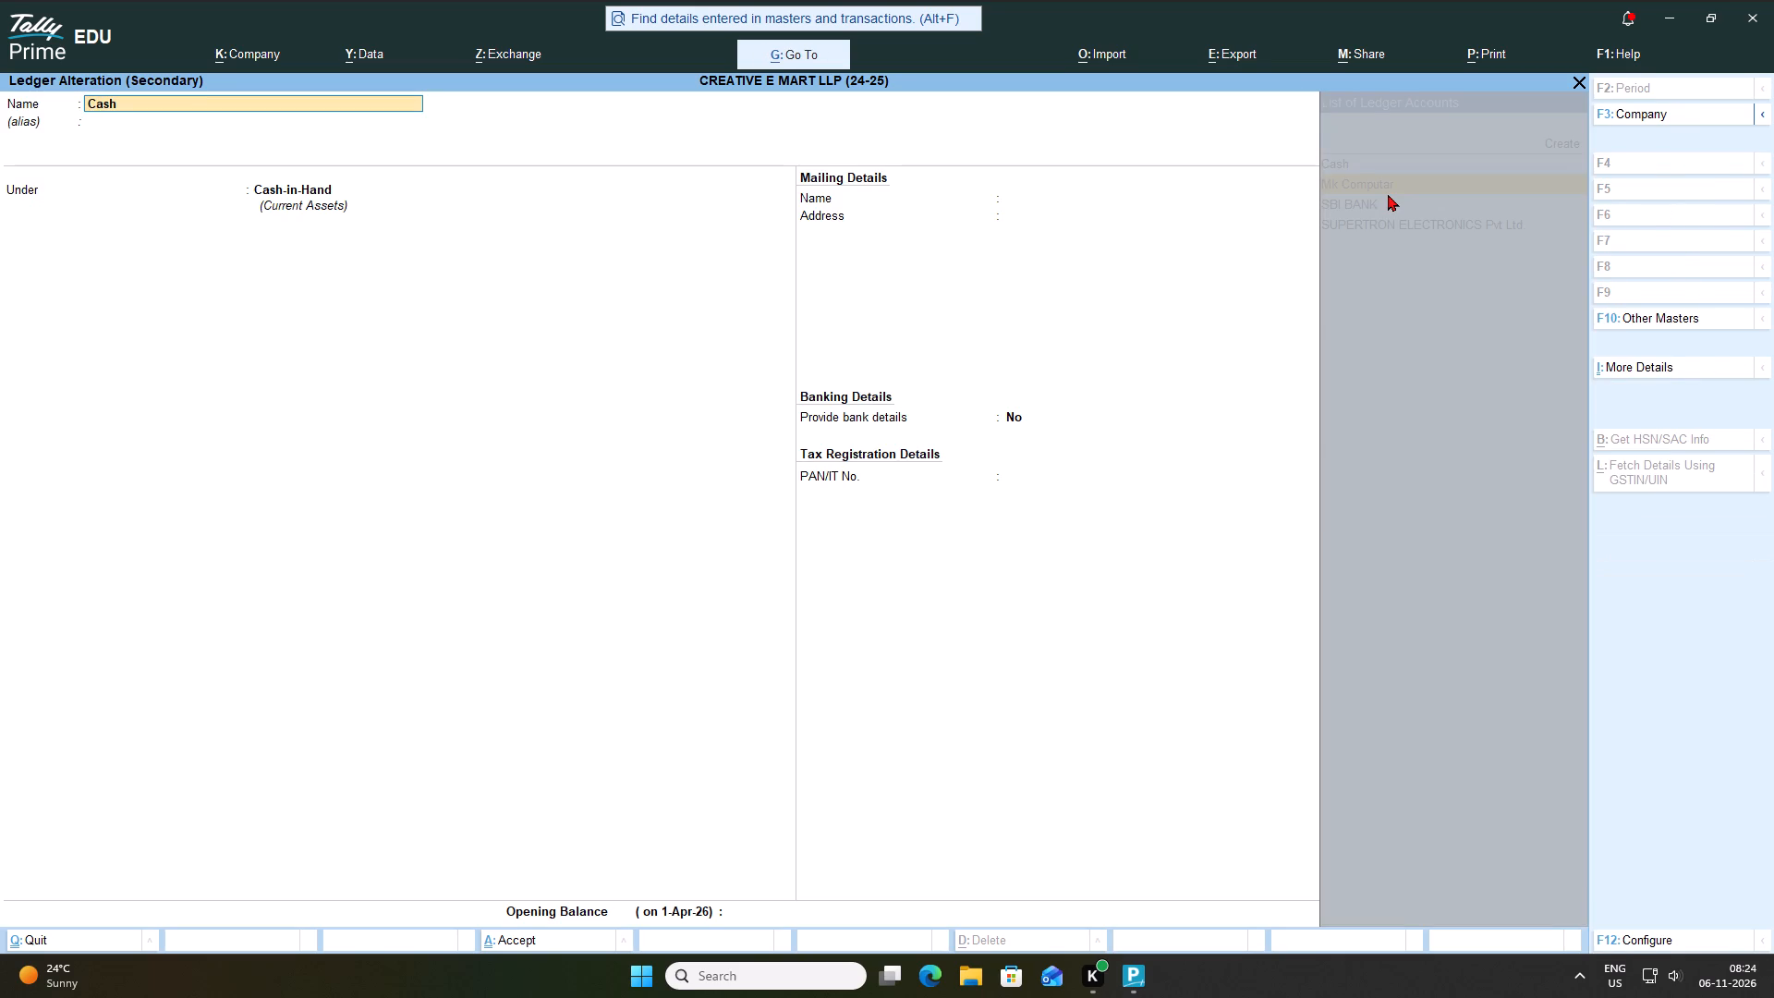
{"action": "key", "text": "Escape"}
{"action": "key", "text": "Escape"}
{"action": "key", "text": "Escape"}
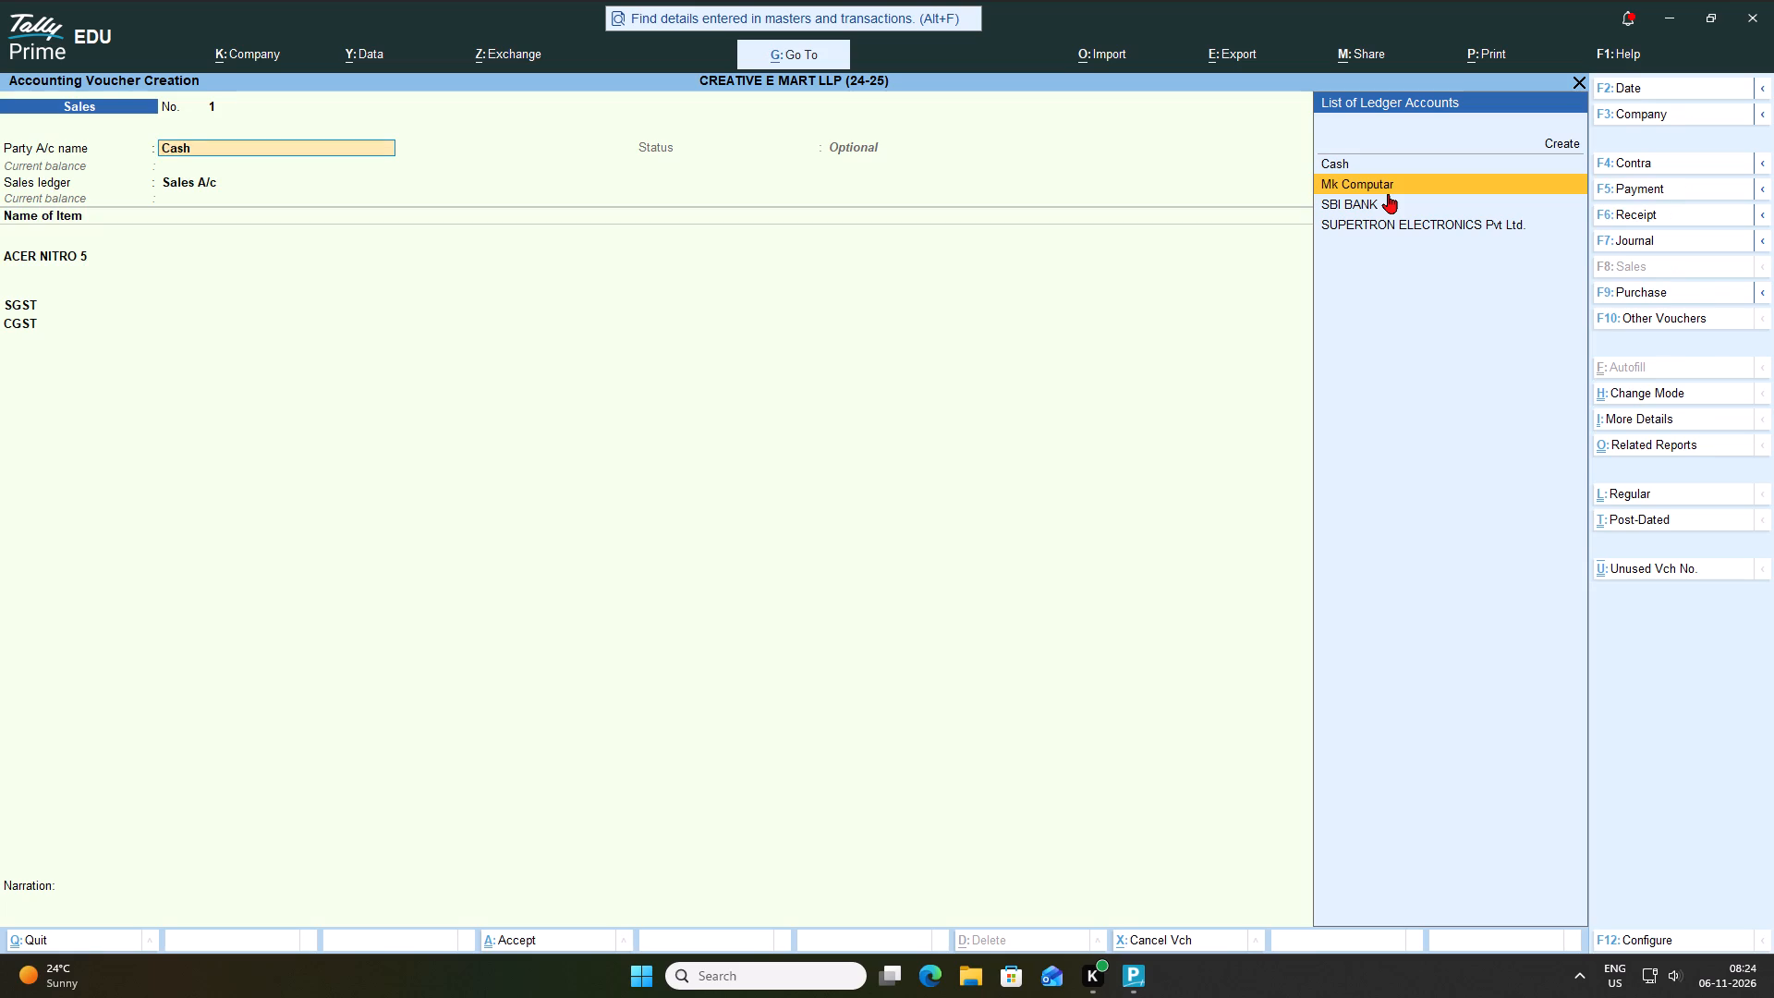
{"action": "key", "text": "Return"}
{"action": "key", "text": "Return"}
{"action": "key", "text": "Return"}
{"action": "key", "text": "Return"}
{"action": "key", "text": "Return"}
{"action": "key", "text": "Return"}
{"action": "key", "text": "Return"}
{"action": "key", "text": "Return"}
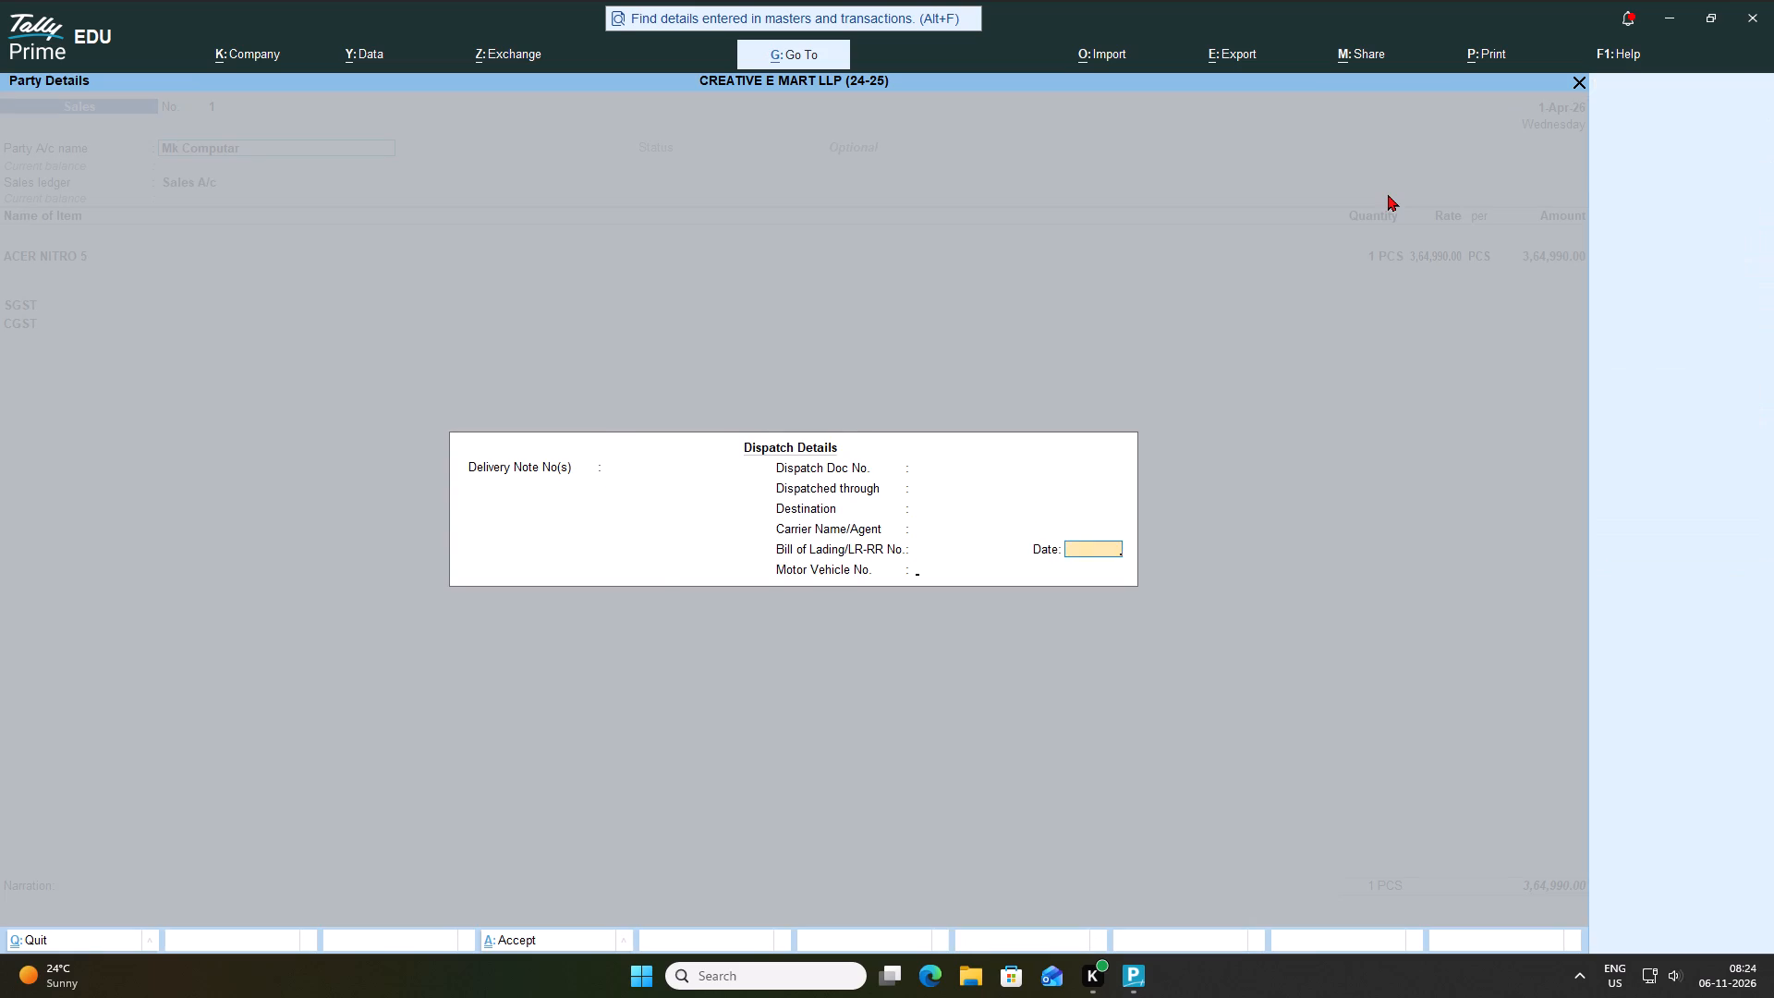
{"action": "key", "text": "Return"}
Set Mk Computar's GST registration type to Regular in the party details, keeping West Bengal as state and place of supply.
{"action": "key", "text": "Return"}
{"action": "key", "text": "Return"}
{"action": "key", "text": "Return"}
{"action": "key", "text": "Return"}
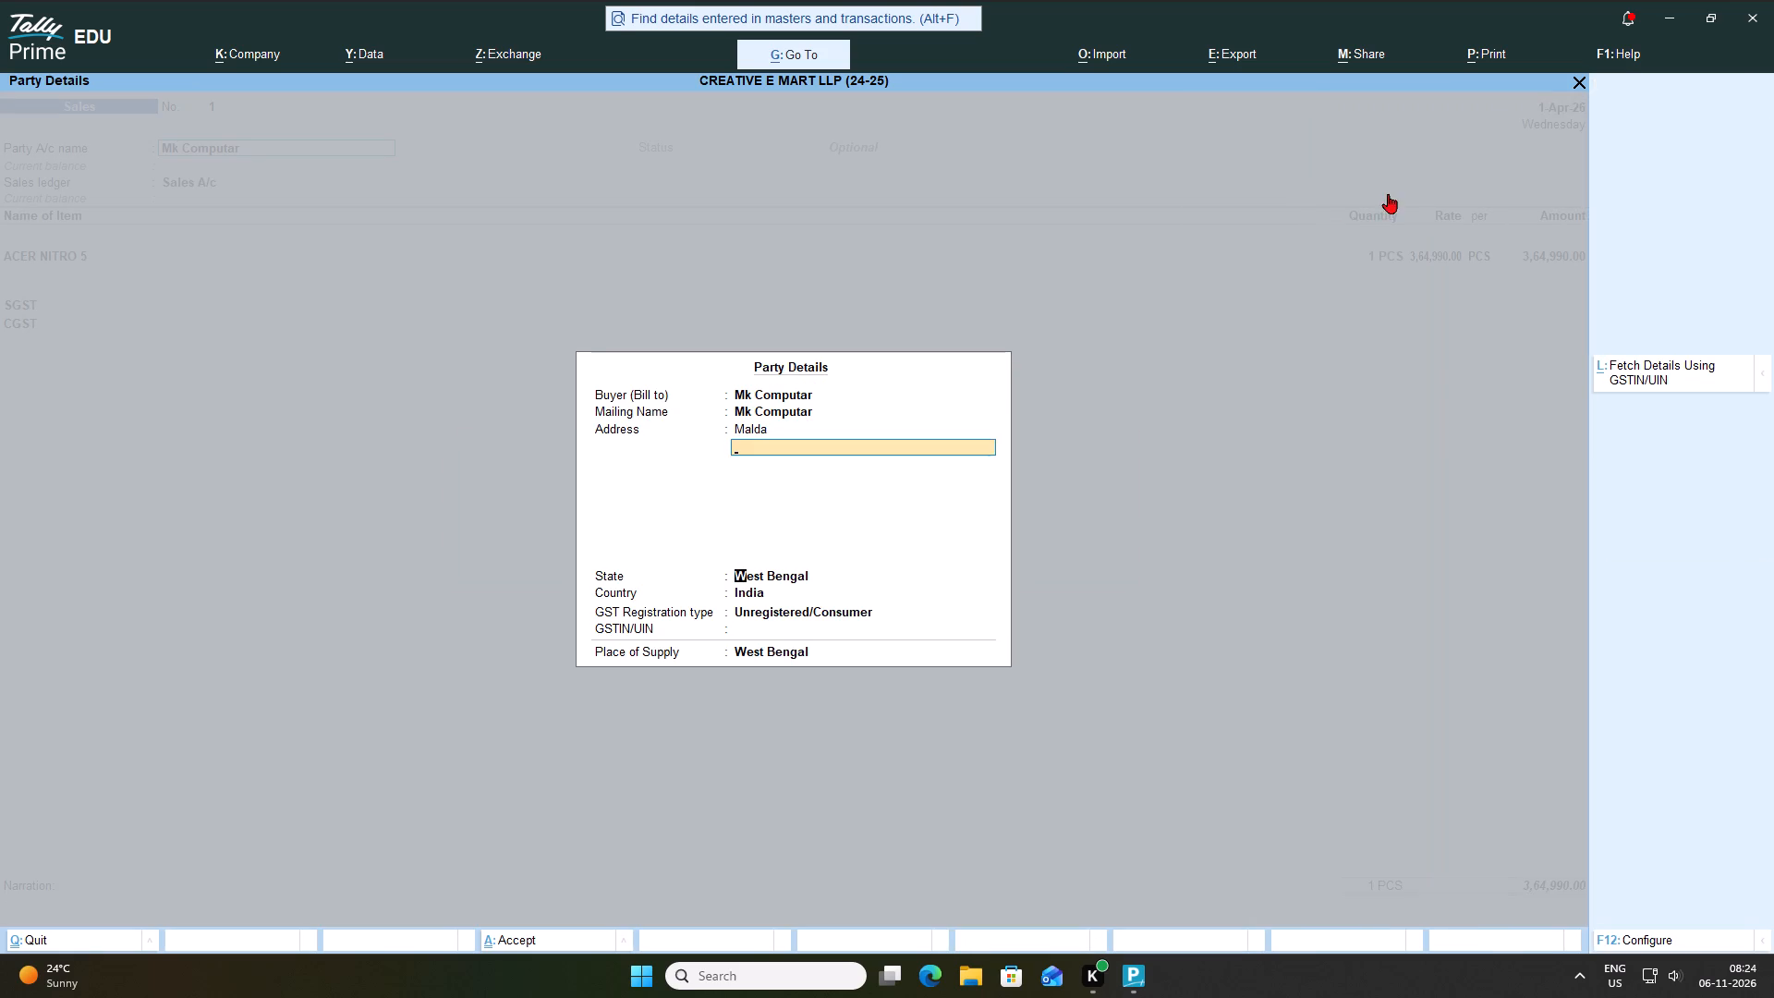
{"action": "key", "text": "Return"}
{"action": "key", "text": "Up"}
{"action": "key", "text": "Return"}
{"action": "key", "text": "Return"}
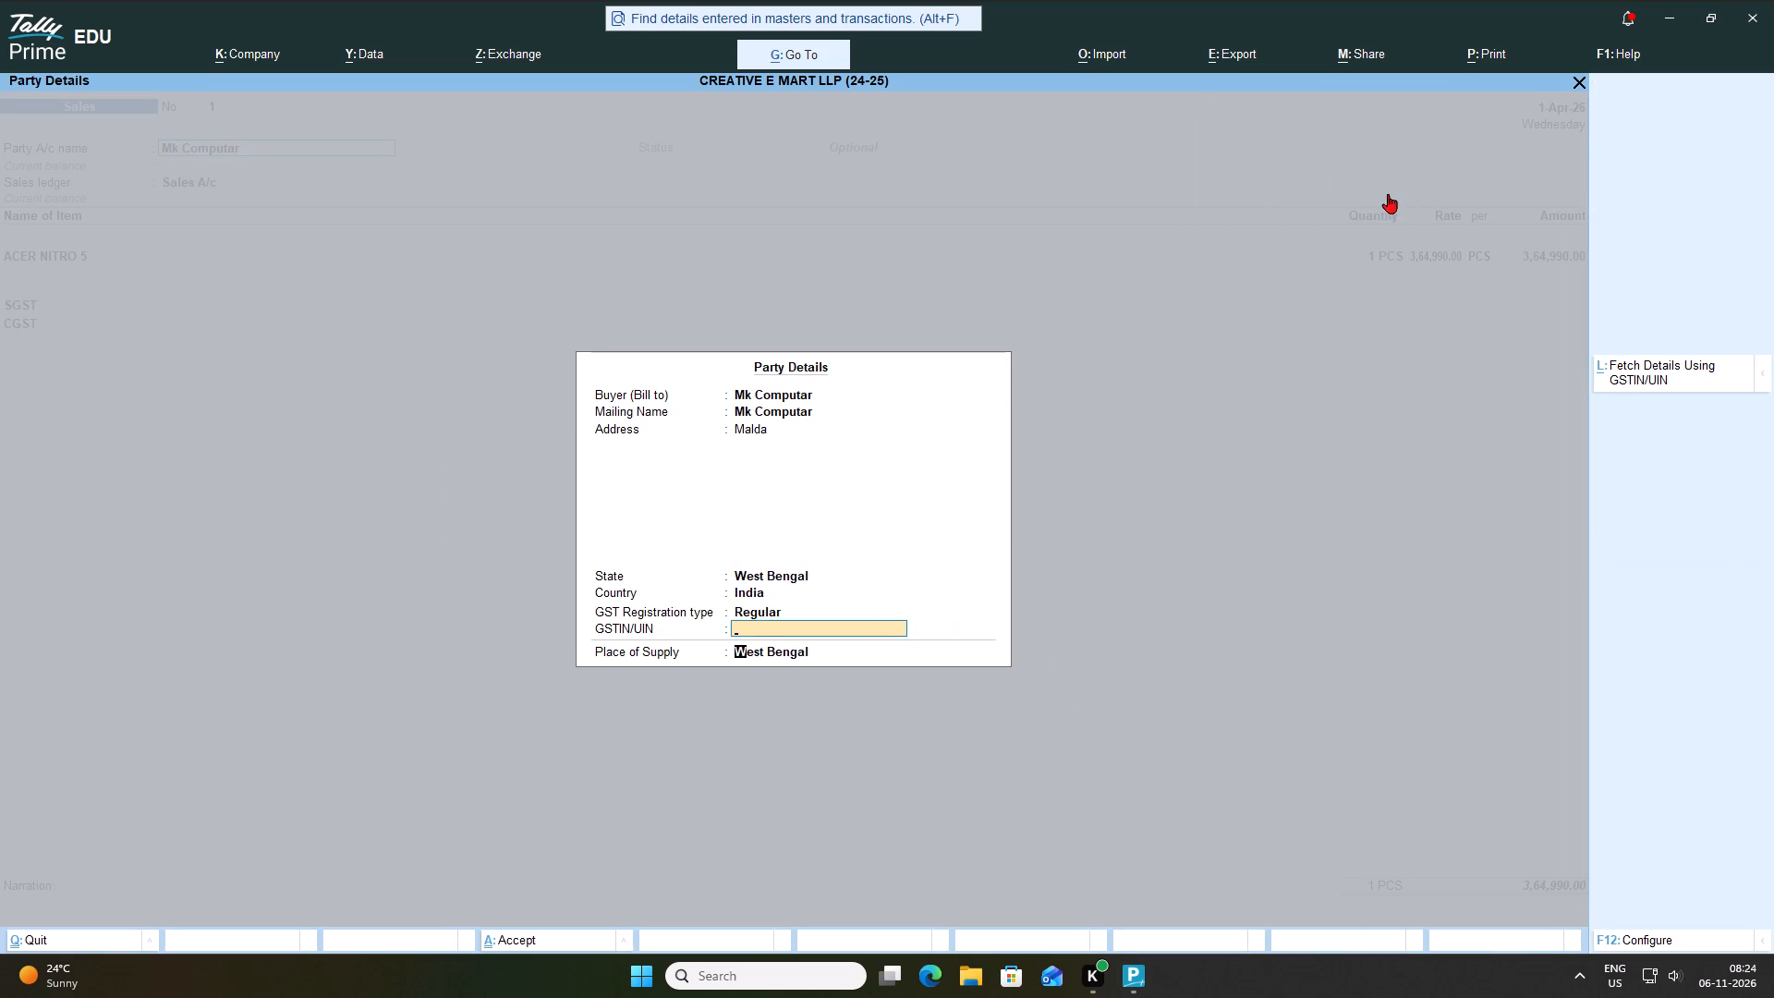
{"action": "key", "text": "Return"}
{"action": "key", "text": "Return"}
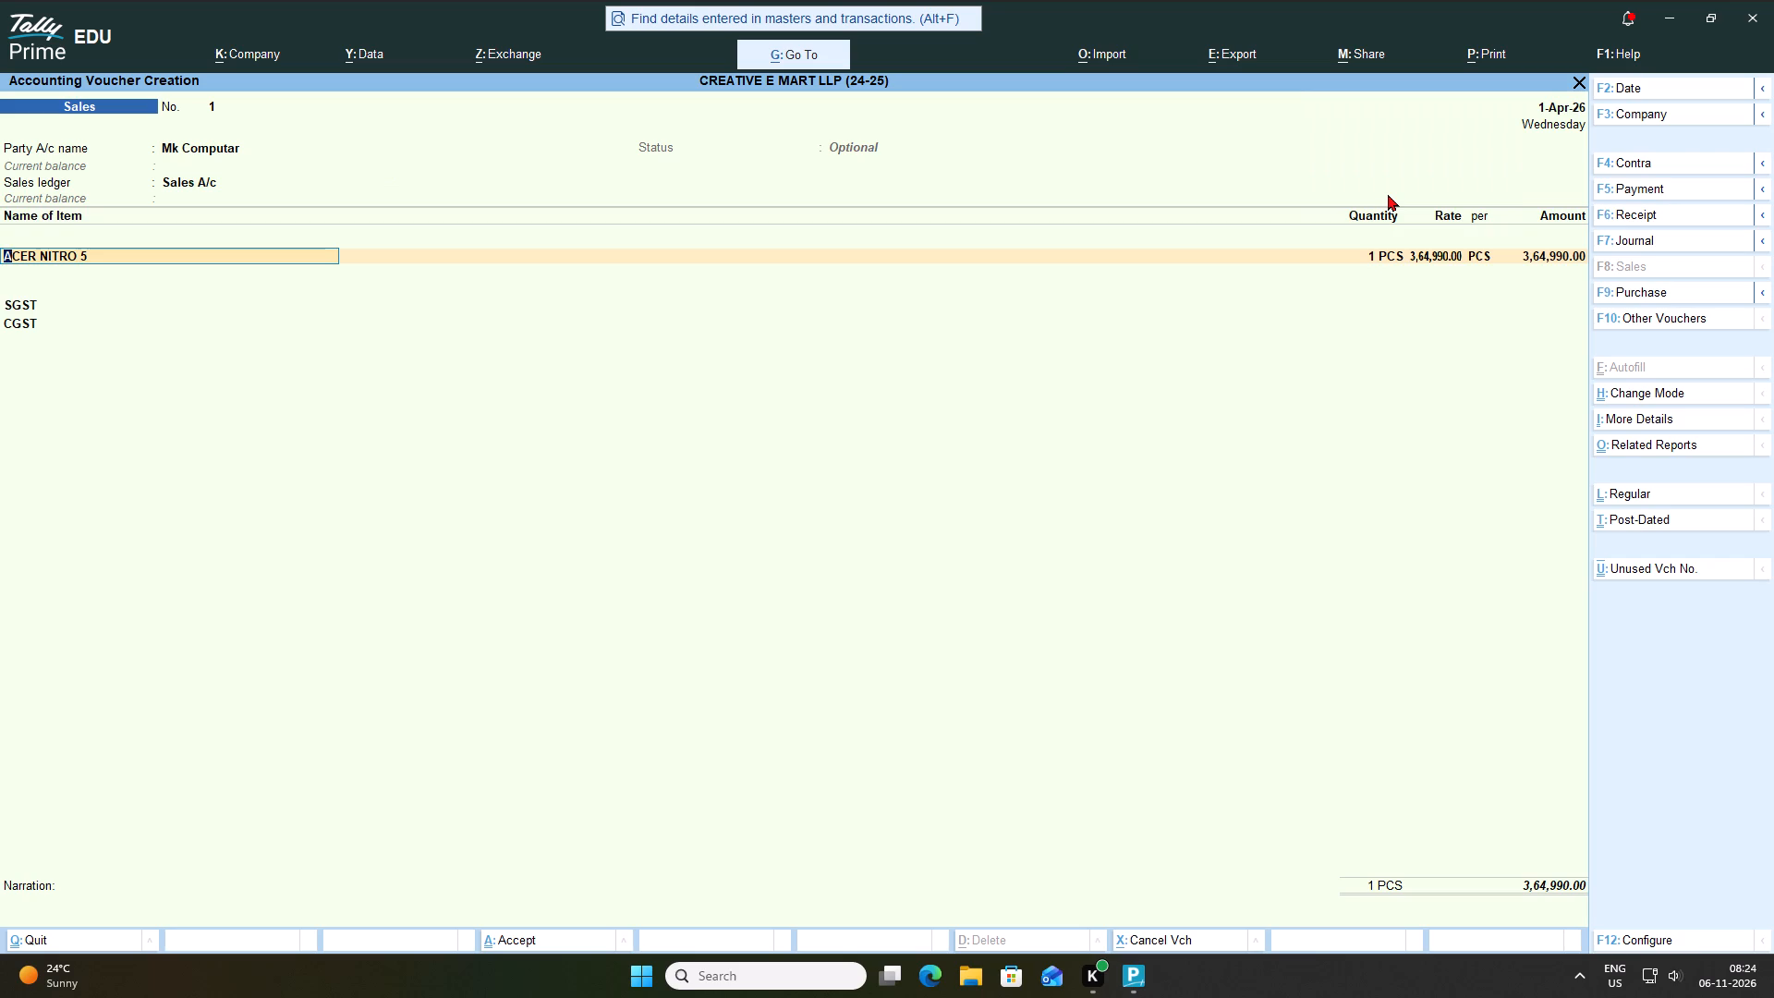
Examine the tax registration details of the Mk Computar ledger from the voucher and leave it without changes.
{"action": "left_click", "coordinate": [167, 136]}
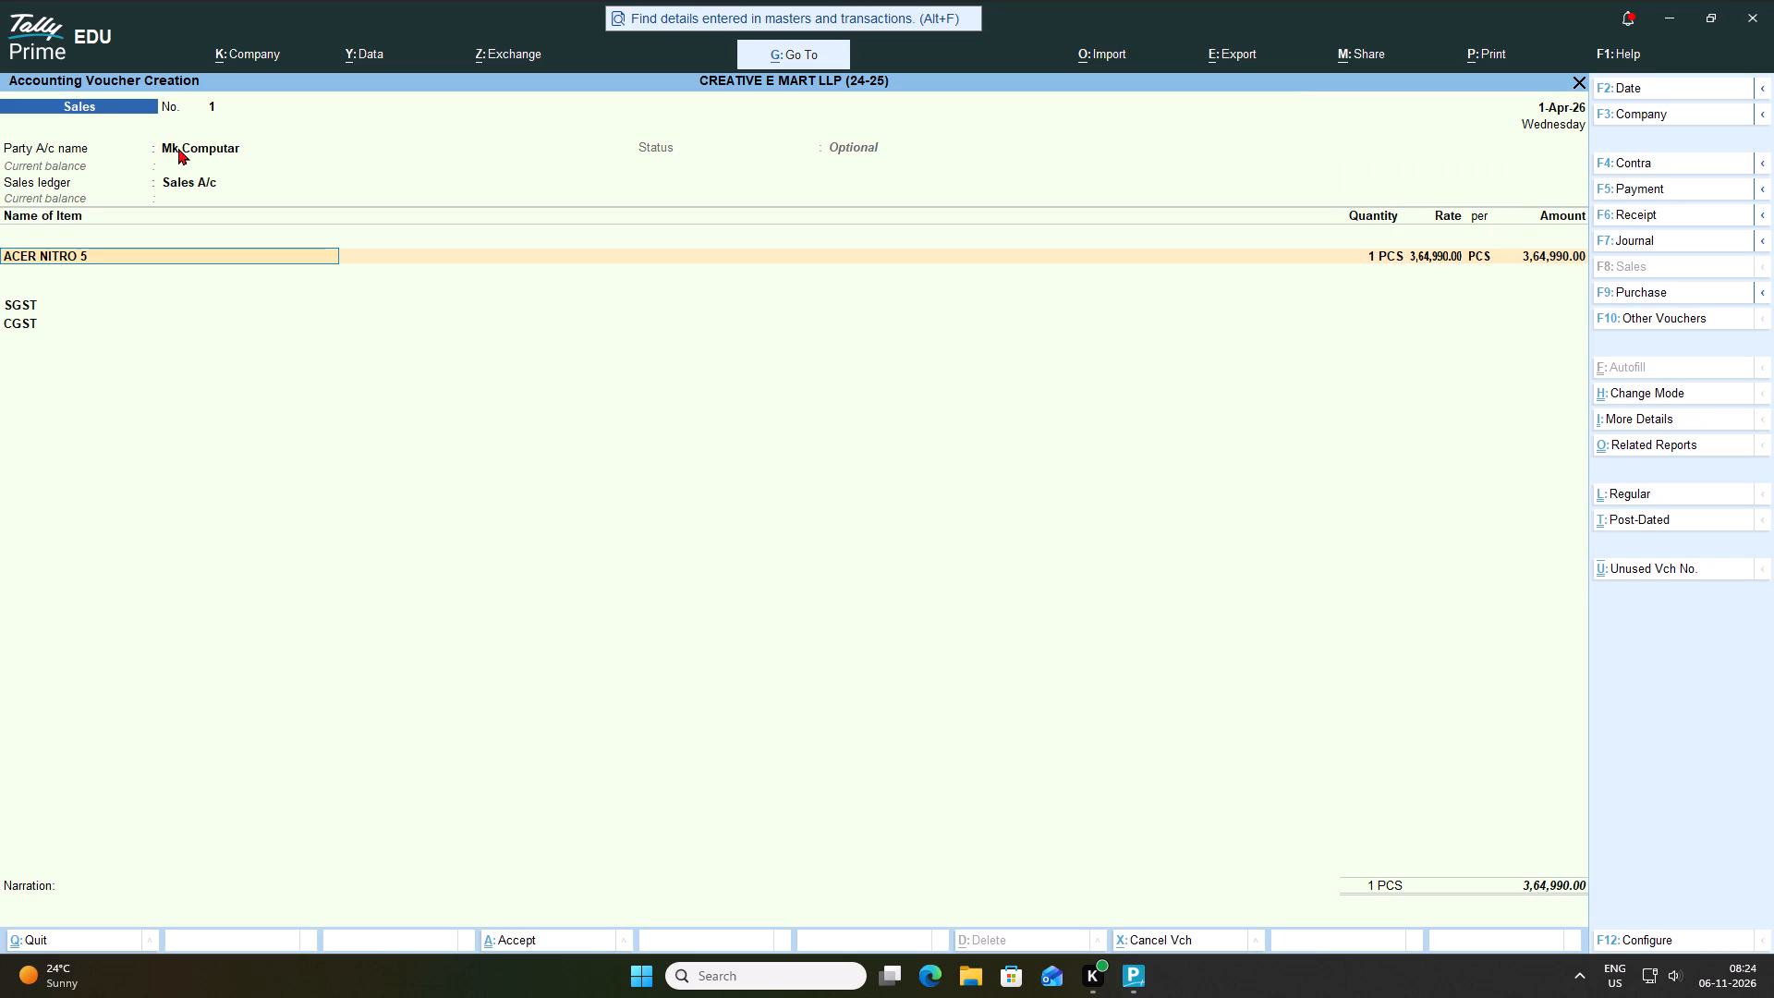
{"action": "left_click", "coordinate": [178, 148]}
{"action": "key", "text": "ctrl+Return"}
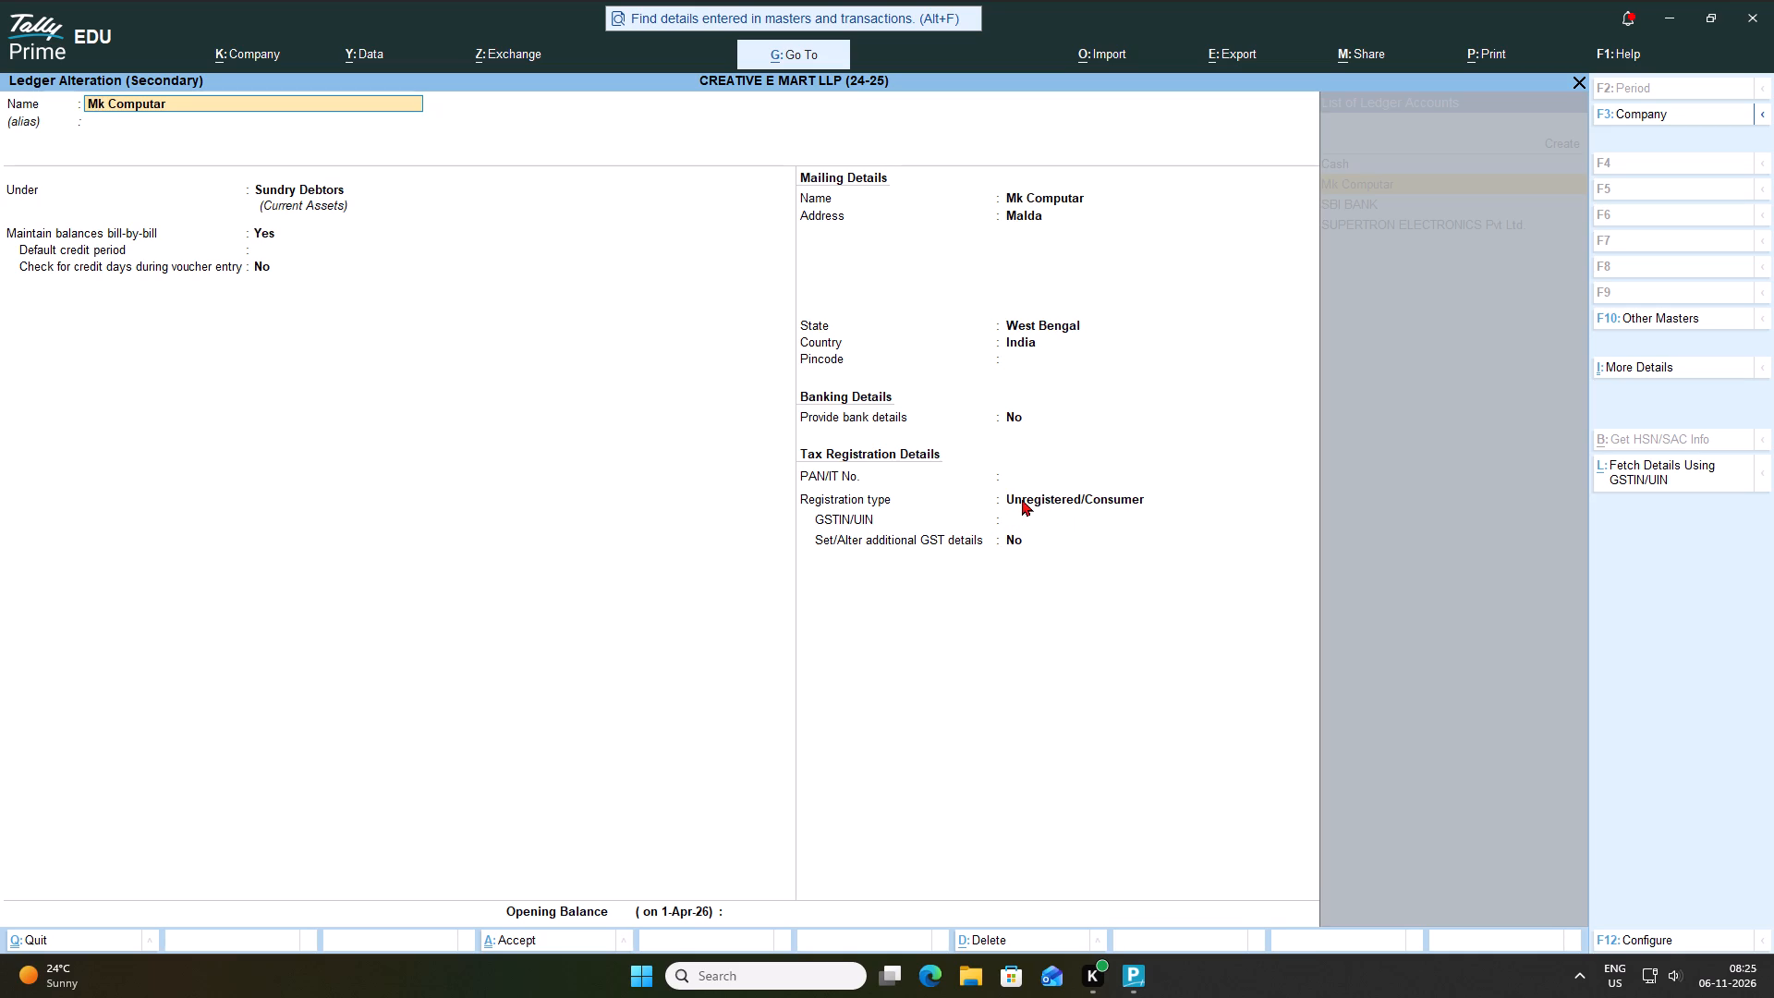
{"action": "key", "text": "Return"}
{"action": "key", "text": "Escape"}
{"action": "key", "text": "Escape"}
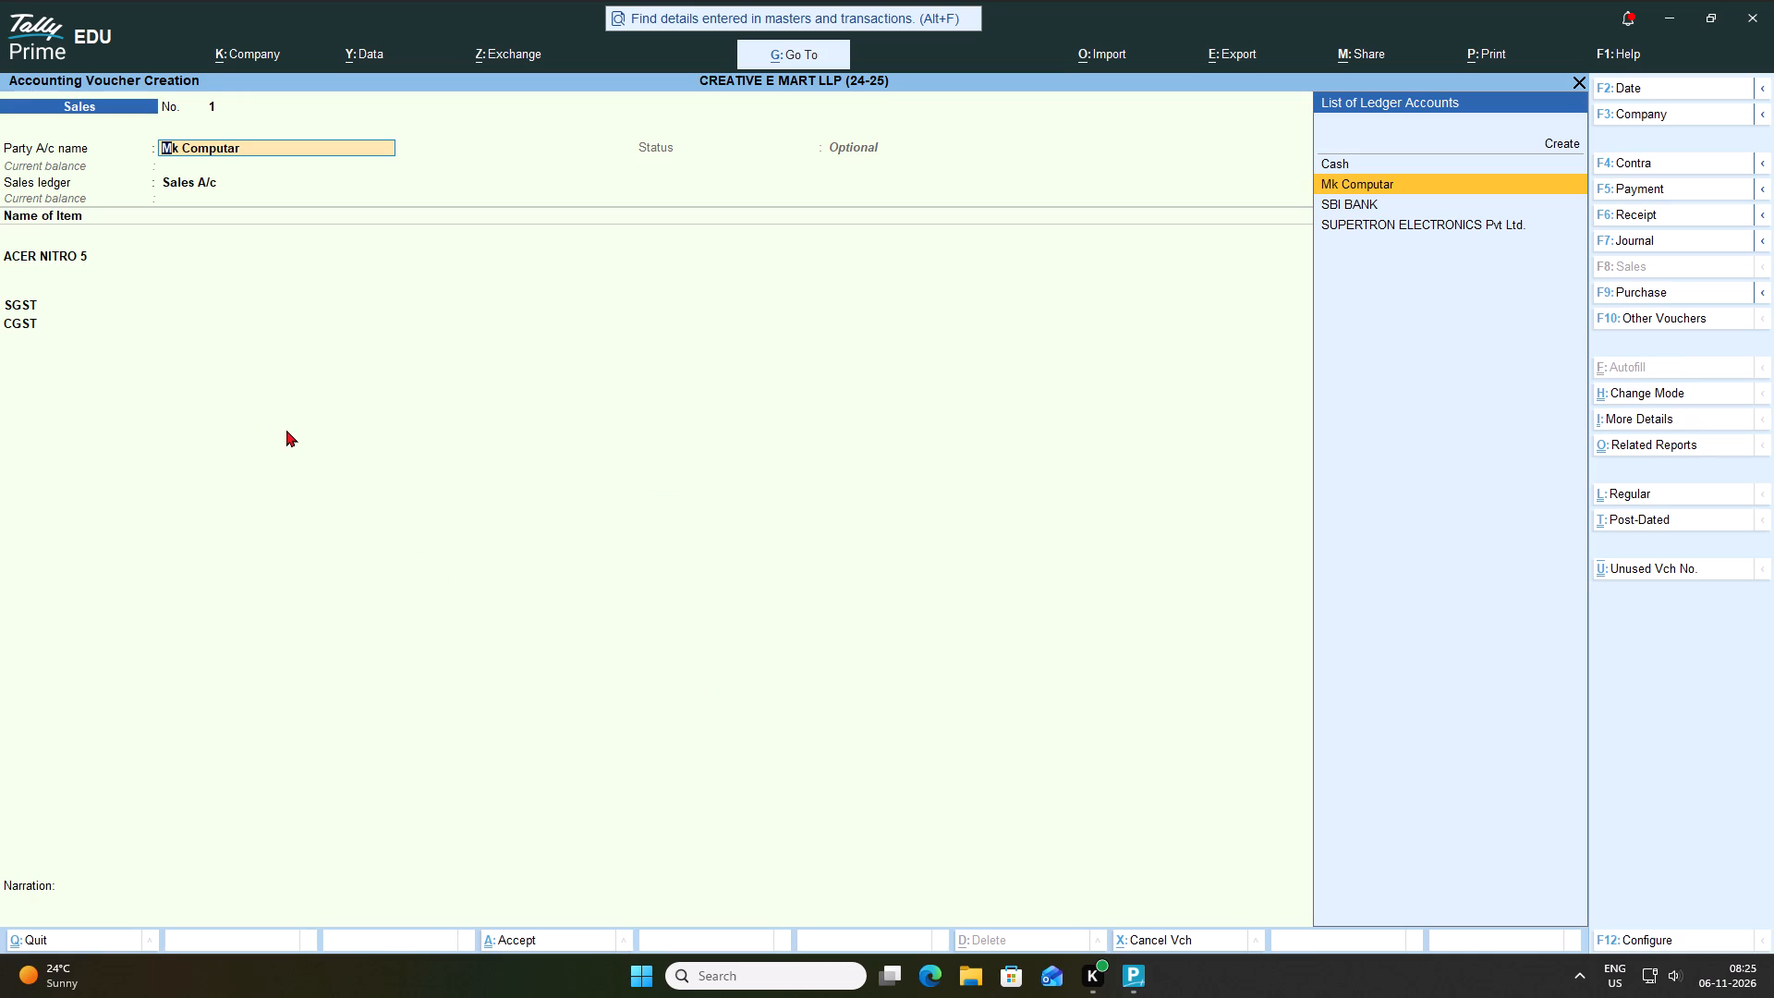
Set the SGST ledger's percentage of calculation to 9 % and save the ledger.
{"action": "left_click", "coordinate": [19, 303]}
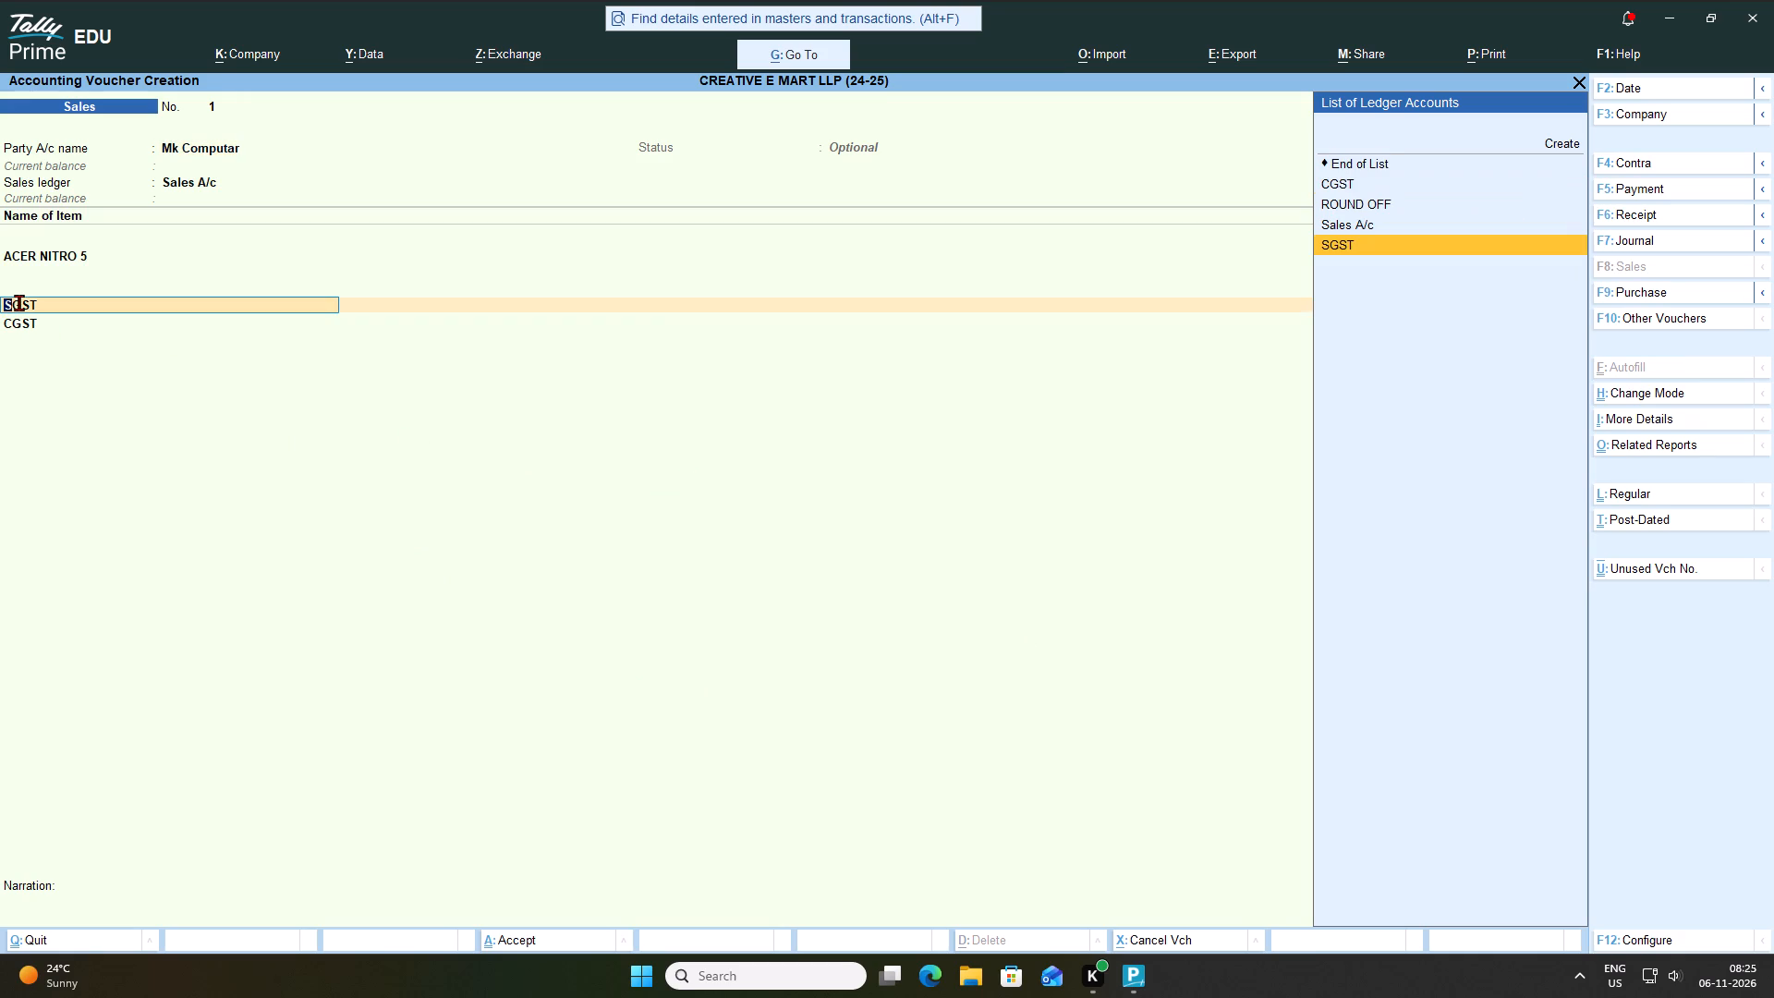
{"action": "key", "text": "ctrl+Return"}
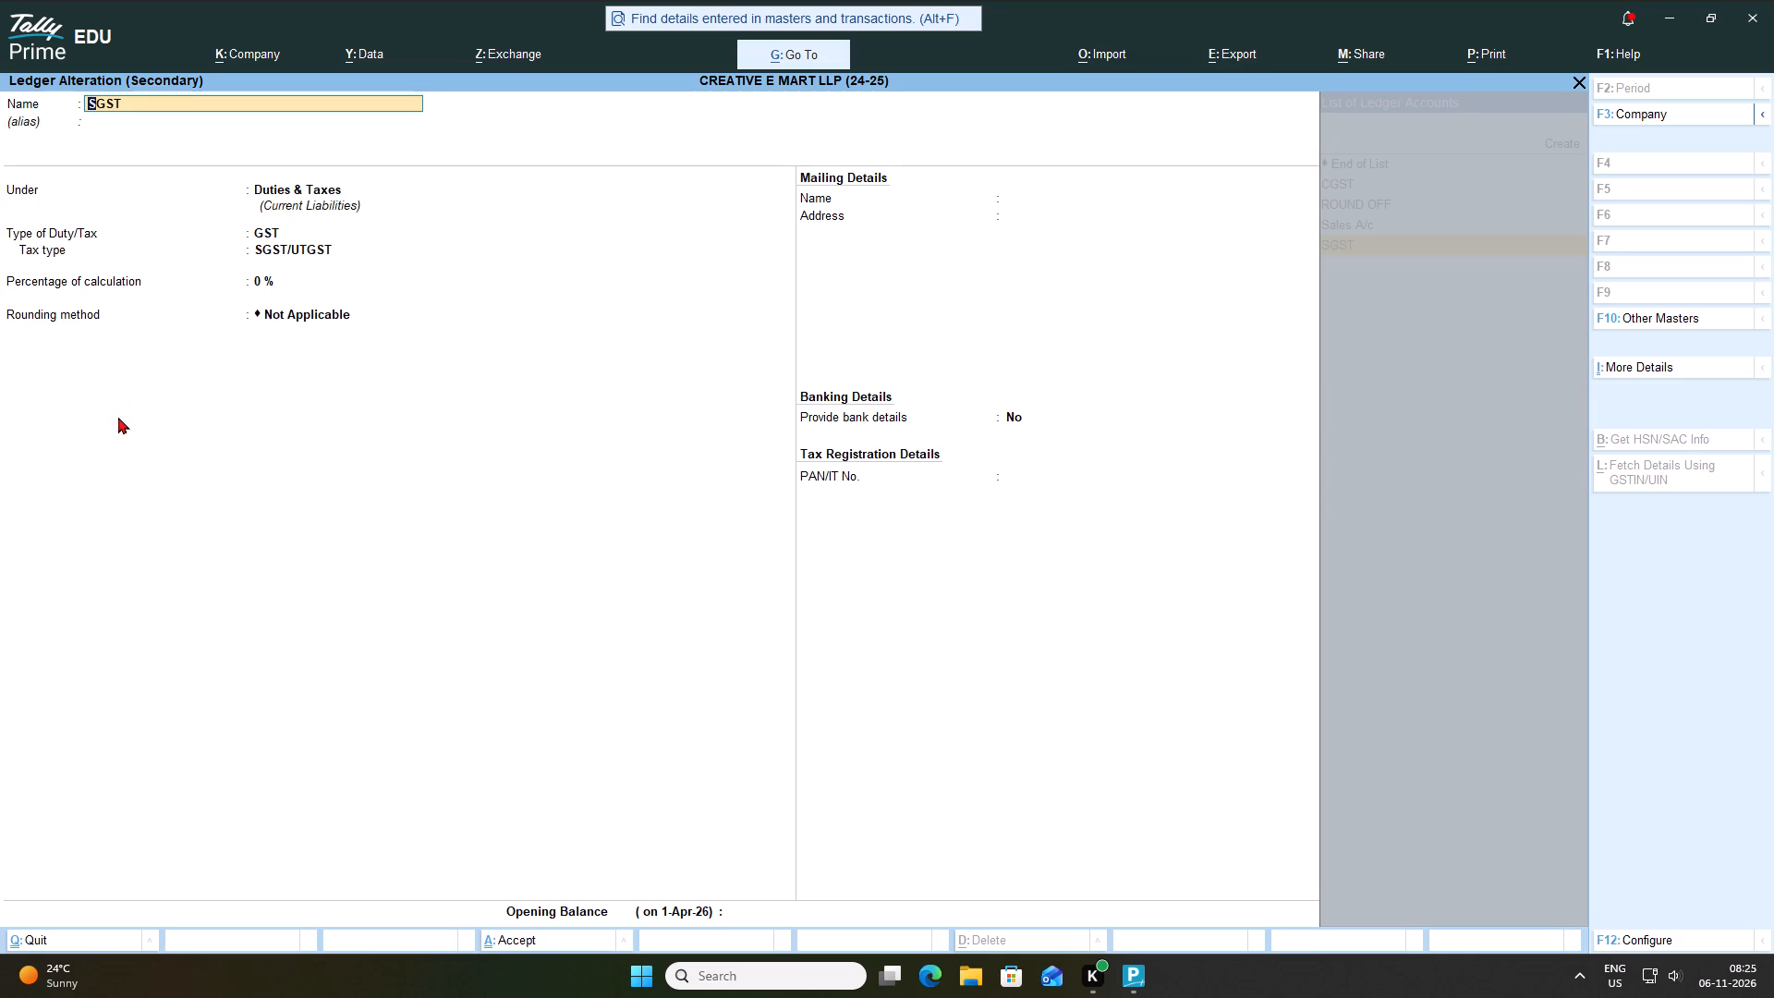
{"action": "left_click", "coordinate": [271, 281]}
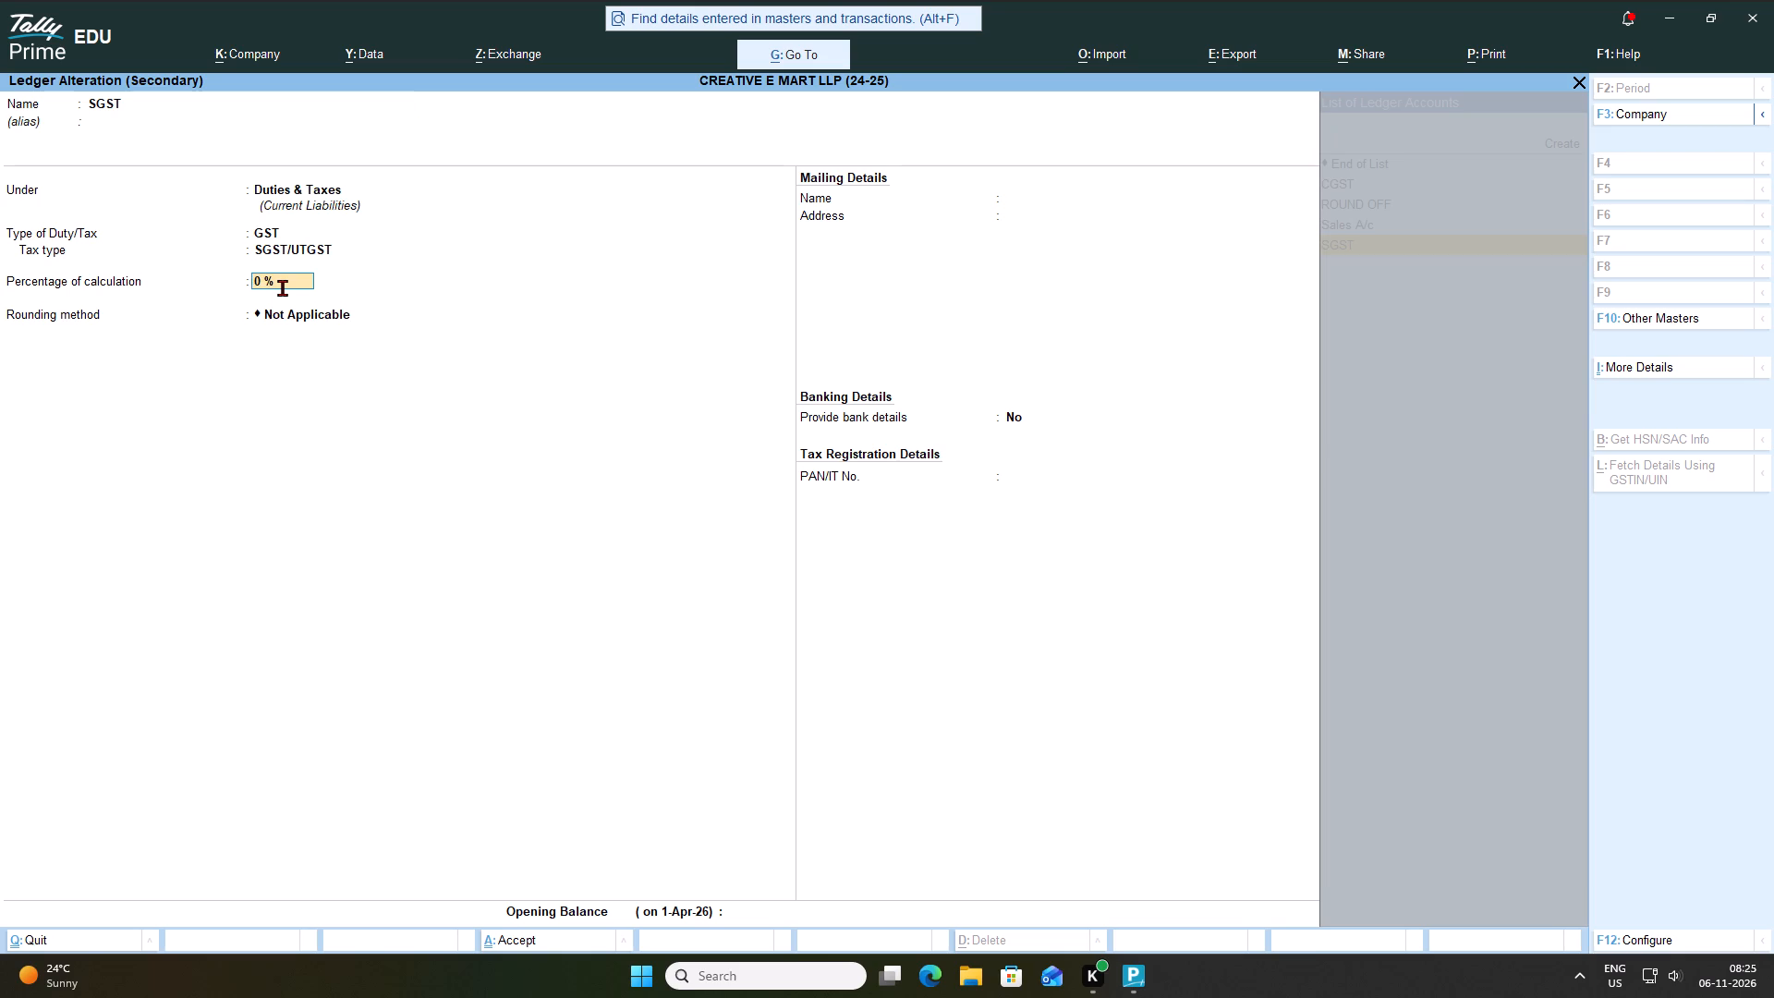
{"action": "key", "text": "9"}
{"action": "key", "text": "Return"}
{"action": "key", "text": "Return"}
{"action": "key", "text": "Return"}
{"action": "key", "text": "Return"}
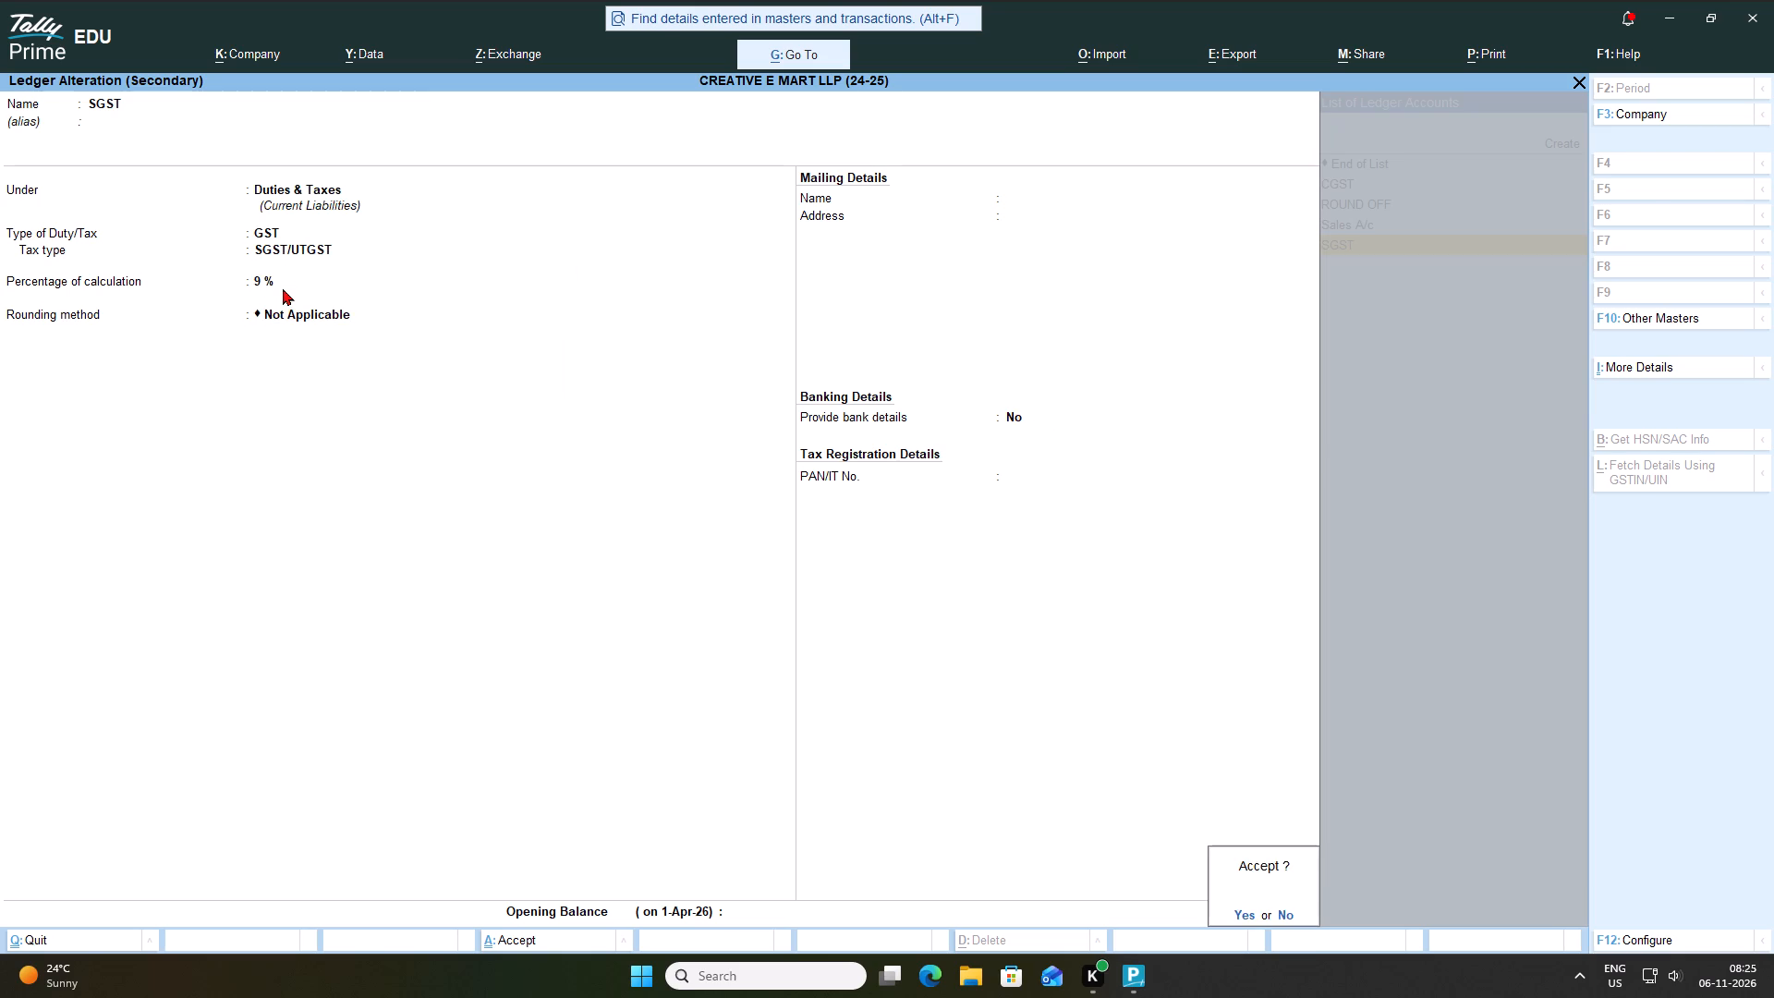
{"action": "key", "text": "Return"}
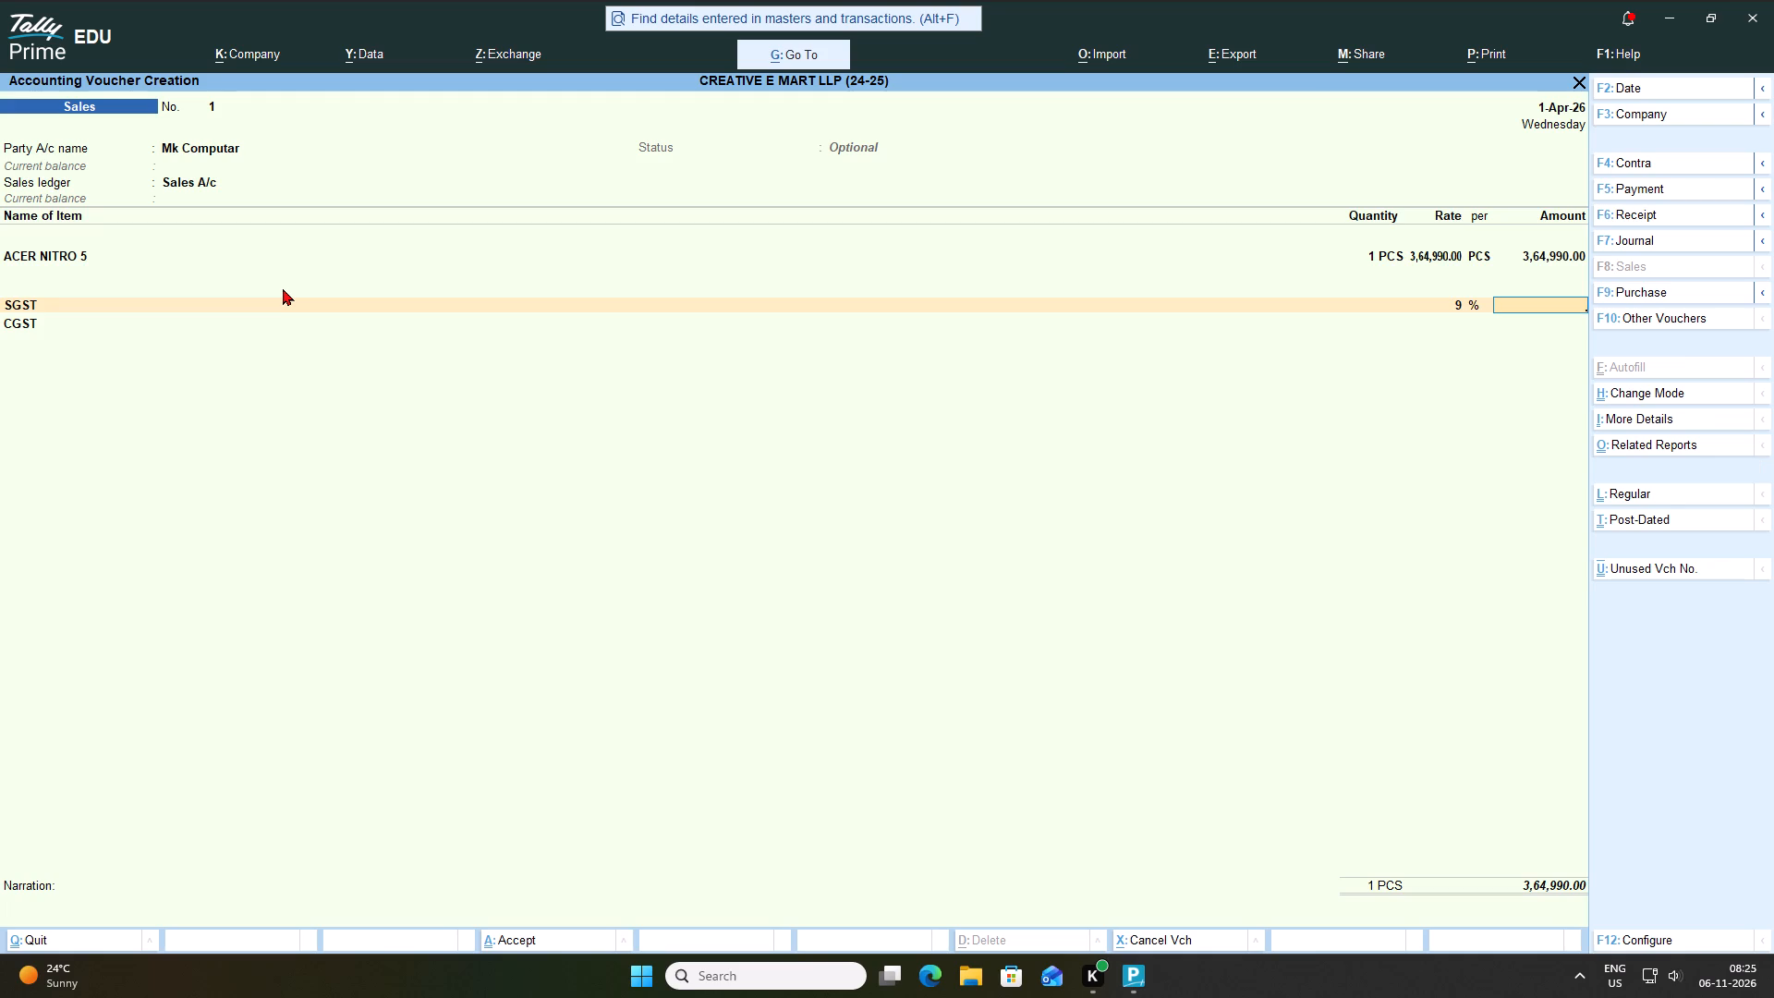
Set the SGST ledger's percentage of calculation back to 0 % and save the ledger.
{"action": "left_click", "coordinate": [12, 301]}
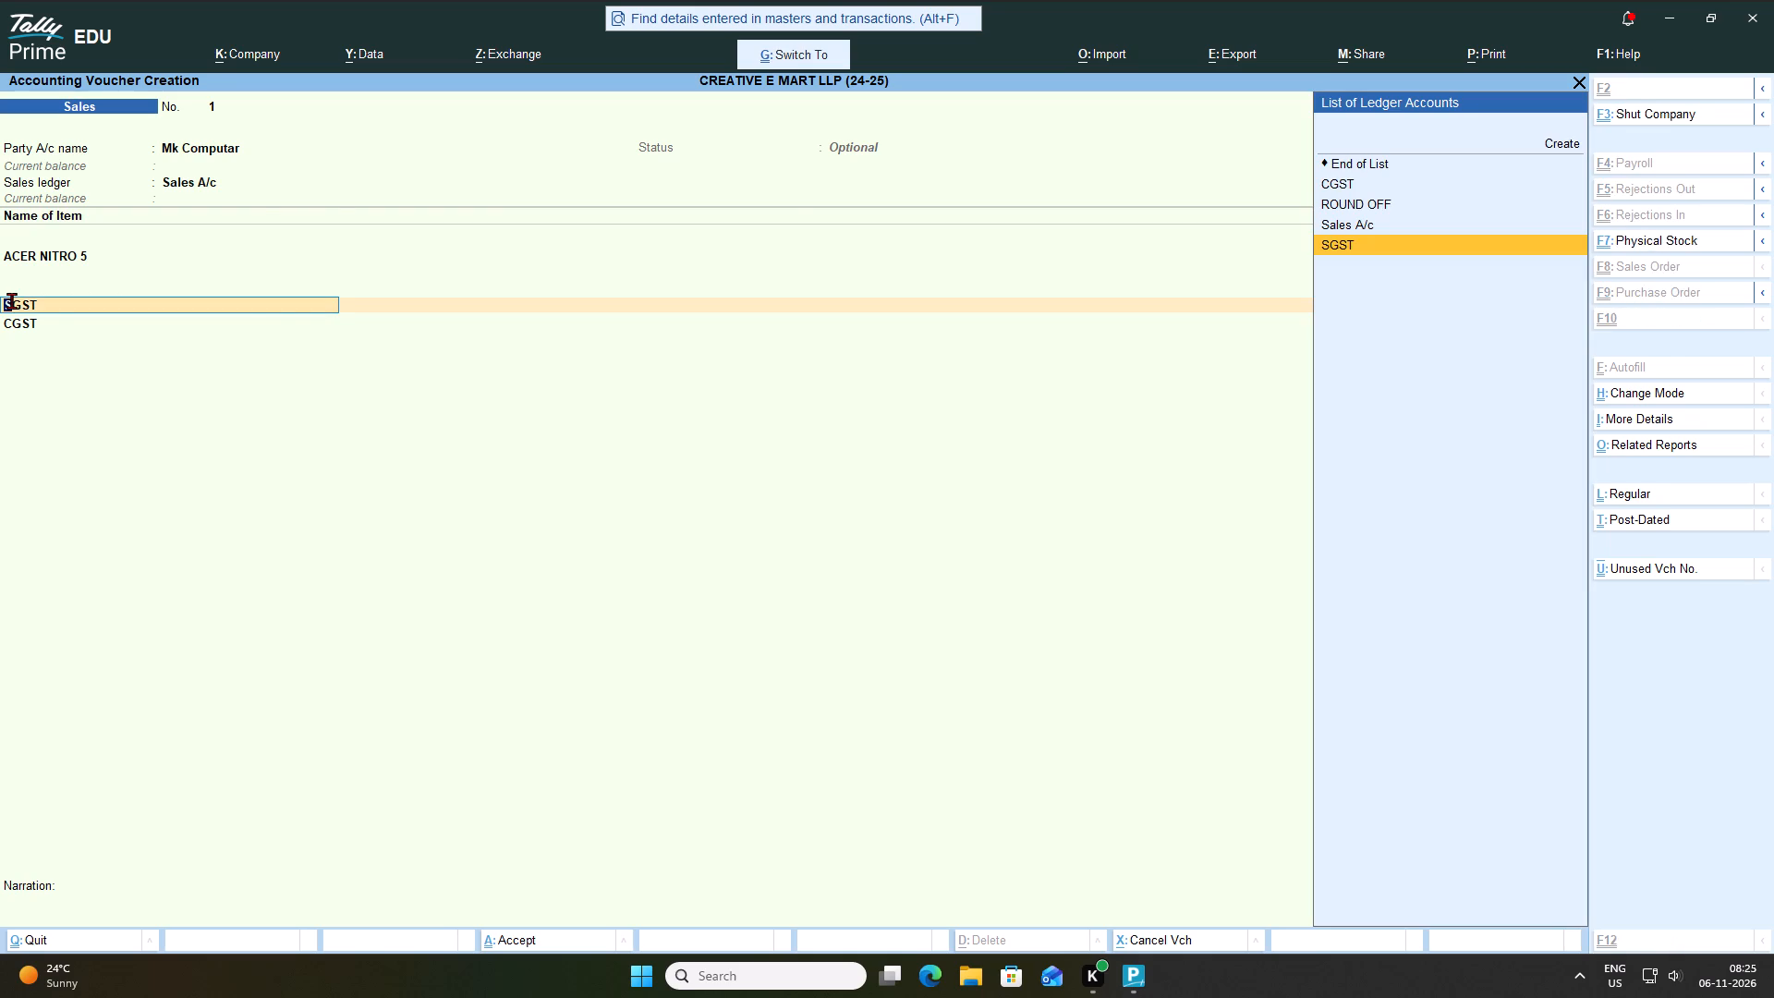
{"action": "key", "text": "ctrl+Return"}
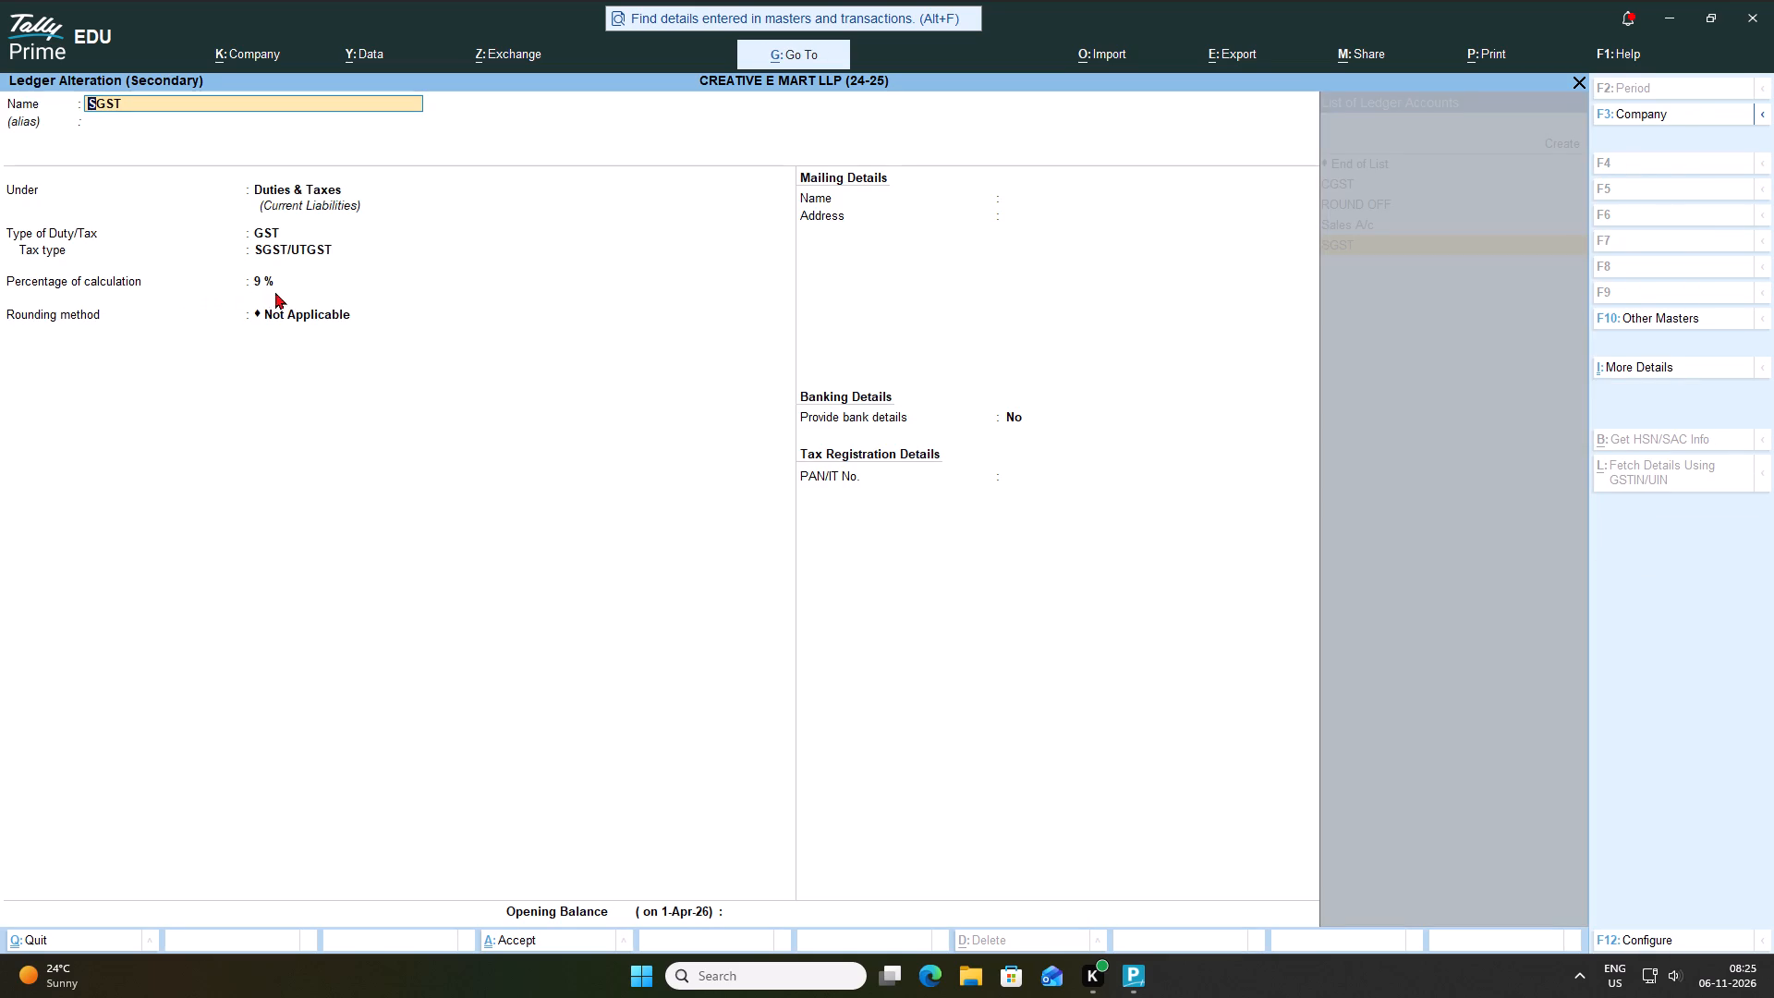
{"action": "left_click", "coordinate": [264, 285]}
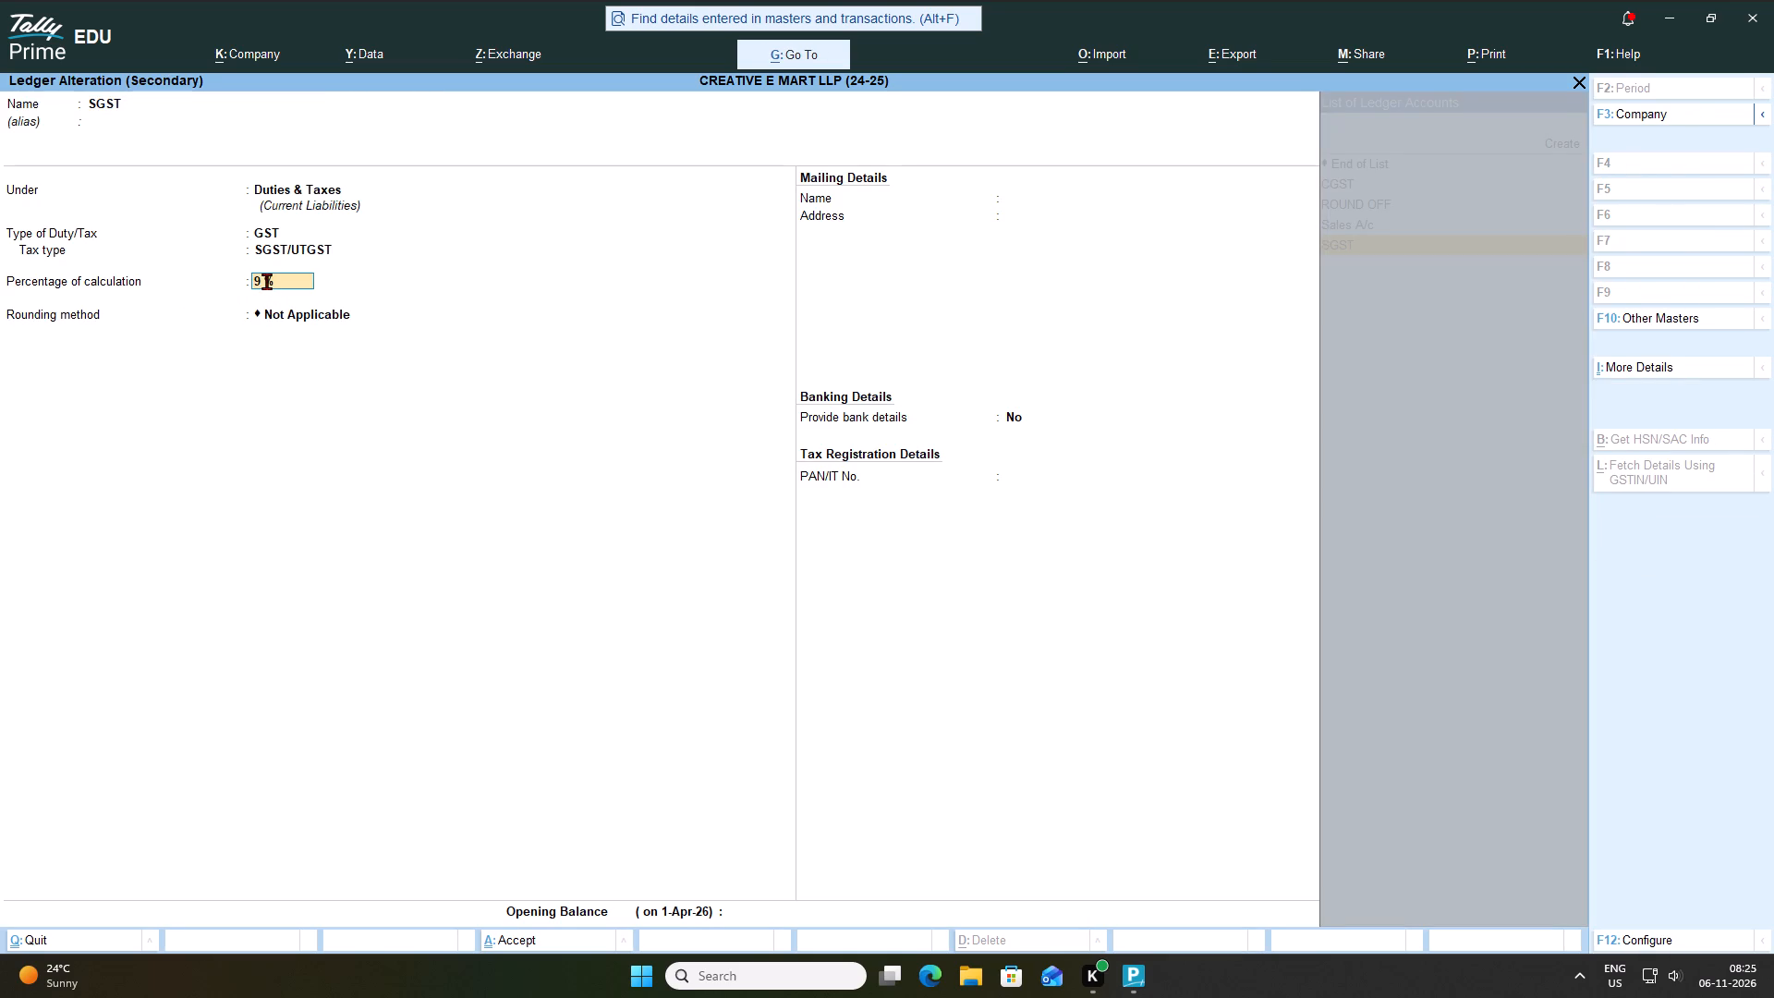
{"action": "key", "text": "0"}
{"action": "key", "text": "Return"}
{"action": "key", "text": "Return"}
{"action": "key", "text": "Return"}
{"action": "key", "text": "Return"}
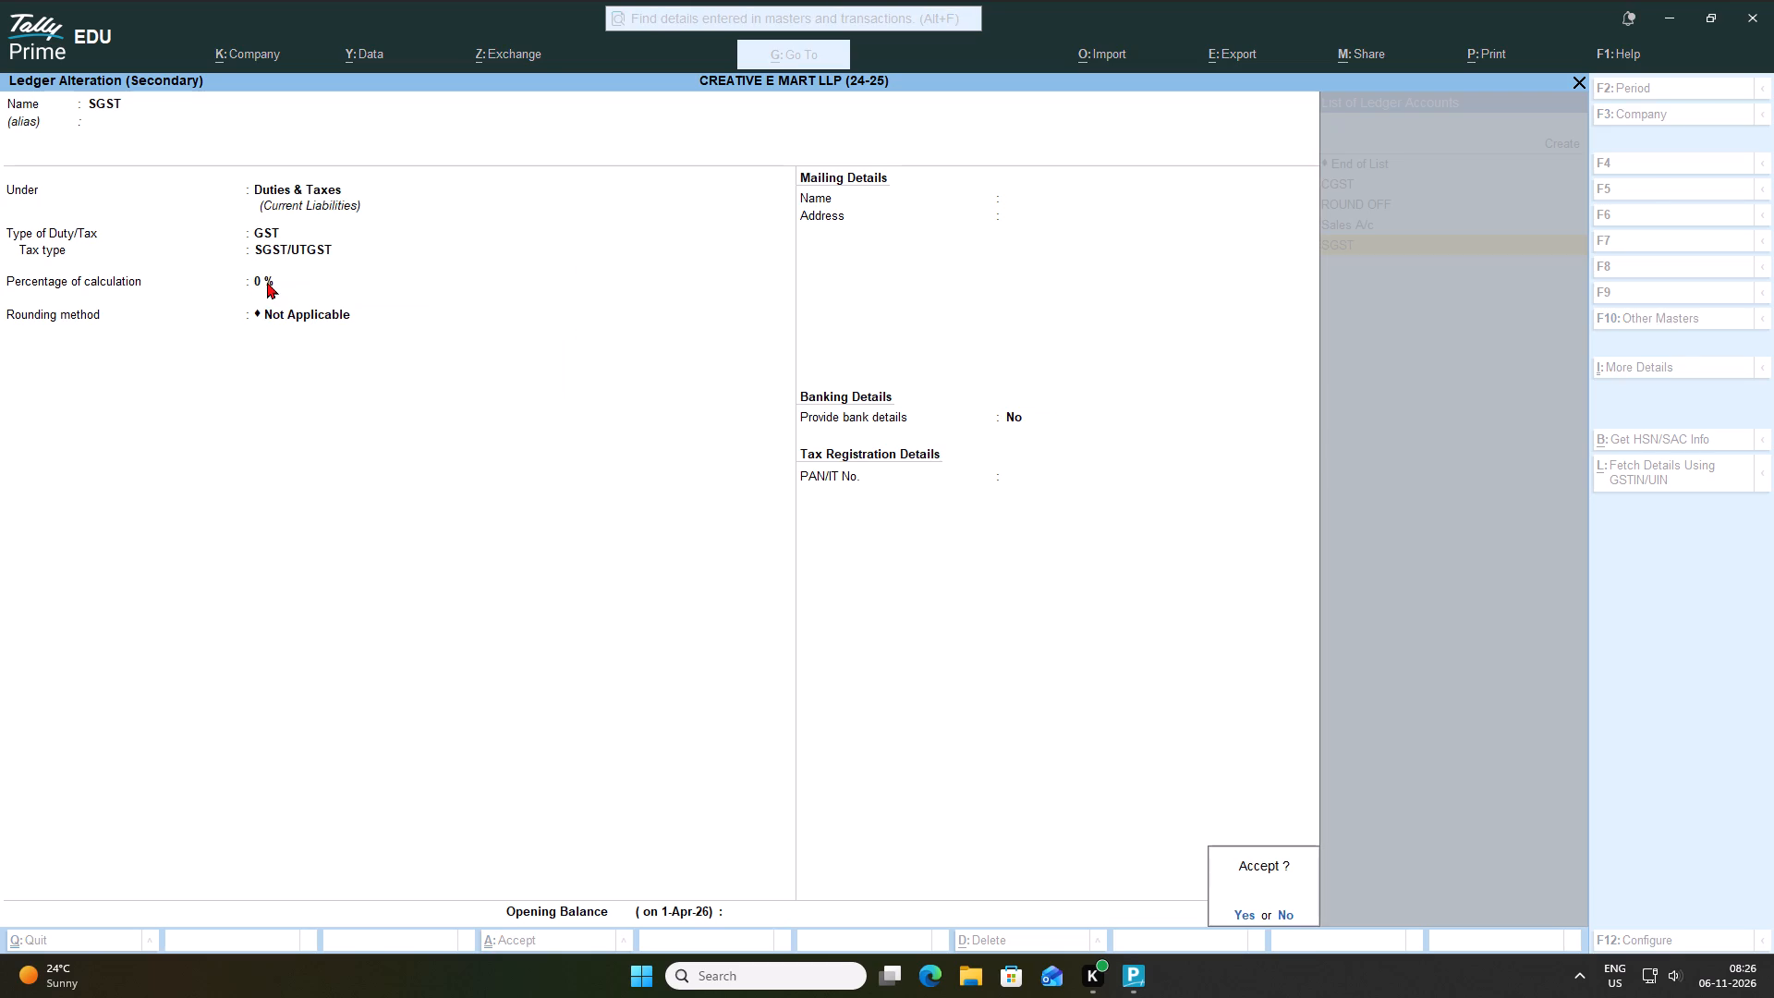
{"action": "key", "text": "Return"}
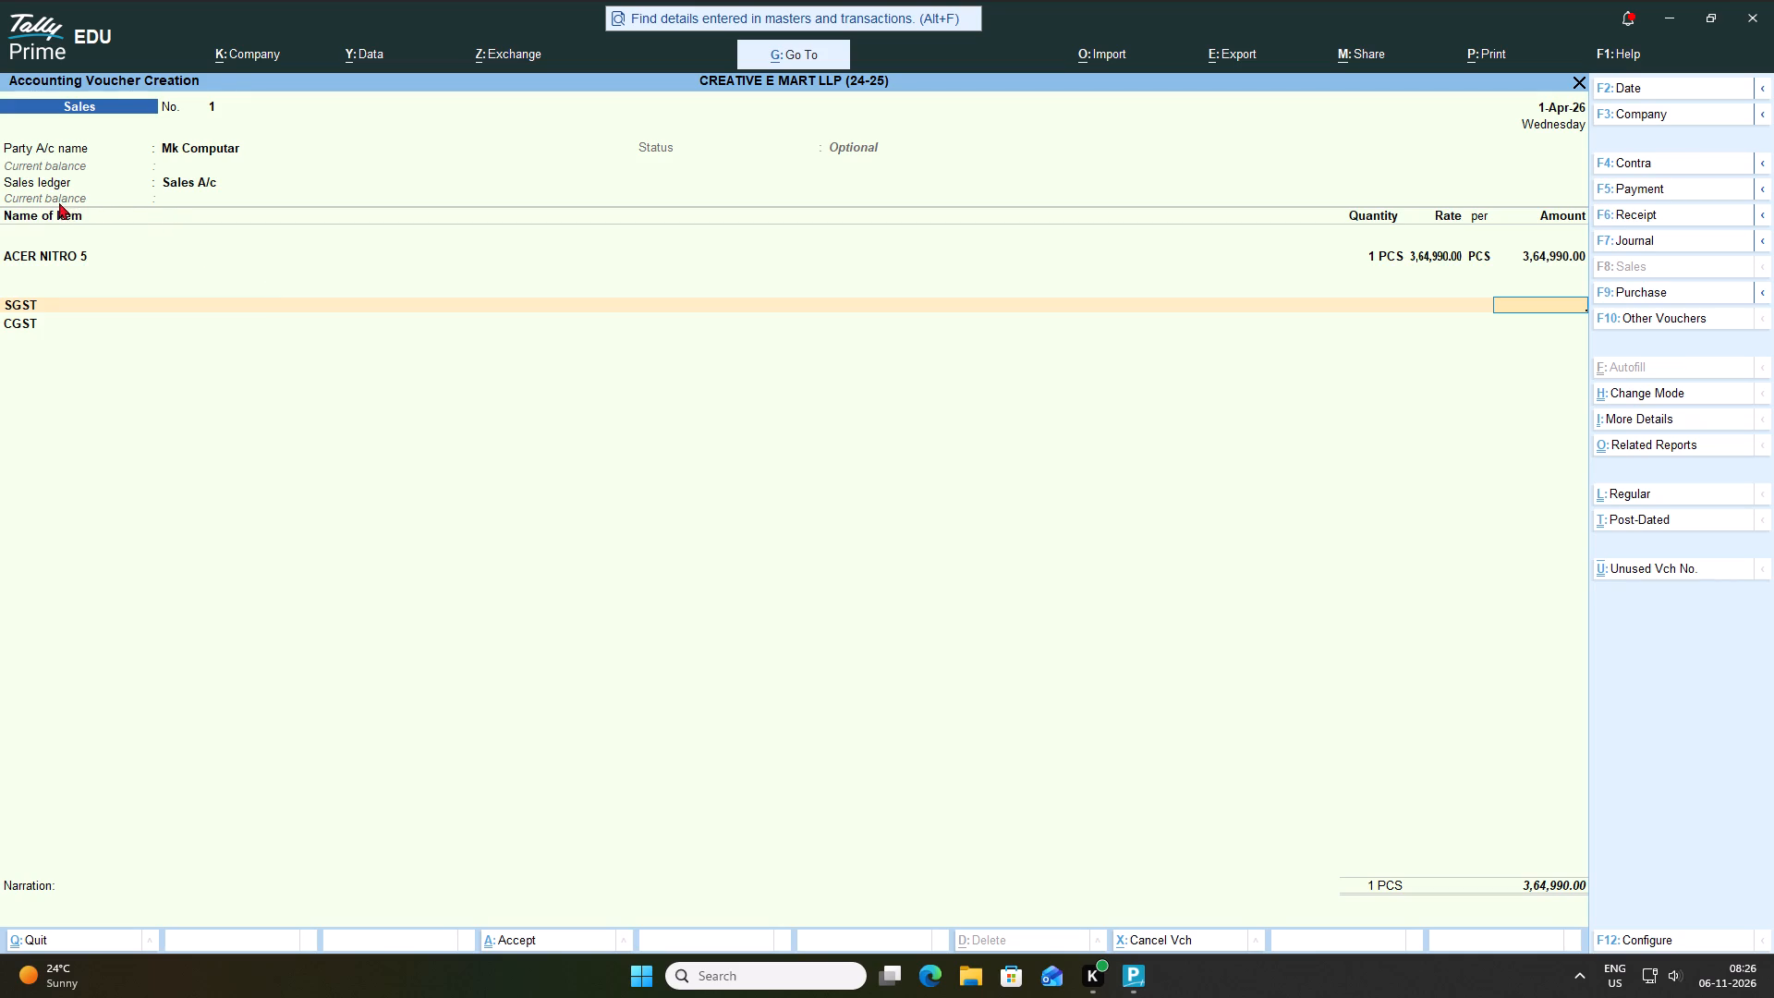
Open the Sales A/c ledger for alteration from the voucher and set its GST applicability to Applicable.
{"action": "left_click", "coordinate": [192, 175]}
{"action": "key", "text": "ctrl+Return"}
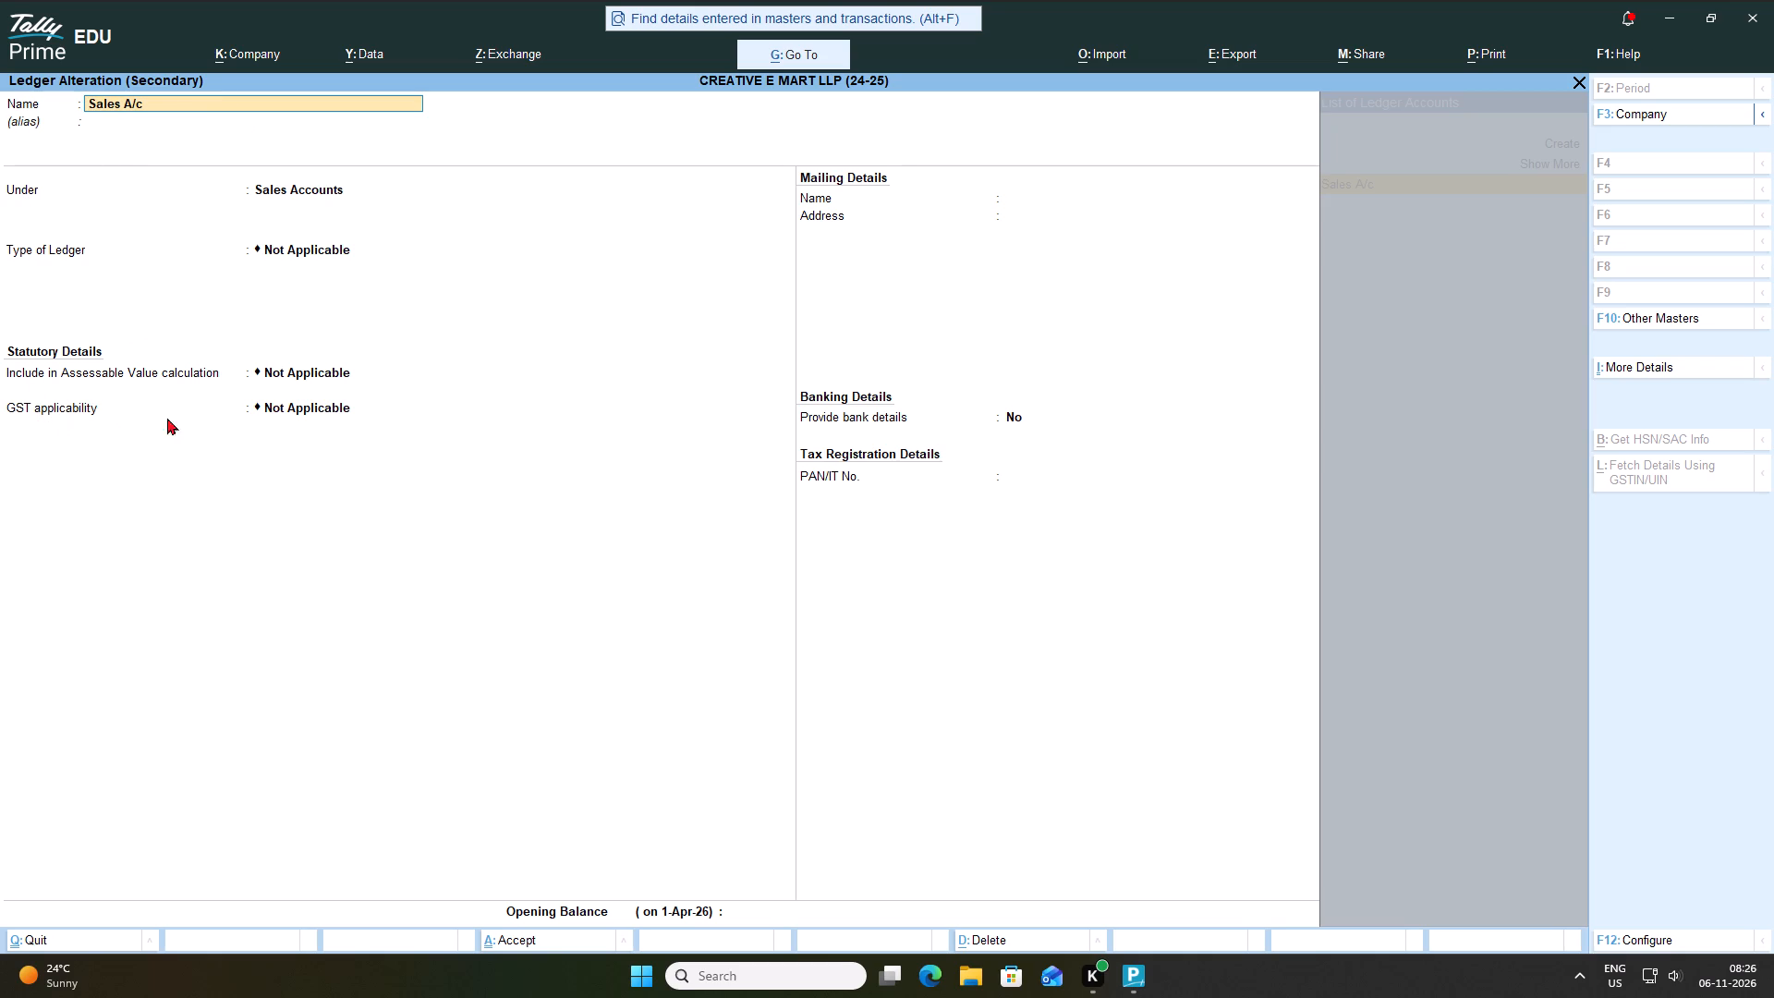
{"action": "left_click", "coordinate": [313, 404]}
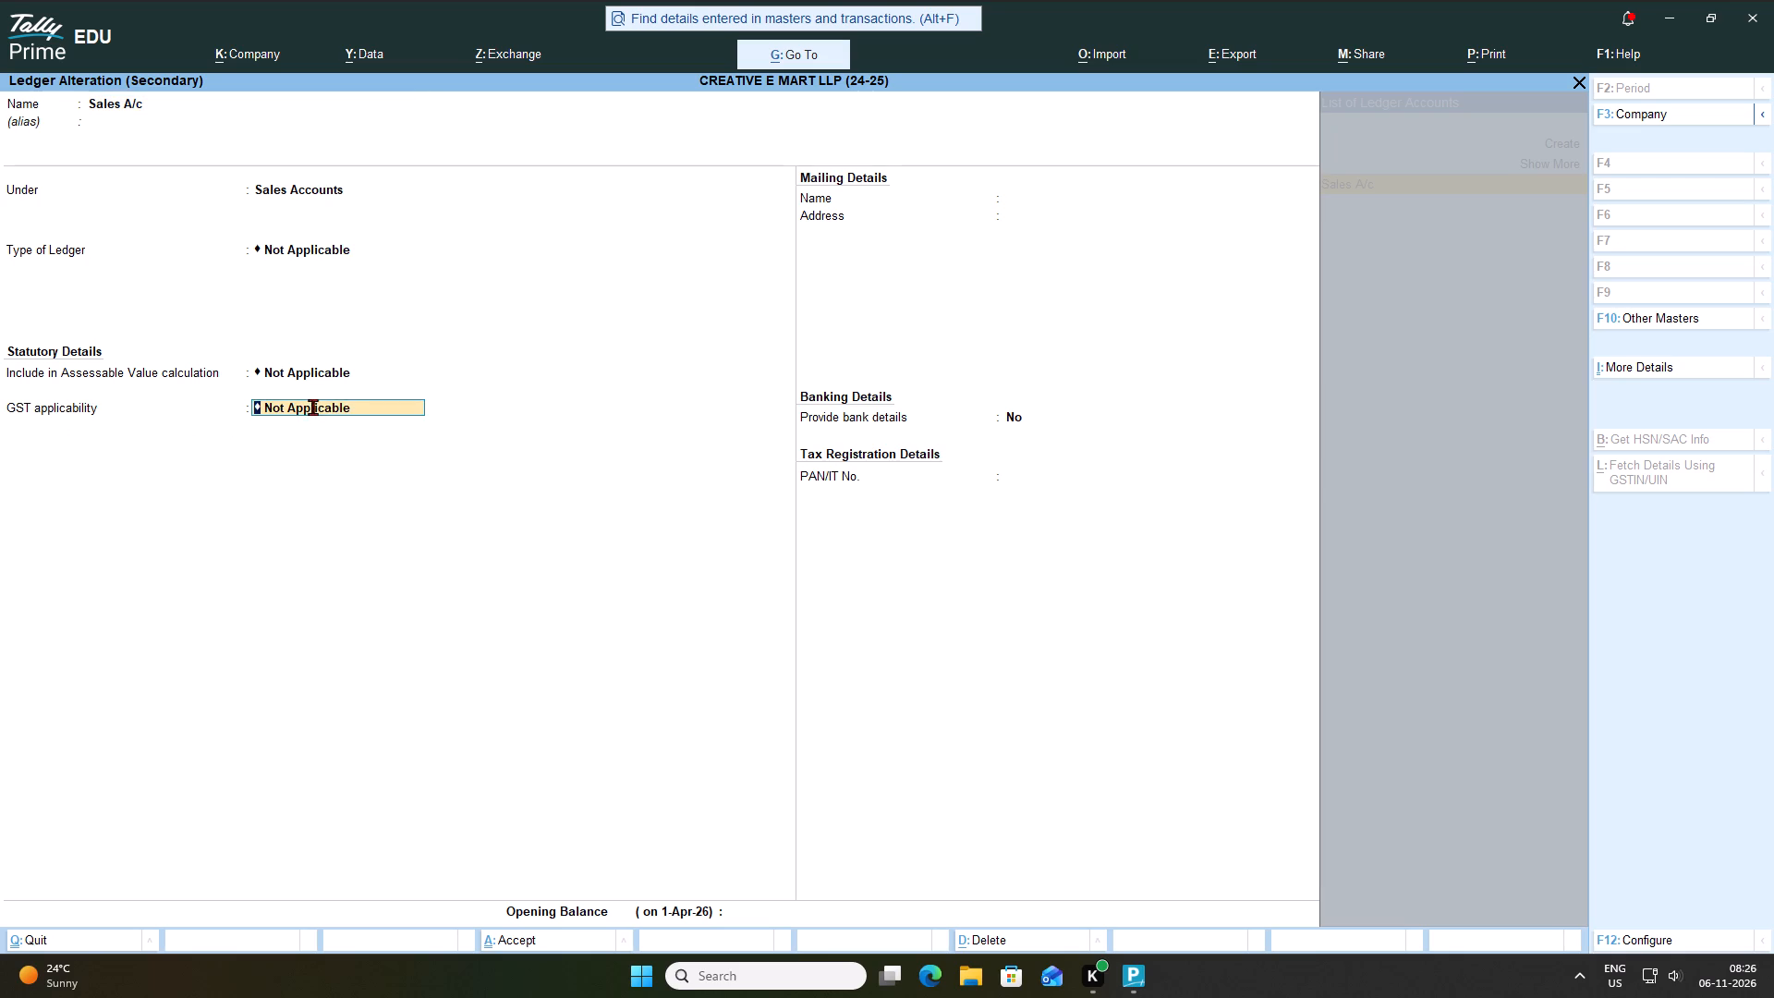
{"action": "left_click", "coordinate": [313, 408]}
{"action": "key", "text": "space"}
{"action": "key", "text": "Up"}
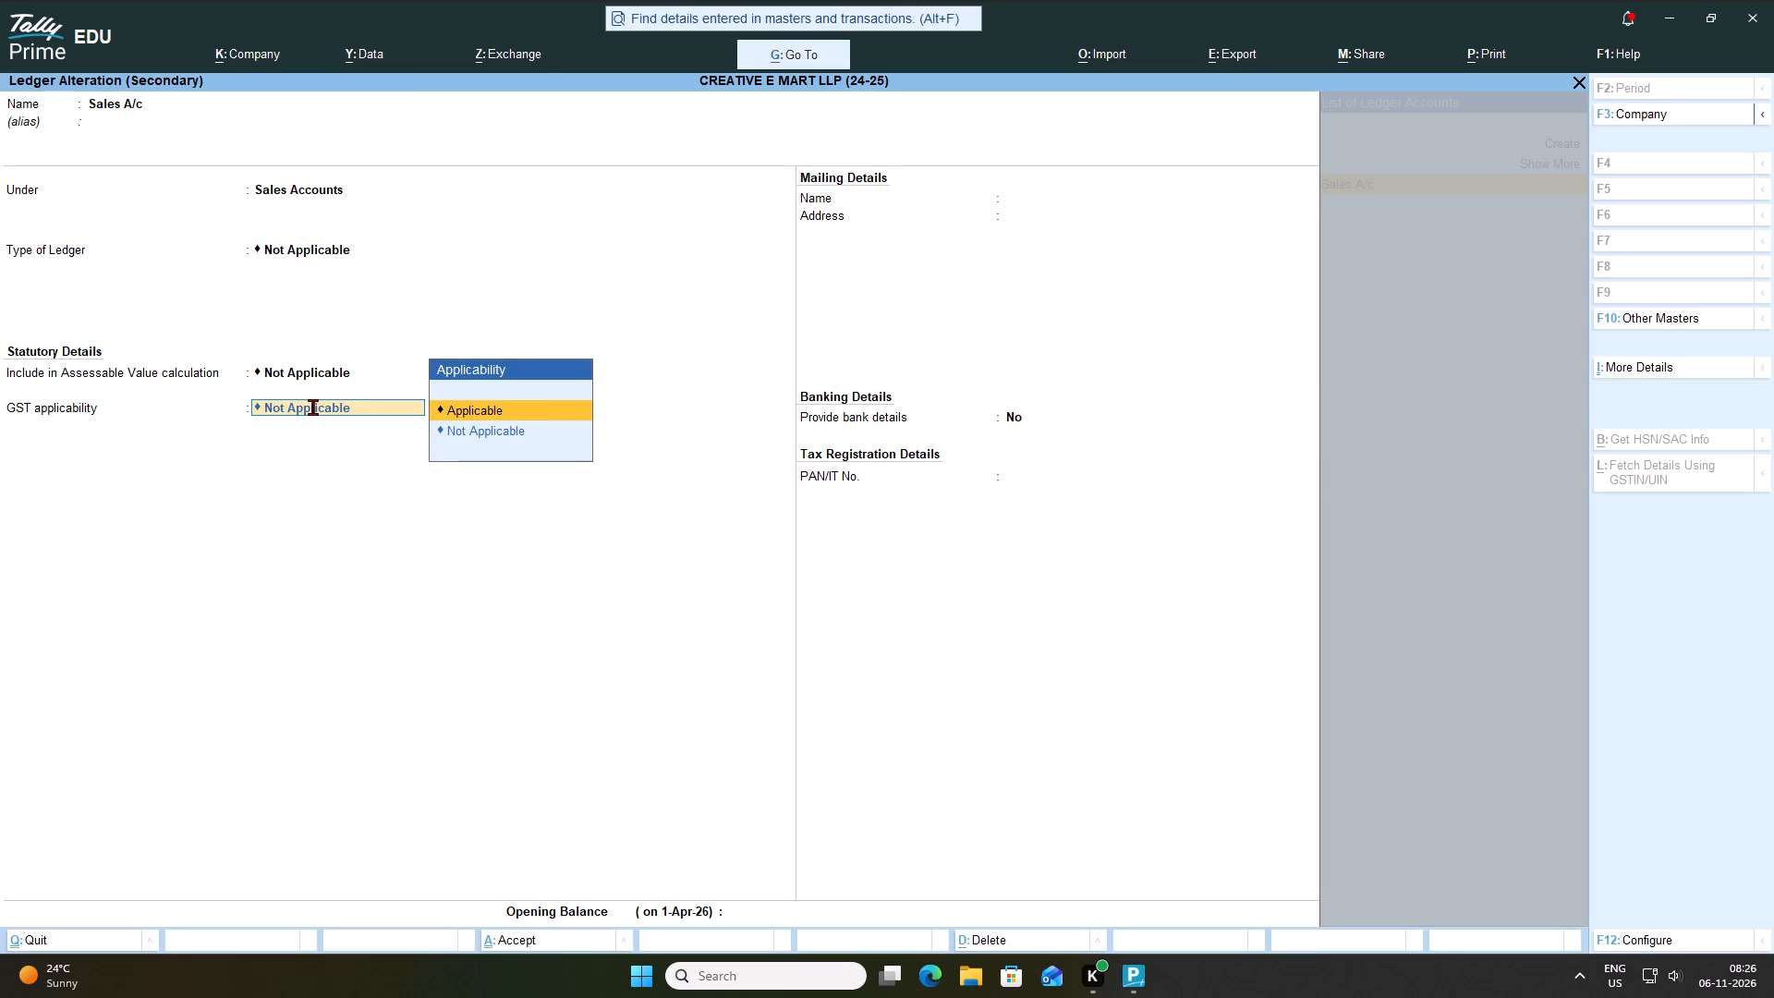
{"action": "key", "text": "Return"}
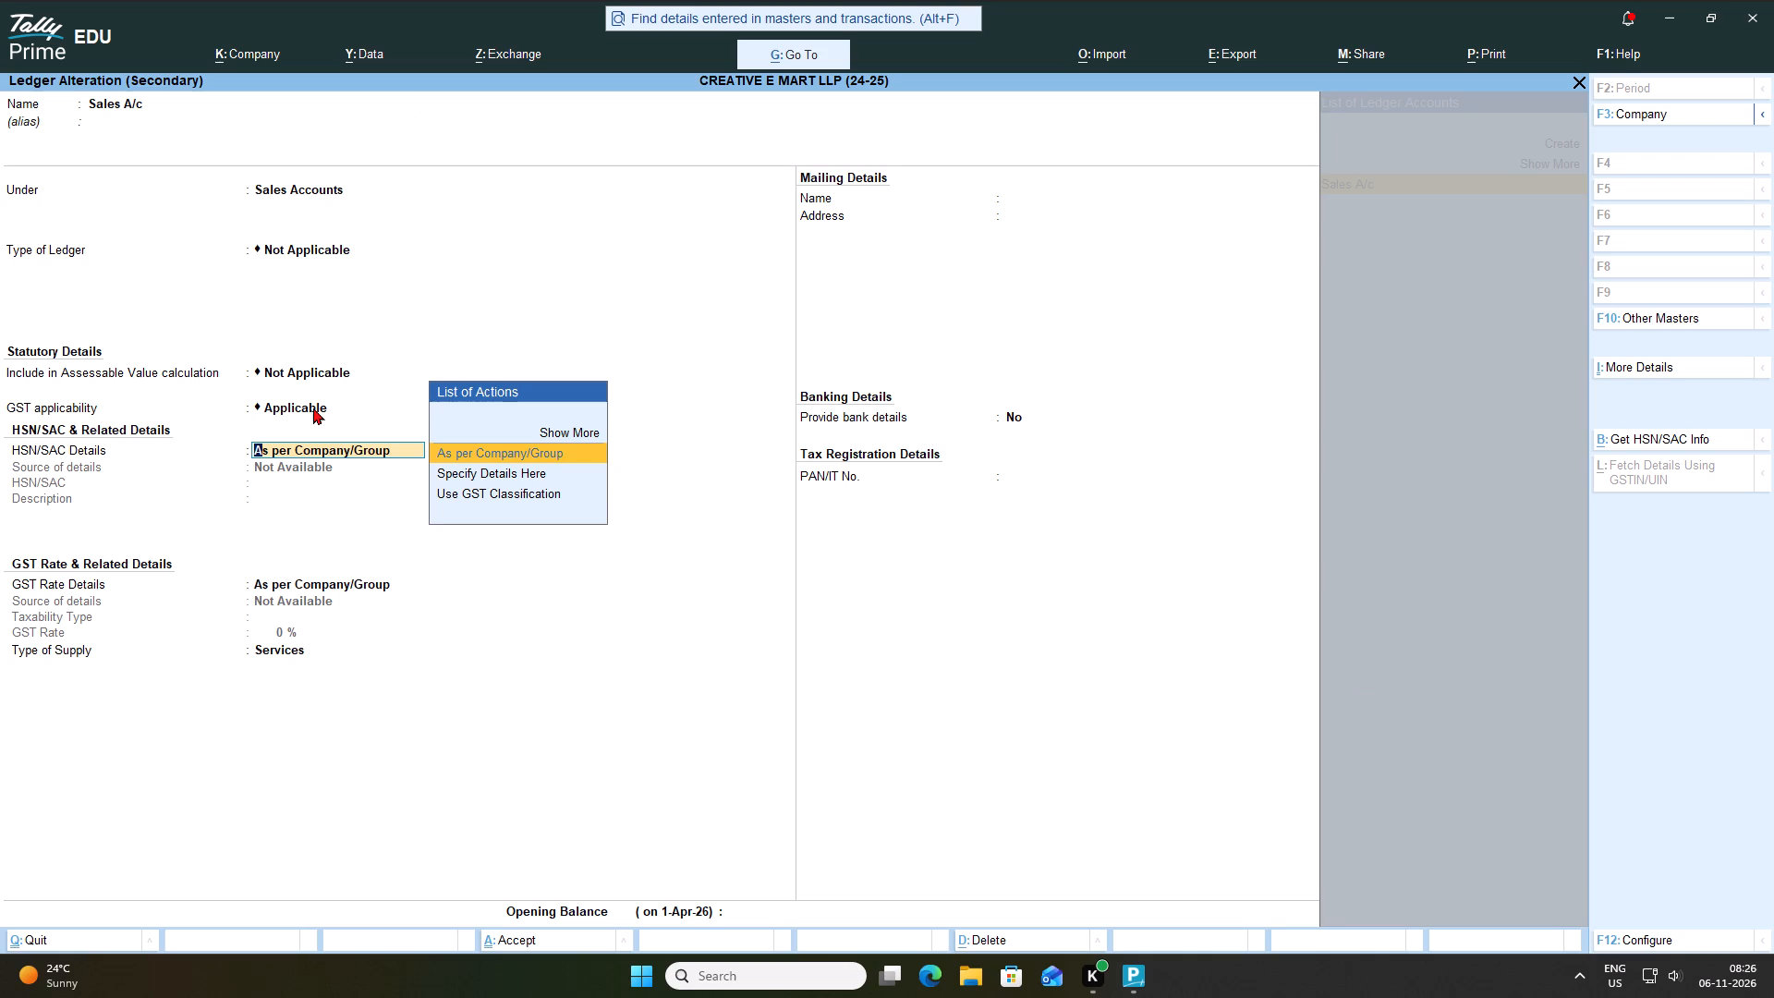
Set the Sales A/c ledger's HSN/SAC details to Specify Details Here with HSN/SAC 112233 and a blank description.
{"action": "key", "text": "Down"}
{"action": "key", "text": "Return"}
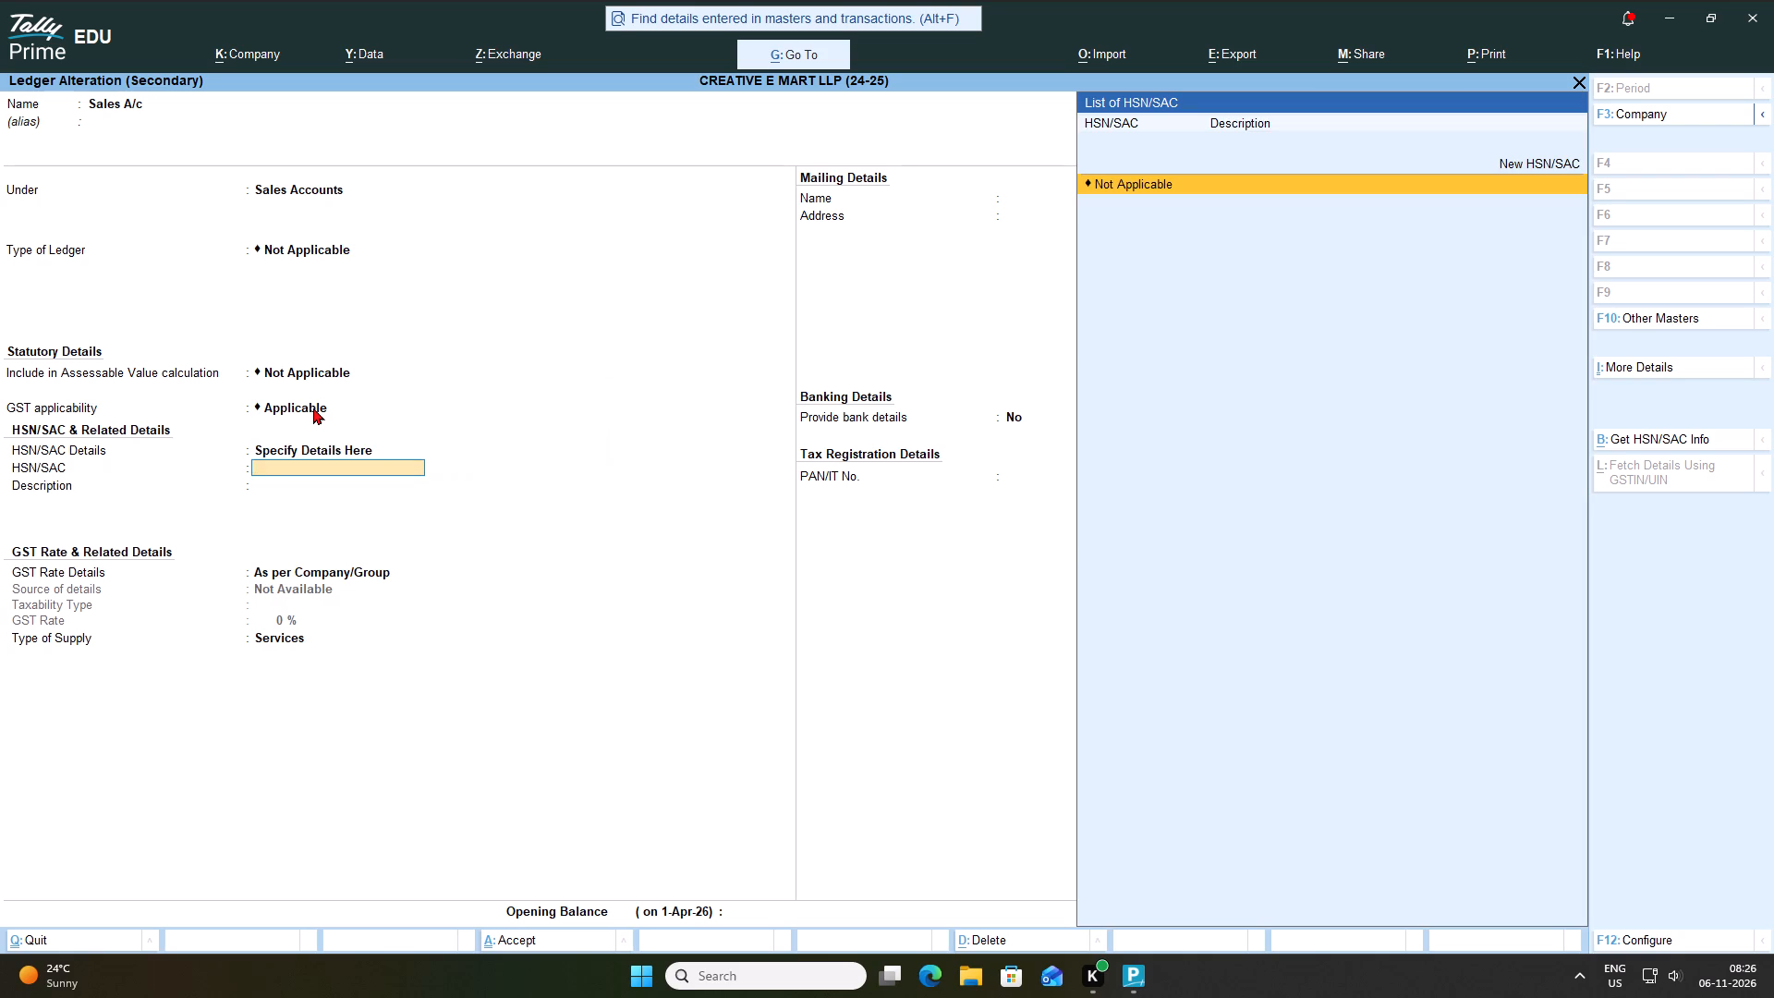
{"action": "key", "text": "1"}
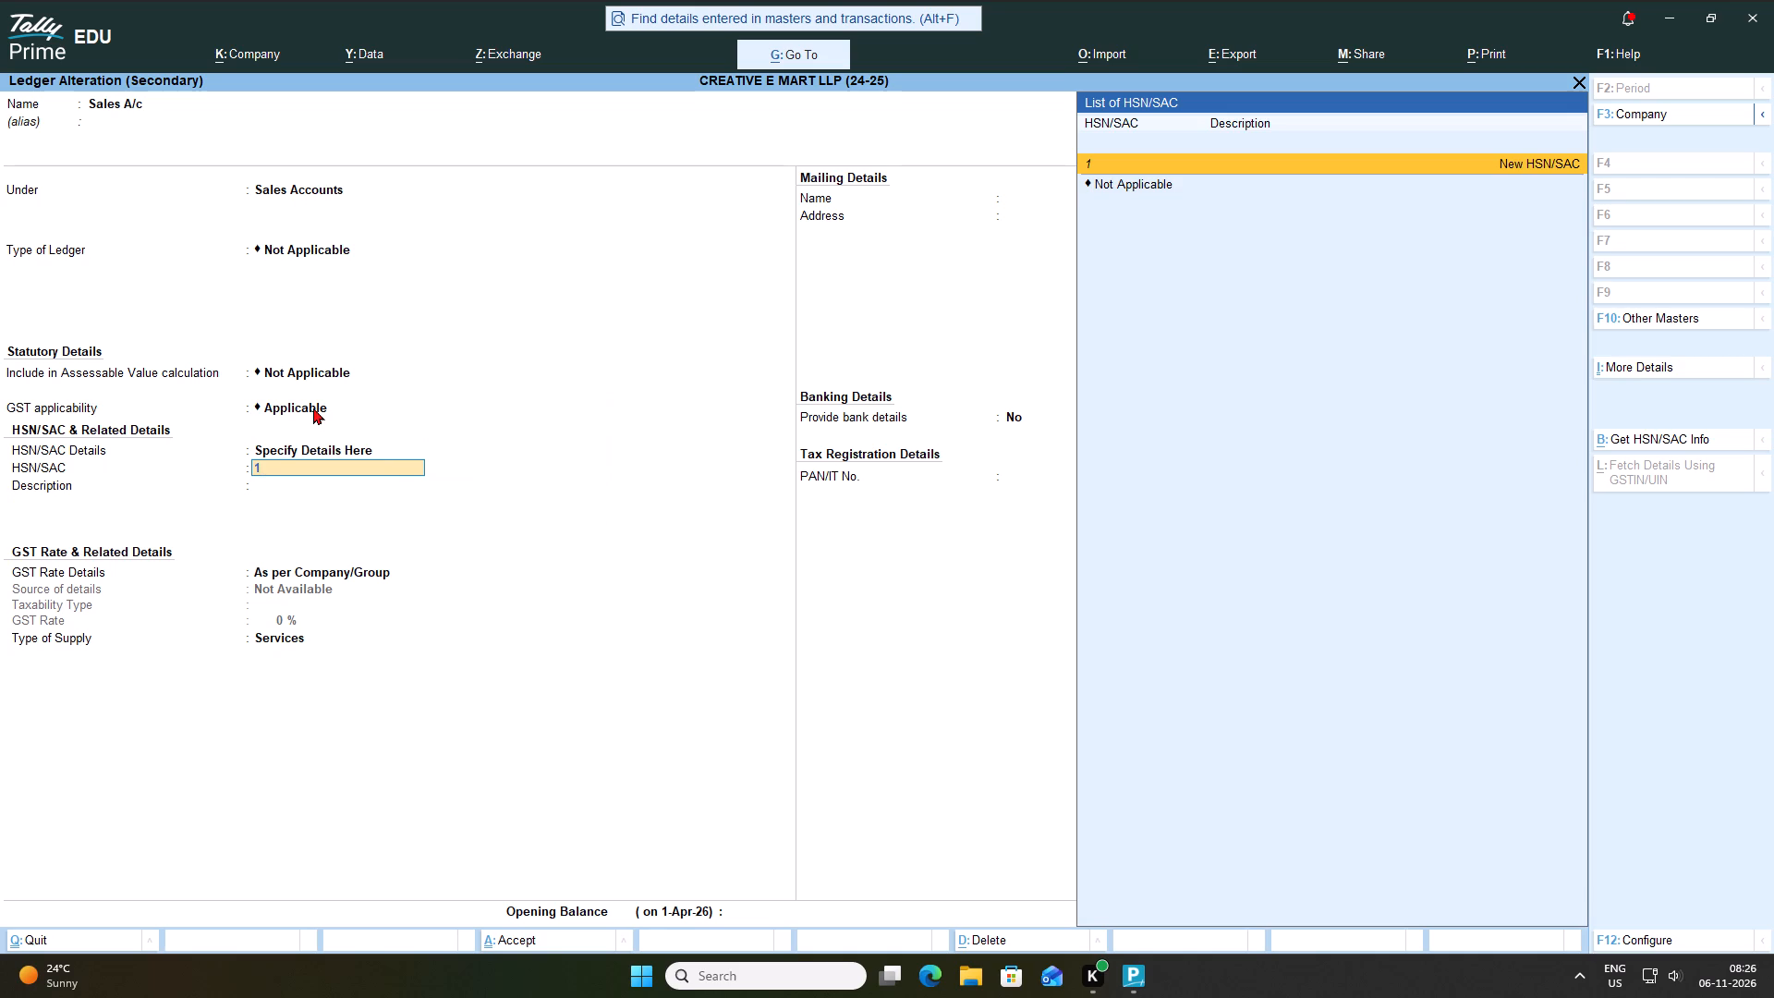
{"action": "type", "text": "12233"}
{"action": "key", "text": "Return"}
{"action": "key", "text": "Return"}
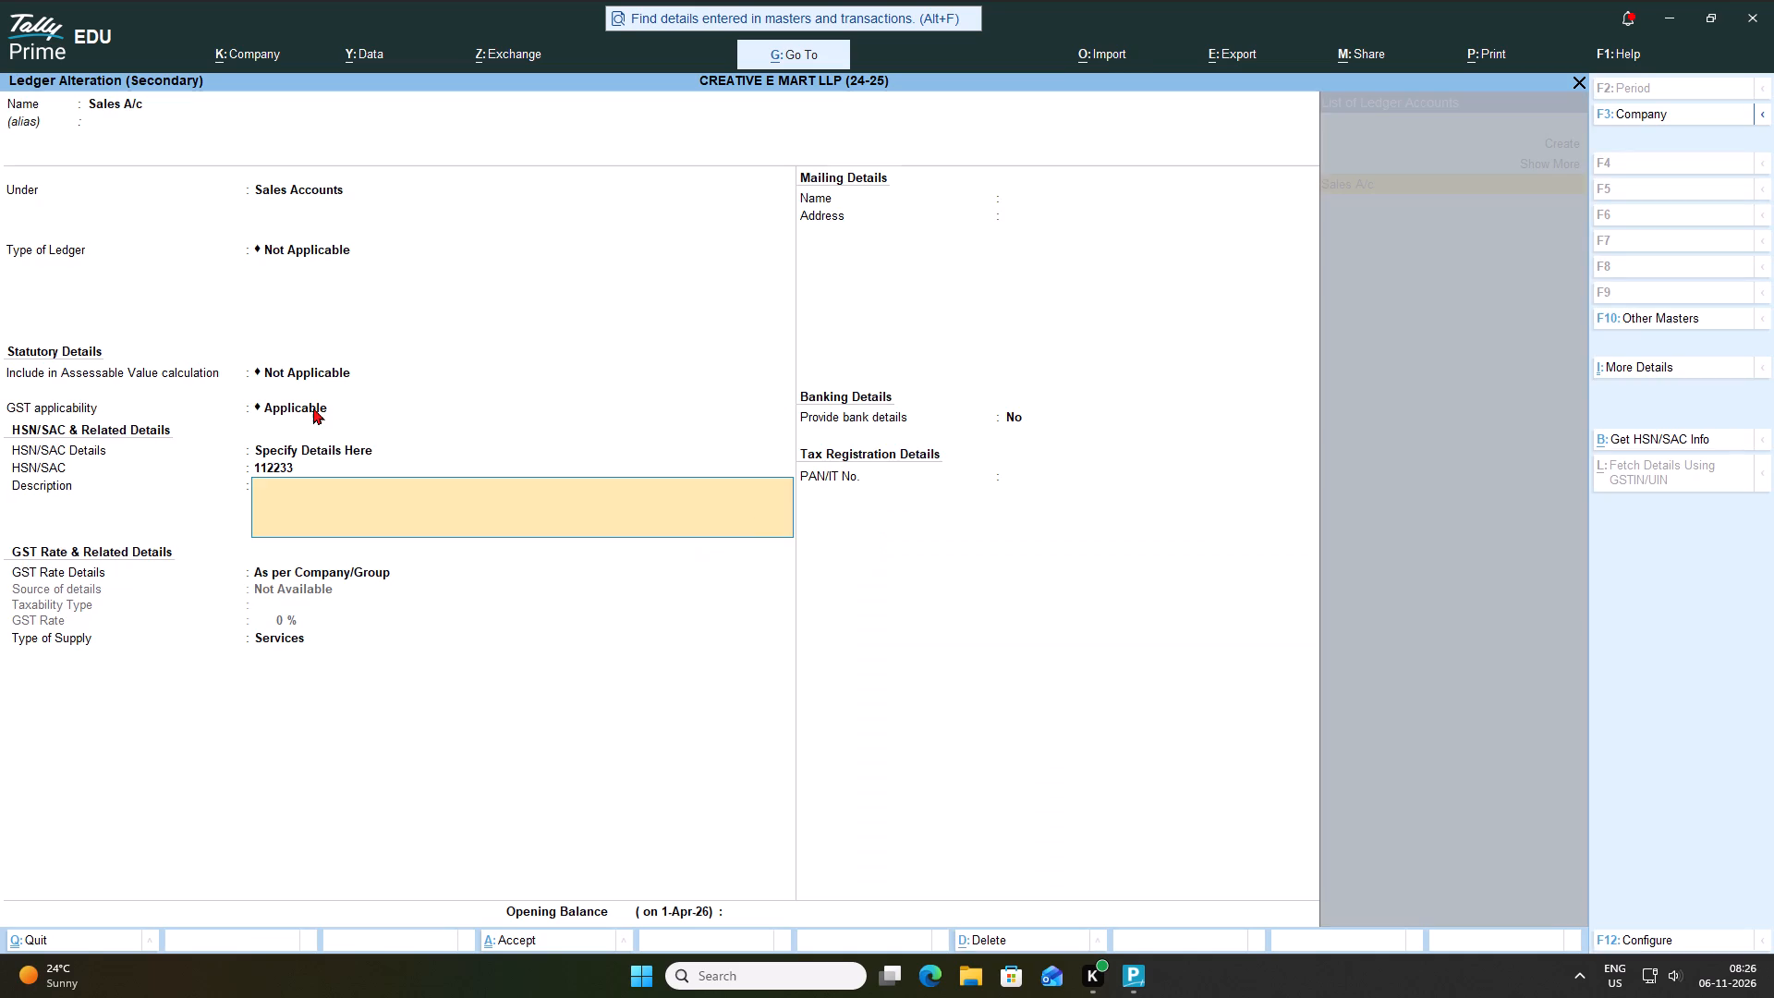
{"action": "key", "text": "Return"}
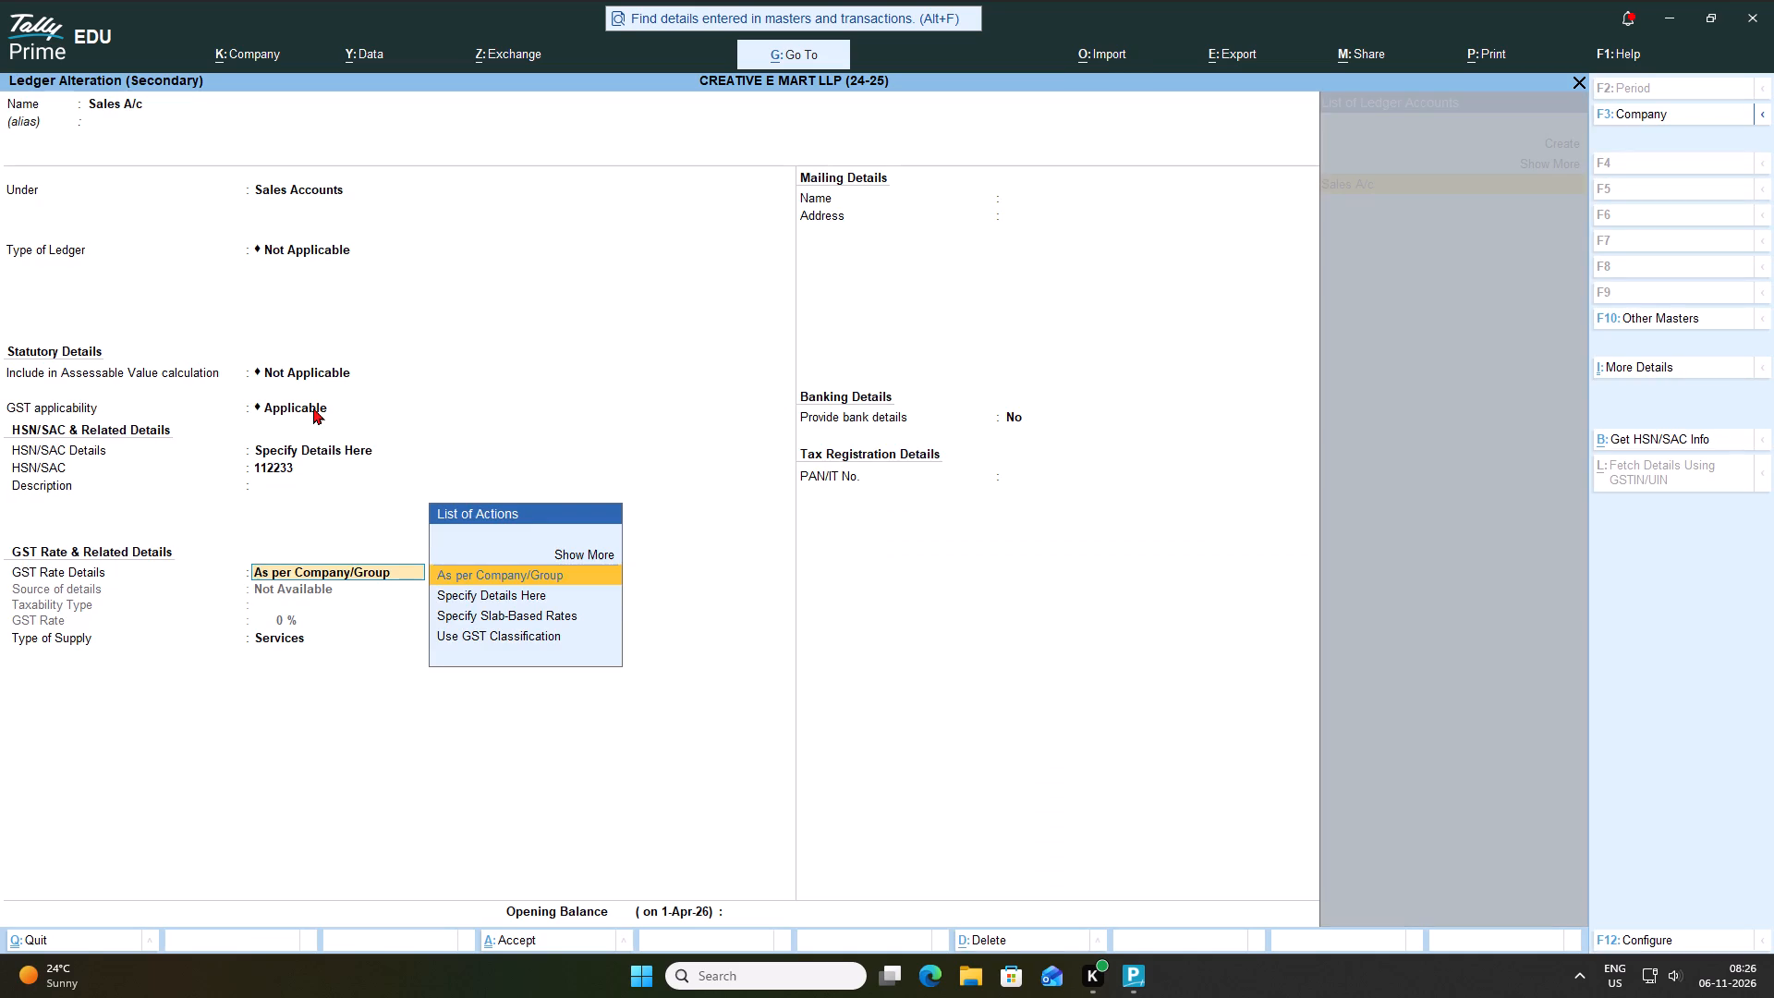
Set the Sales A/c ledger's GST rate details to Specify Details Here, Taxable, 18 %, with Goods as type of supply, and save the ledger.
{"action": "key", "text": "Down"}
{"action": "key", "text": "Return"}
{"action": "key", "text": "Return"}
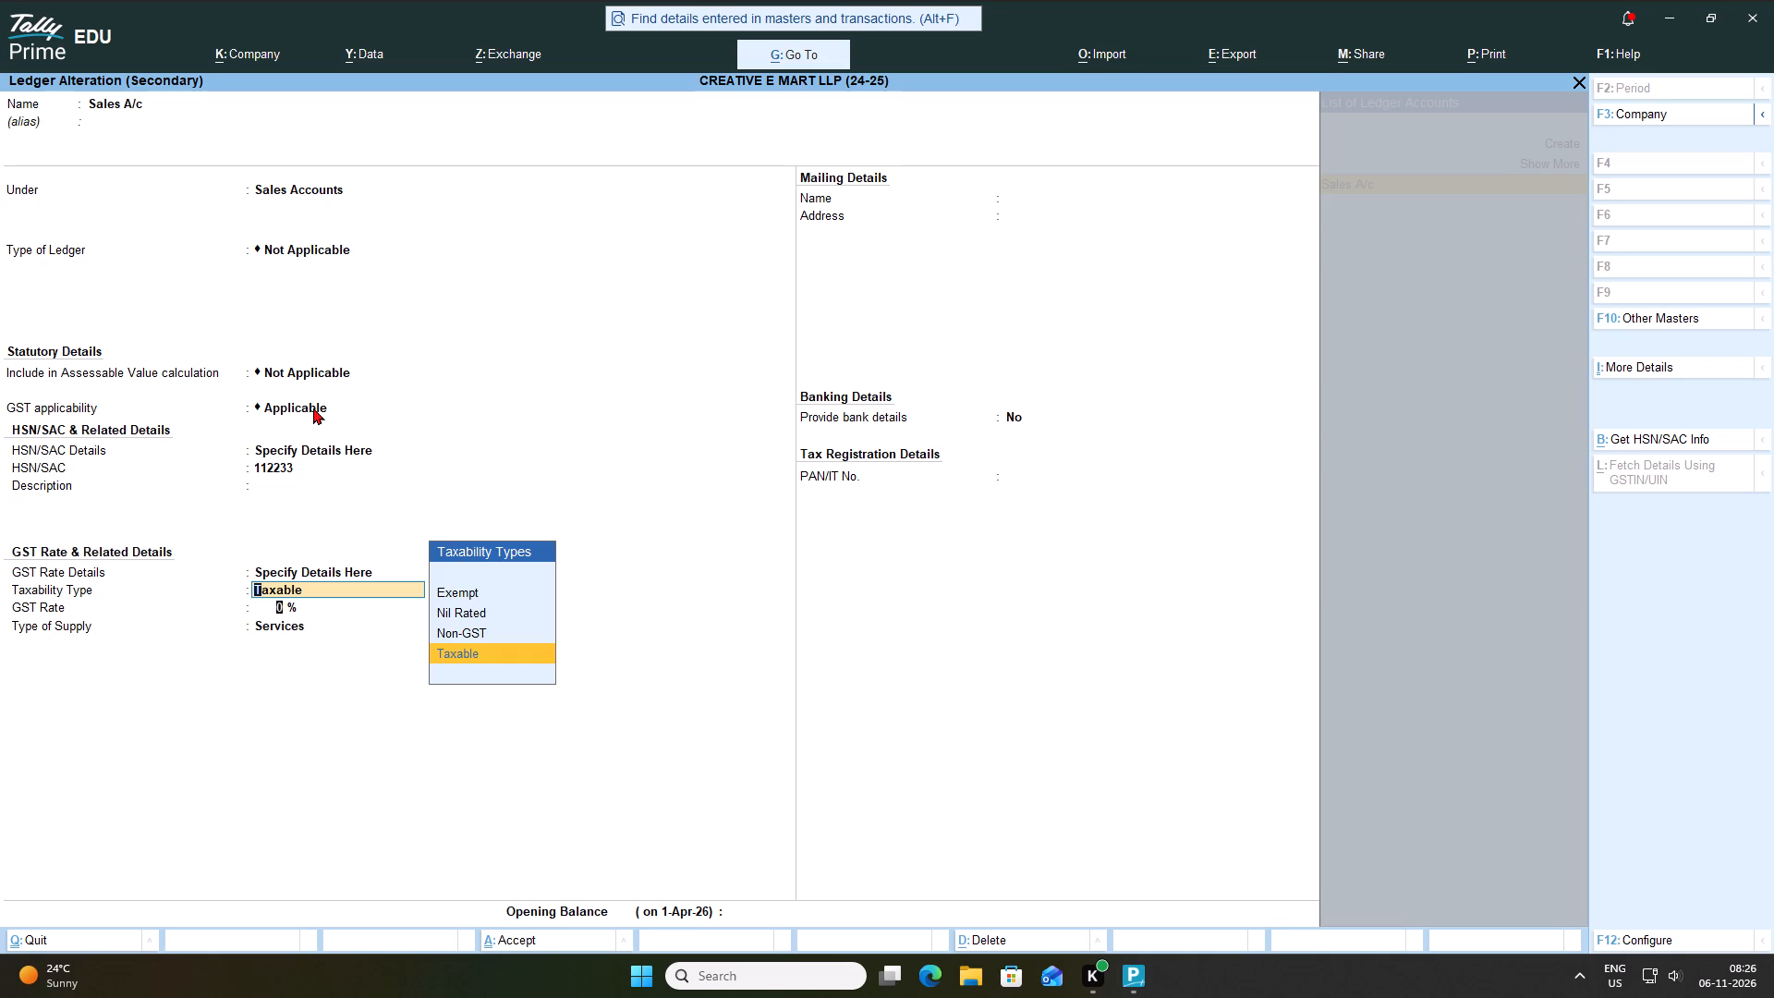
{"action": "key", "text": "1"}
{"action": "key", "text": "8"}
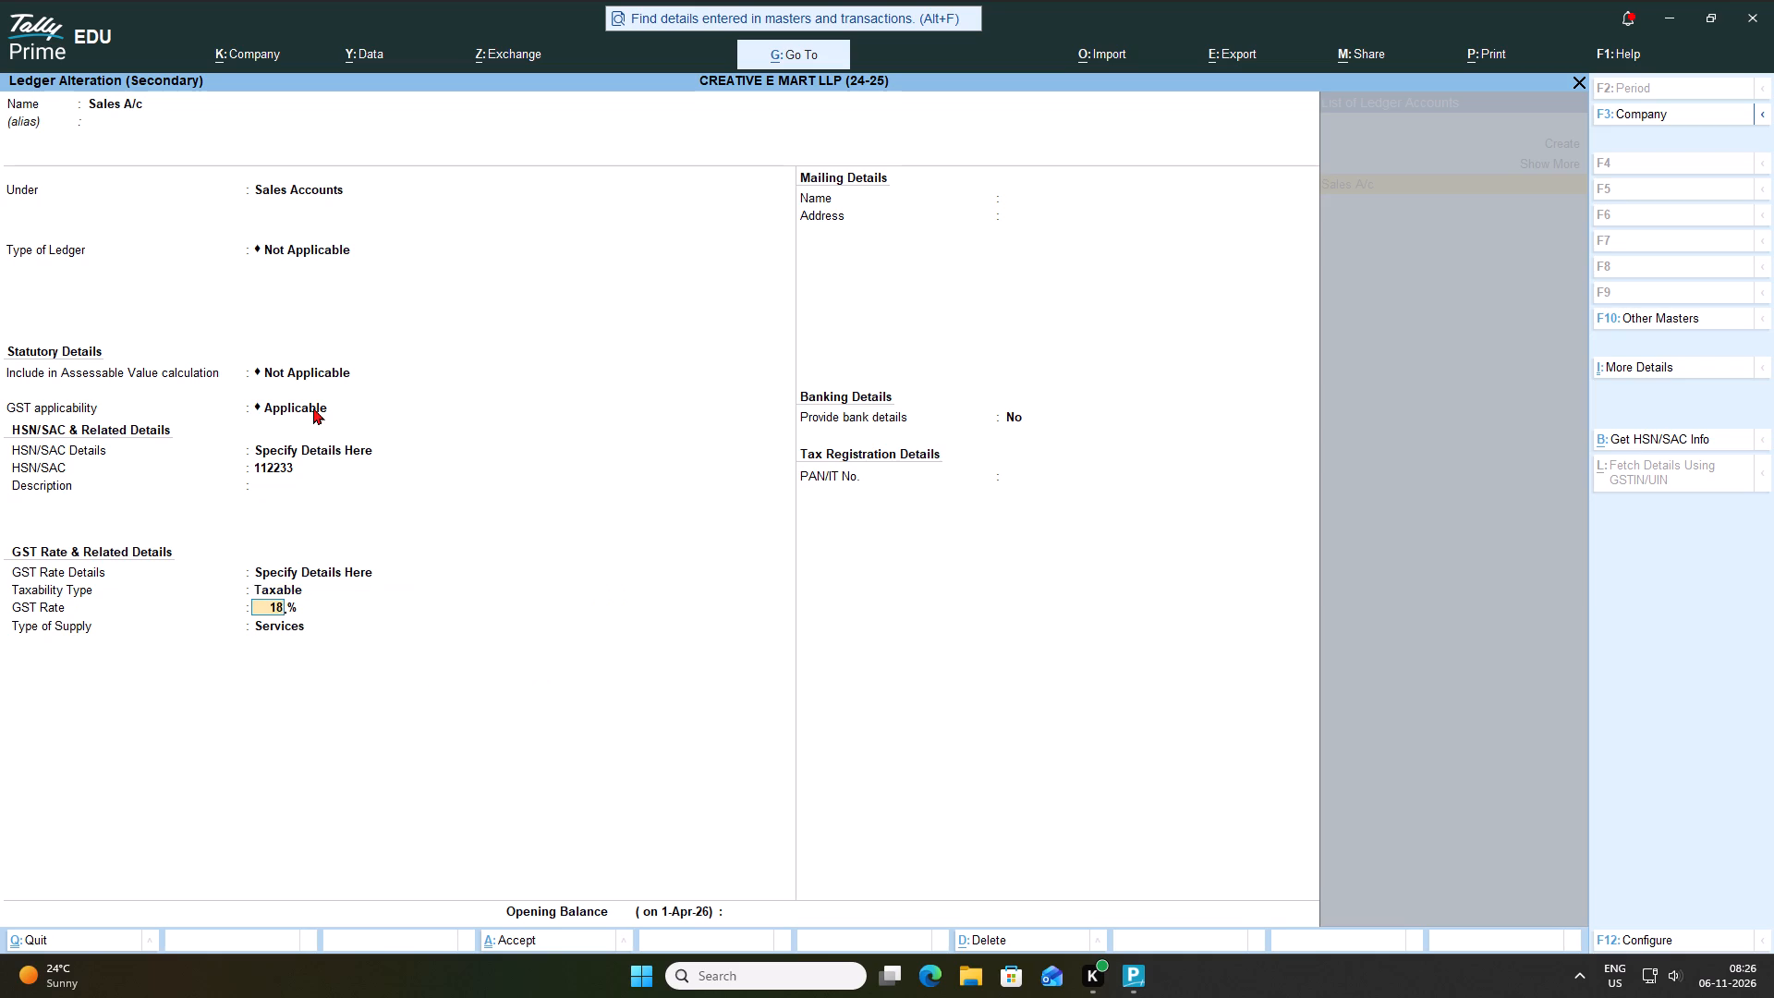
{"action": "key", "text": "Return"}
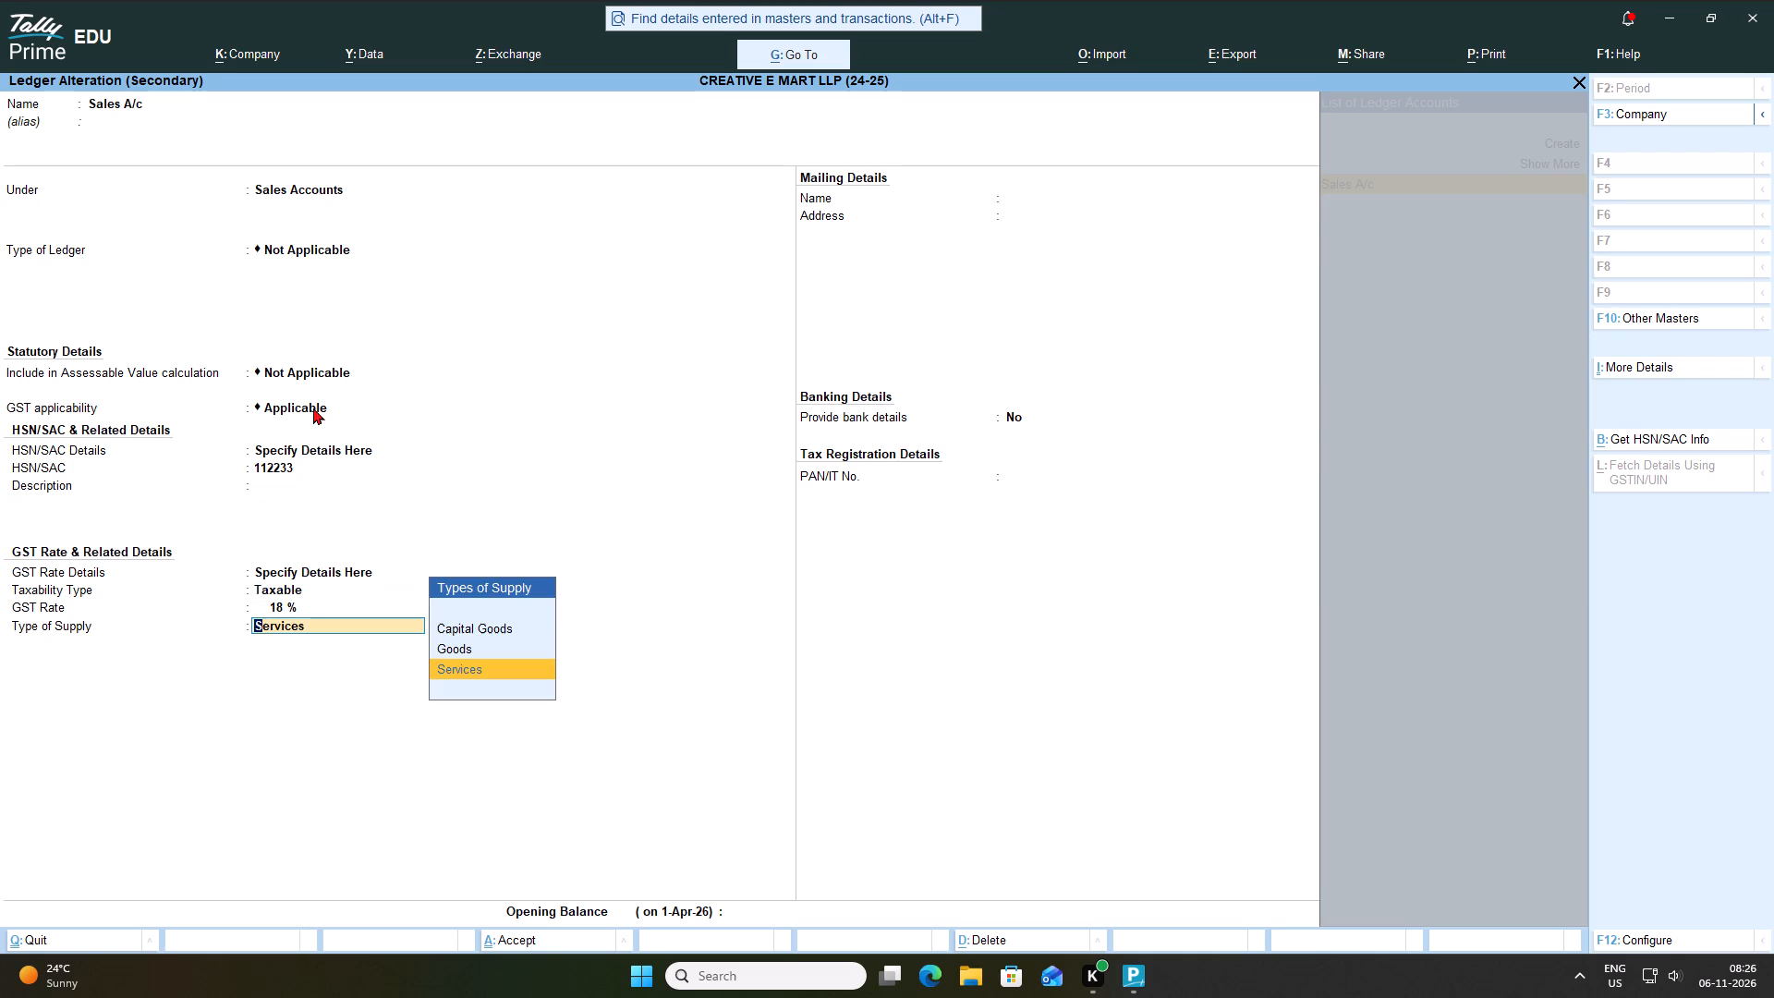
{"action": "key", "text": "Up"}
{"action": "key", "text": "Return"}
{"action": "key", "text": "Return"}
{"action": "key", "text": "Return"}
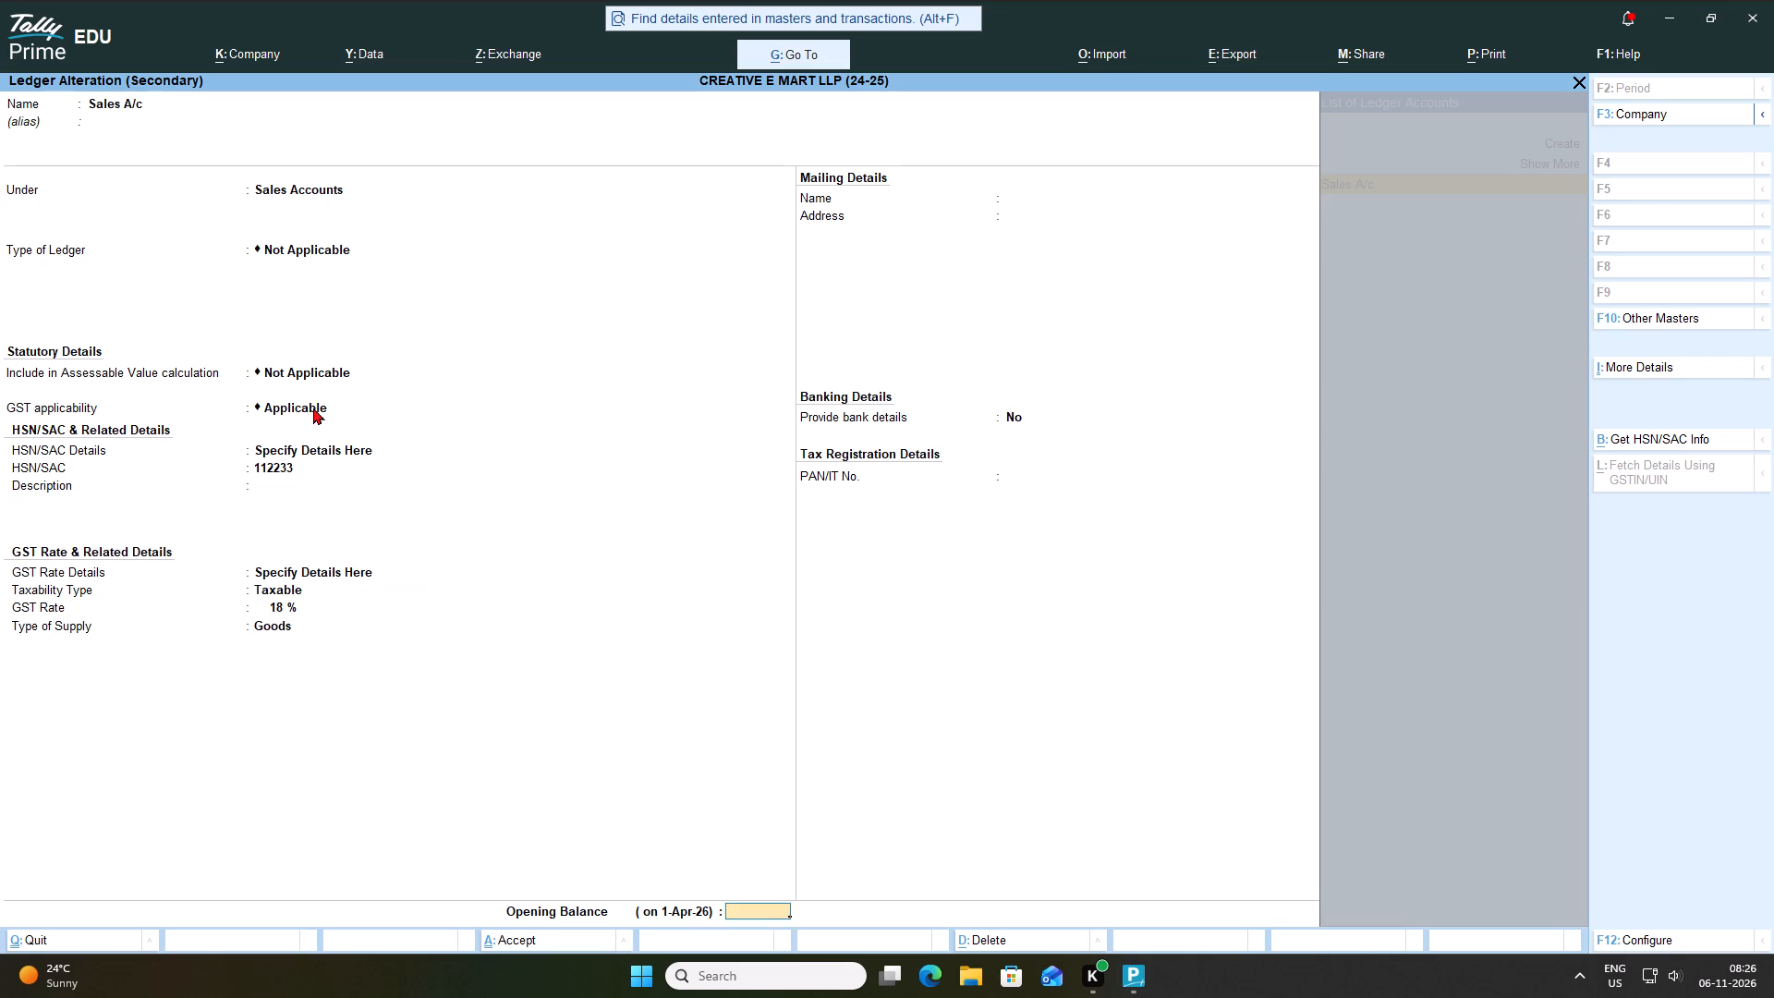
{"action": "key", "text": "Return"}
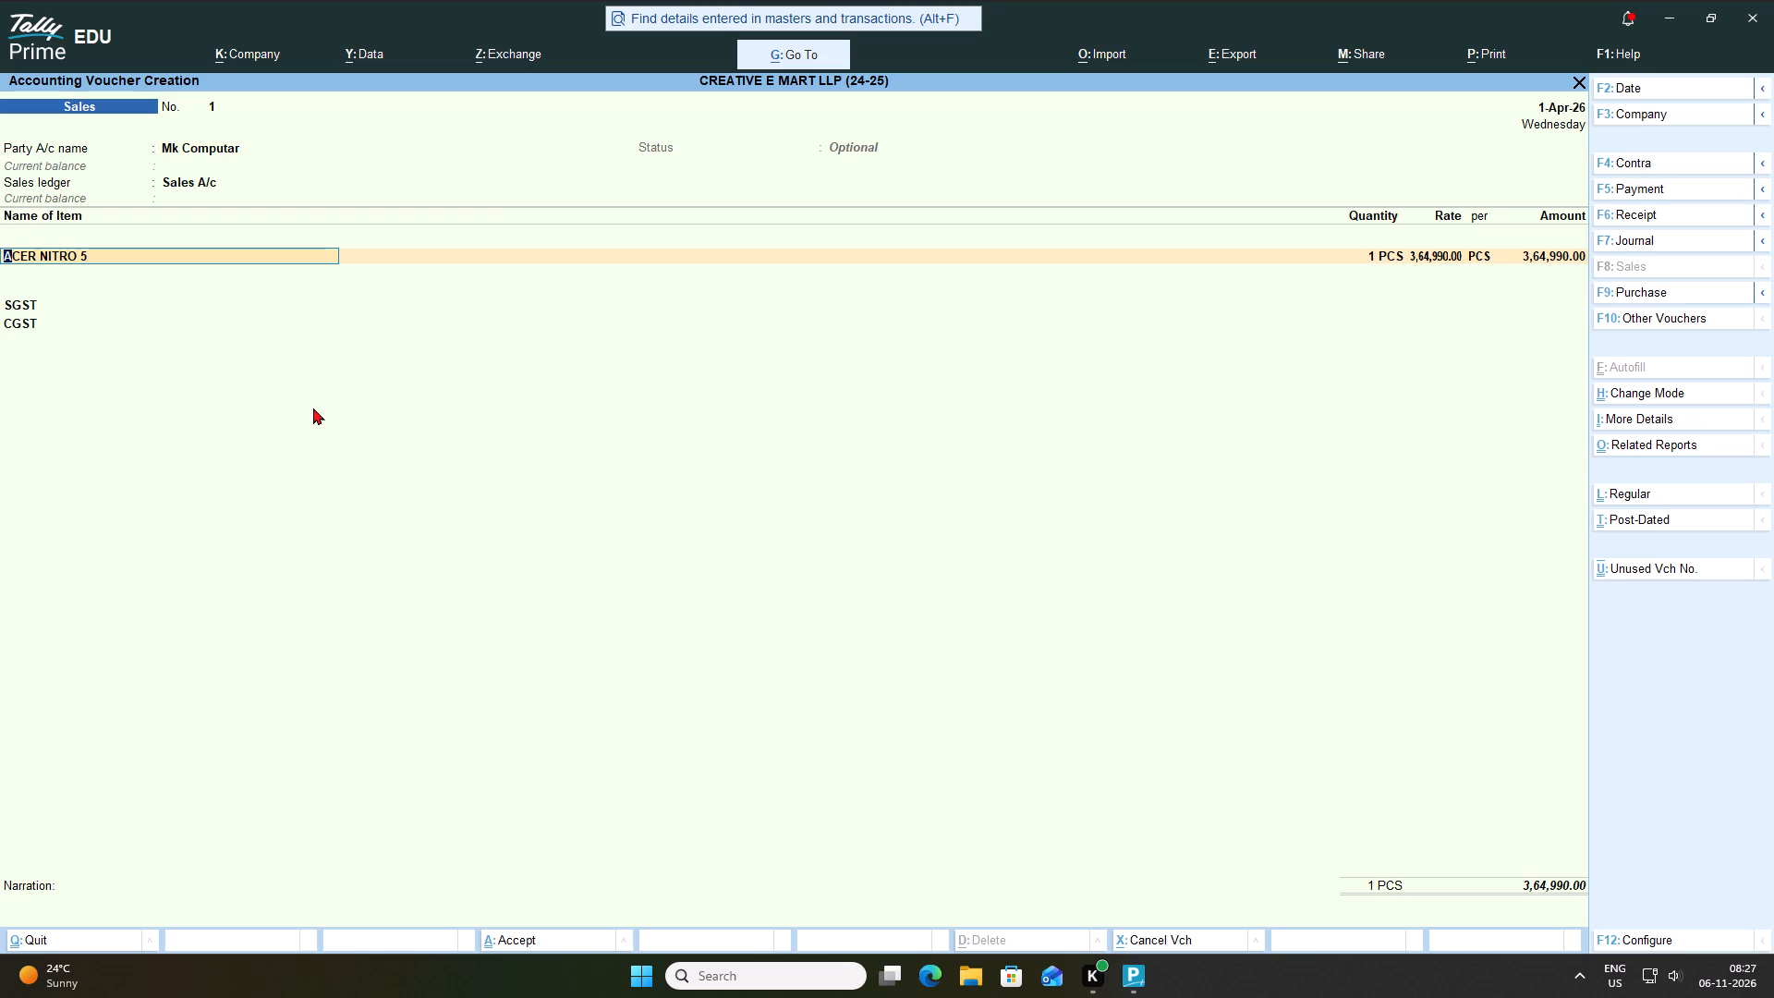
Review the GST tax analysis of the ACER NITRO 5 sales voucher and close it.
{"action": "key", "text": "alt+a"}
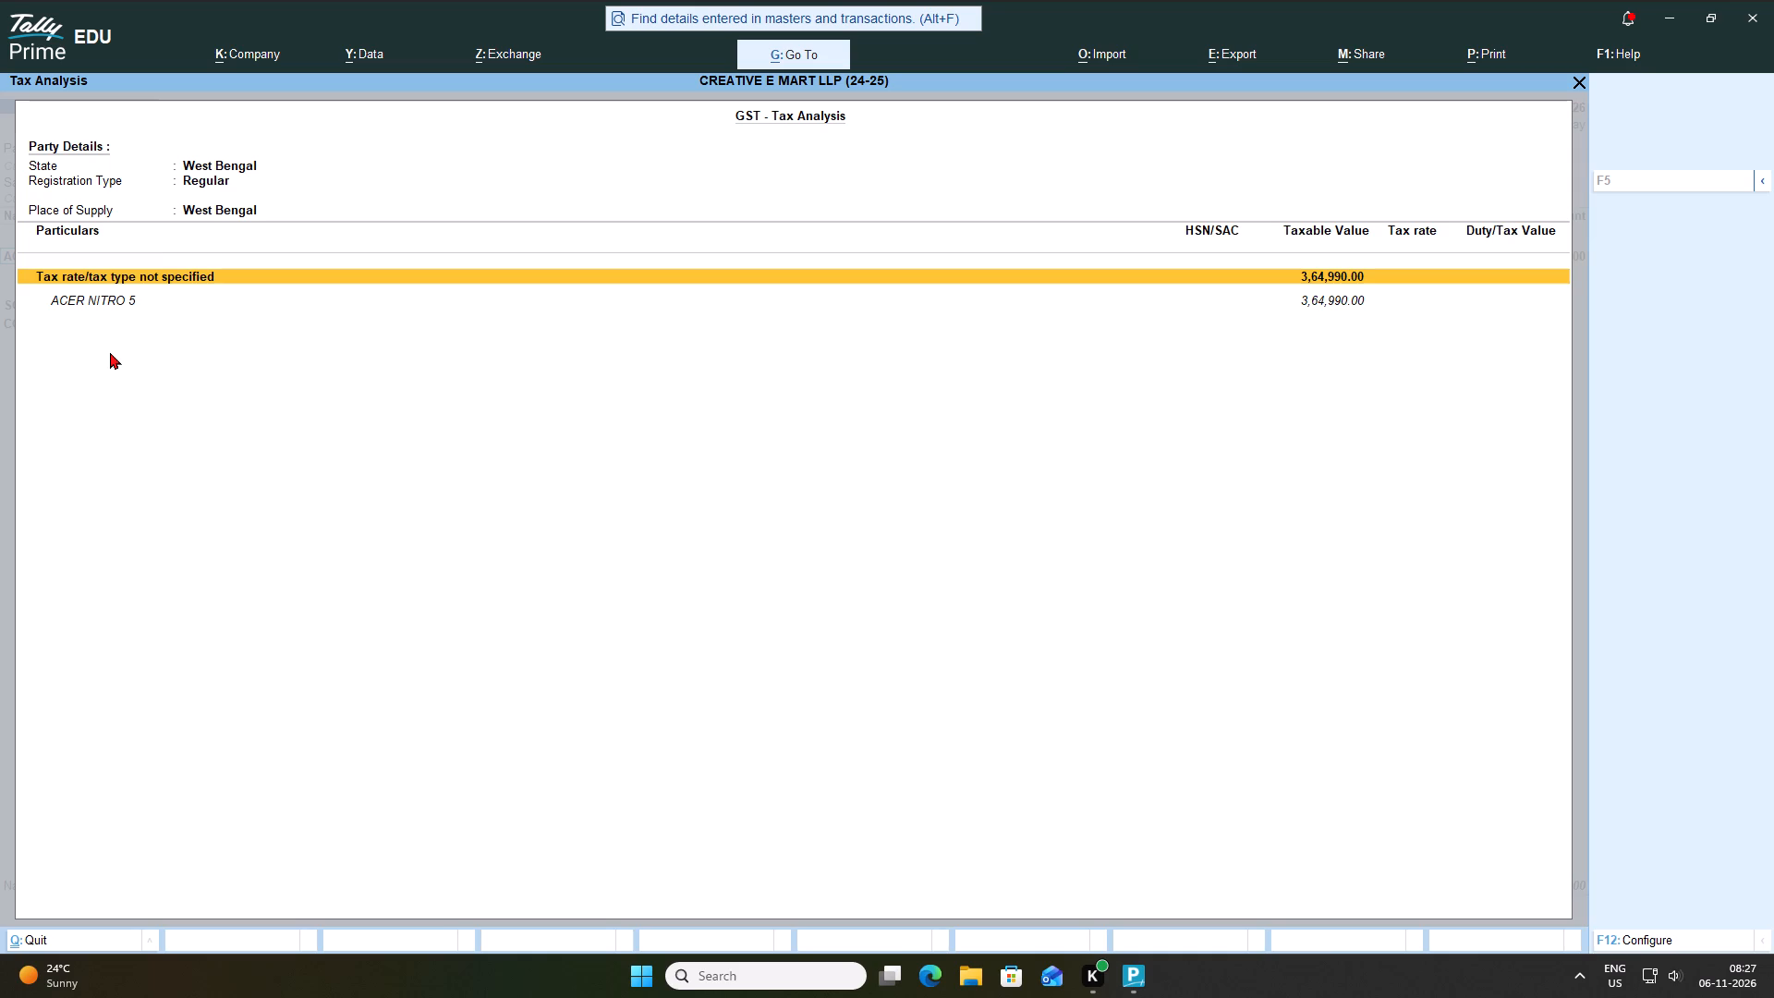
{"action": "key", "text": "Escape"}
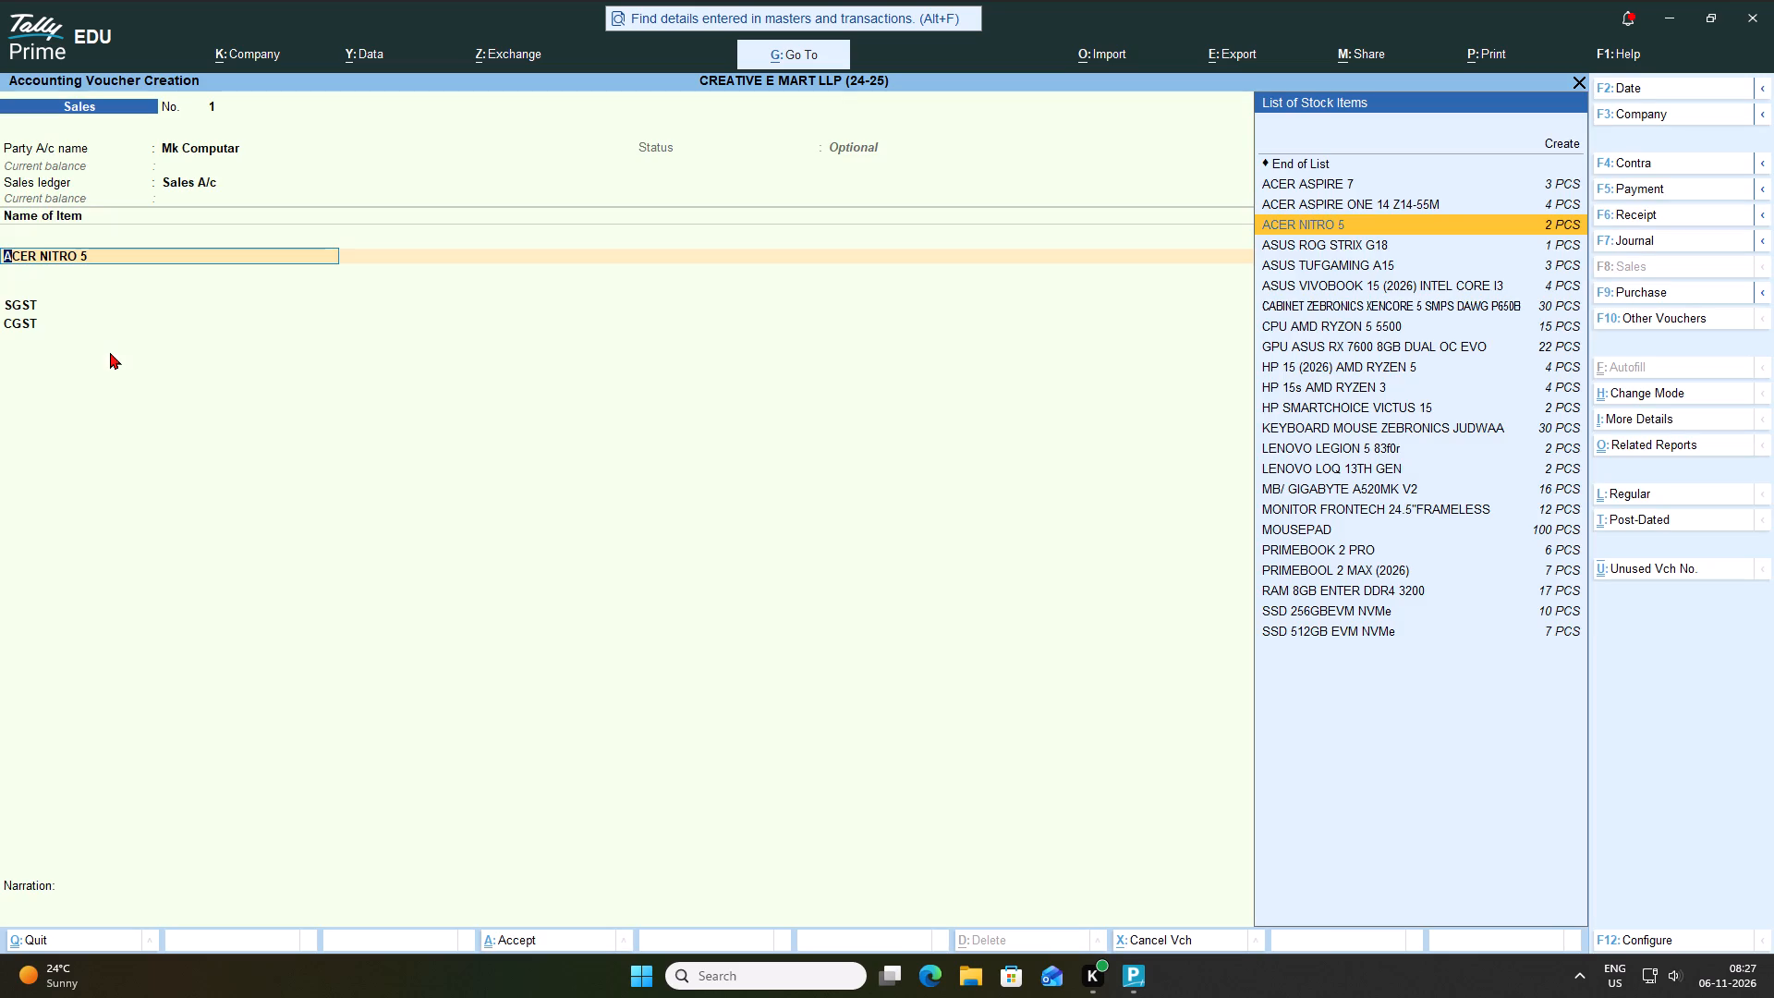
Quit the sales voucher without saving it and return to the Gateway of Tally.
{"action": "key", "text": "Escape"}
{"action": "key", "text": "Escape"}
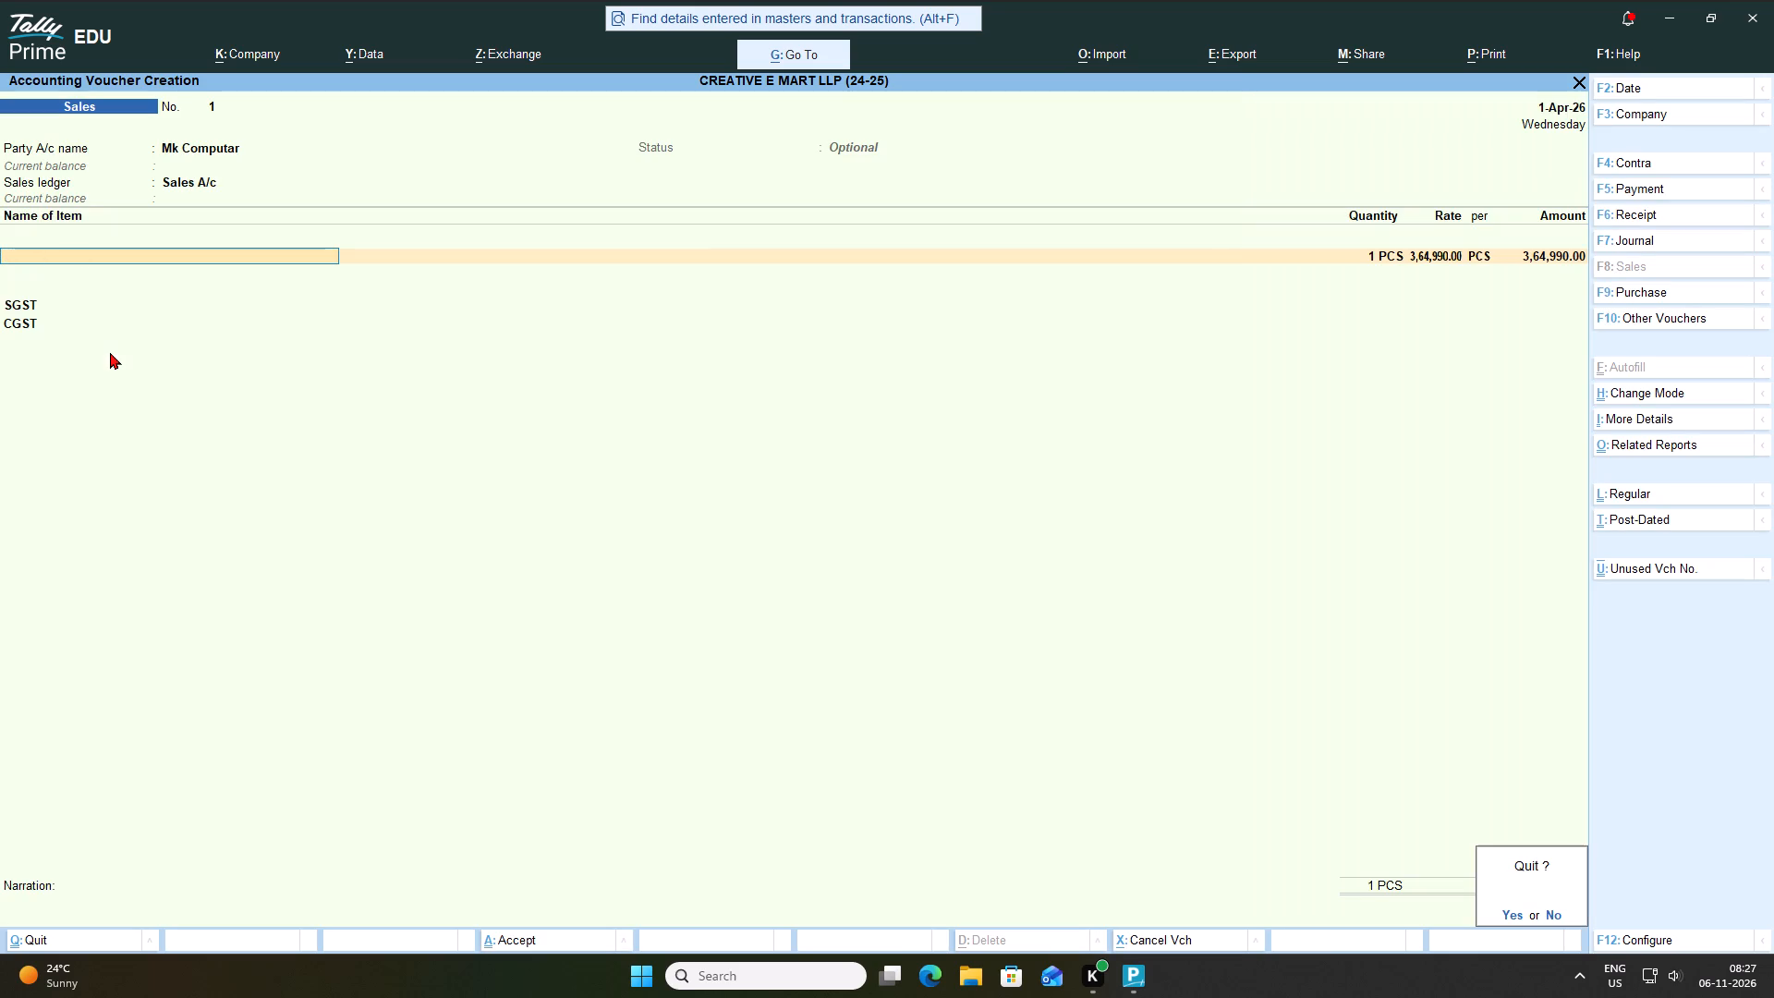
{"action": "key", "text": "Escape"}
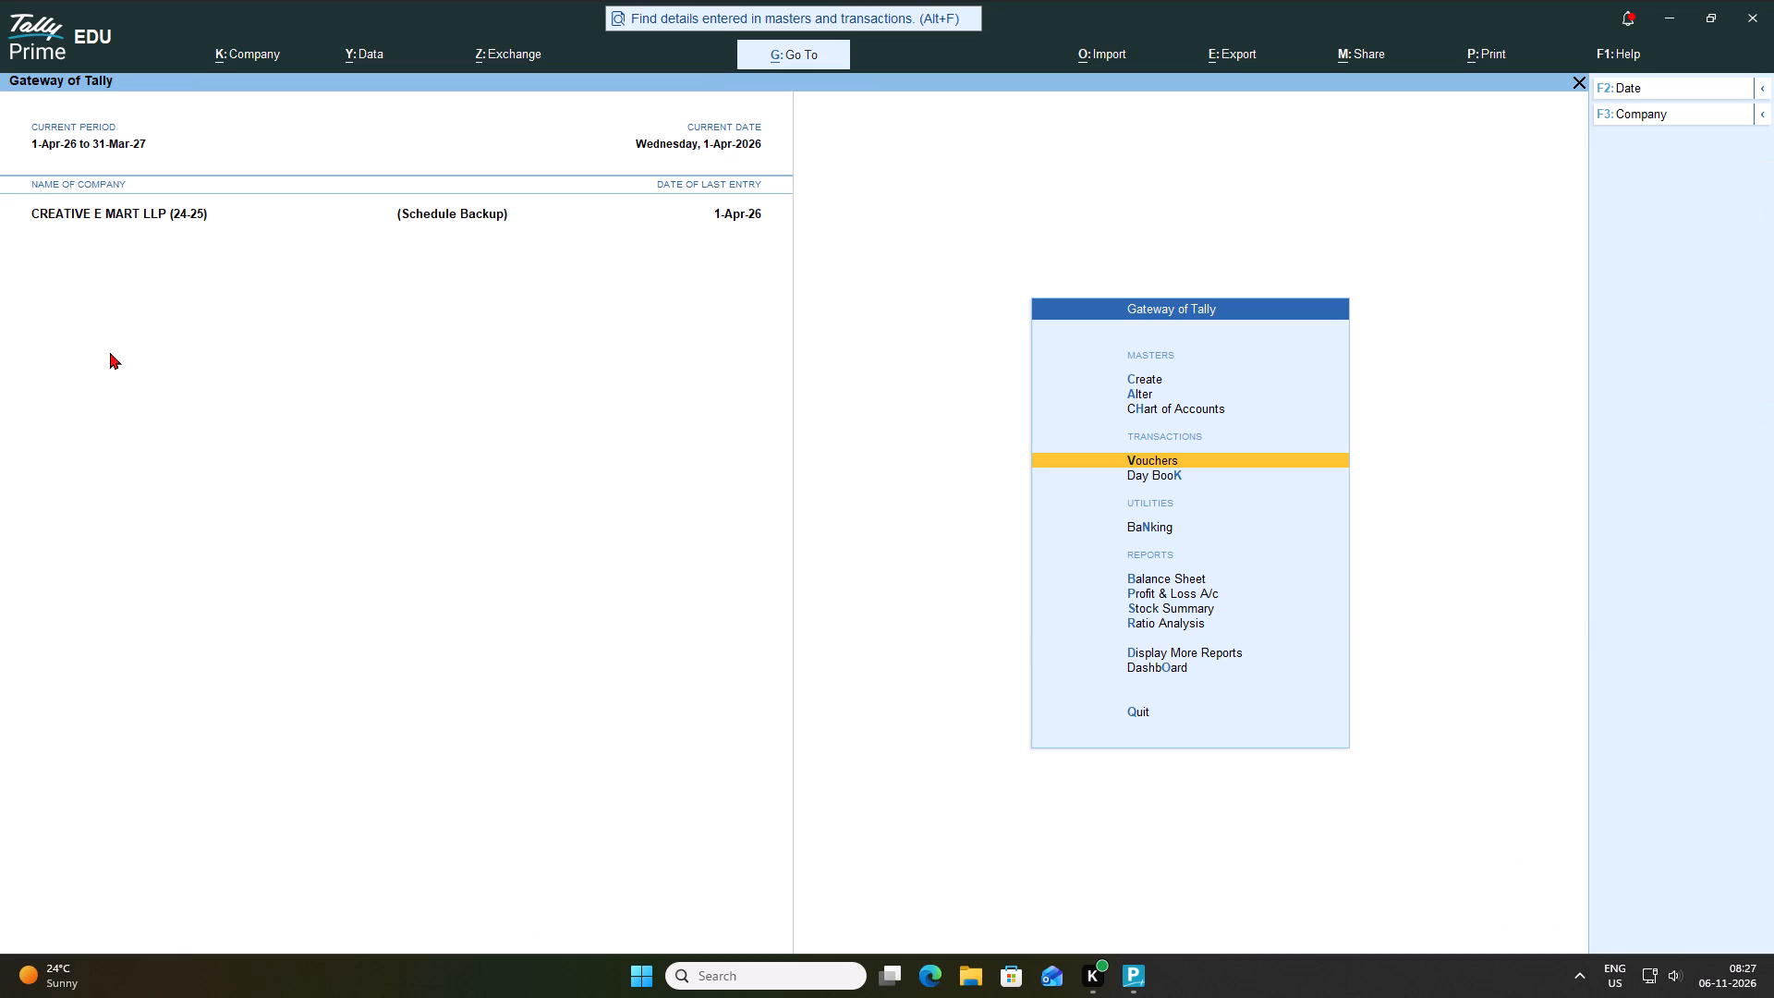
Open the ACER NITRO 5 stock item for alteration and examine its configuration options without changing them.
{"action": "left_click", "coordinate": [1147, 391]}
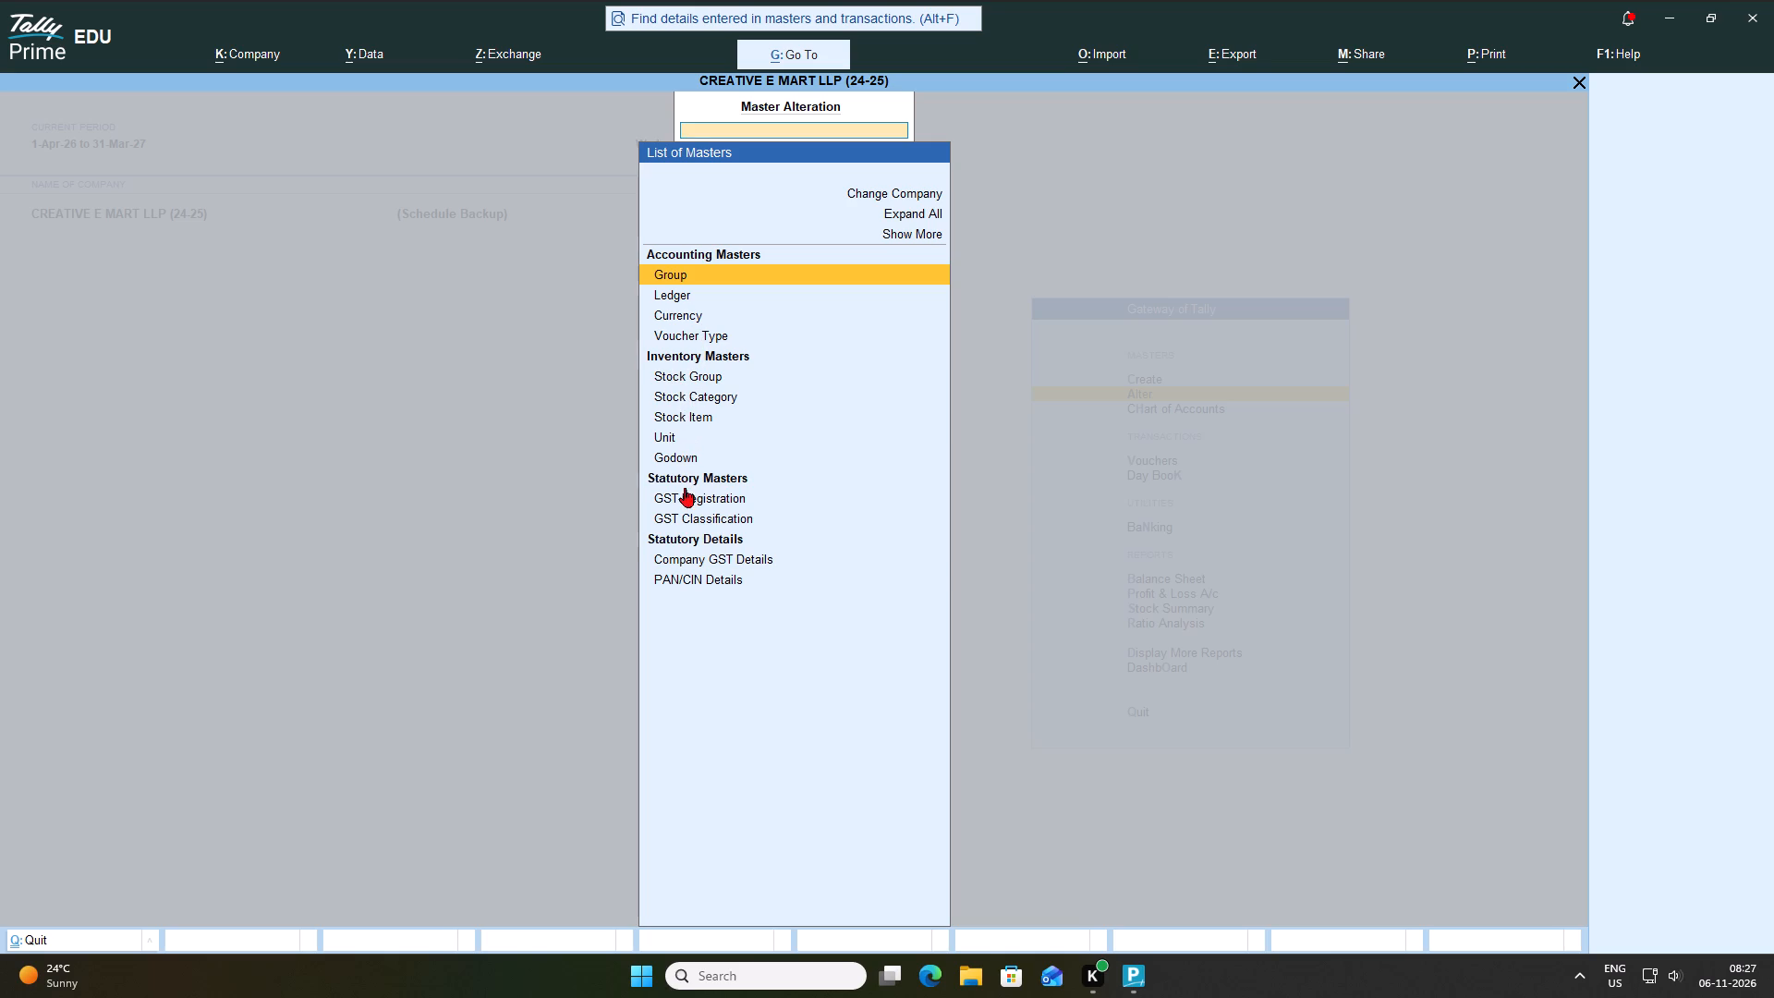
{"action": "left_click", "coordinate": [690, 419]}
{"action": "left_click", "coordinate": [690, 415]}
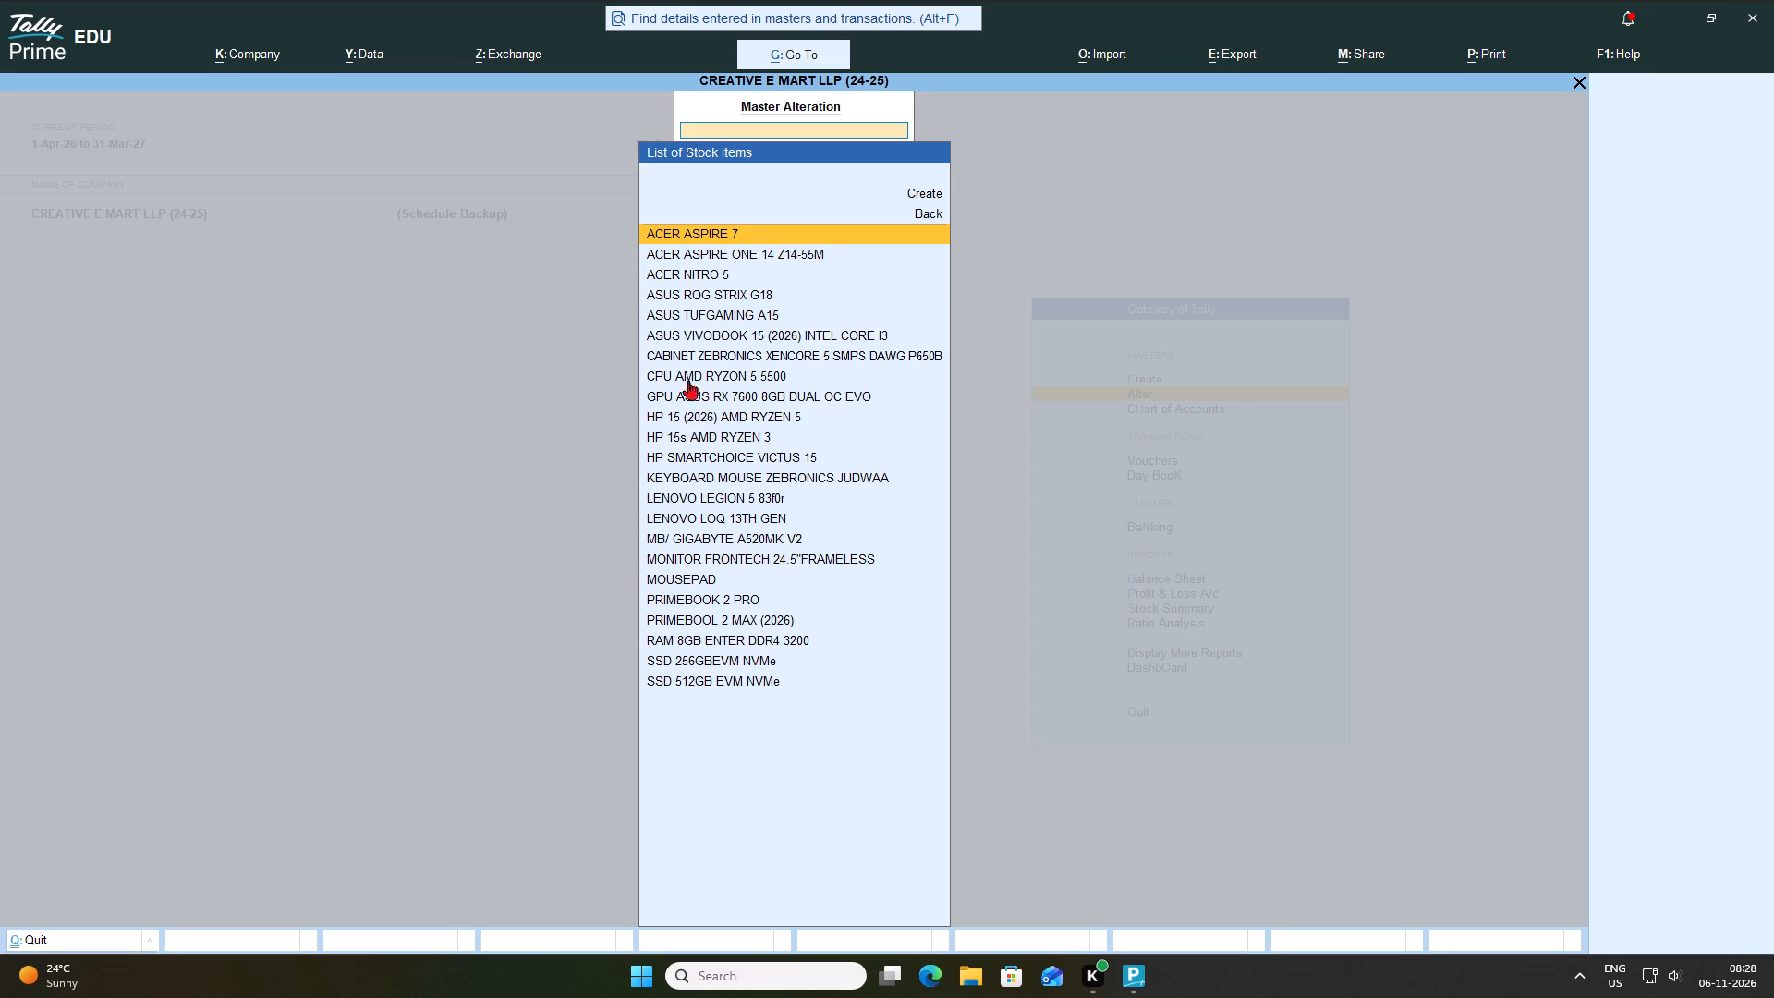
{"action": "left_click", "coordinate": [671, 274]}
{"action": "left_click", "coordinate": [671, 274]}
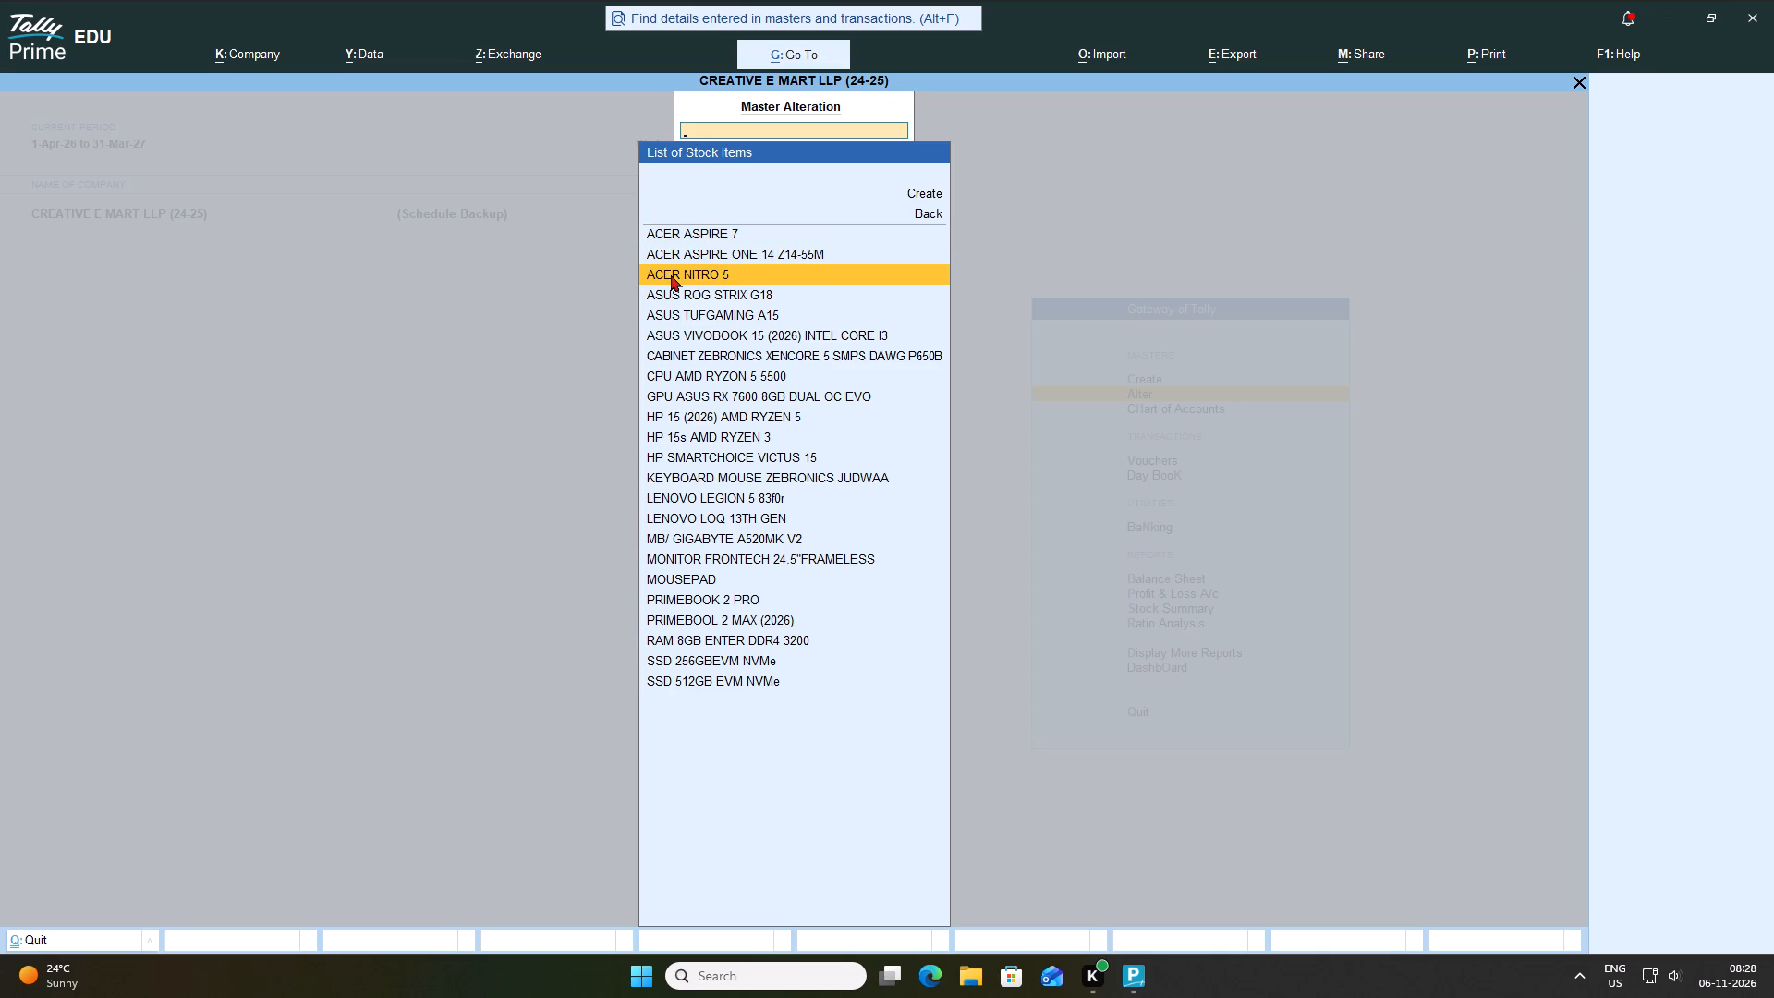
{"action": "left_click", "coordinate": [671, 274]}
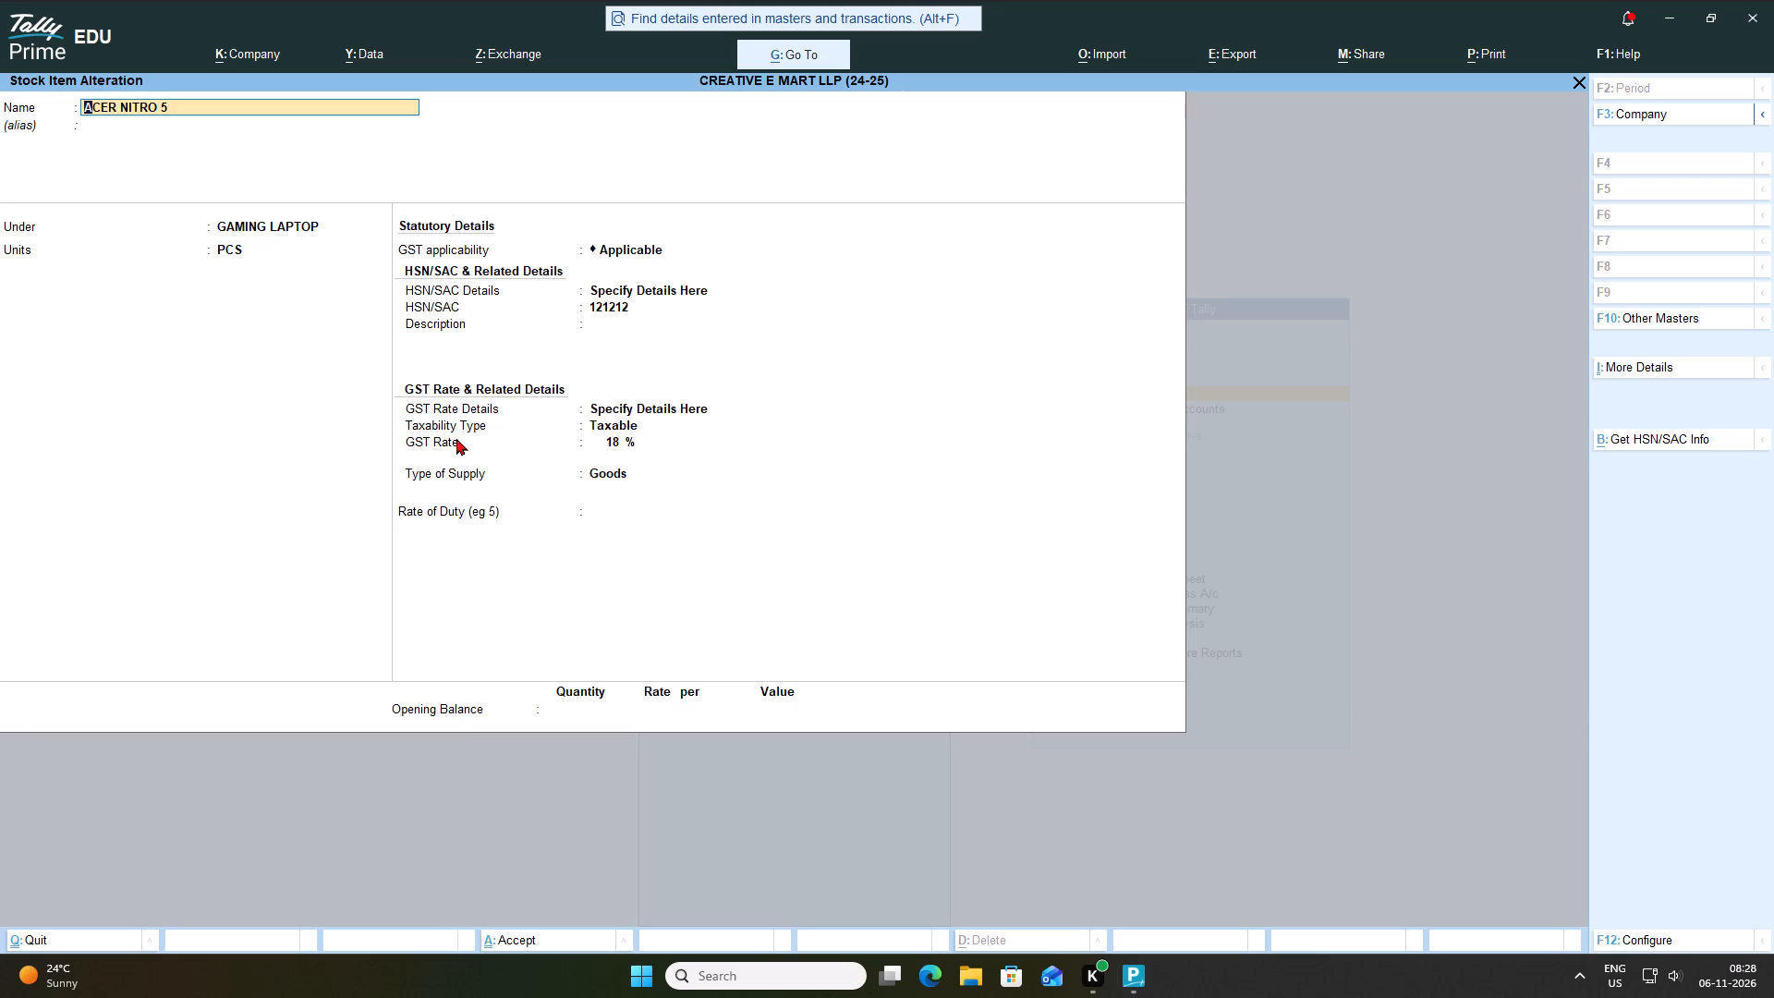
{"action": "key", "text": "F12"}
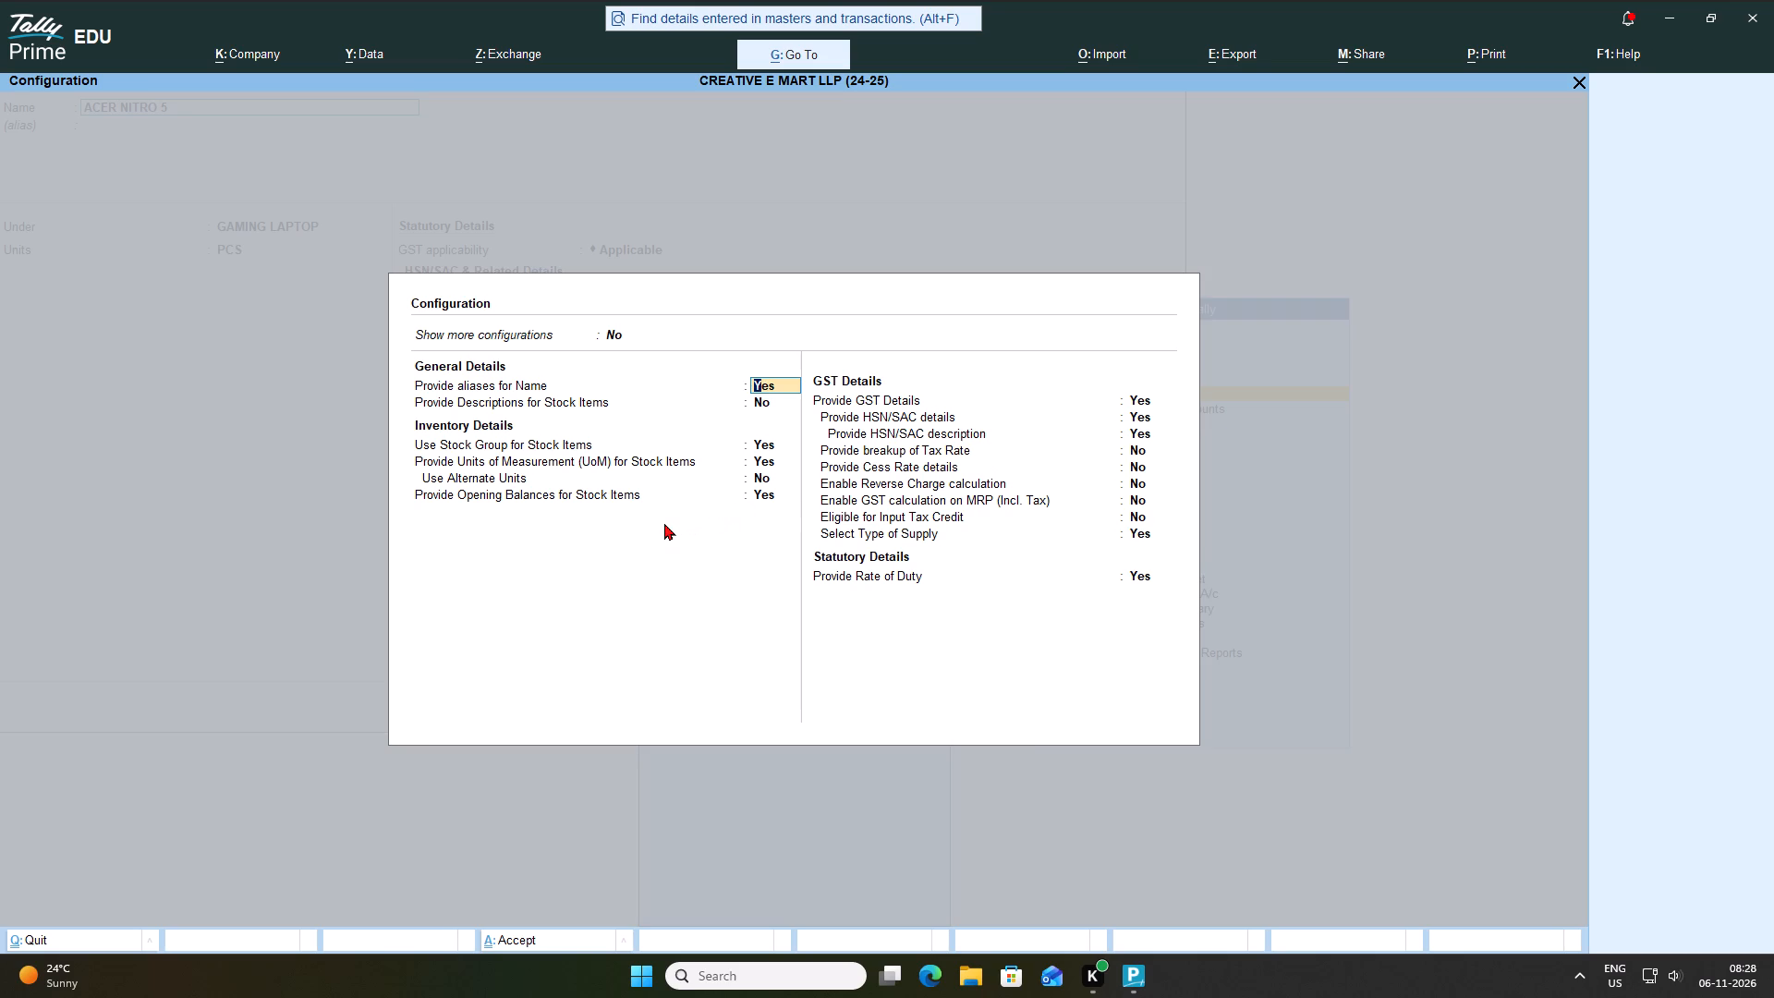
{"action": "left_click", "coordinate": [615, 328]}
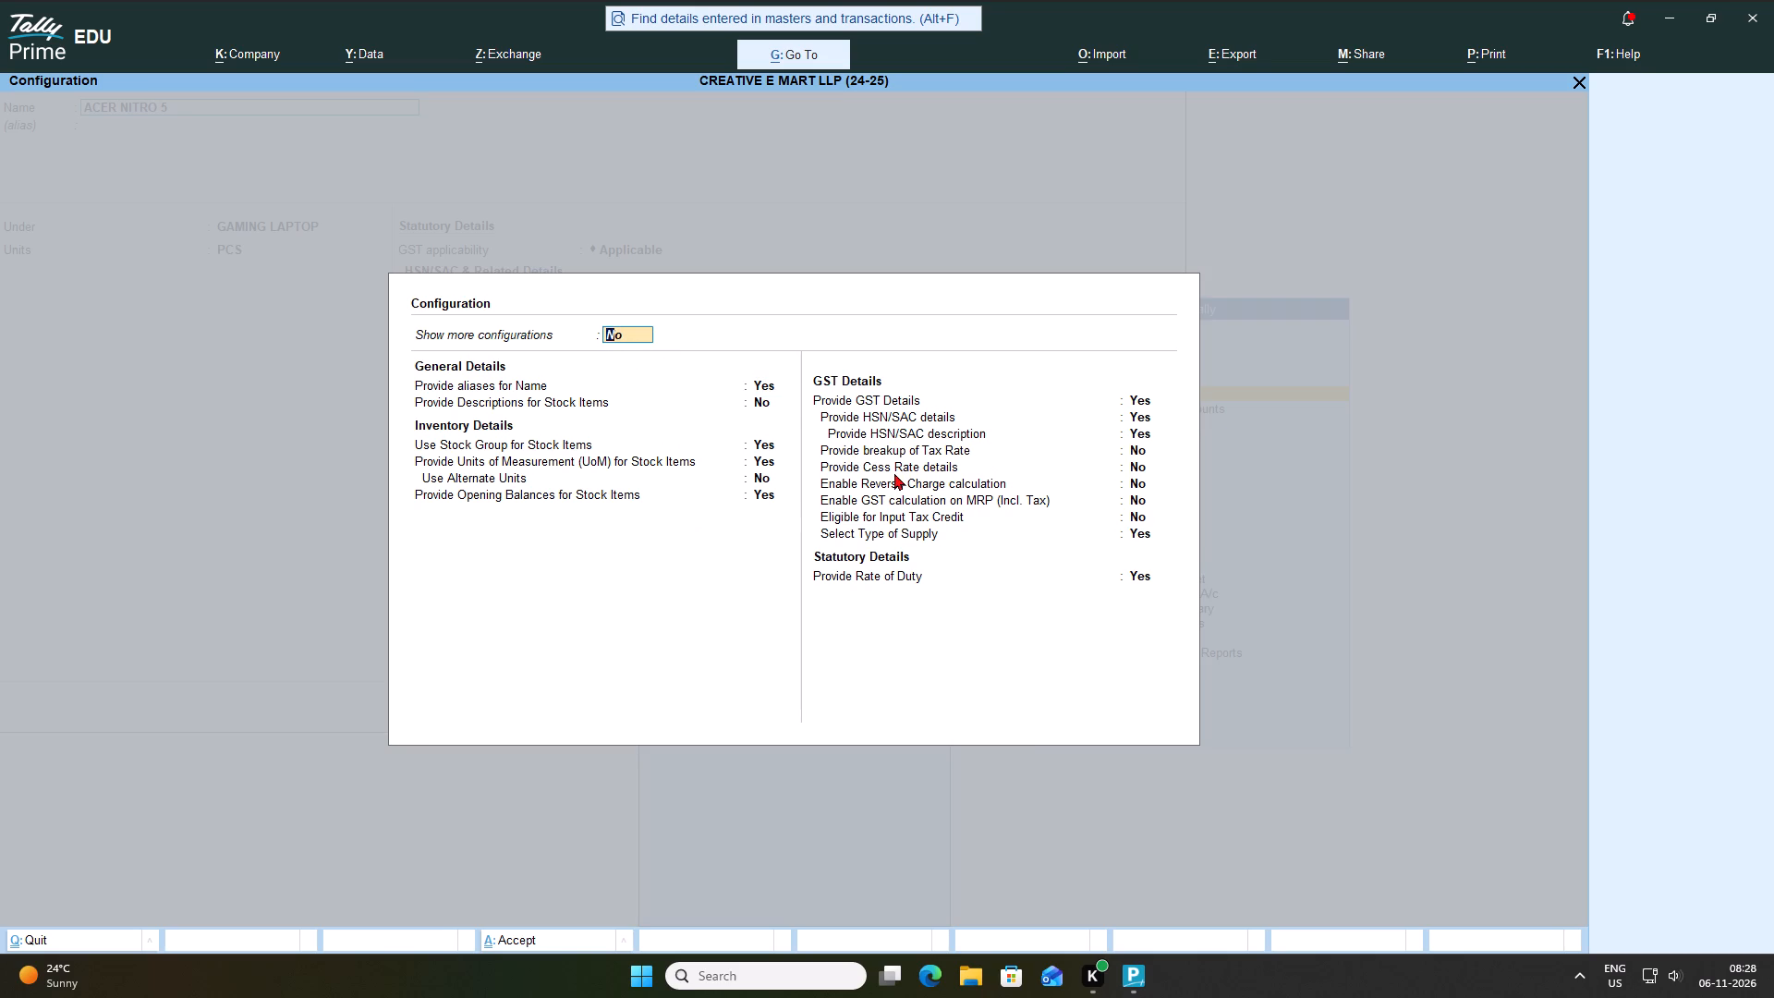
{"action": "key", "text": "Escape"}
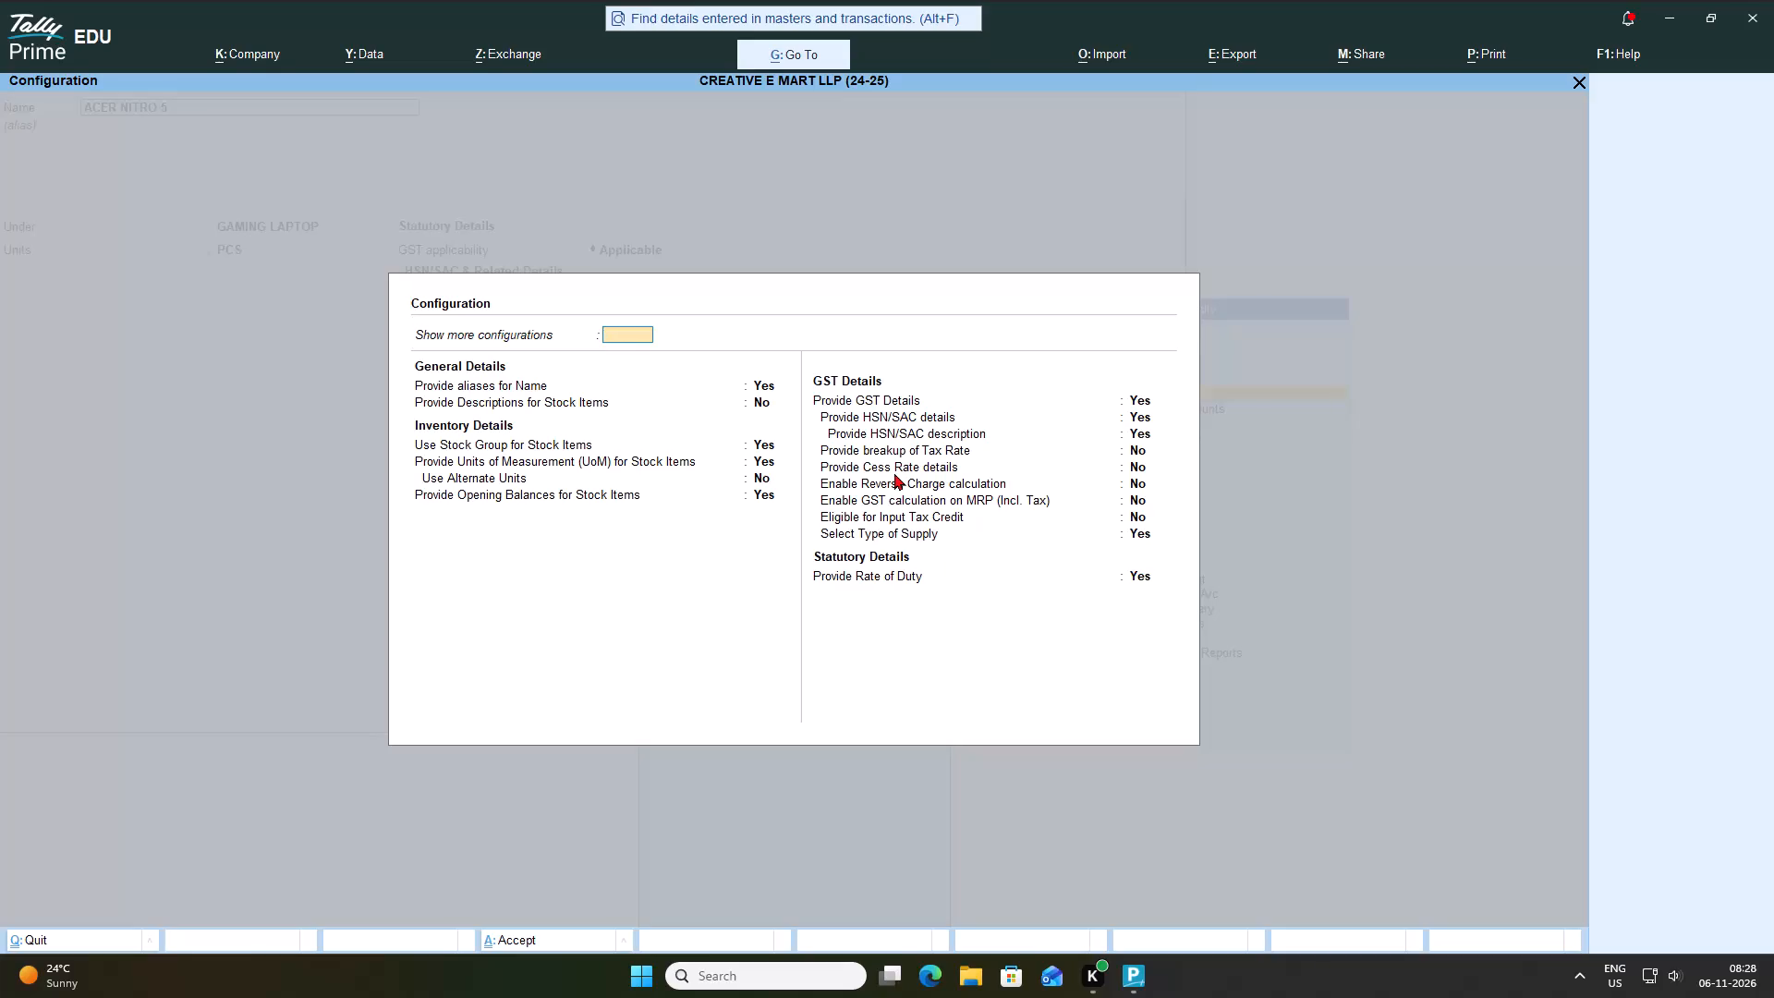
{"action": "key", "text": "Escape"}
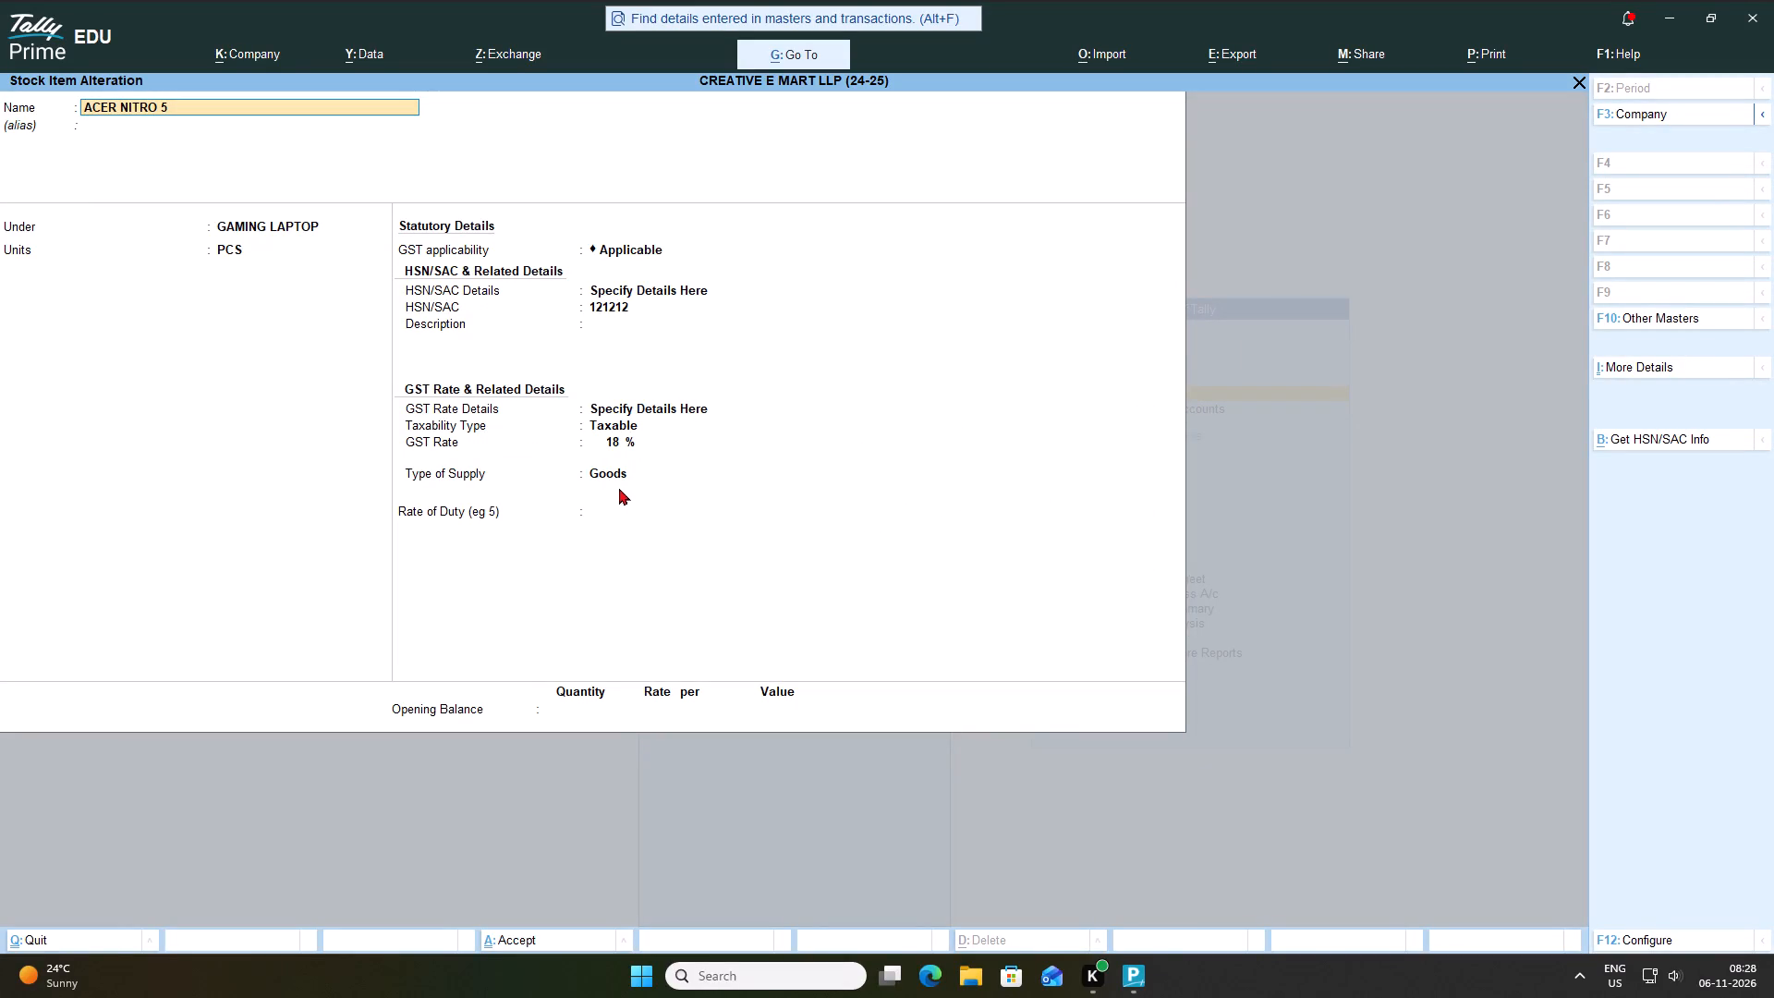
Check ACER NITRO 5's taxability type, GST rate and type of supply, and accept the stock item as it is.
{"action": "left_click", "coordinate": [621, 423]}
{"action": "left_click", "coordinate": [627, 442]}
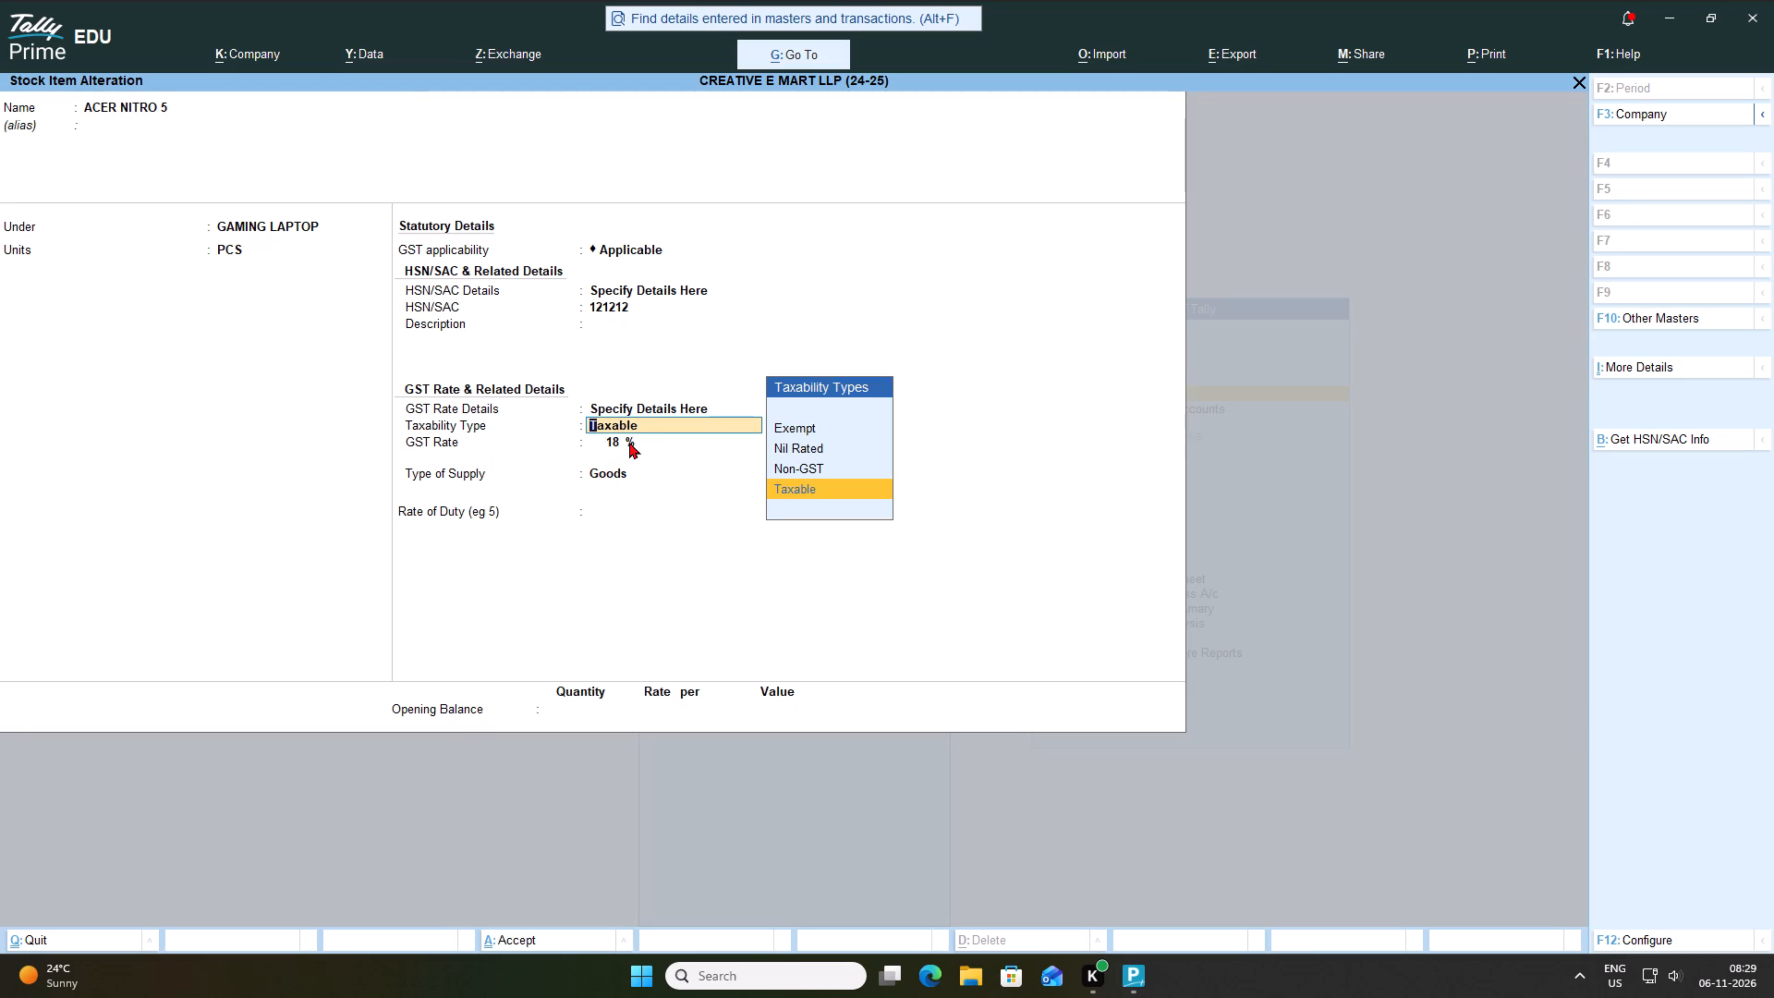
{"action": "left_click", "coordinate": [620, 477]}
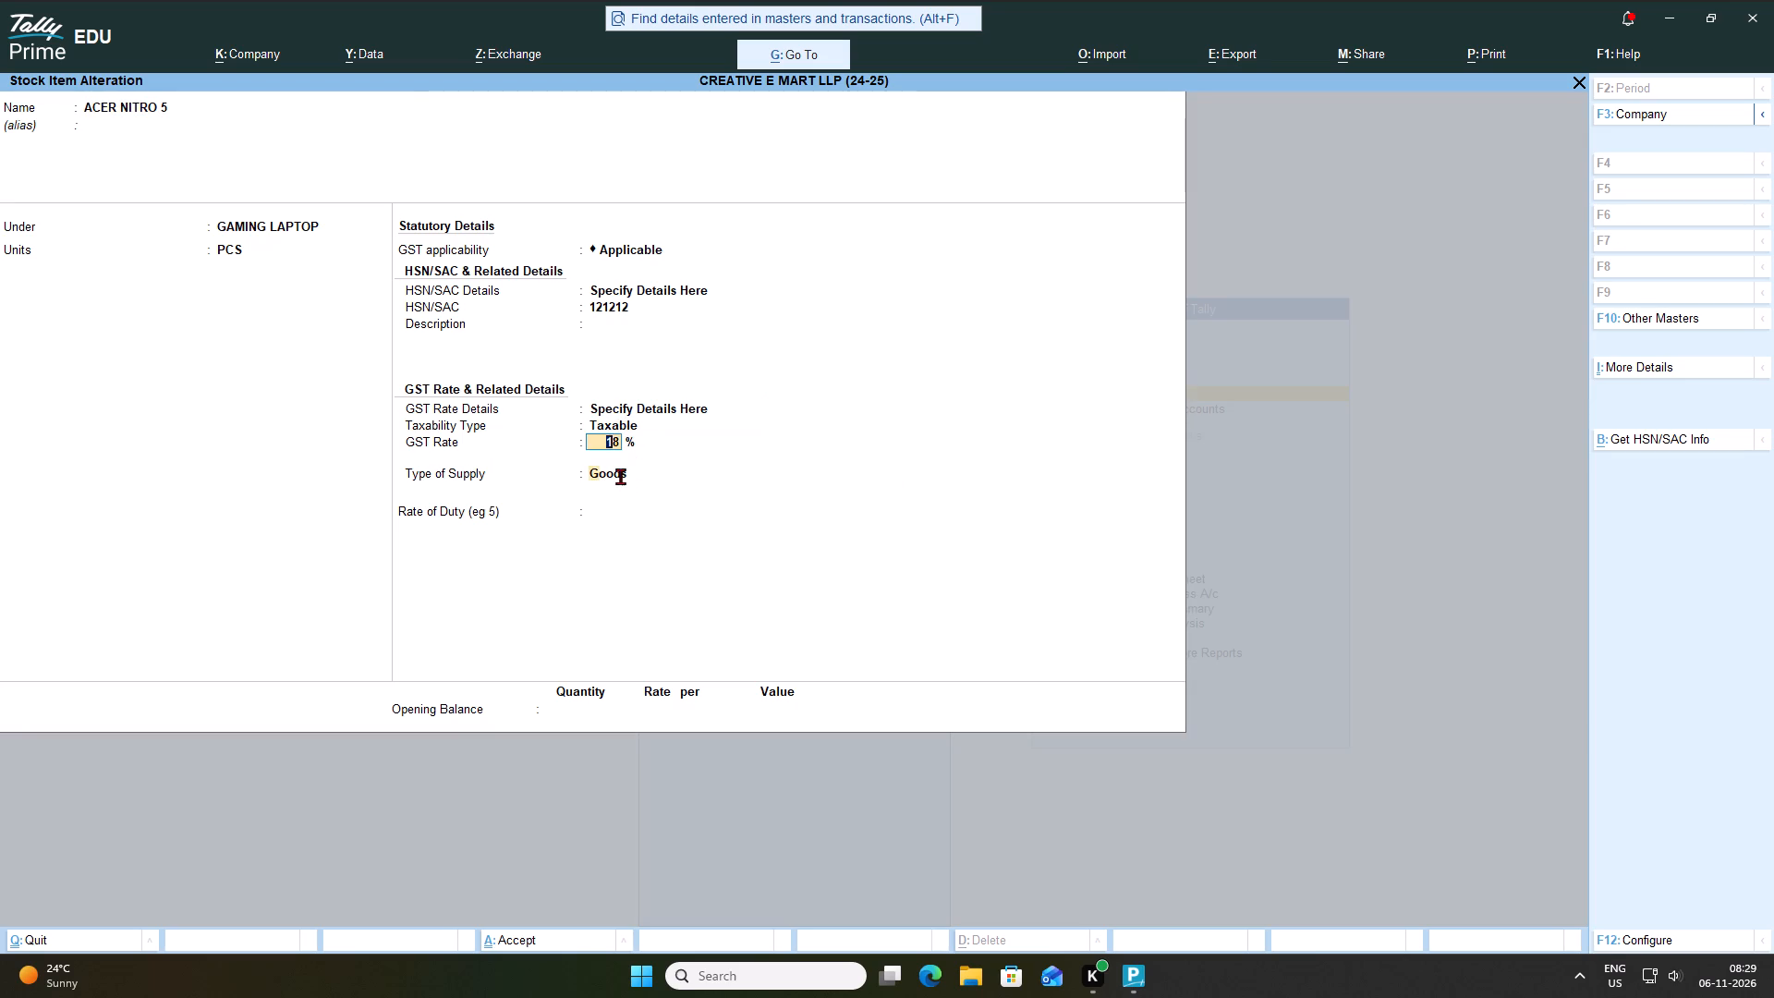
{"action": "left_click", "coordinate": [626, 427]}
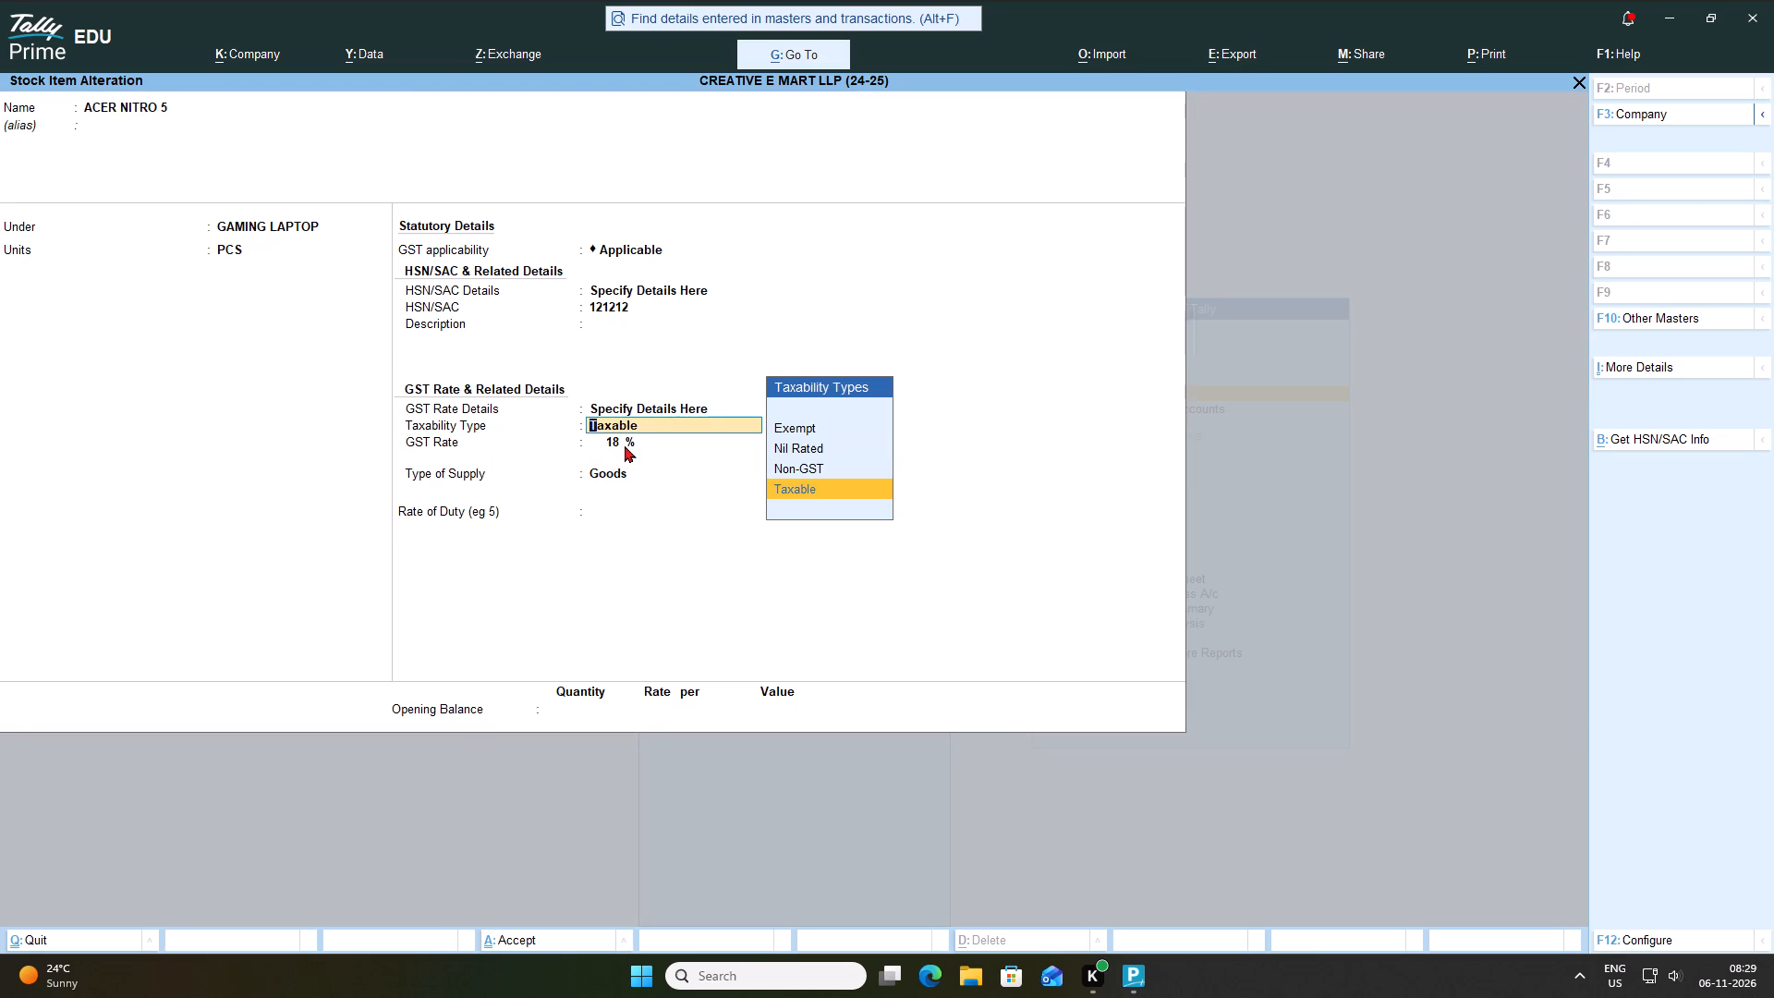
{"action": "key", "text": "Return"}
{"action": "key", "text": "Return"}
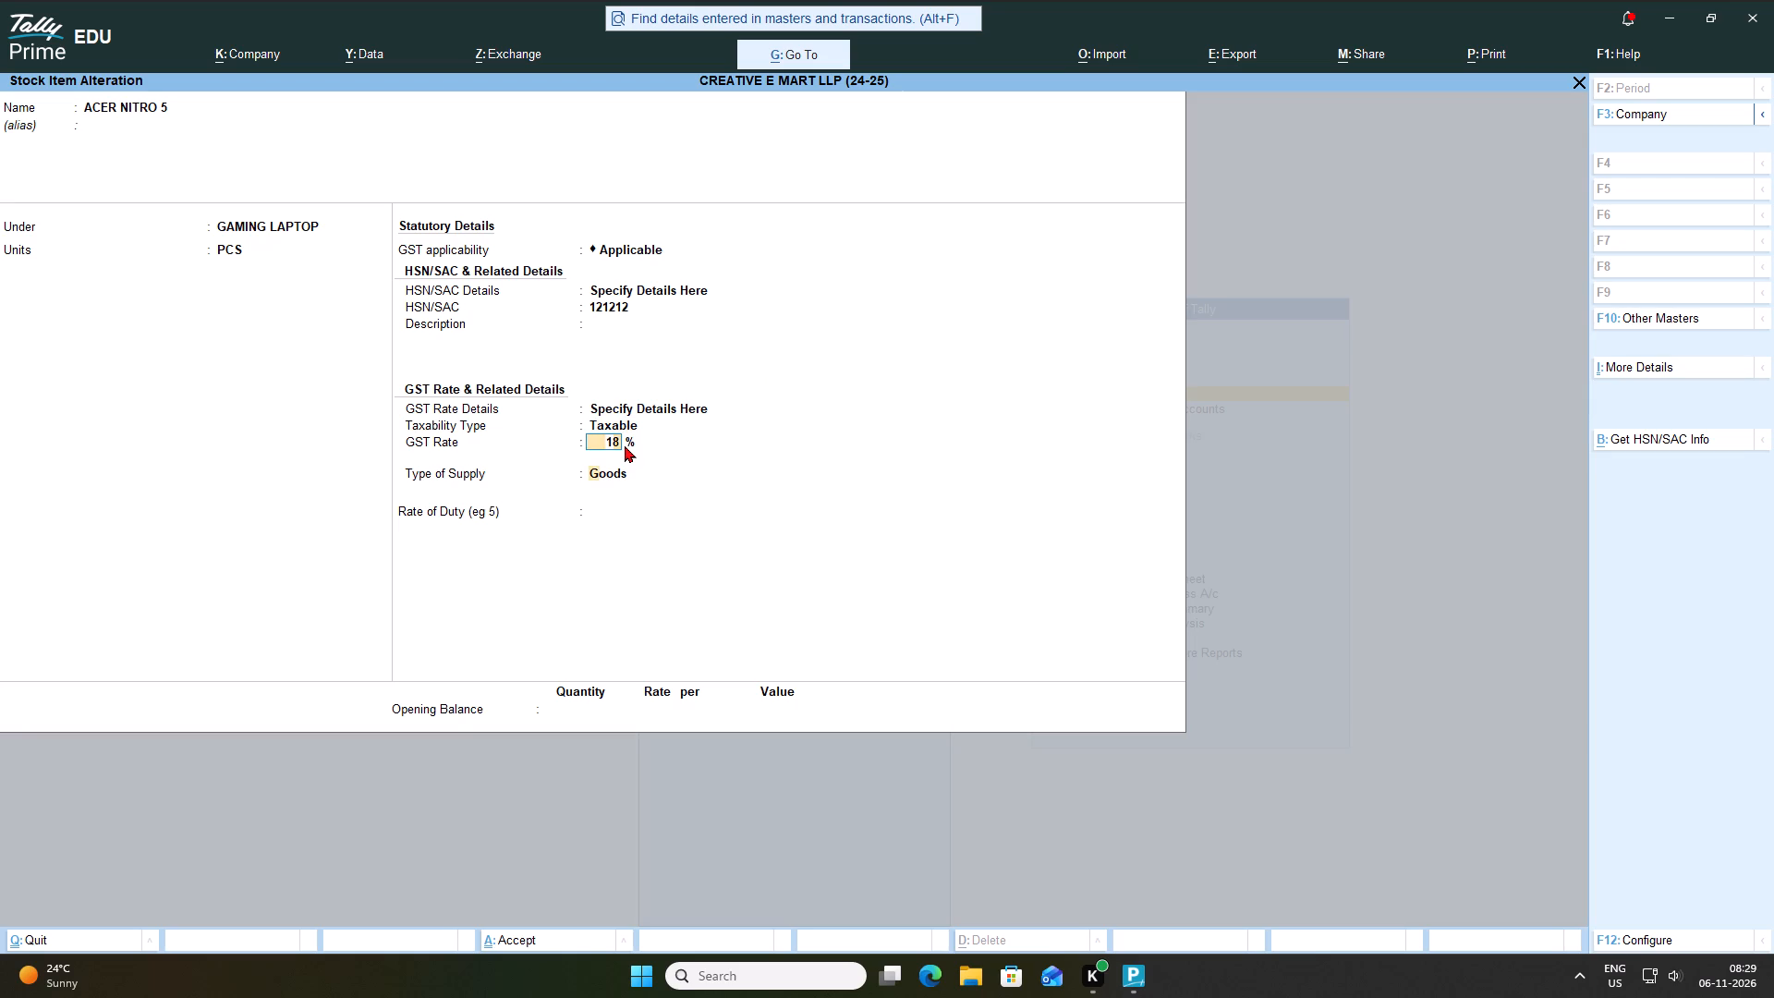
{"action": "key", "text": "Return"}
{"action": "key", "text": "Return"}
{"action": "key", "text": "Return"}
{"action": "key", "text": "Return"}
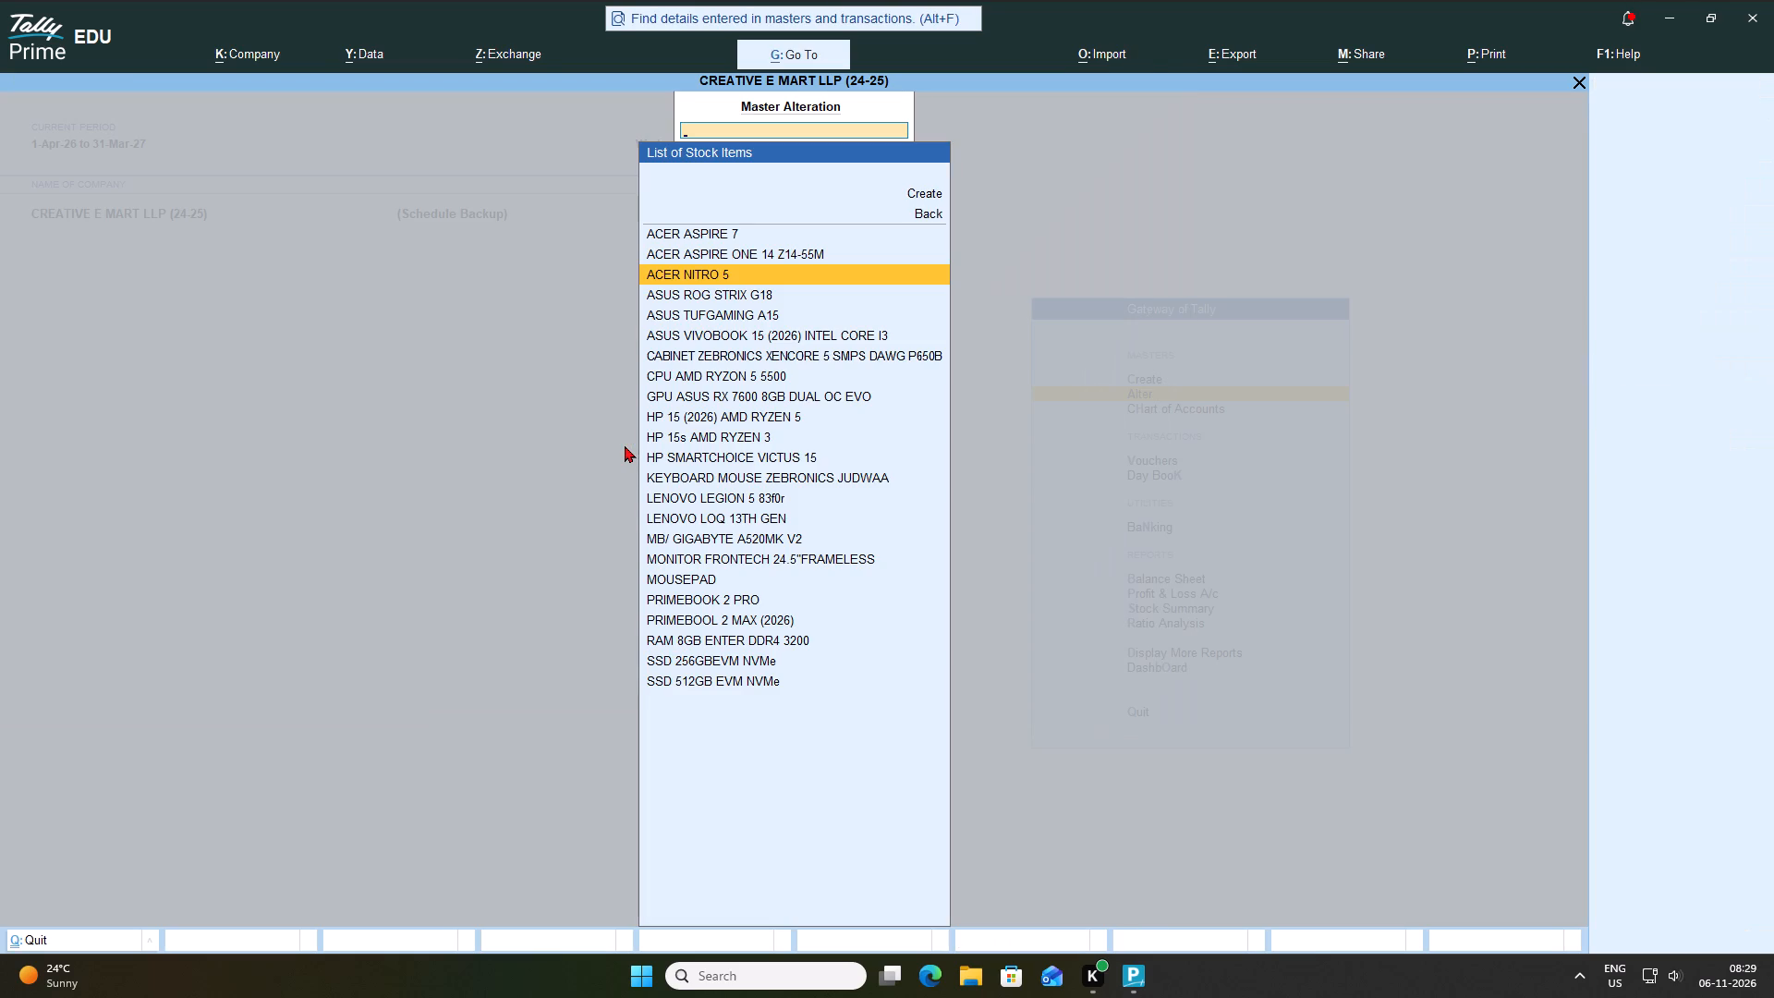
Reopen the ACER NITRO 5 stock item to recheck its GST details, and return to the Gateway of Tally.
{"action": "key", "text": "Return"}
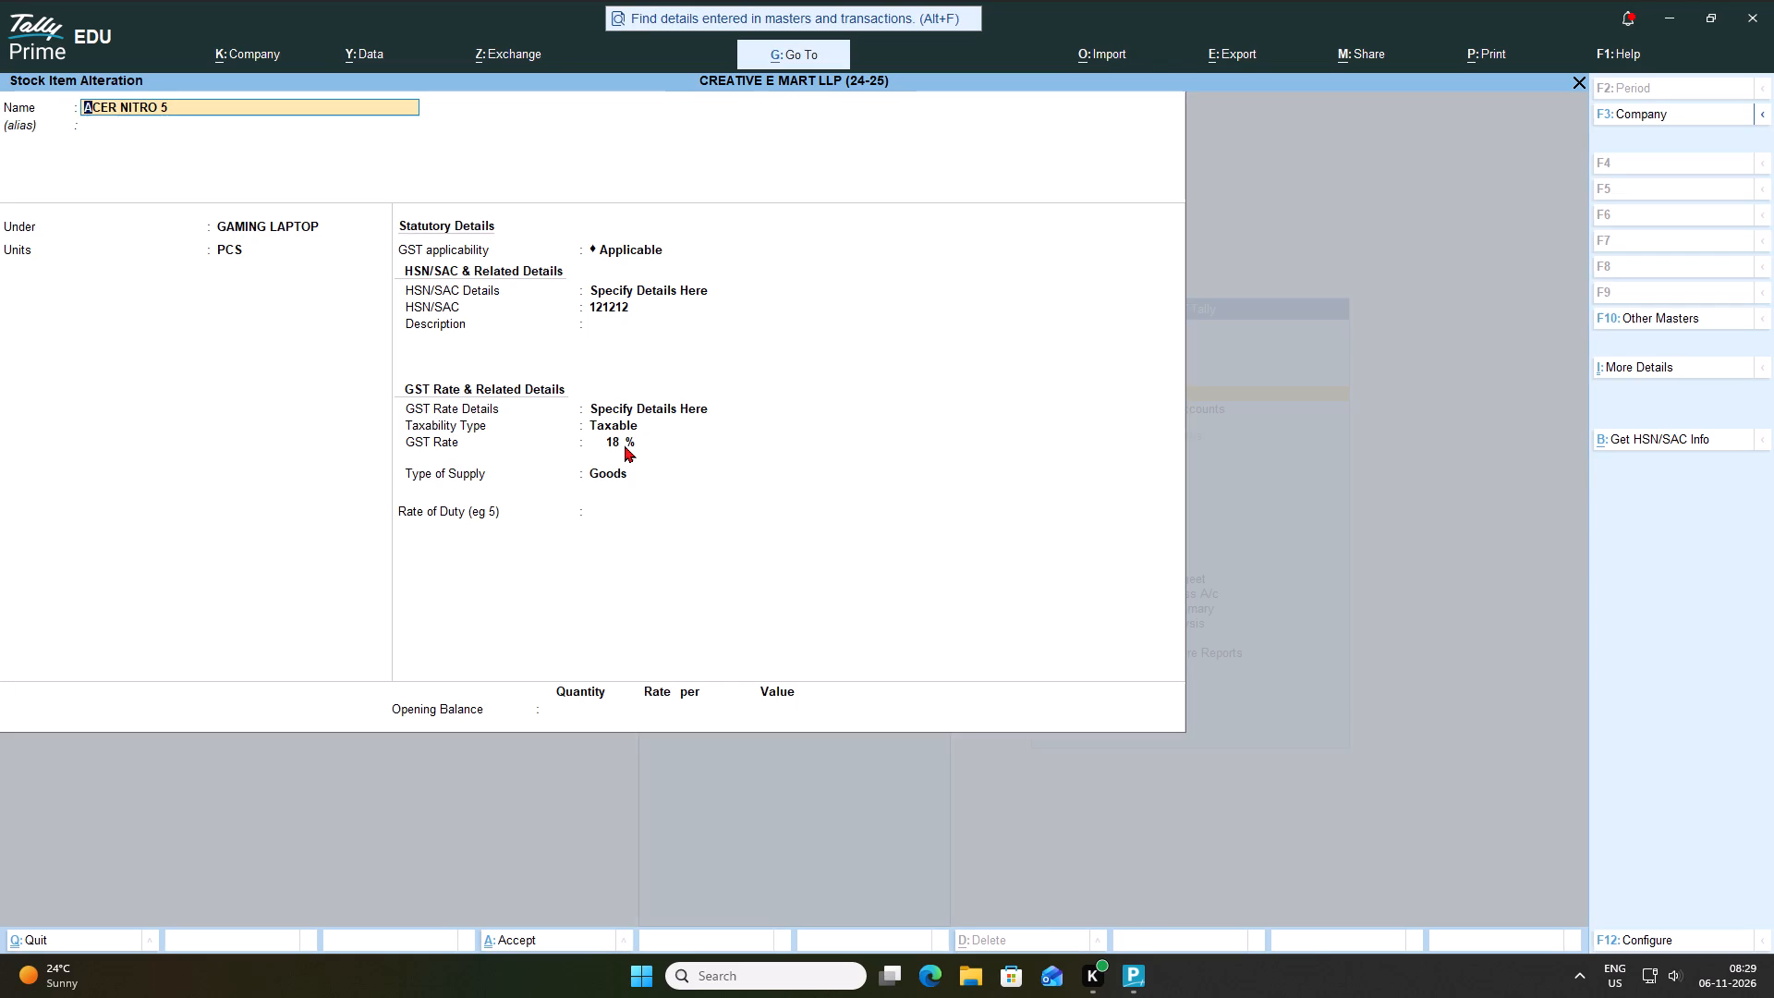
{"action": "key", "text": "Escape"}
{"action": "key", "text": "Escape"}
{"action": "key", "text": "Escape"}
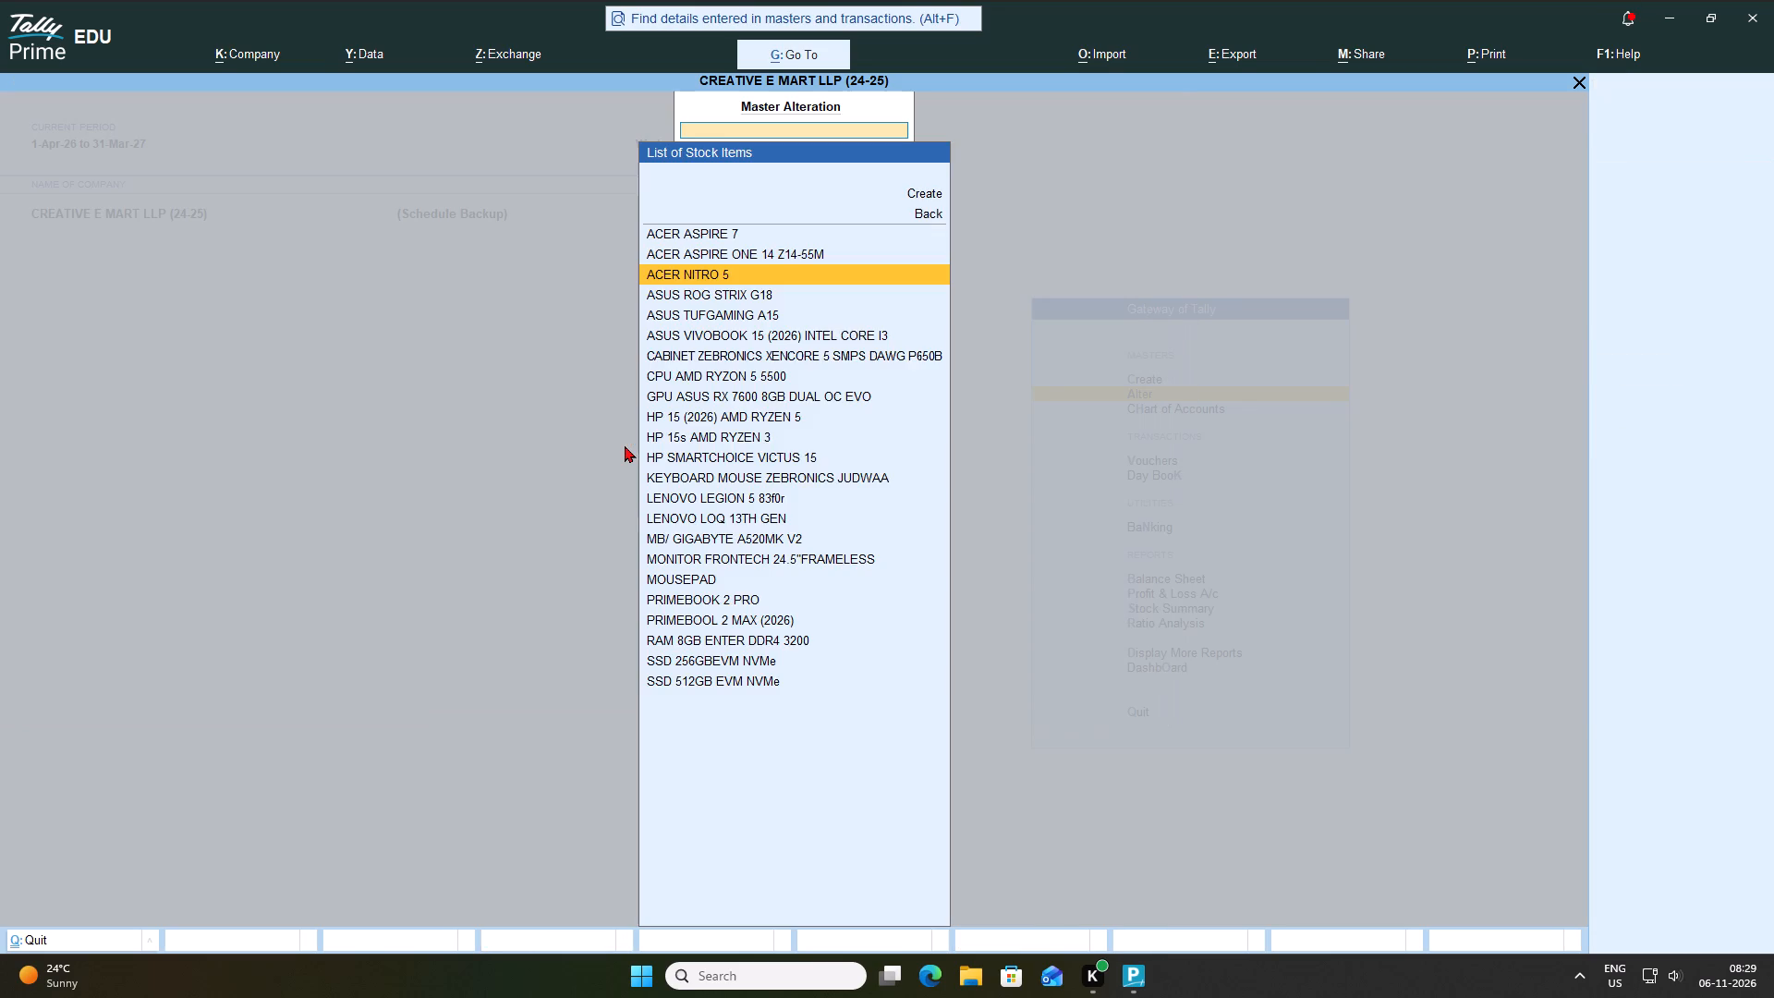
{"action": "key", "text": "Escape"}
{"action": "key", "text": "Escape"}
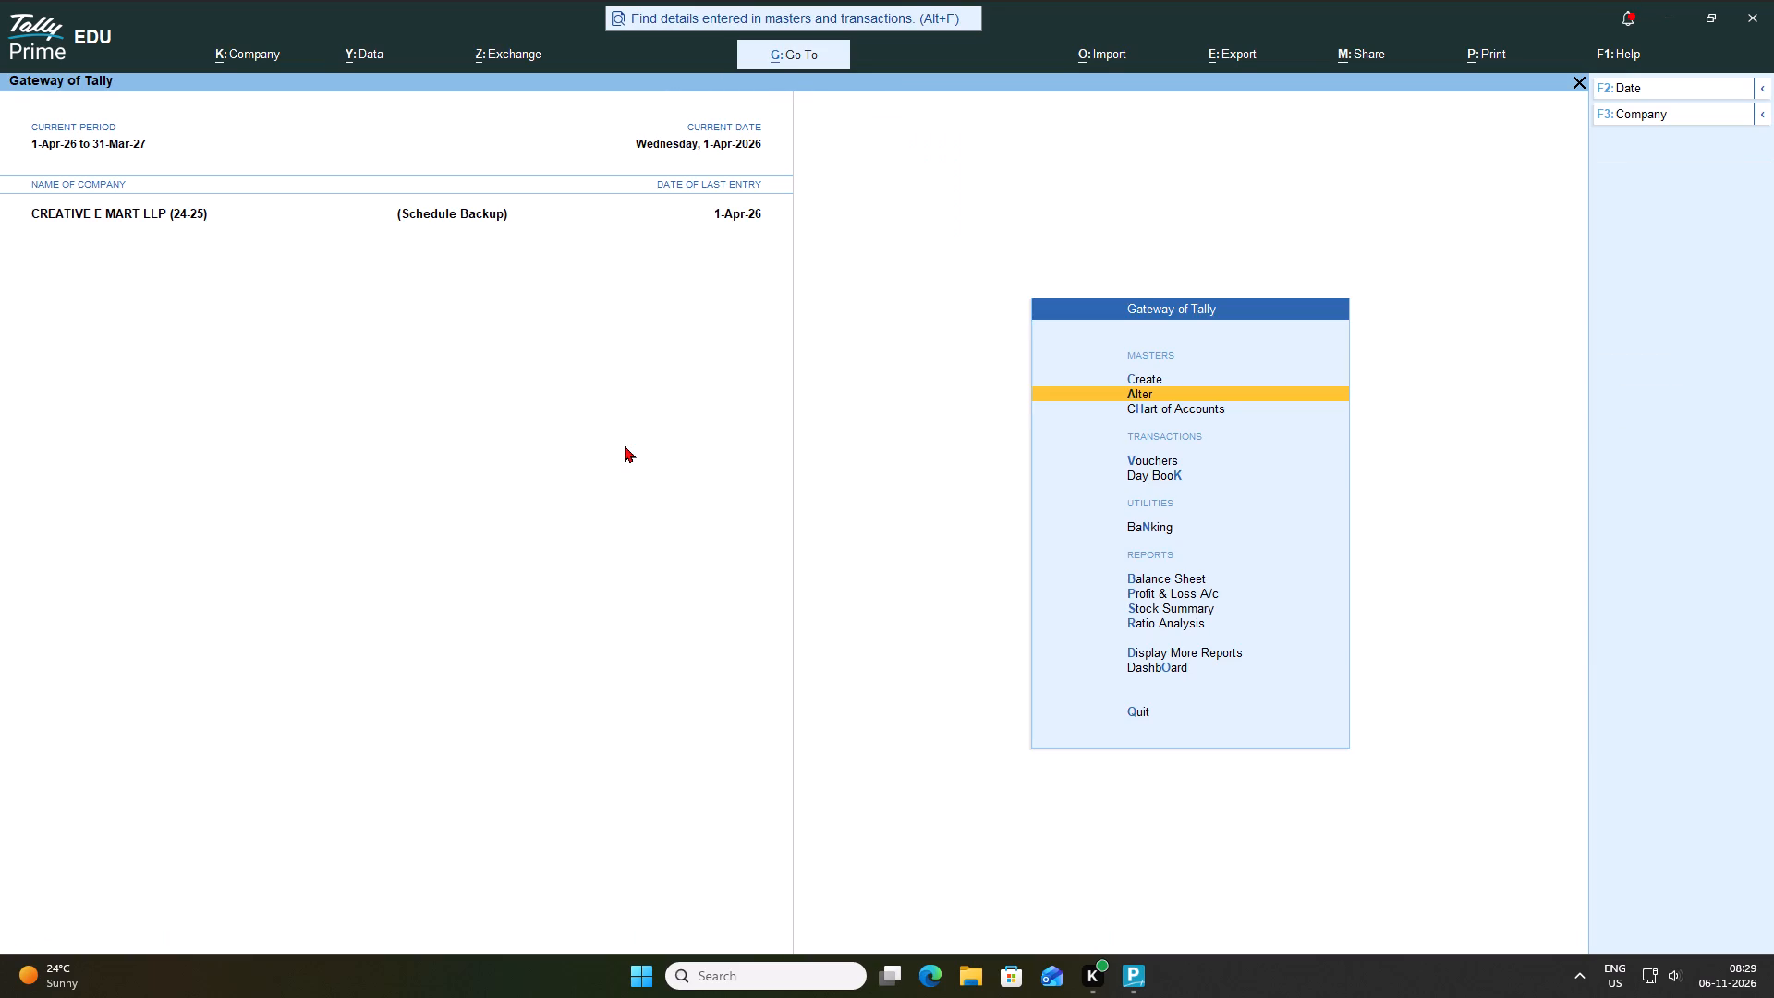
Start a new sales voucher with Mk Computar as the party and leave all dispatch details blank.
{"action": "left_click", "coordinate": [1148, 462]}
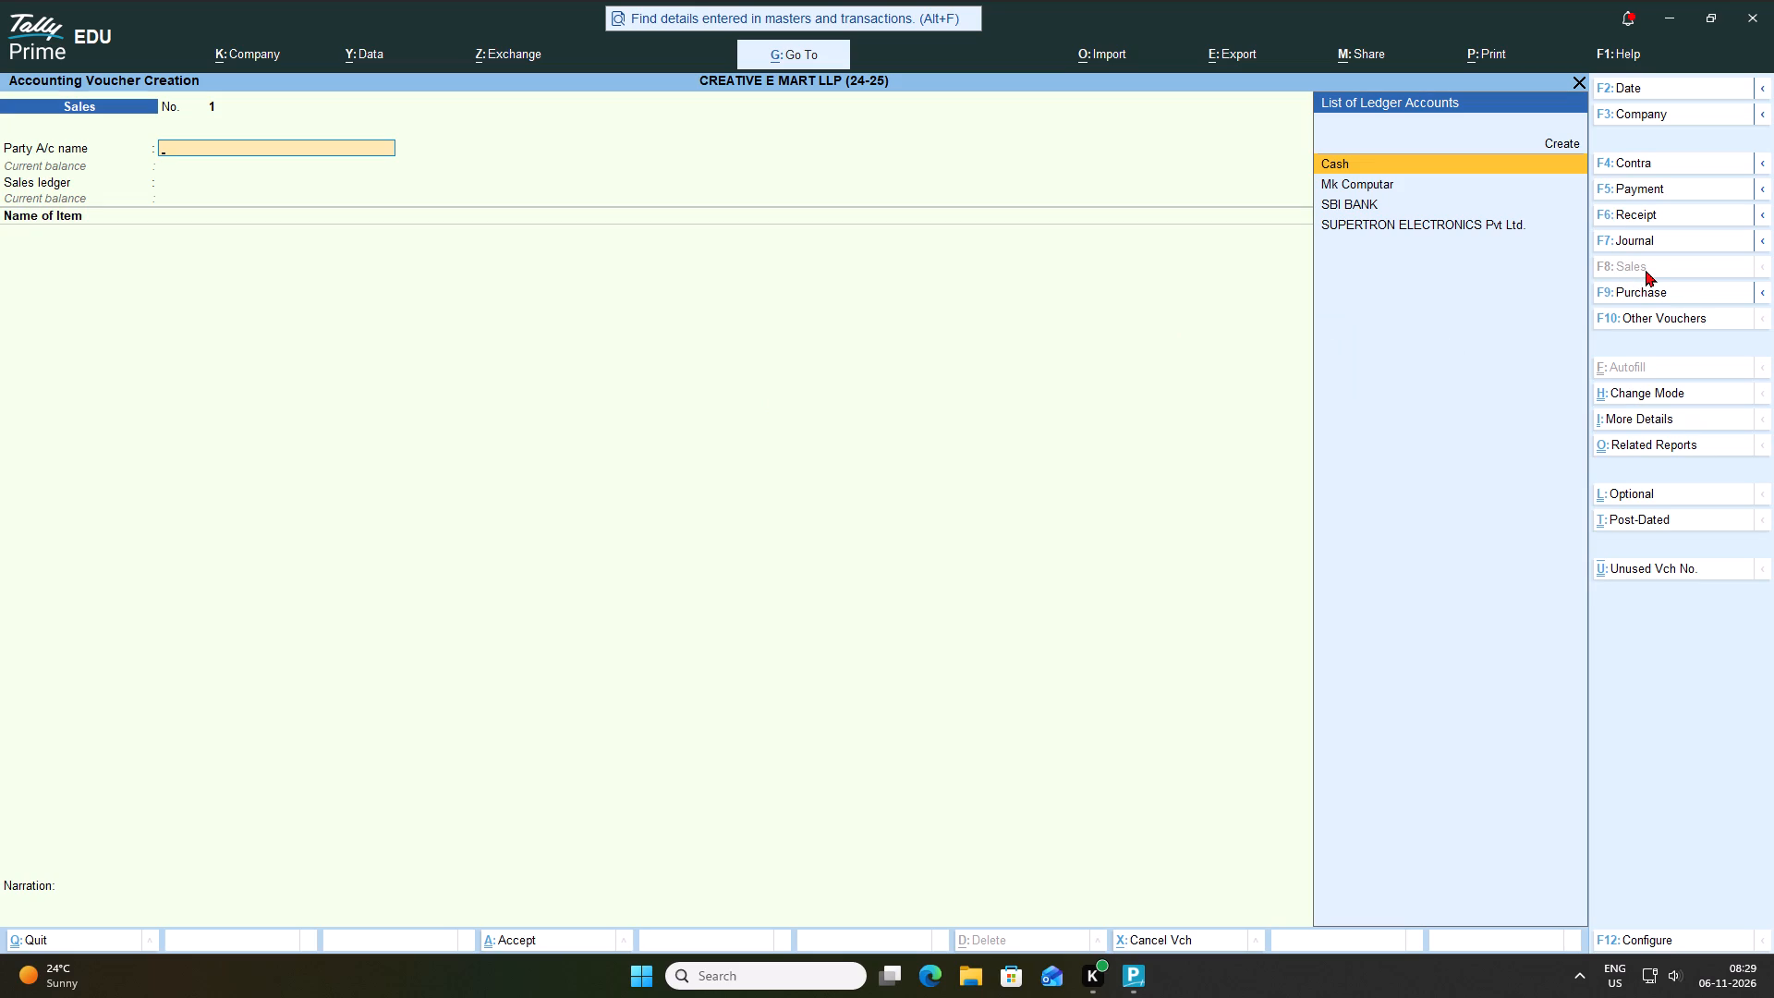
{"action": "left_click", "coordinate": [1368, 177]}
{"action": "key", "text": "Return"}
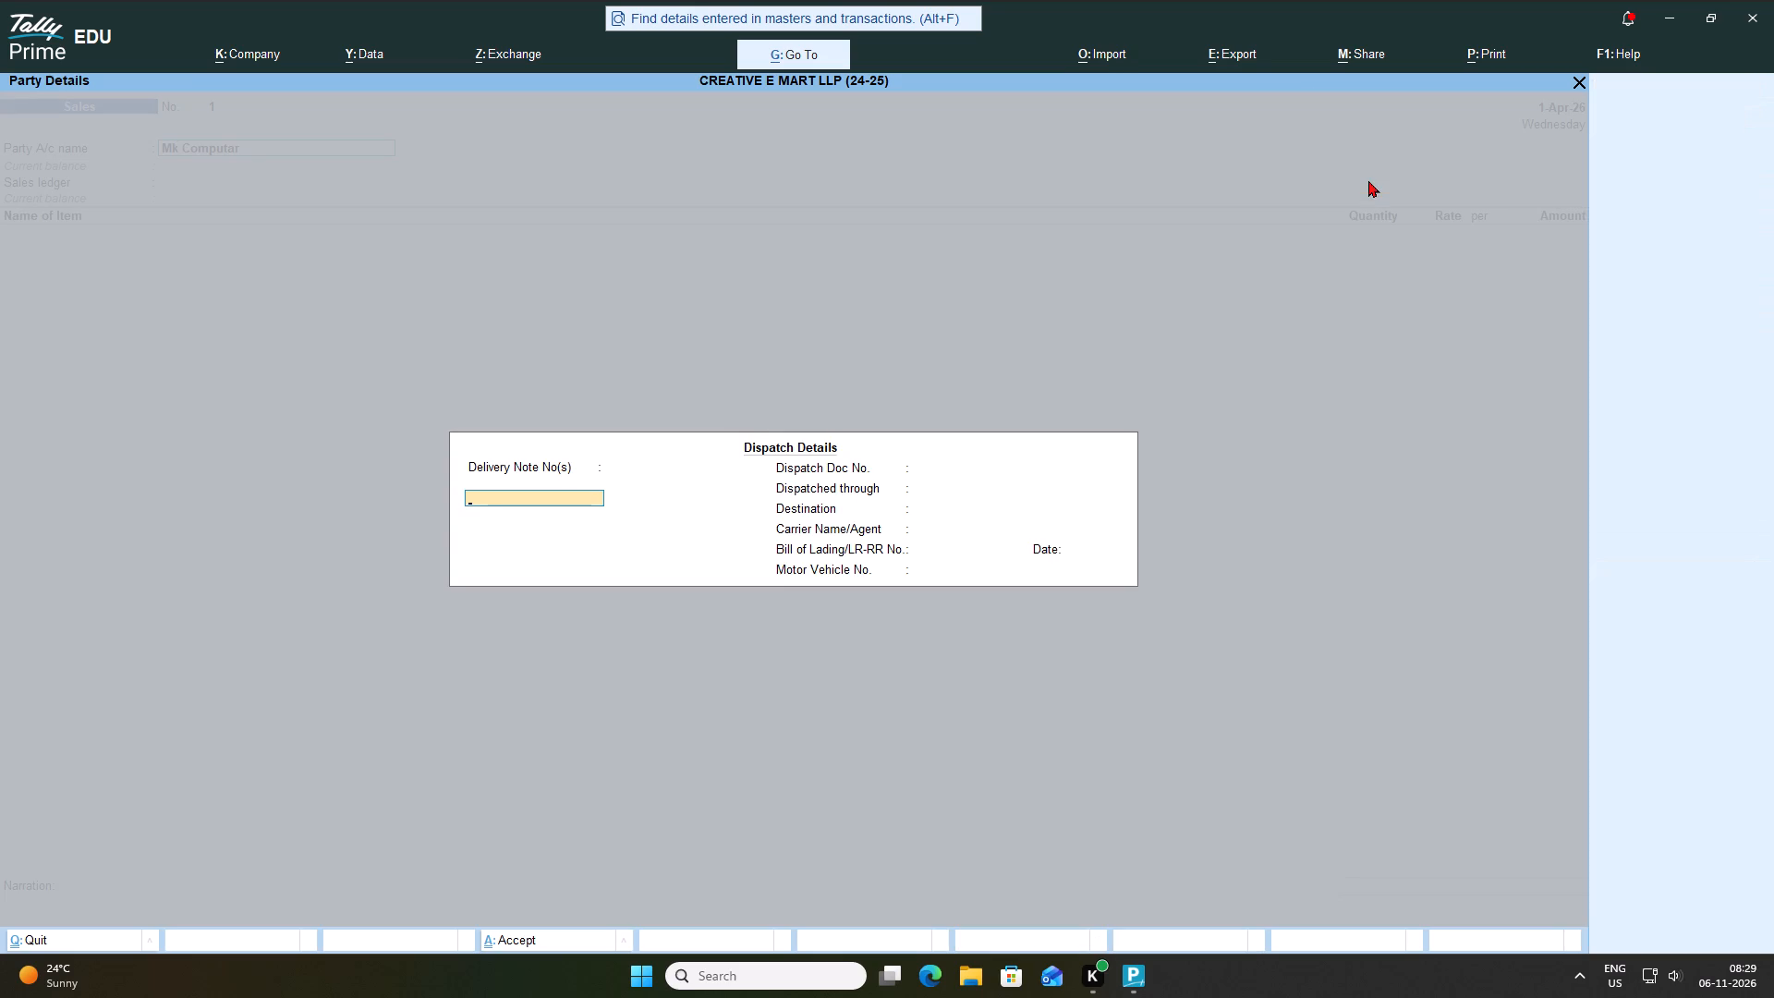
{"action": "key", "text": "Return"}
{"action": "key", "text": "Return"}
{"action": "key", "text": "Return"}
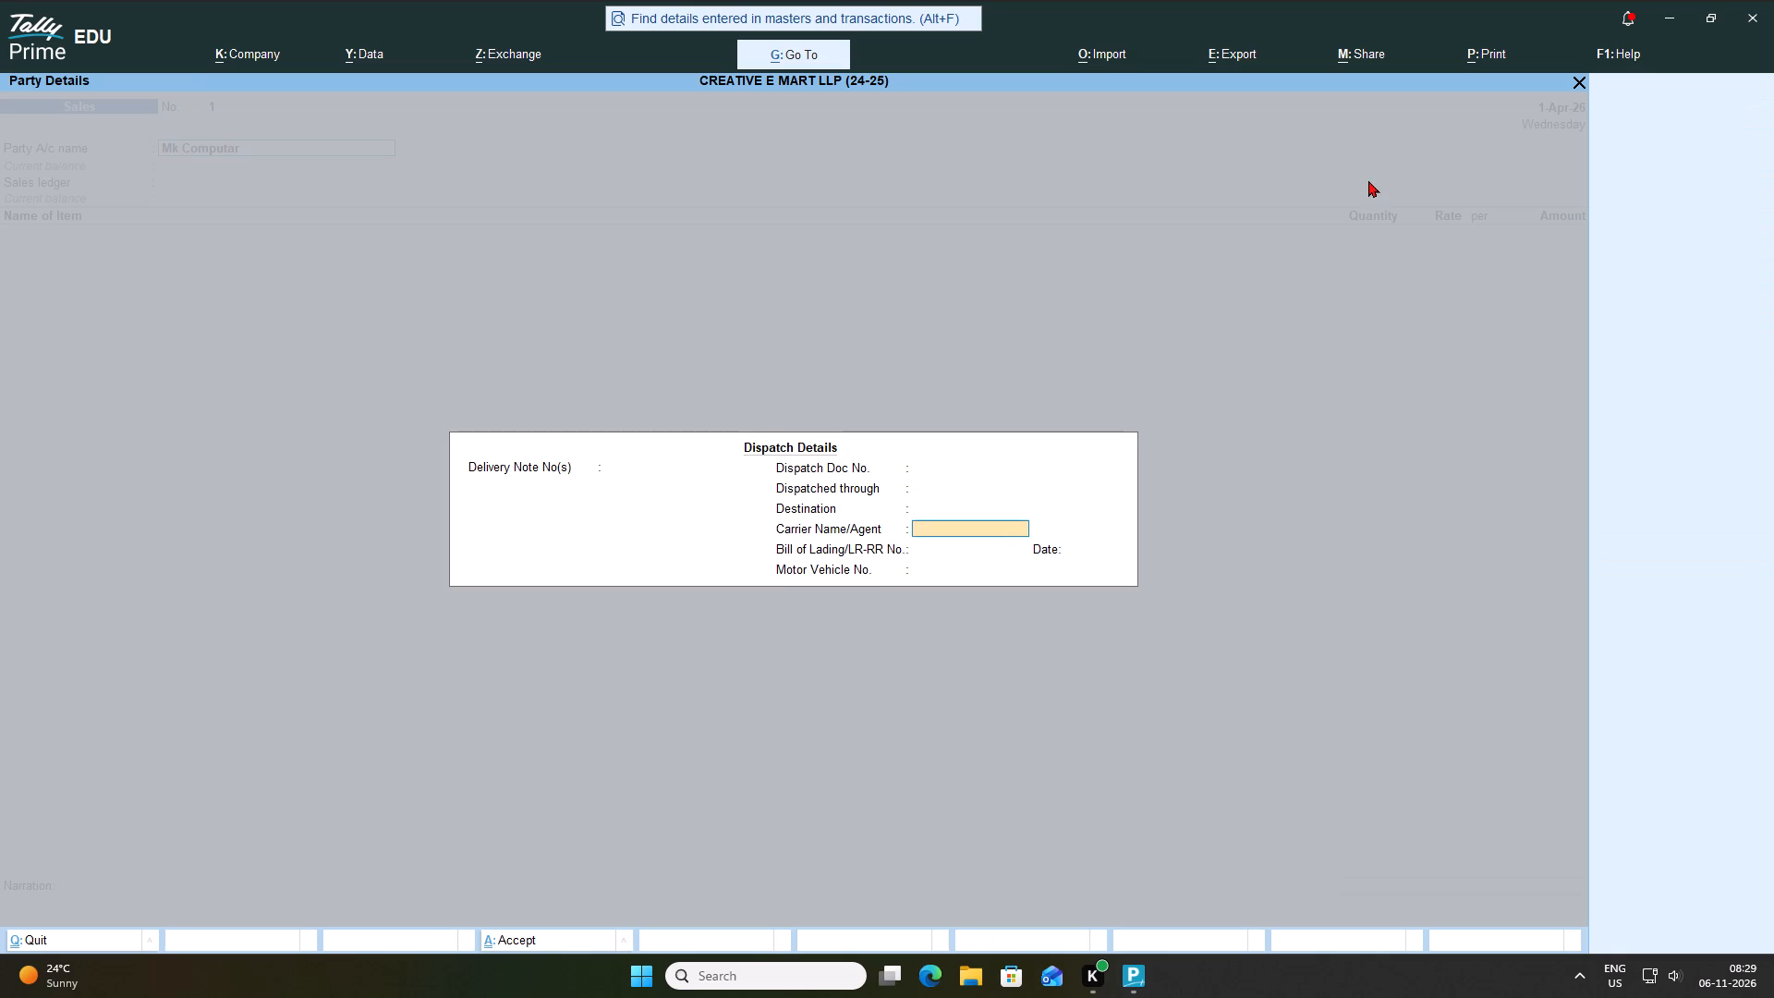
{"action": "key", "text": "Return"}
{"action": "key", "text": "Return"}
{"action": "key", "text": "Return"}
{"action": "key", "text": "Return"}
{"action": "key", "text": "Return"}
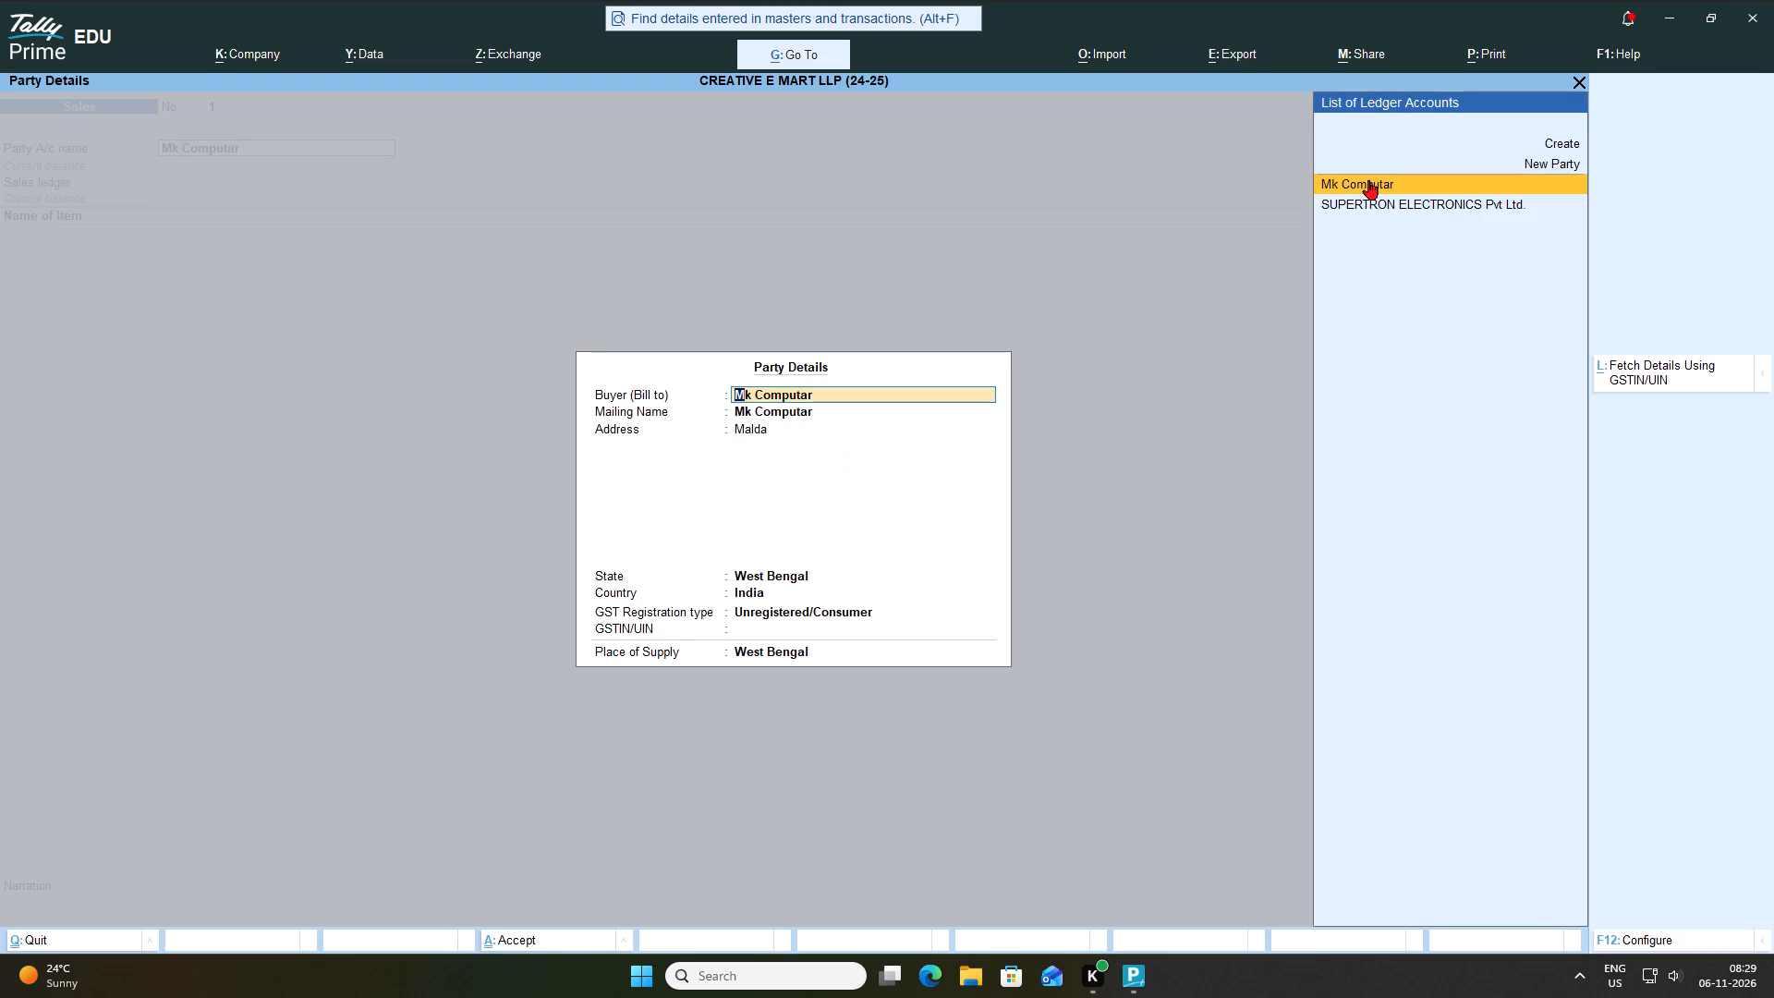
Accept Mk Computar's party details with Unregistered/Consumer registration and West Bengal as place of supply, and select Sales A/c as the sales ledger.
{"action": "key", "text": "Return"}
{"action": "key", "text": "Return"}
{"action": "key", "text": "Return"}
{"action": "key", "text": "Return"}
{"action": "key", "text": "Return"}
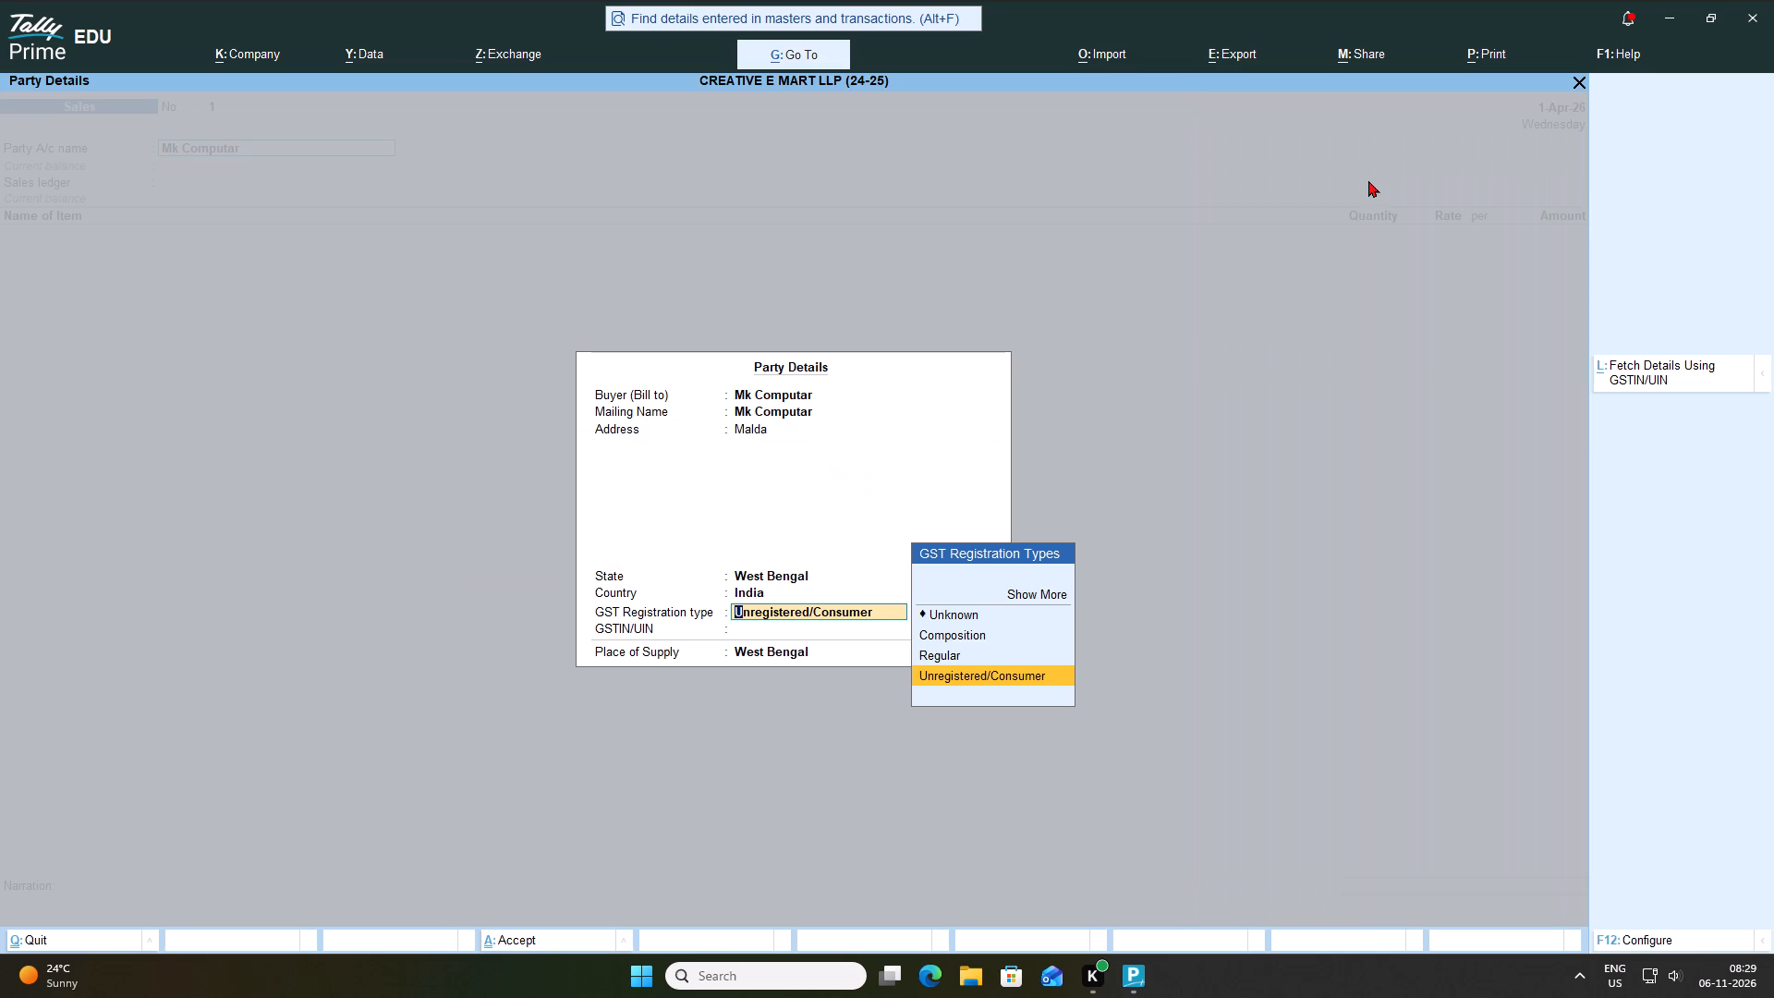
{"action": "key", "text": "Return"}
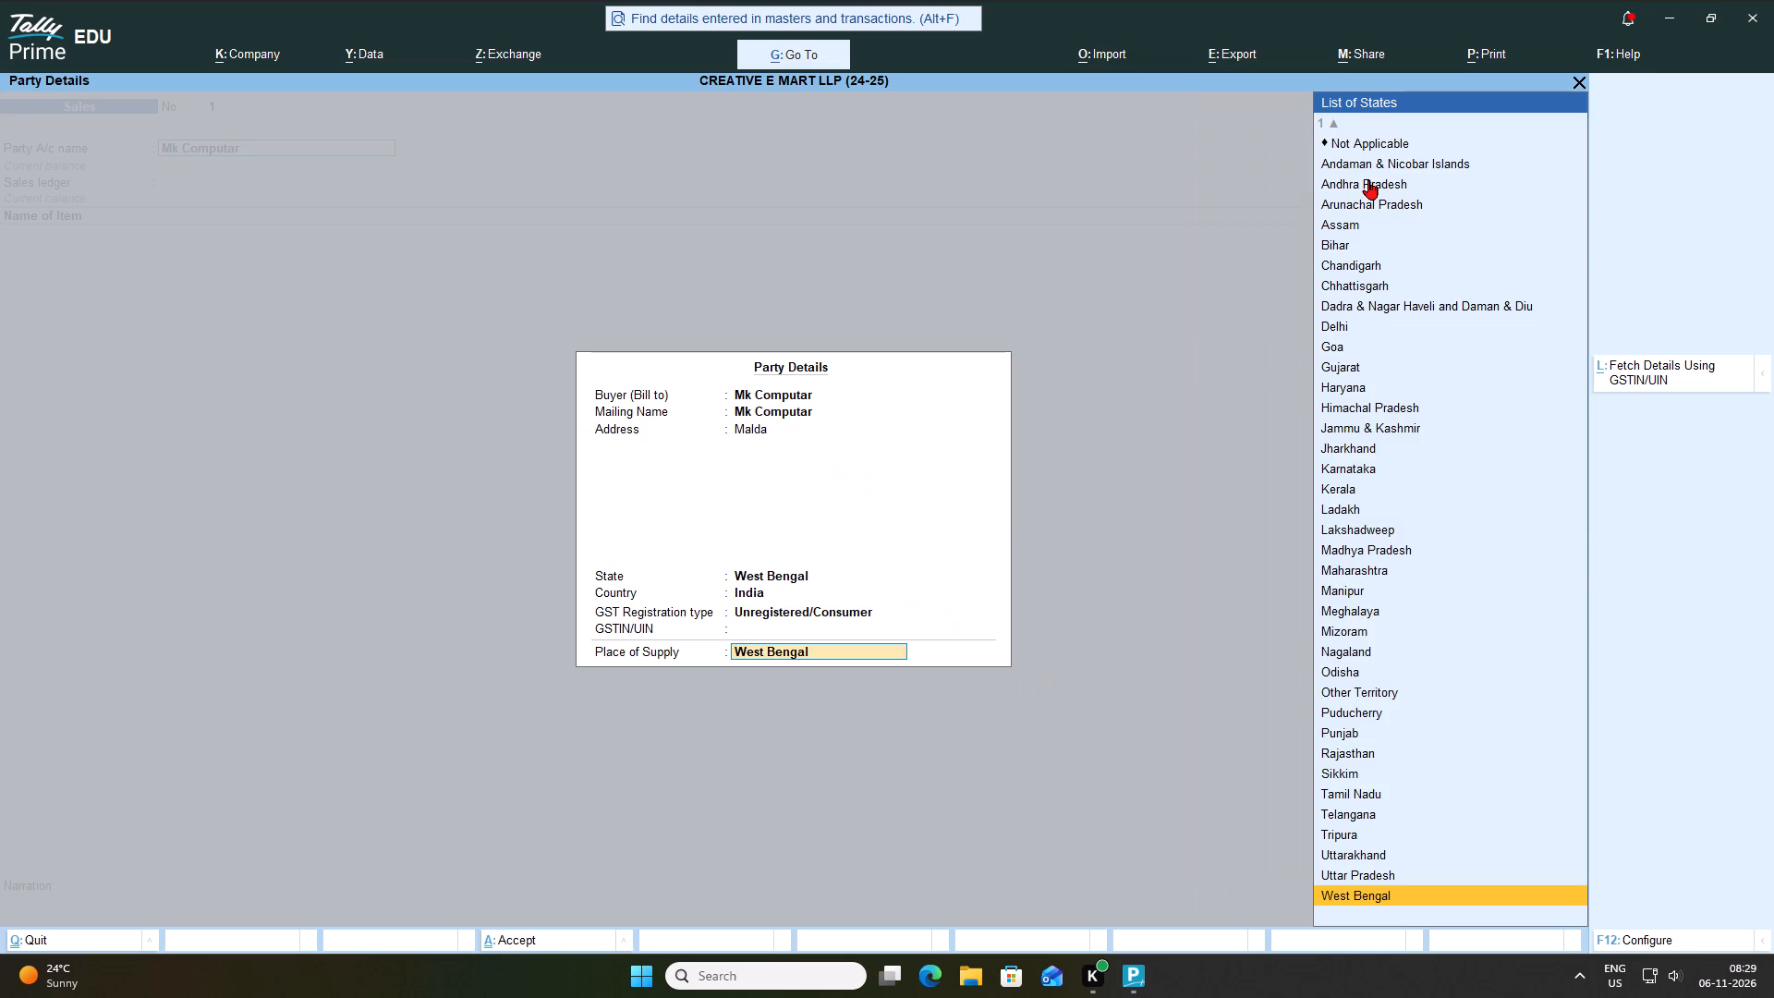
{"action": "key", "text": "Return"}
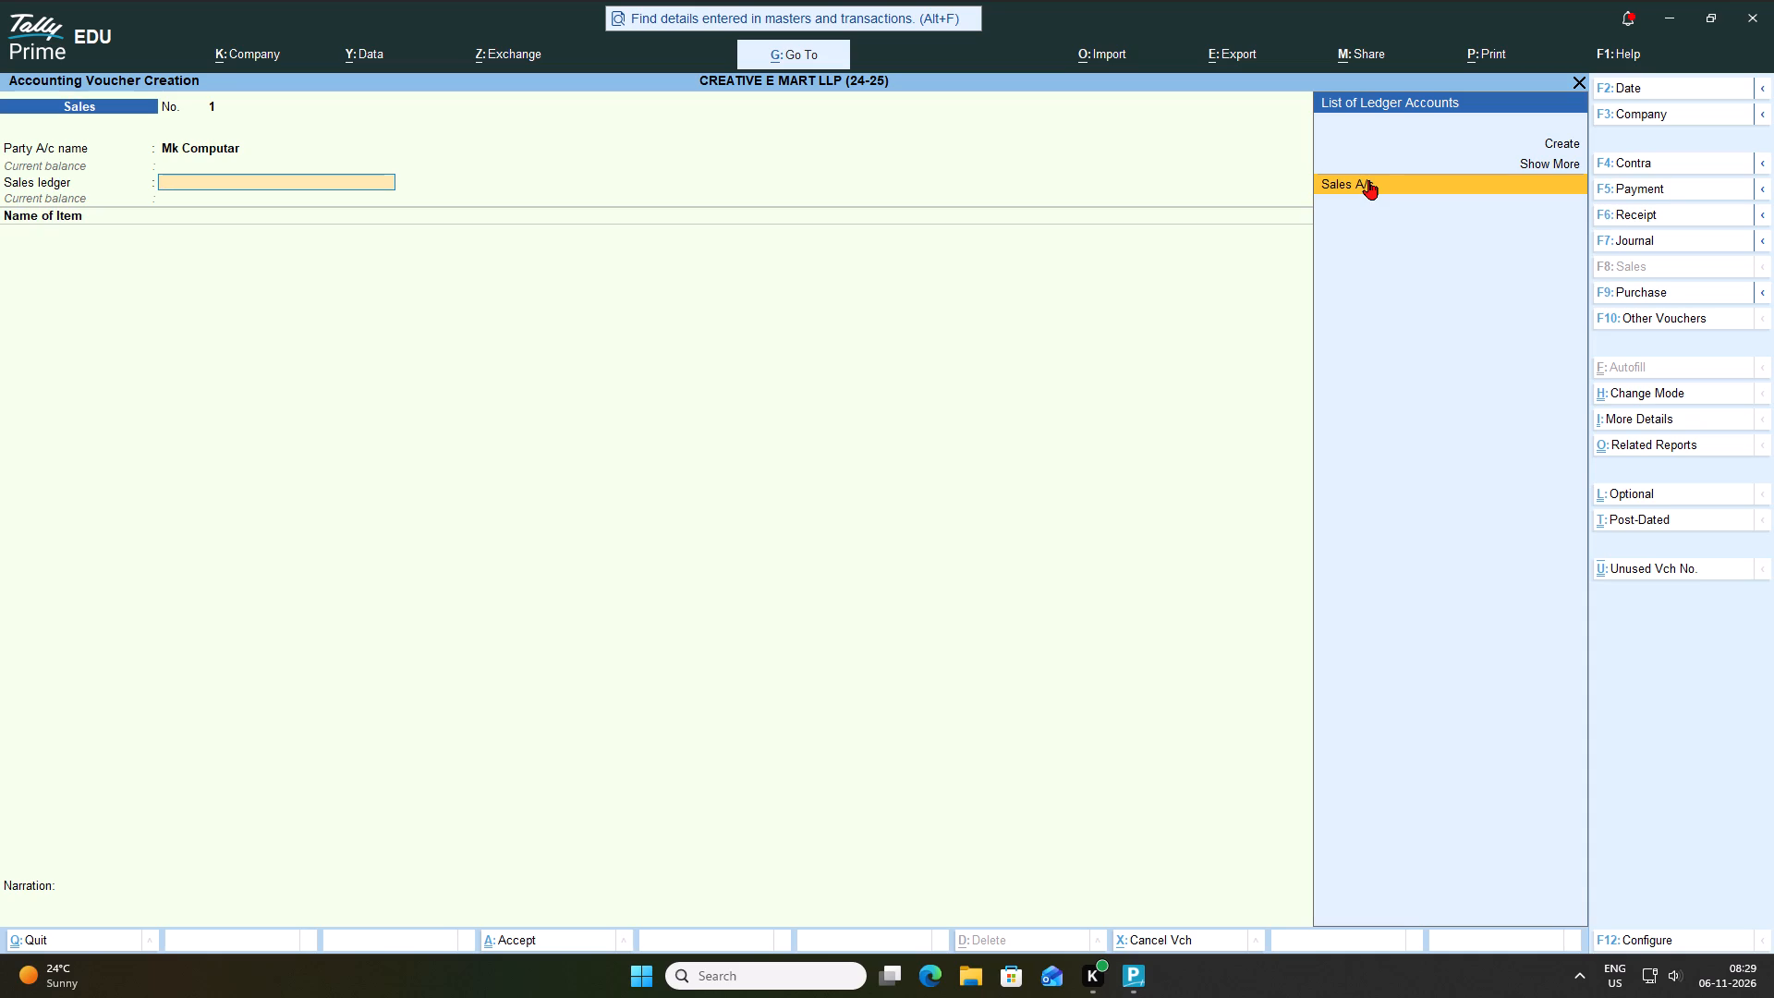
{"action": "key", "text": "Return"}
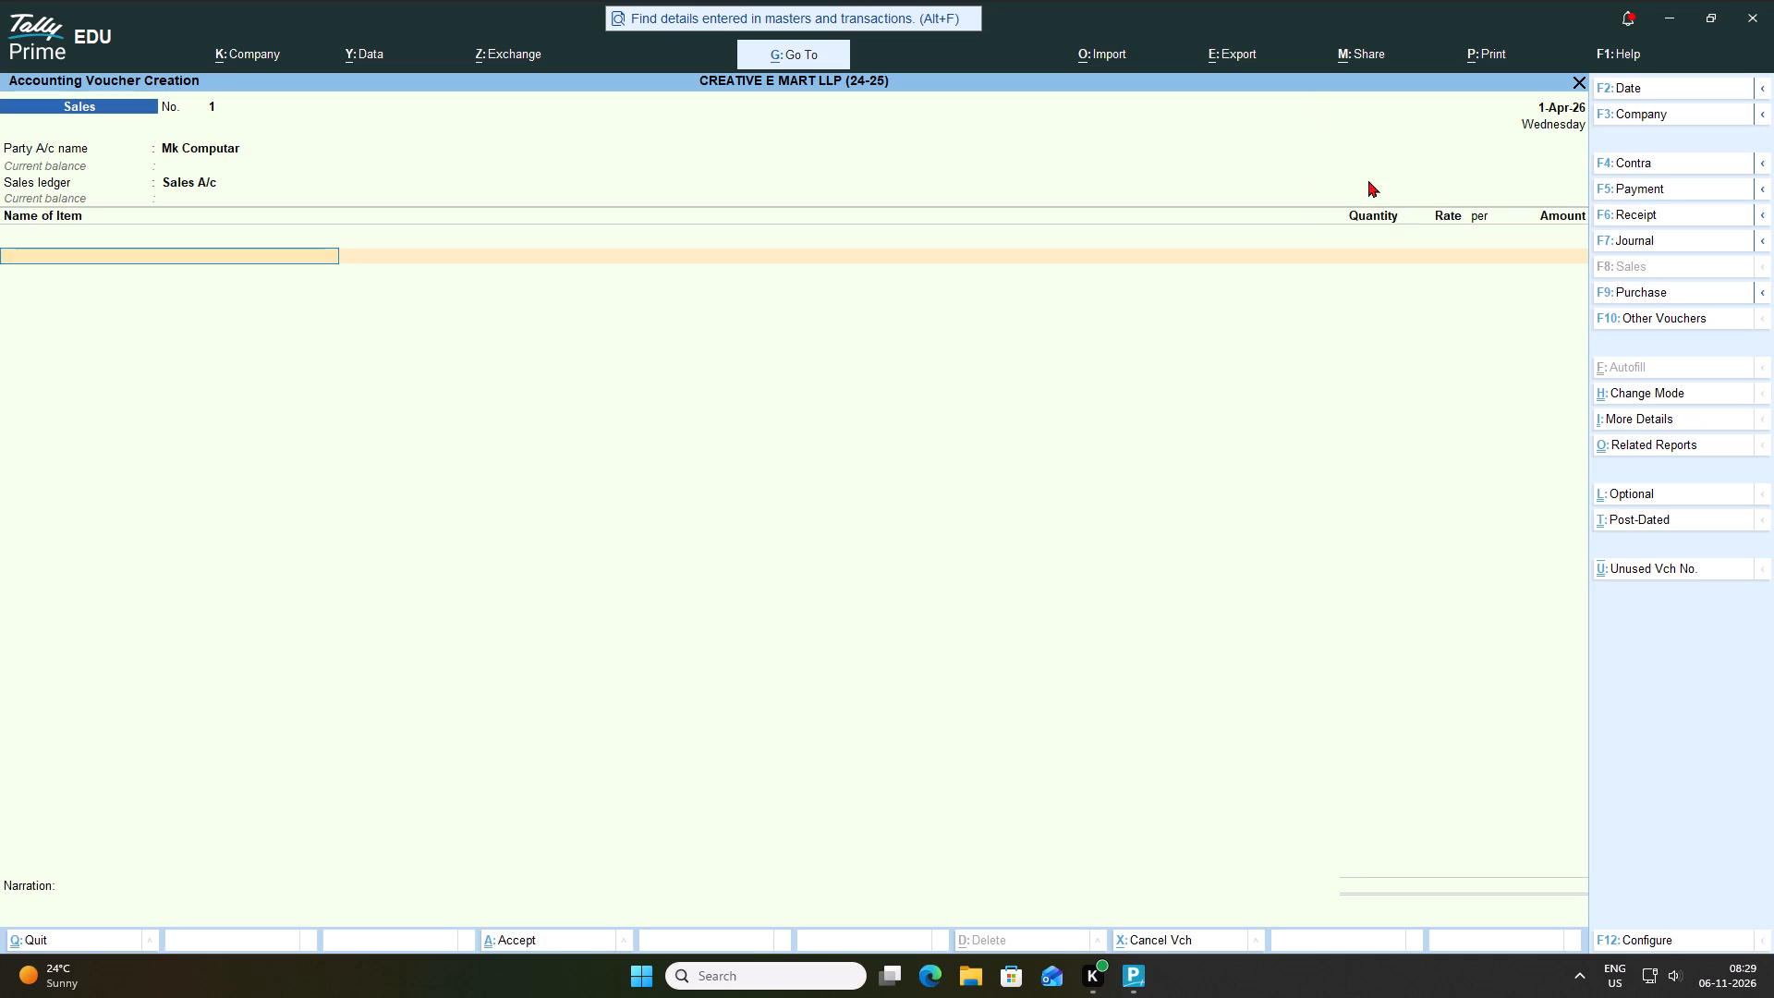
Add ACER NITRO 5 as the sold item with a quantity of 1 PCS.
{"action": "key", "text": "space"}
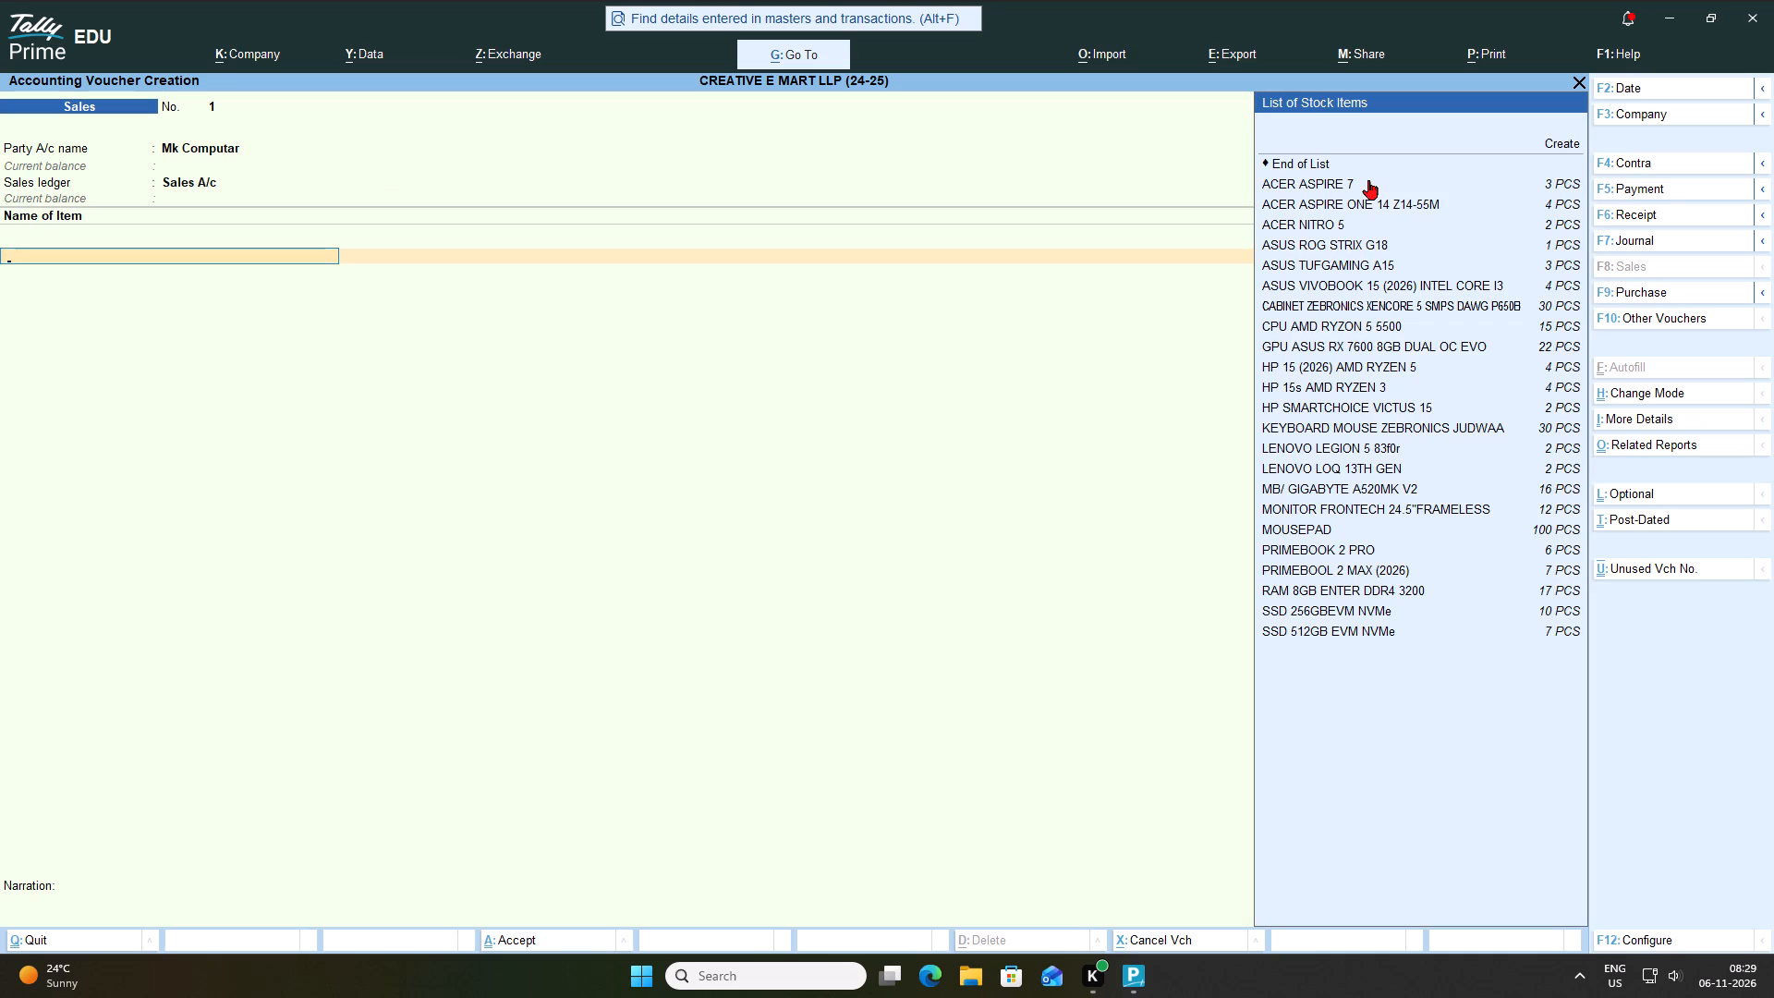
{"action": "key", "text": "Down"}
{"action": "key", "text": "Down"}
{"action": "key", "text": "Down"}
{"action": "key", "text": "Down"}
{"action": "key", "text": "Down"}
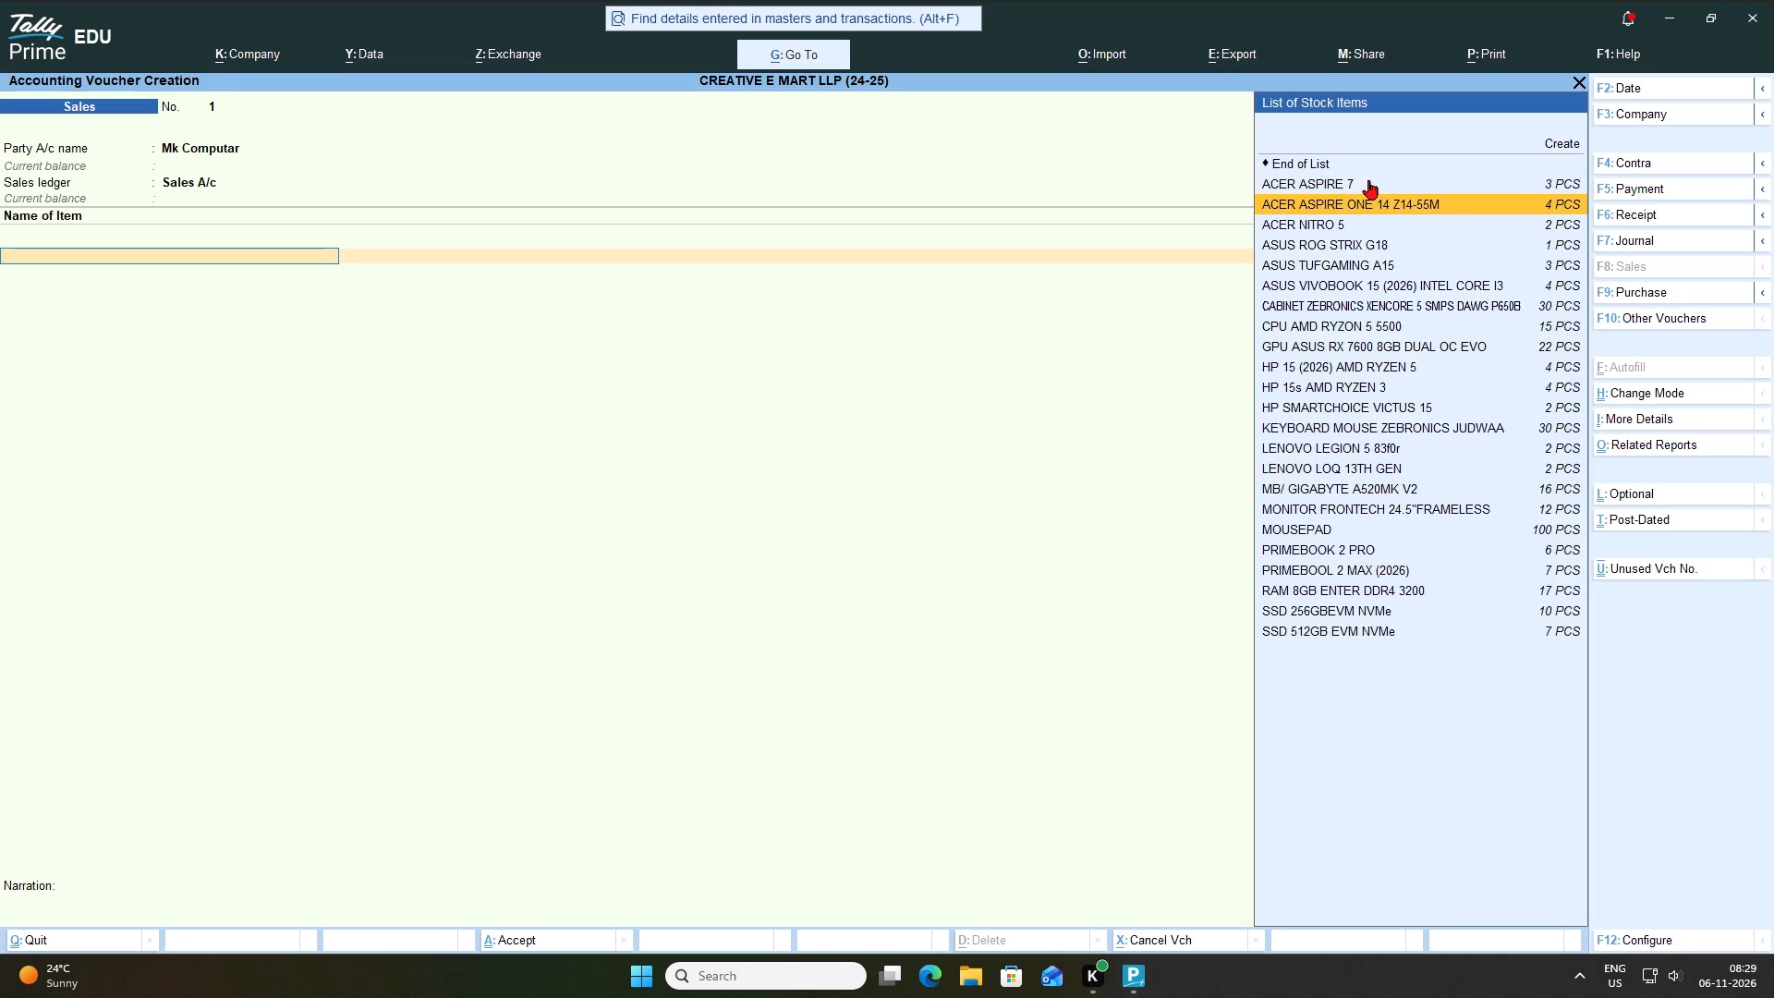
{"action": "key", "text": "Return"}
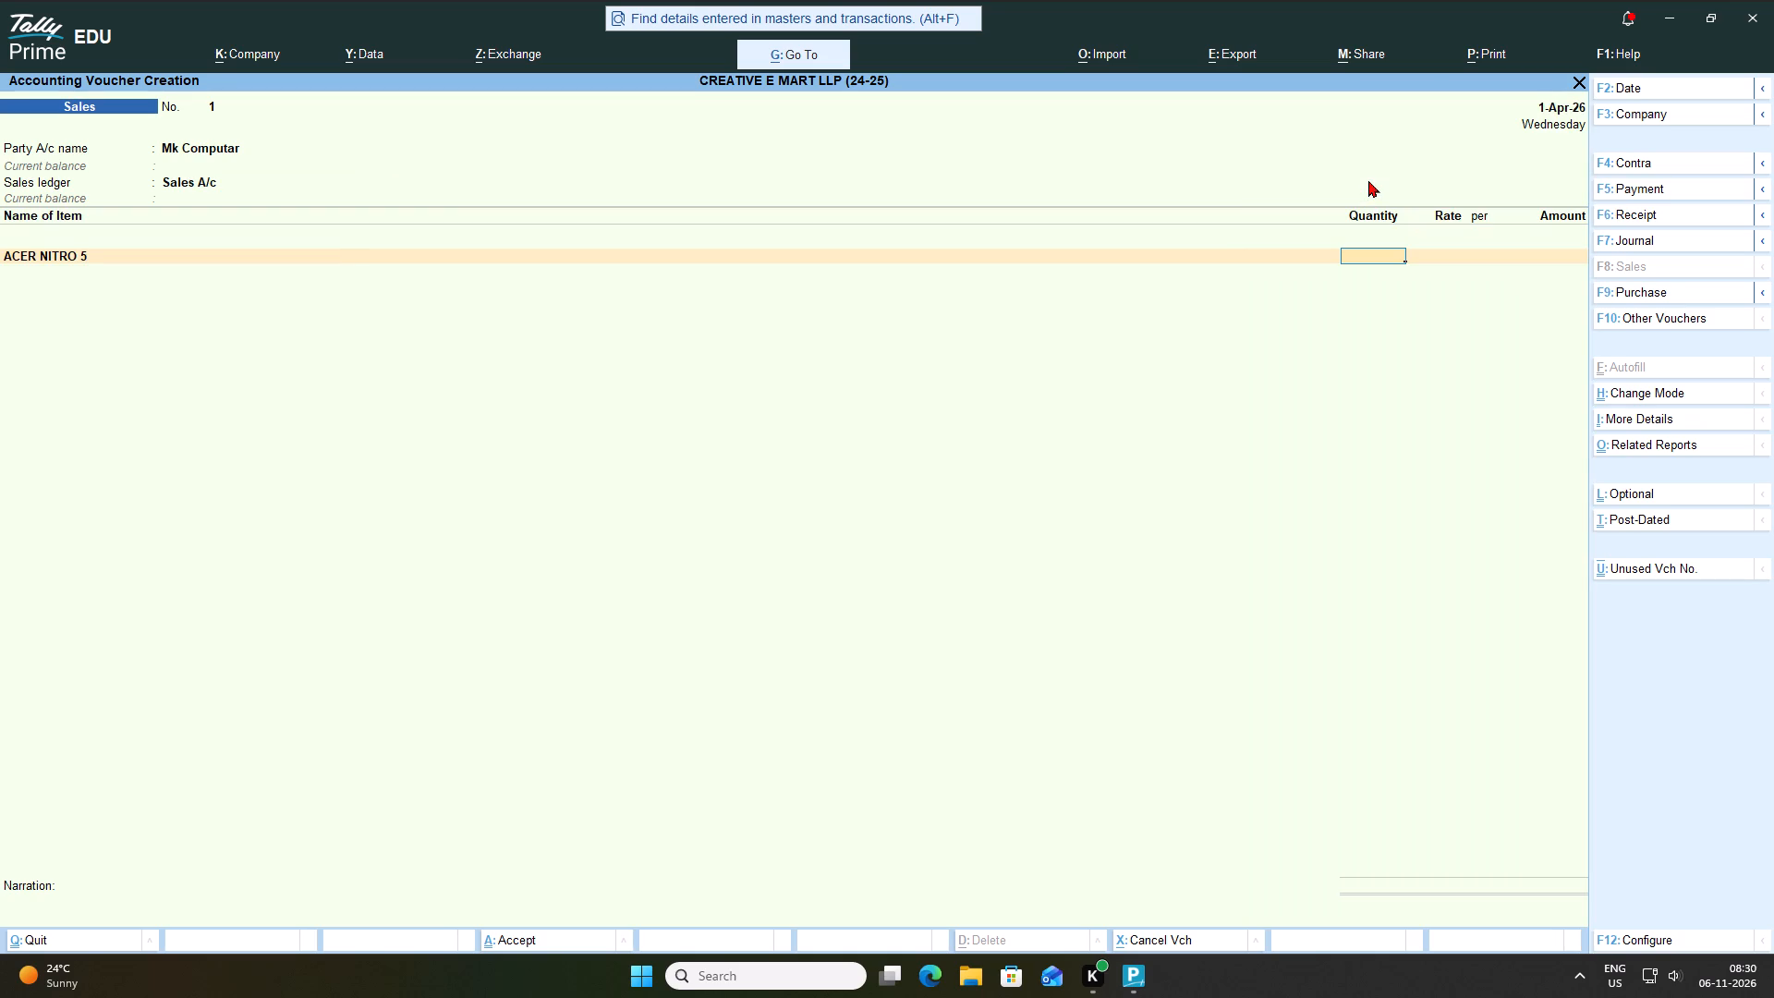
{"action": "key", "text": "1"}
{"action": "key", "text": "Return"}
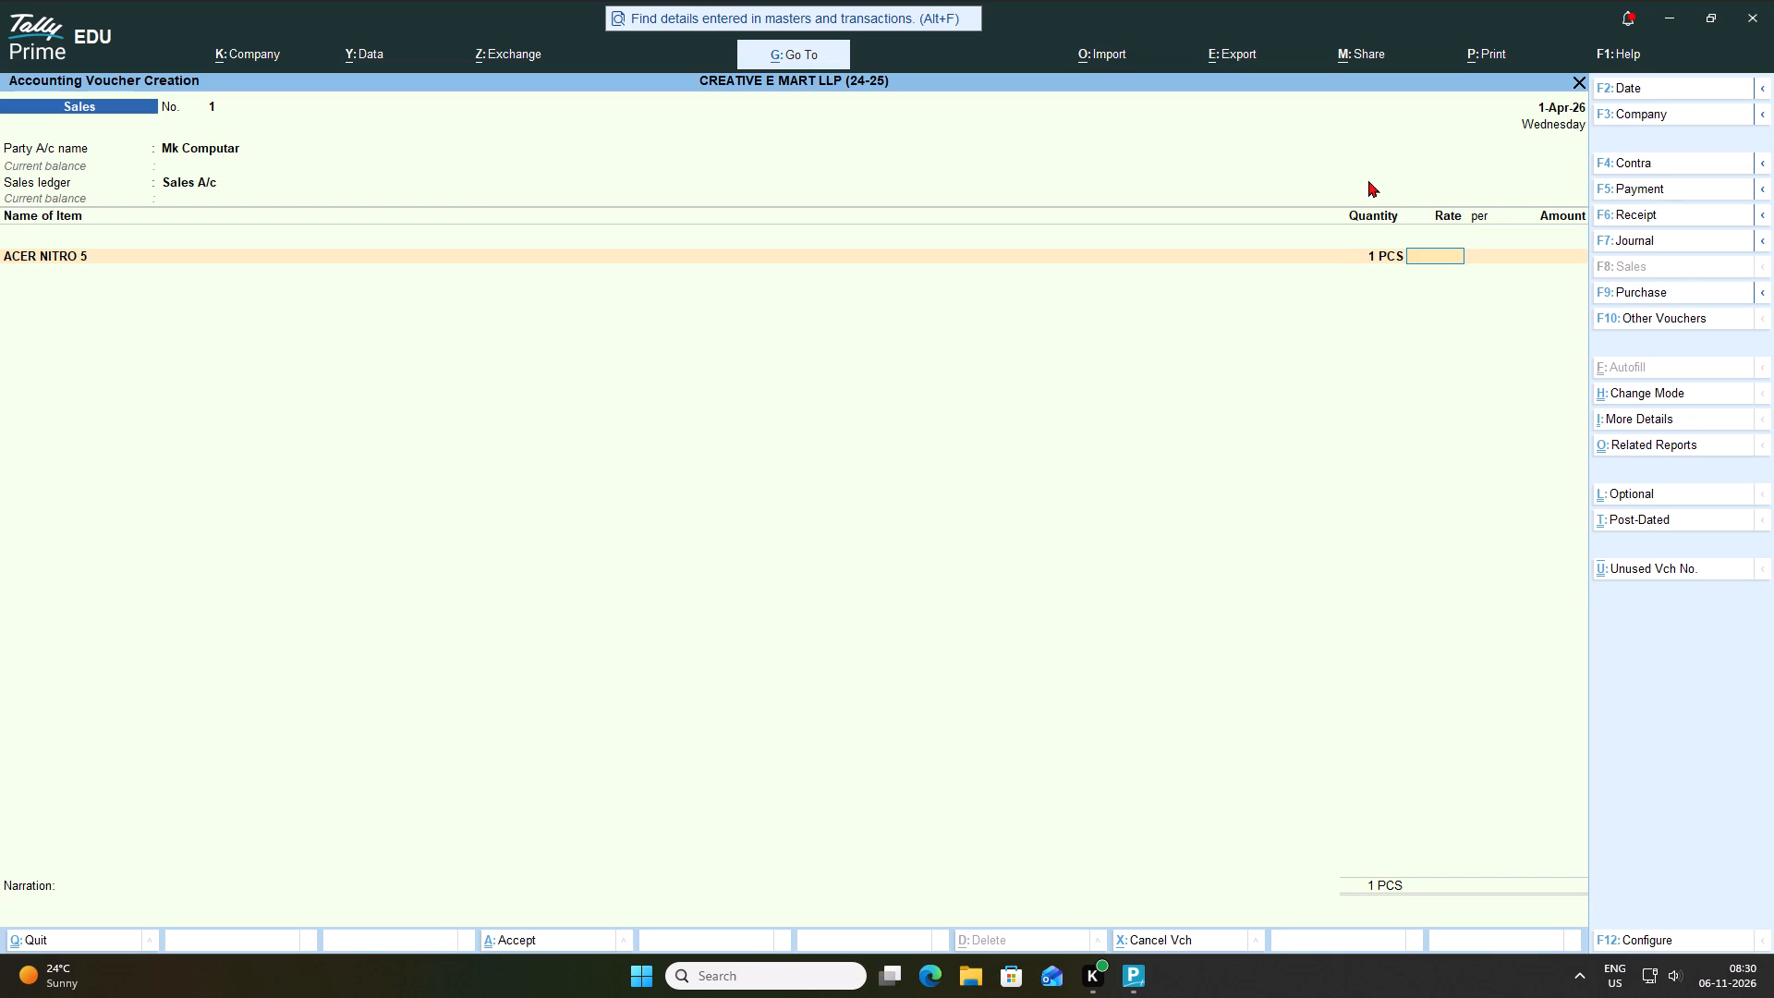
Check ACER NITRO 5's purchase cost in the stock query, and set its selling rate to 365990 per PCS.
{"action": "key", "text": "alt+s"}
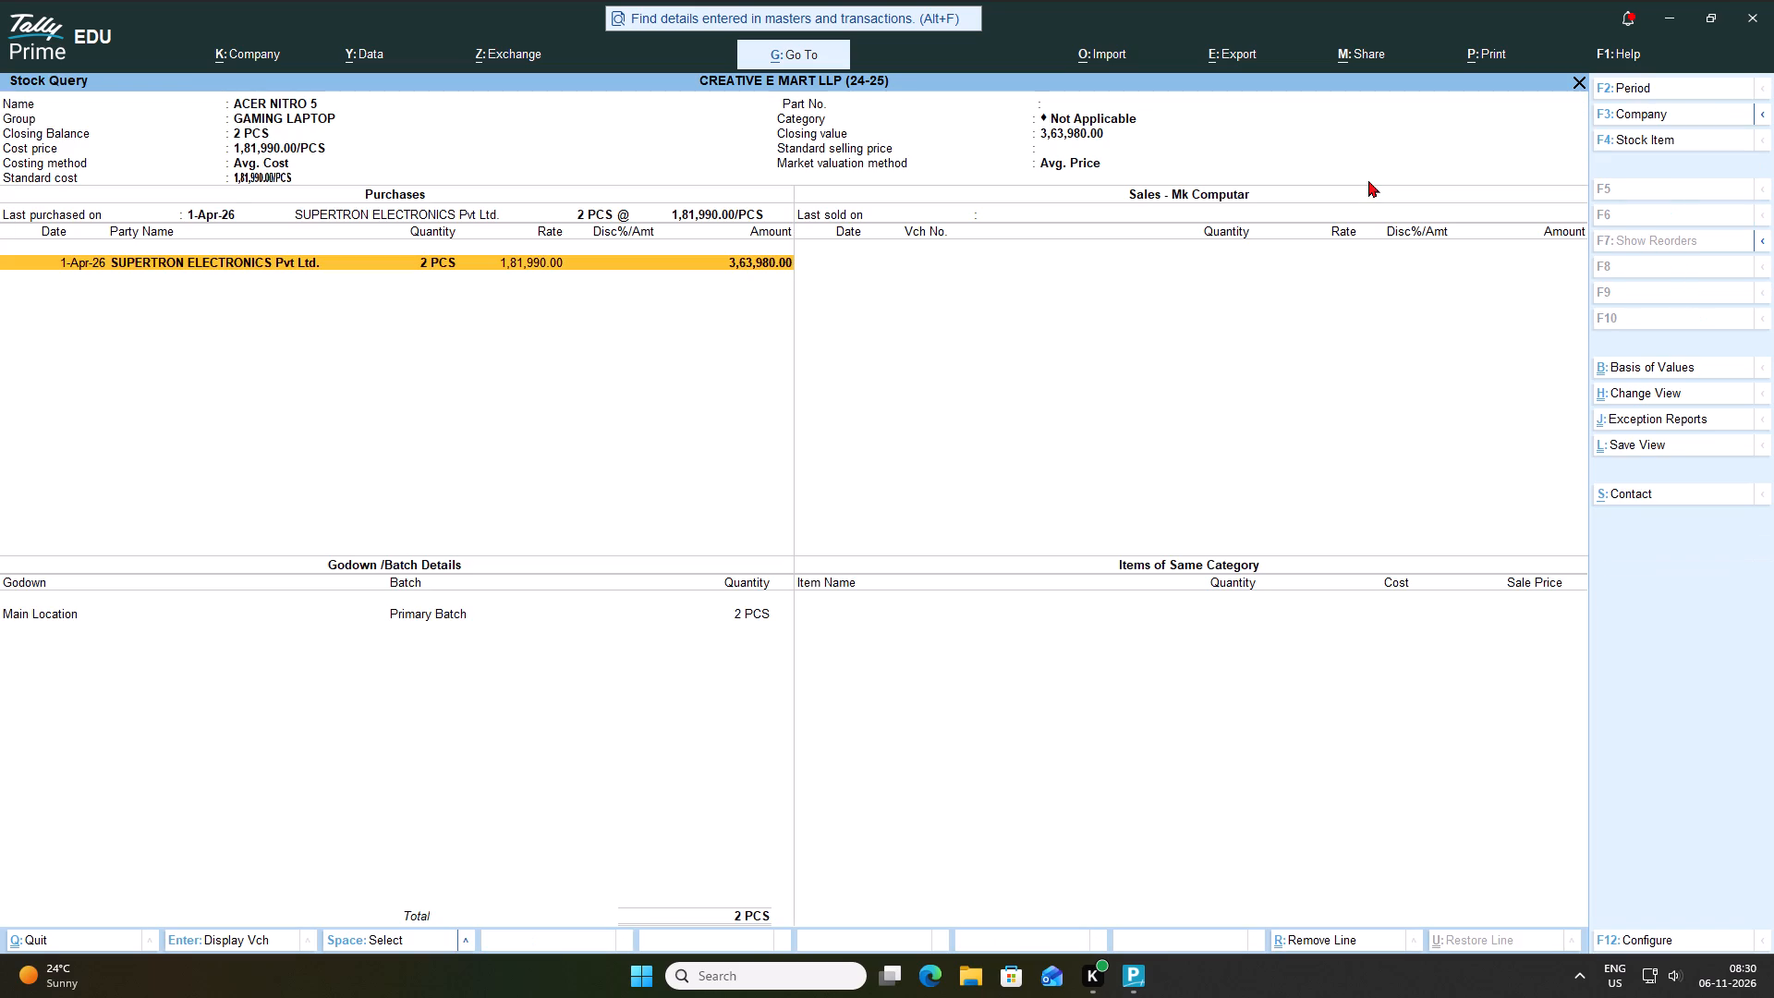
{"action": "key", "text": "Escape"}
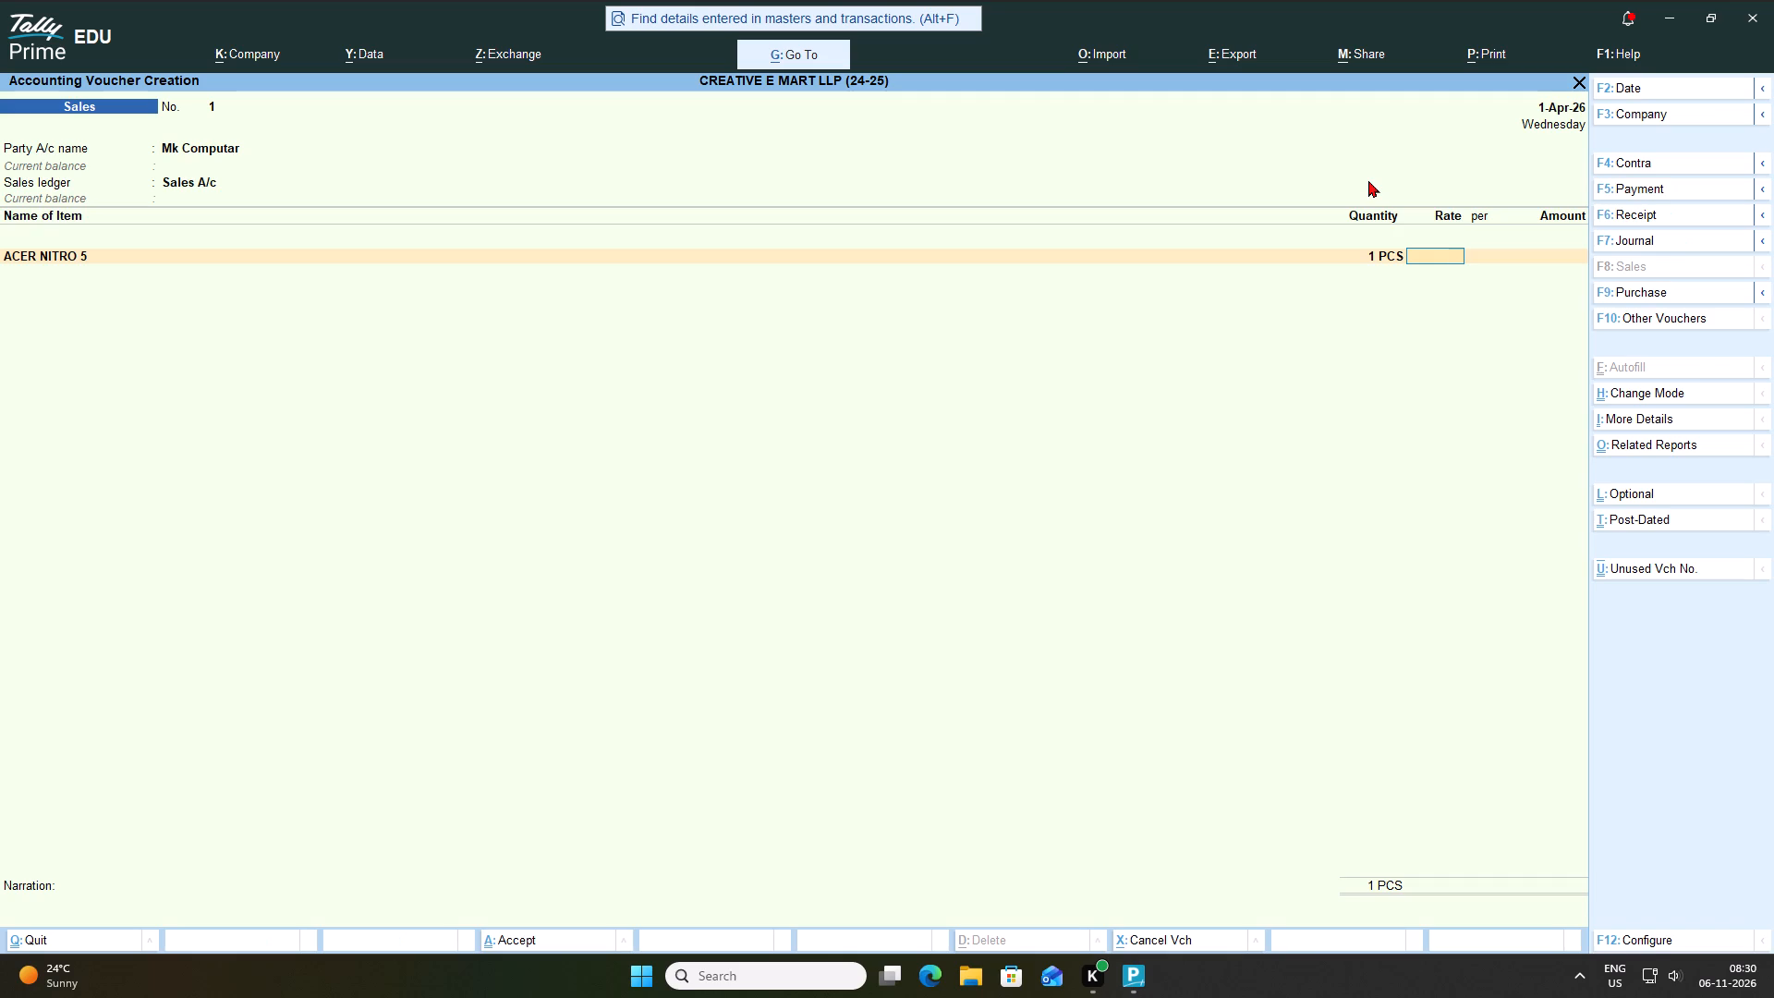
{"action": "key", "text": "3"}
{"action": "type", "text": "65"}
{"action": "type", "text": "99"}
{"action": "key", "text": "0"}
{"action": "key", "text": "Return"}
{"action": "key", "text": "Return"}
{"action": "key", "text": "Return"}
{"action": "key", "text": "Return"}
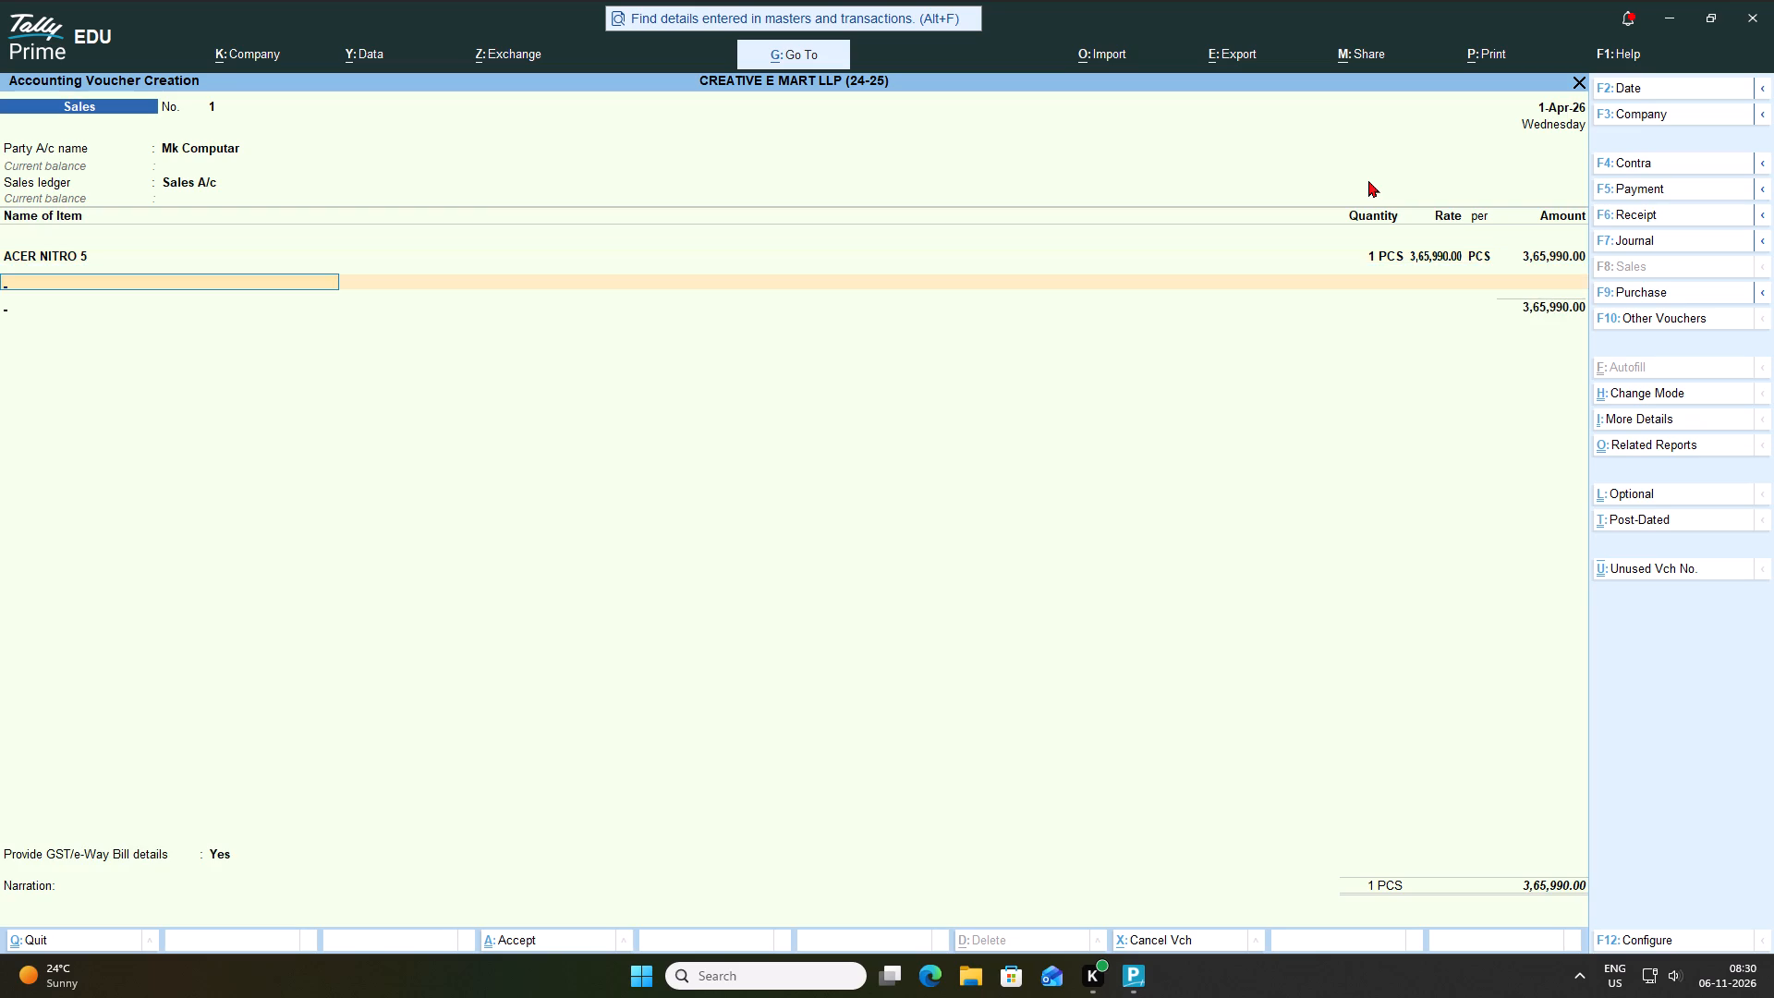
Add the CGST ledger below the stock item and accept its calculated amount.
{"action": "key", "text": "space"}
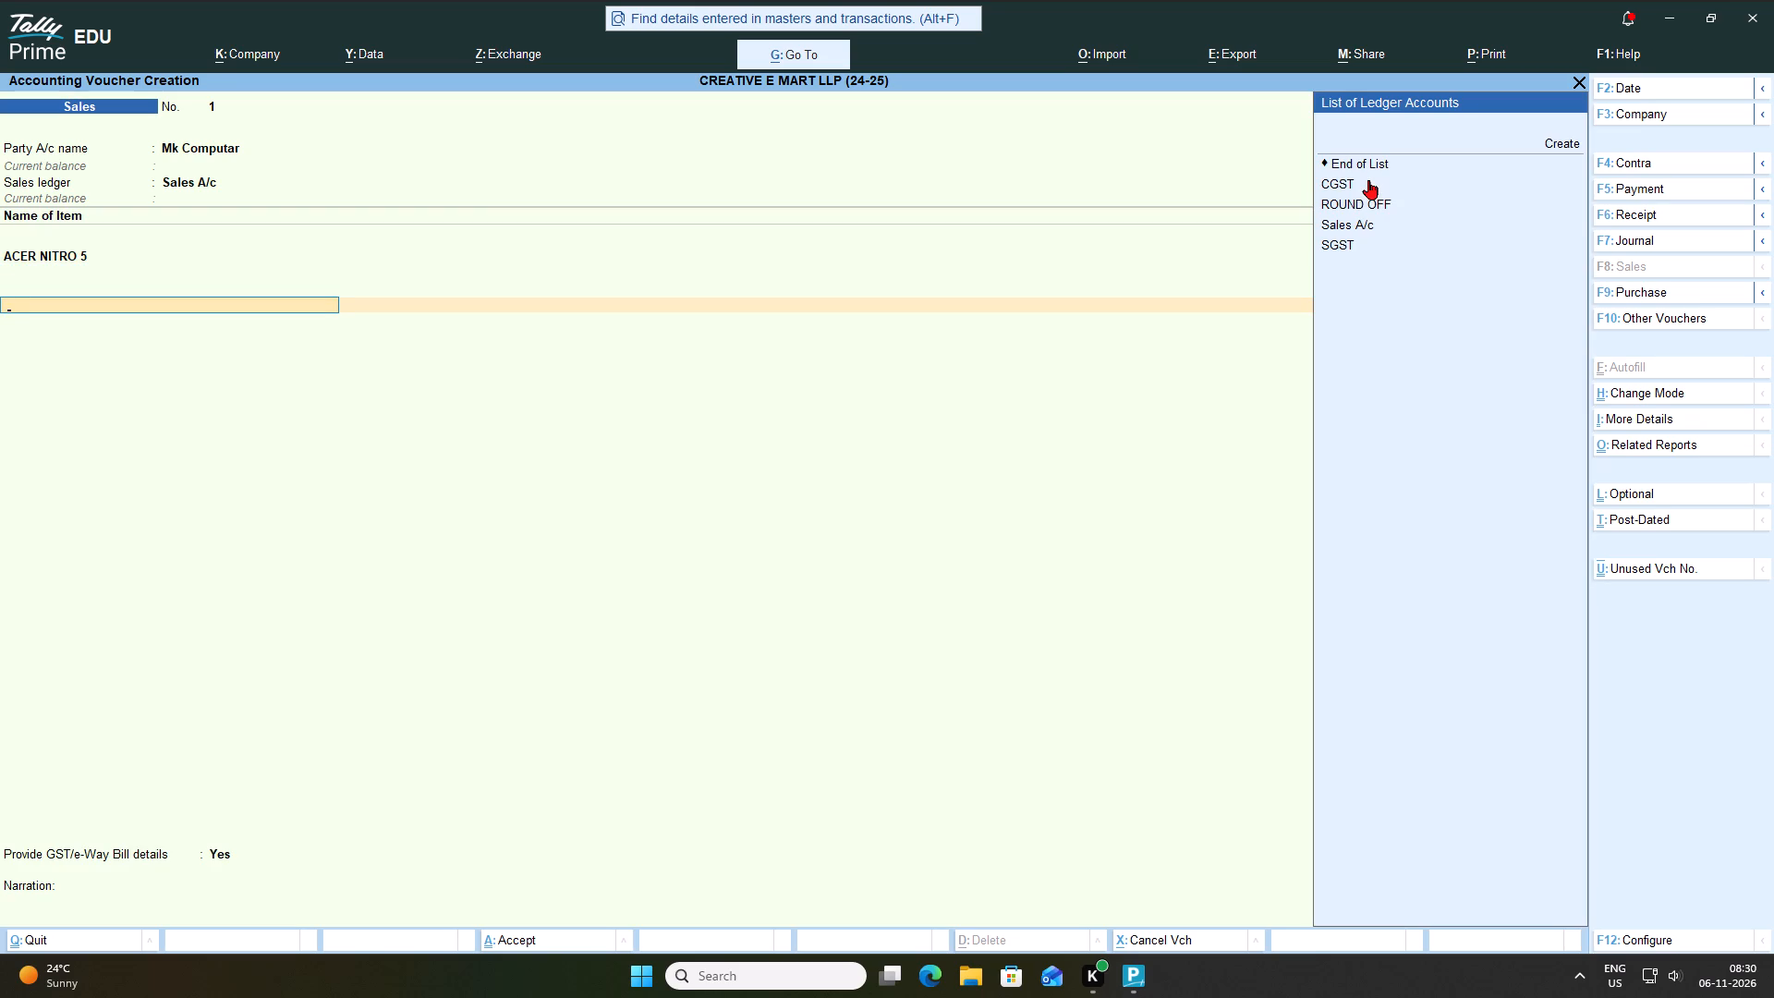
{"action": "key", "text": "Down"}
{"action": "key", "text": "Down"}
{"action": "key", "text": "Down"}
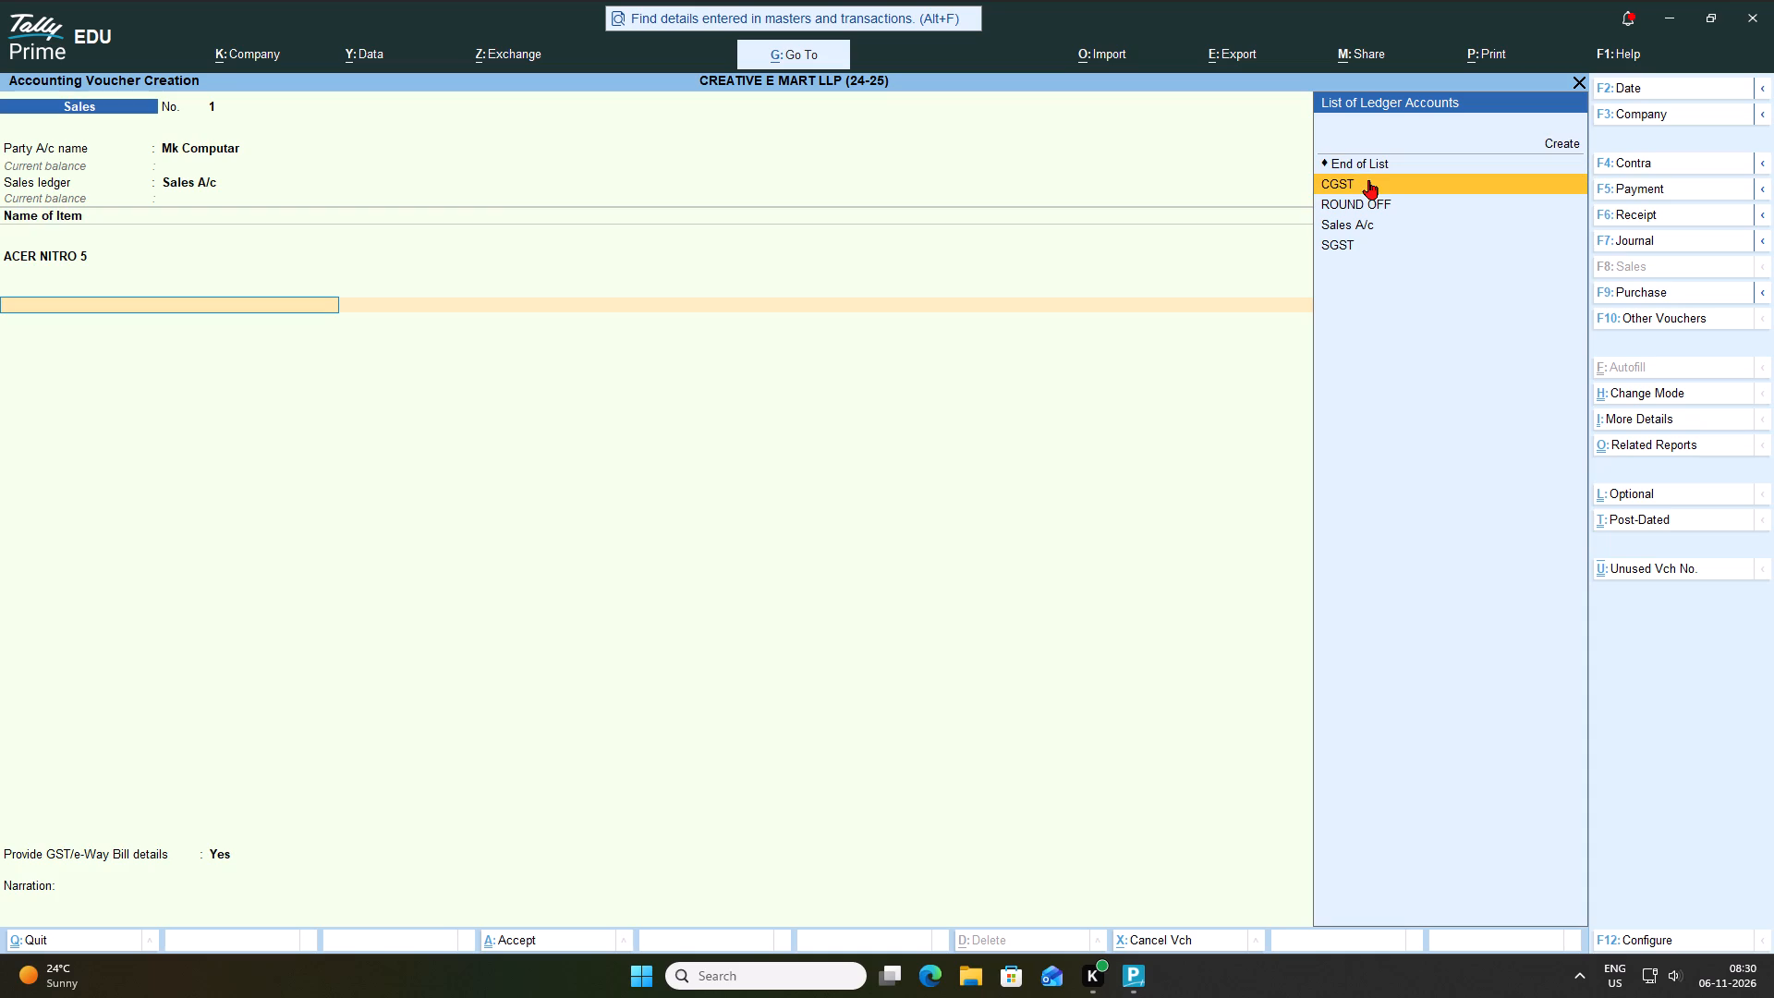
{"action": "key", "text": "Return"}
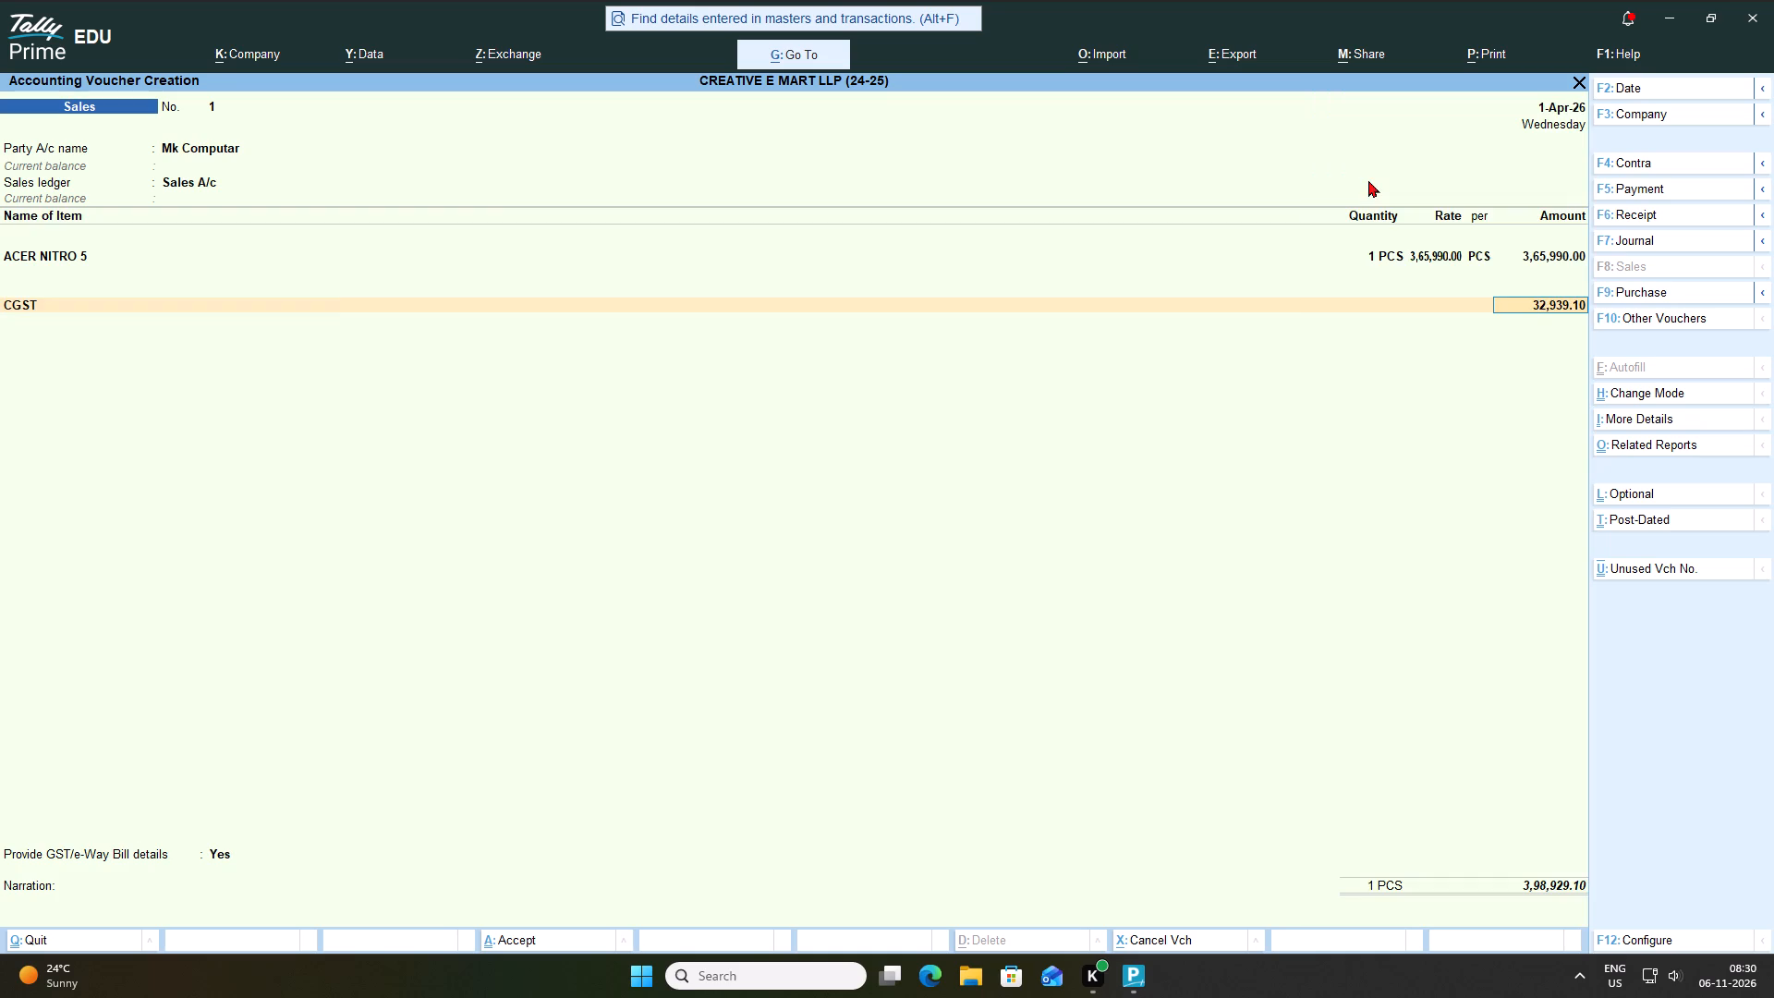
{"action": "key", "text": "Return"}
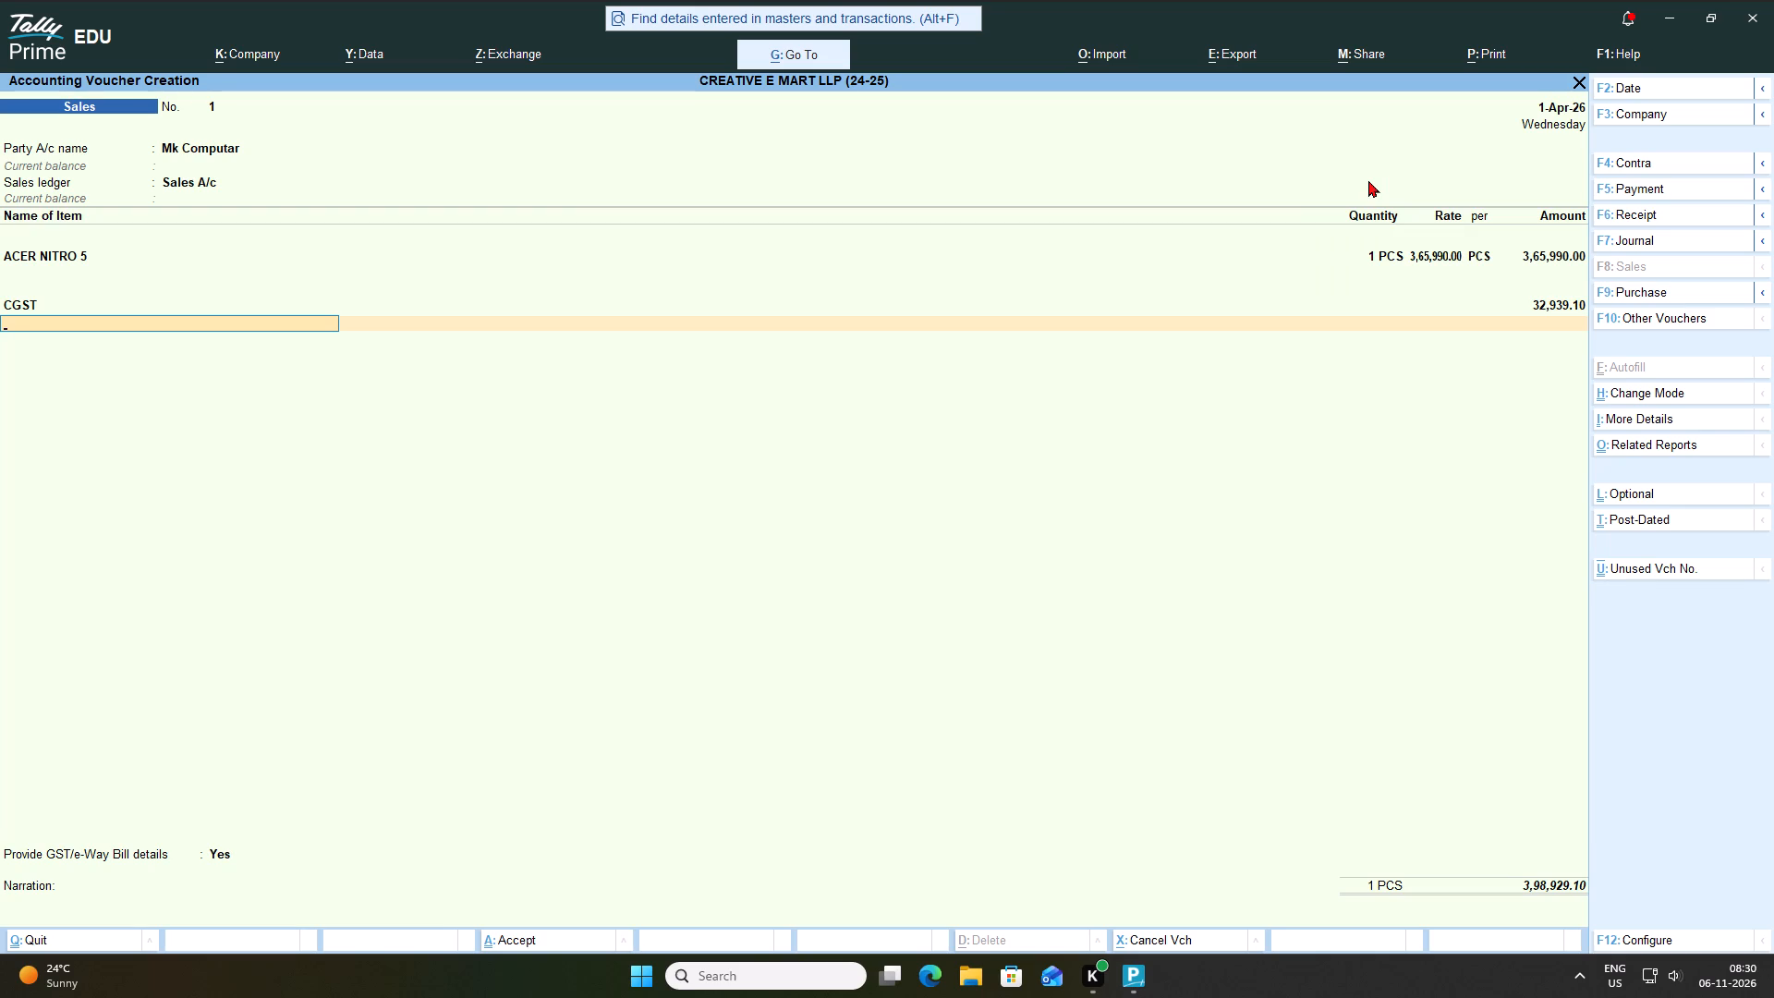
Add the SGST ledger below CGST and accept its calculated amount.
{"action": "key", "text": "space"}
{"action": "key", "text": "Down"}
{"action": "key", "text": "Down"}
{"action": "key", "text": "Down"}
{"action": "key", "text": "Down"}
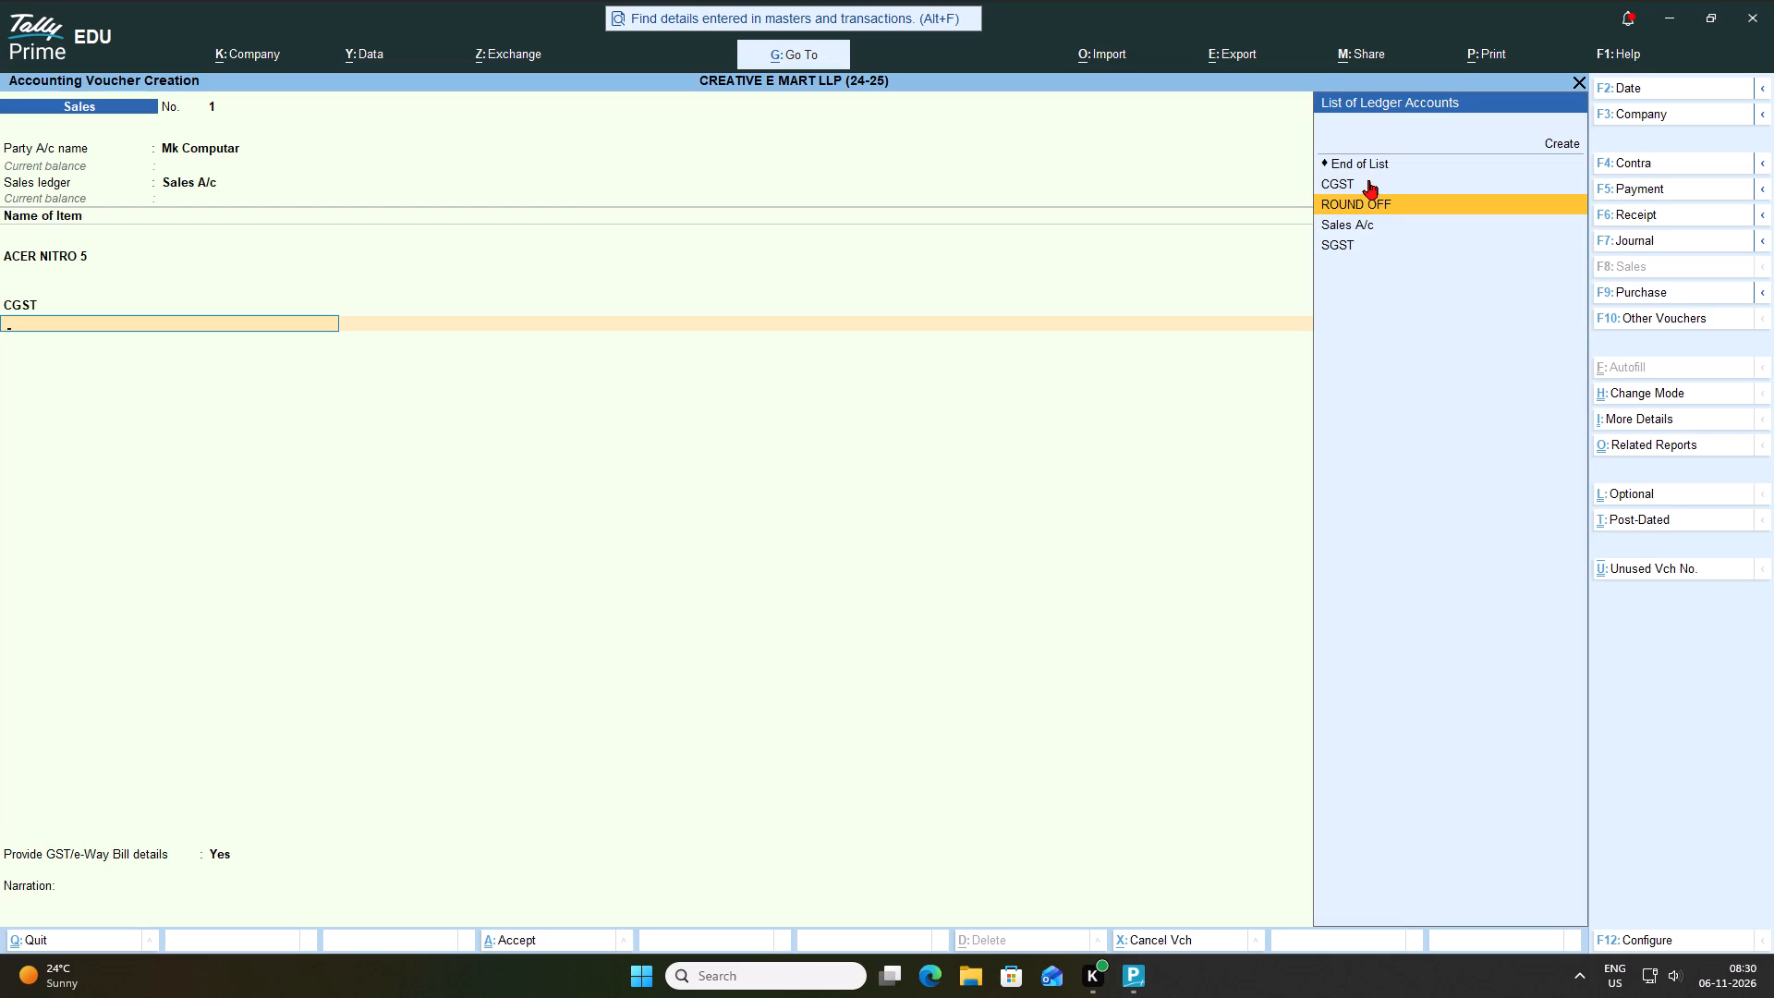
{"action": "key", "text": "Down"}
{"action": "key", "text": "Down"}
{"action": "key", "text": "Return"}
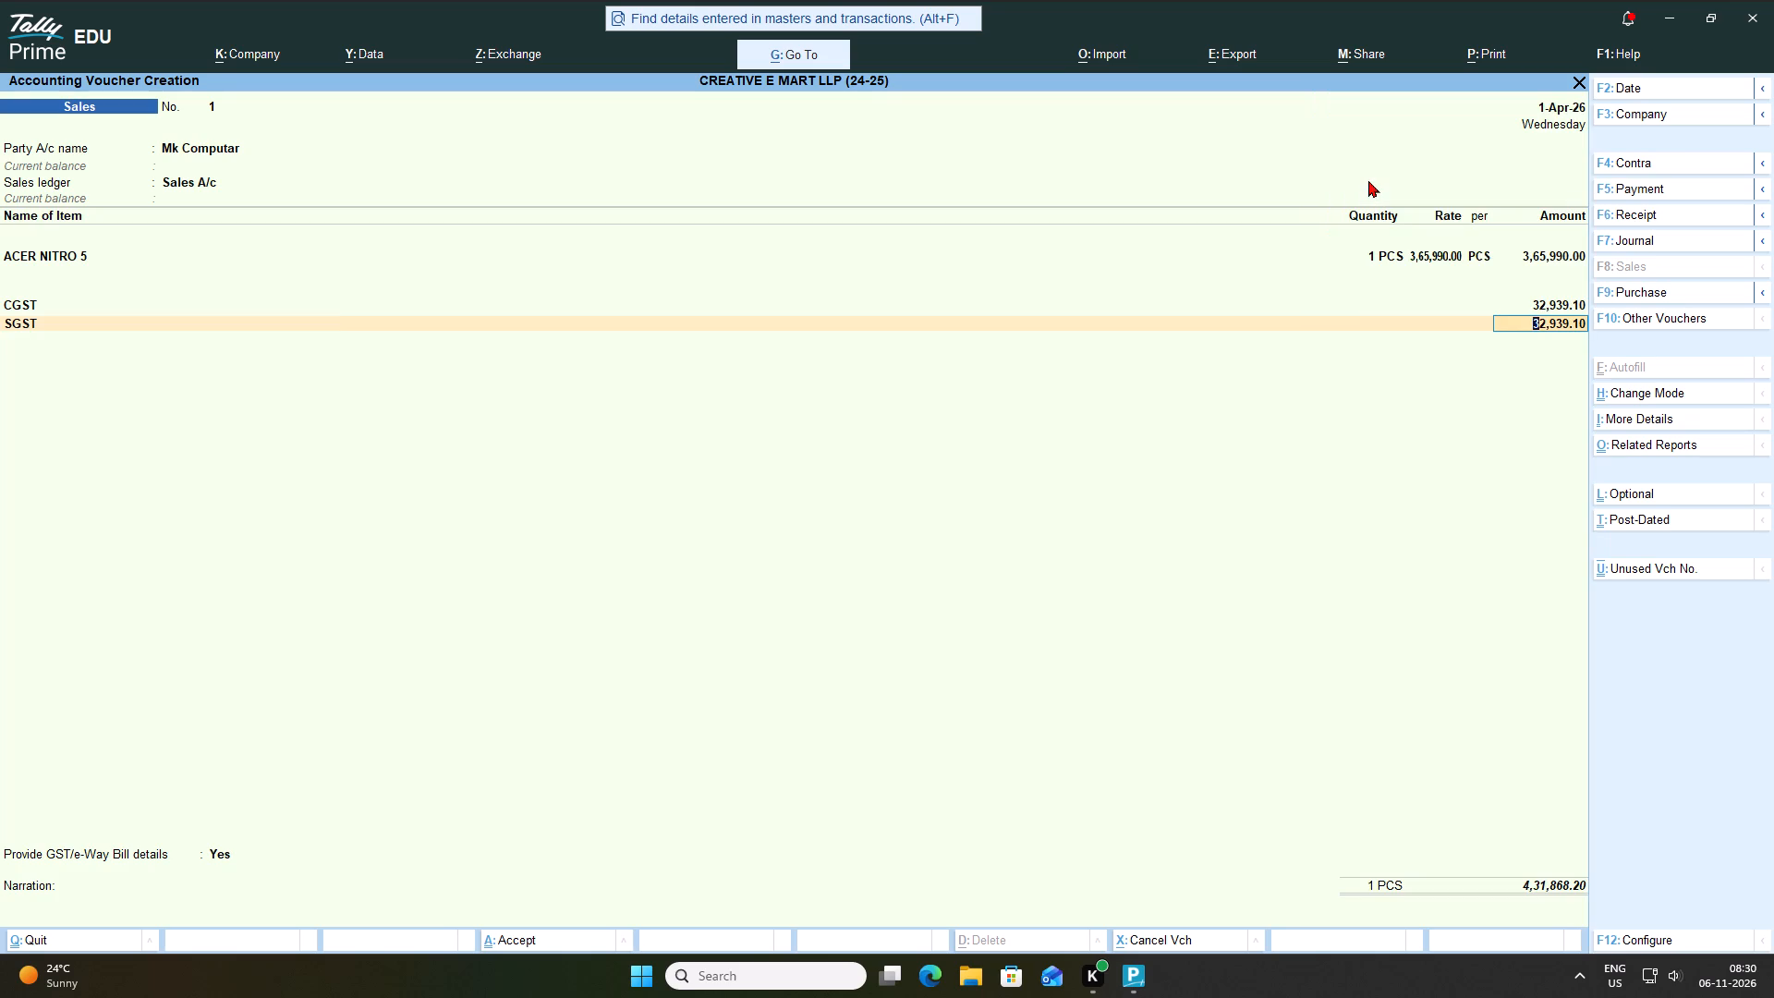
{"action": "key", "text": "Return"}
Add the ROUND OFF ledger below SGST, accept its calculated amount and end the ledger entries.
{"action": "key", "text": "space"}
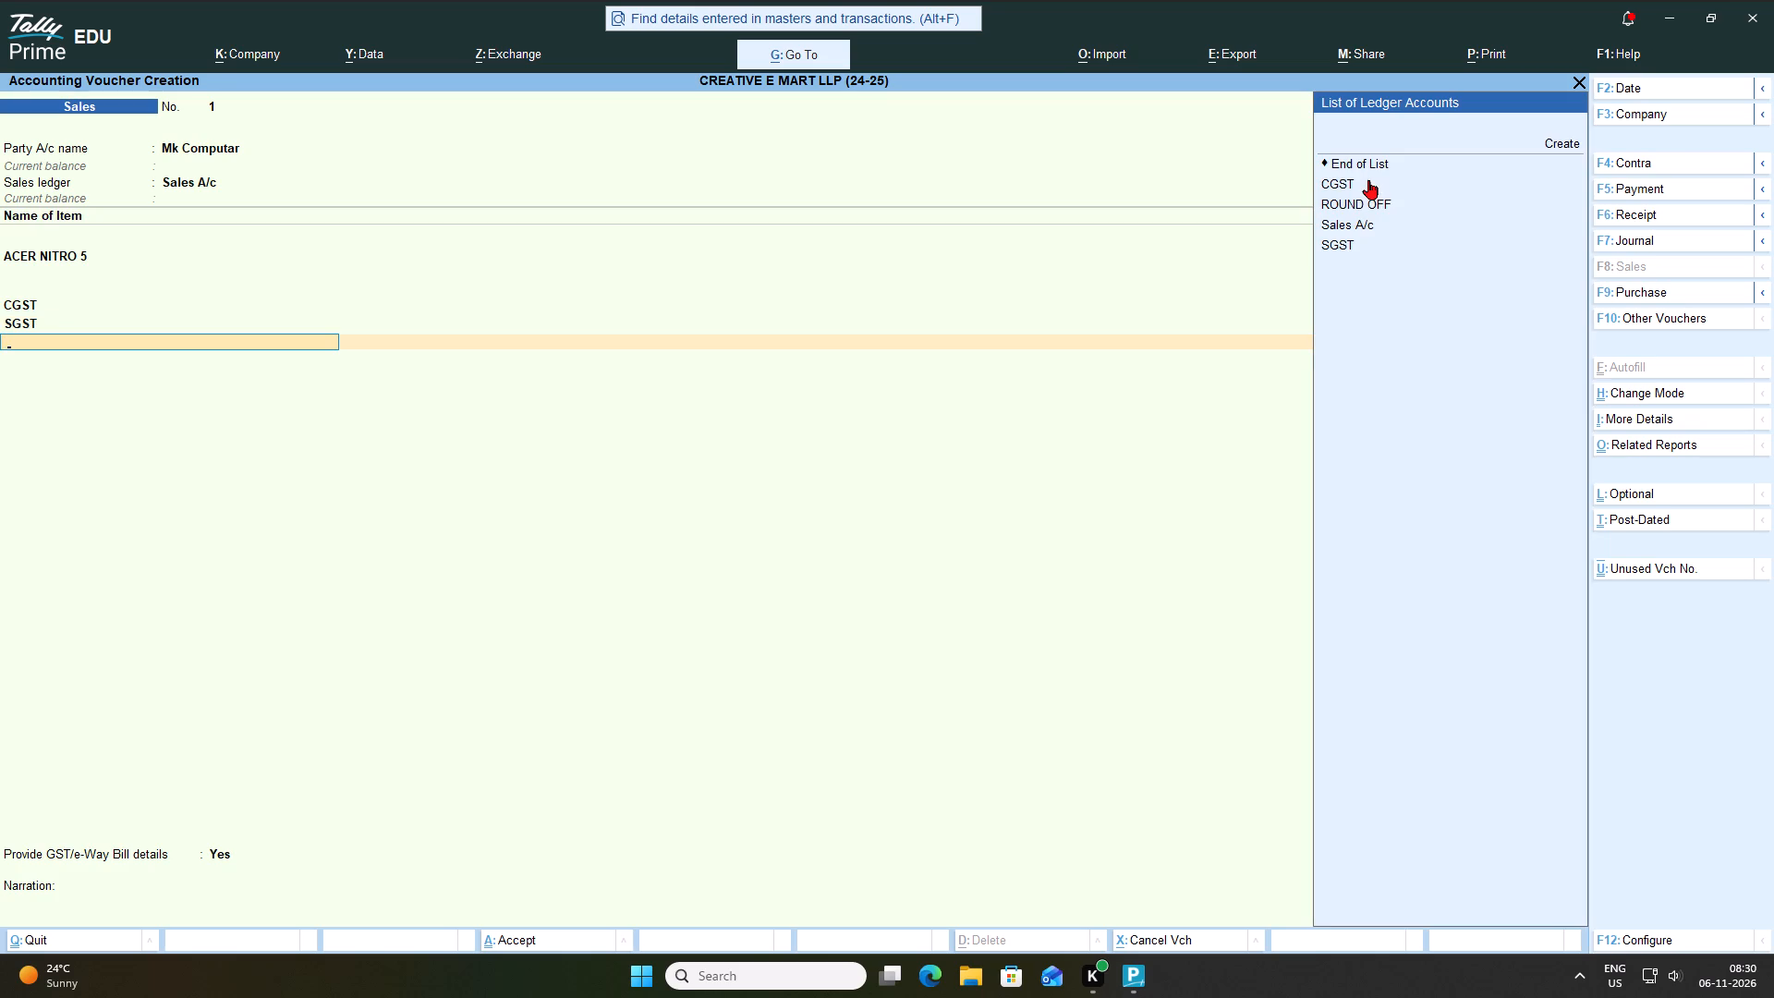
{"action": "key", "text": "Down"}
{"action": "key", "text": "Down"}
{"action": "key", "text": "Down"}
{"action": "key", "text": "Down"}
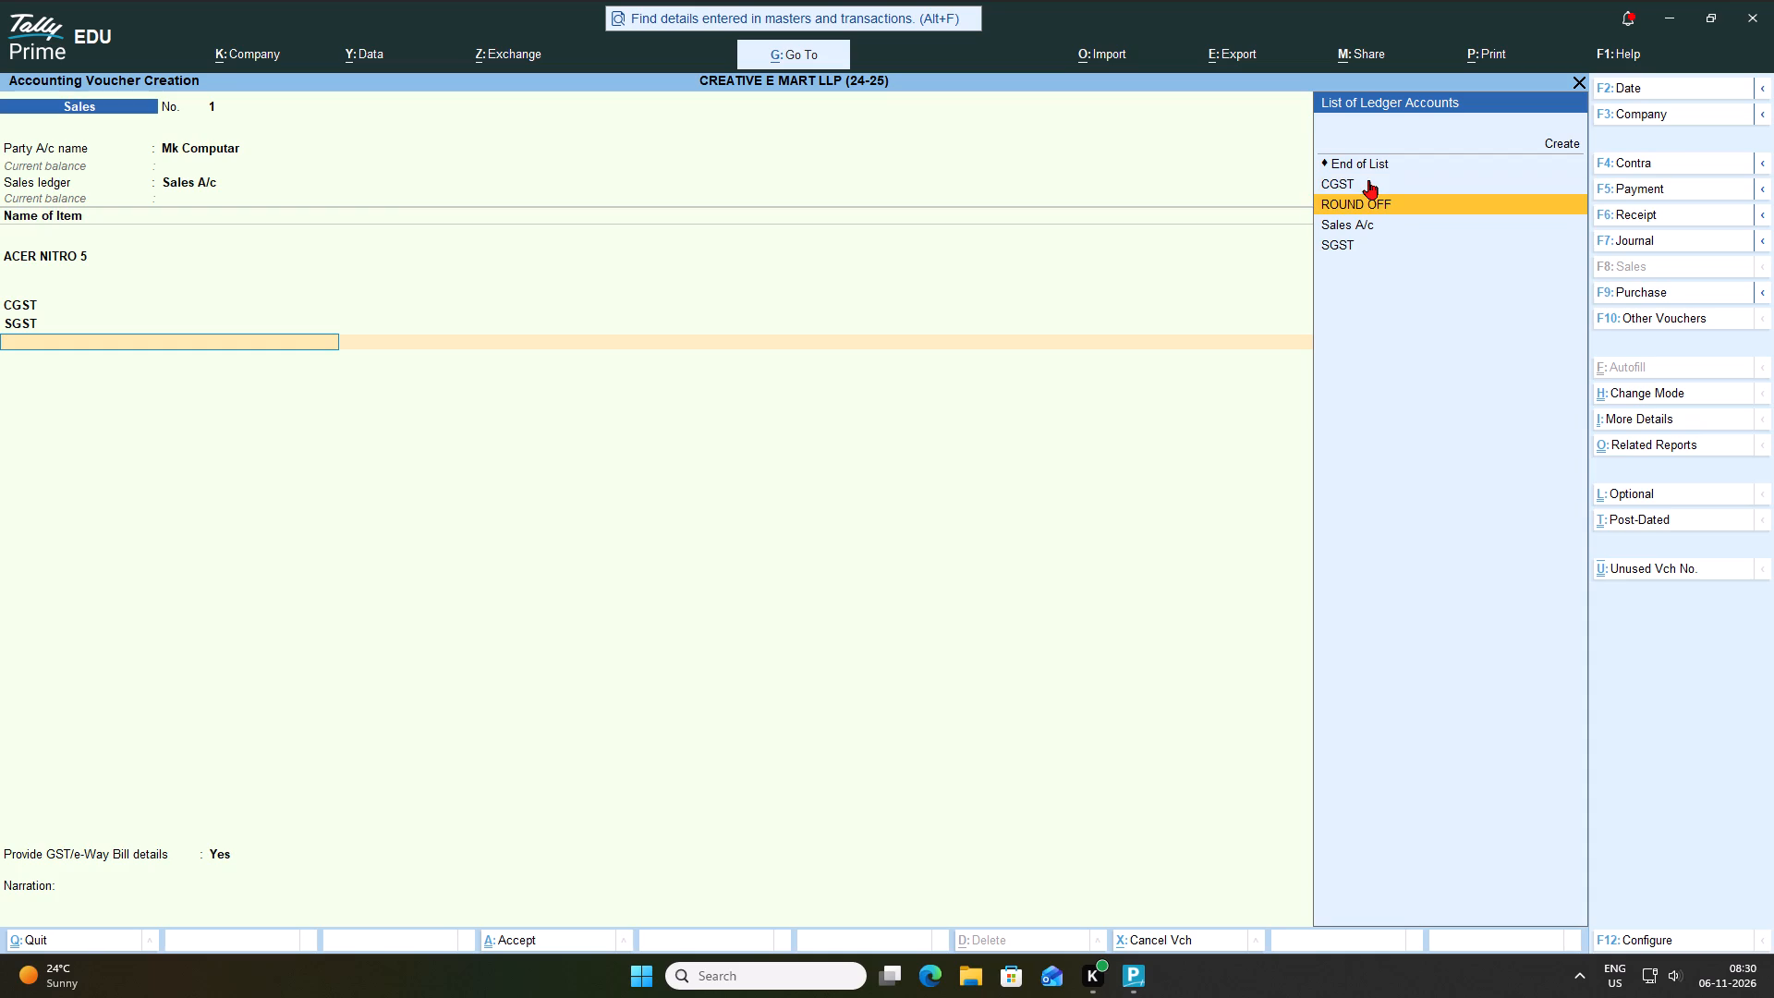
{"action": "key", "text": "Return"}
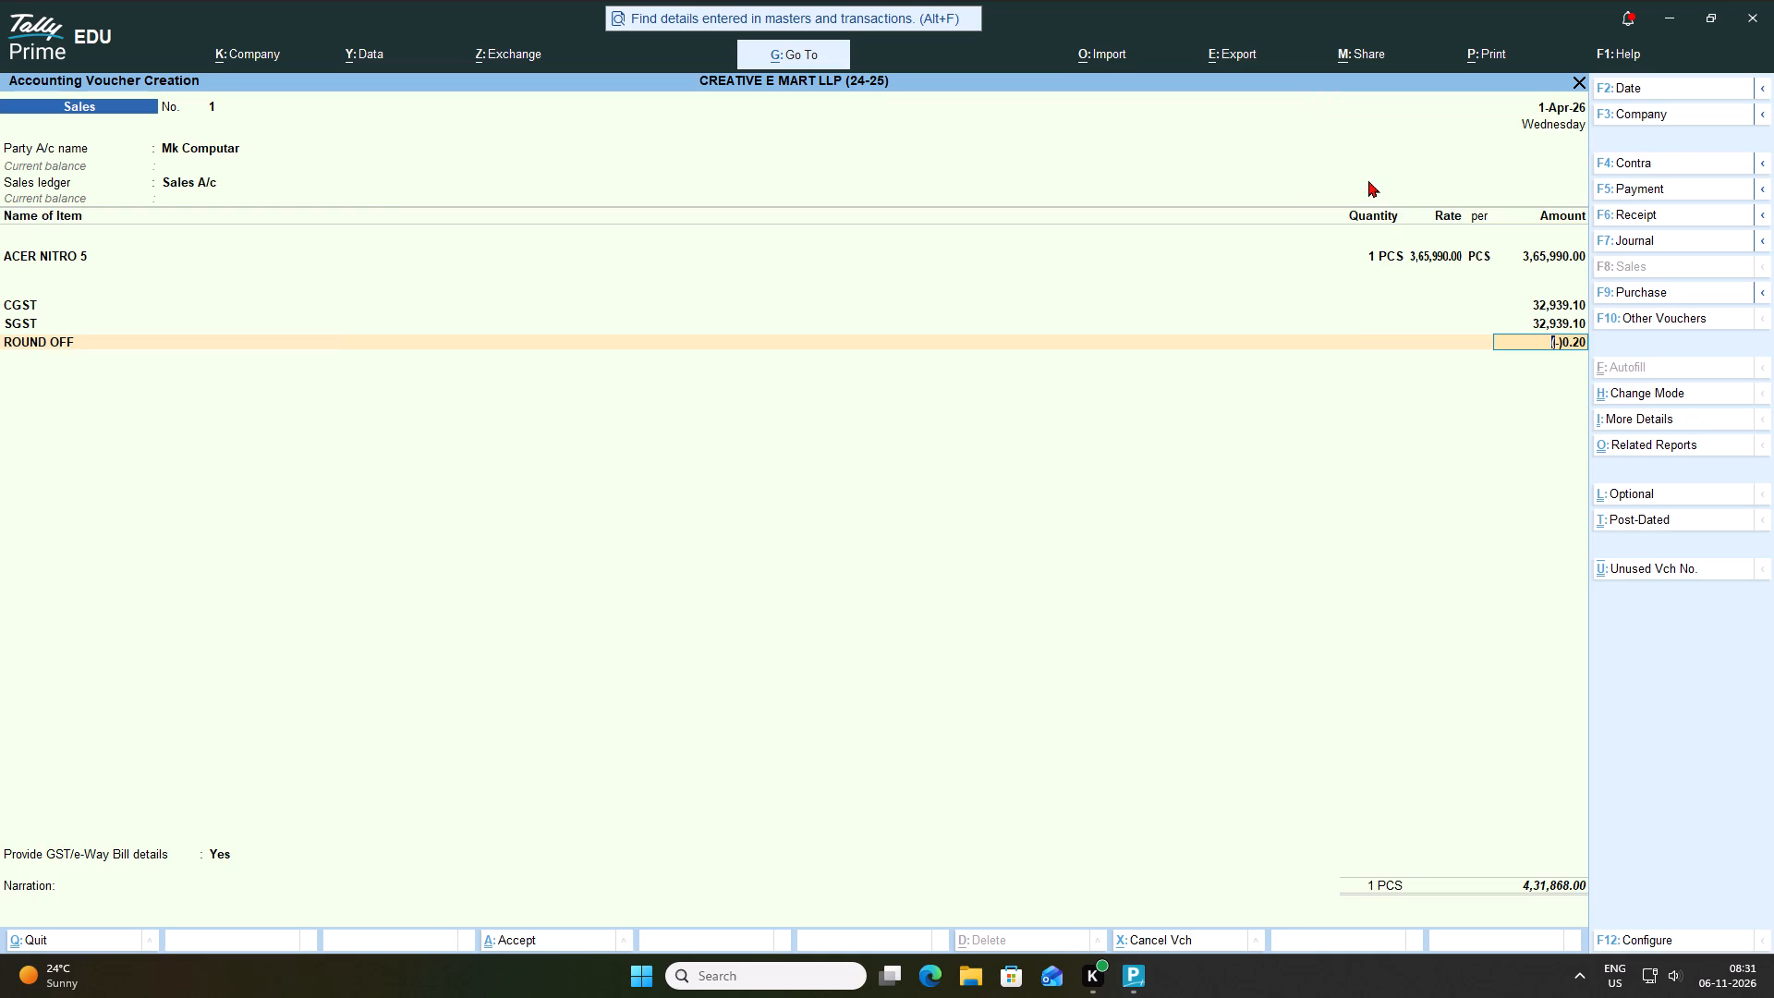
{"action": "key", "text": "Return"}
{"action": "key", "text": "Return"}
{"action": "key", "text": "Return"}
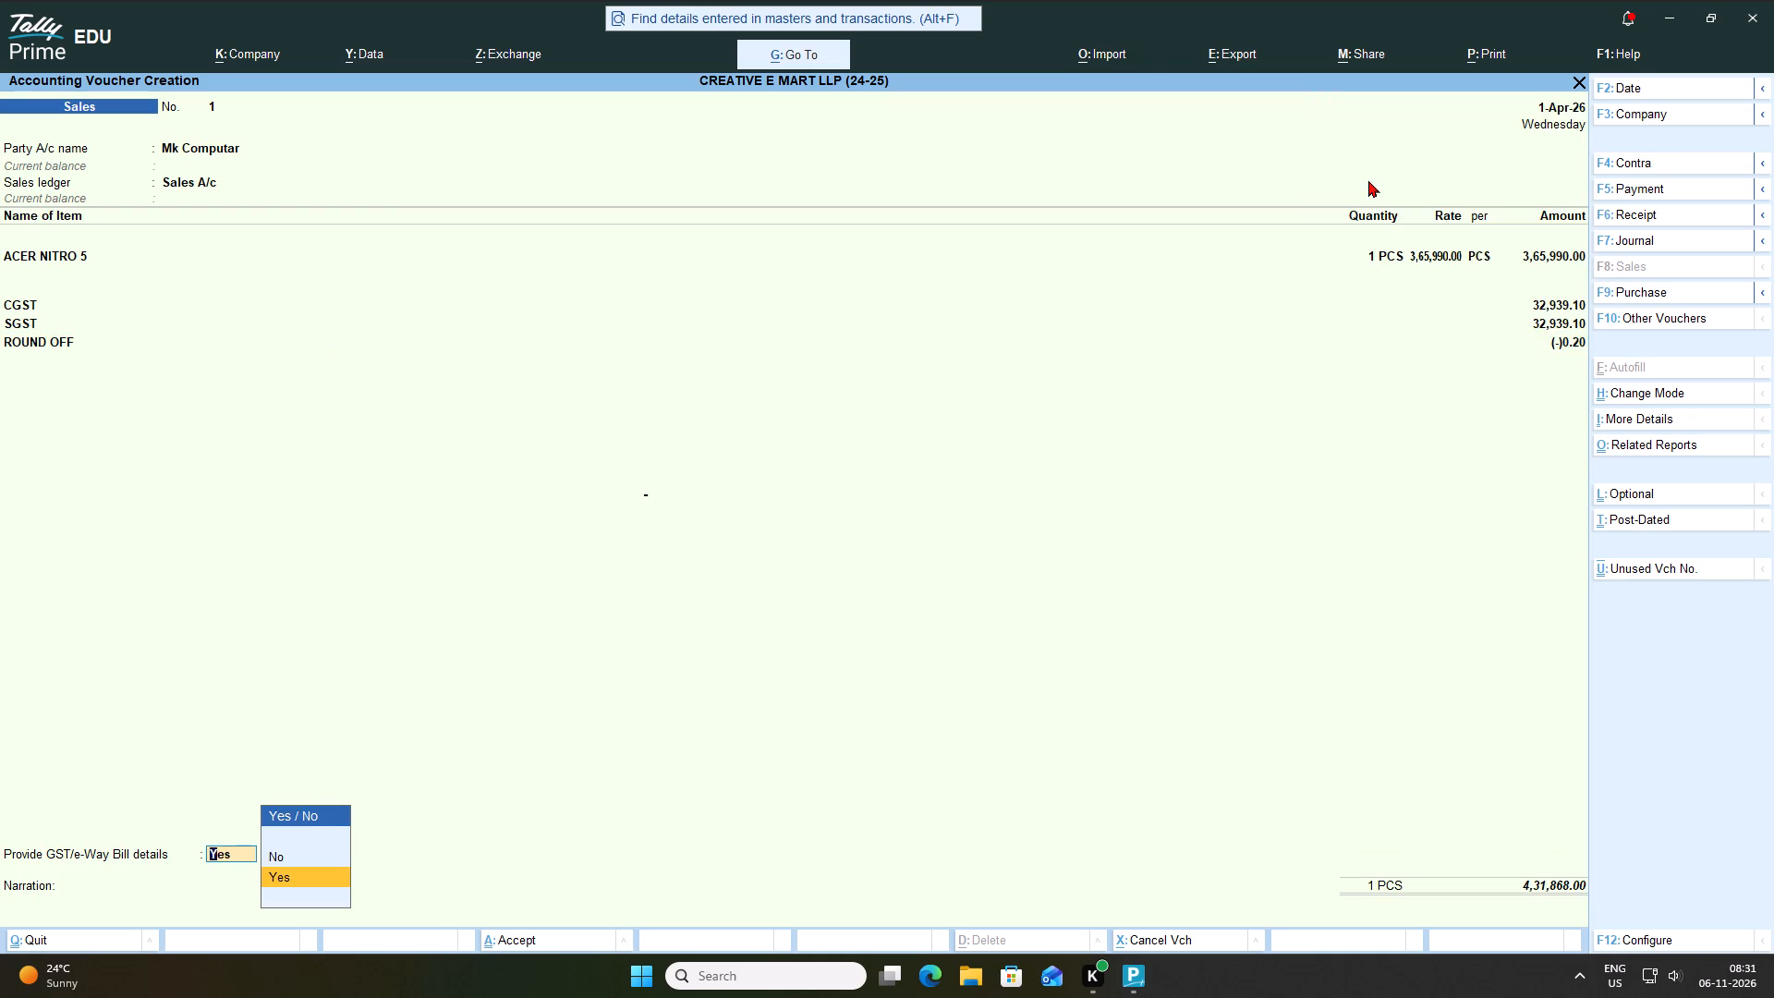
Keep GST/e-Way Bill details set to Yes and accept the additional details with dispatch and transport information left blank.
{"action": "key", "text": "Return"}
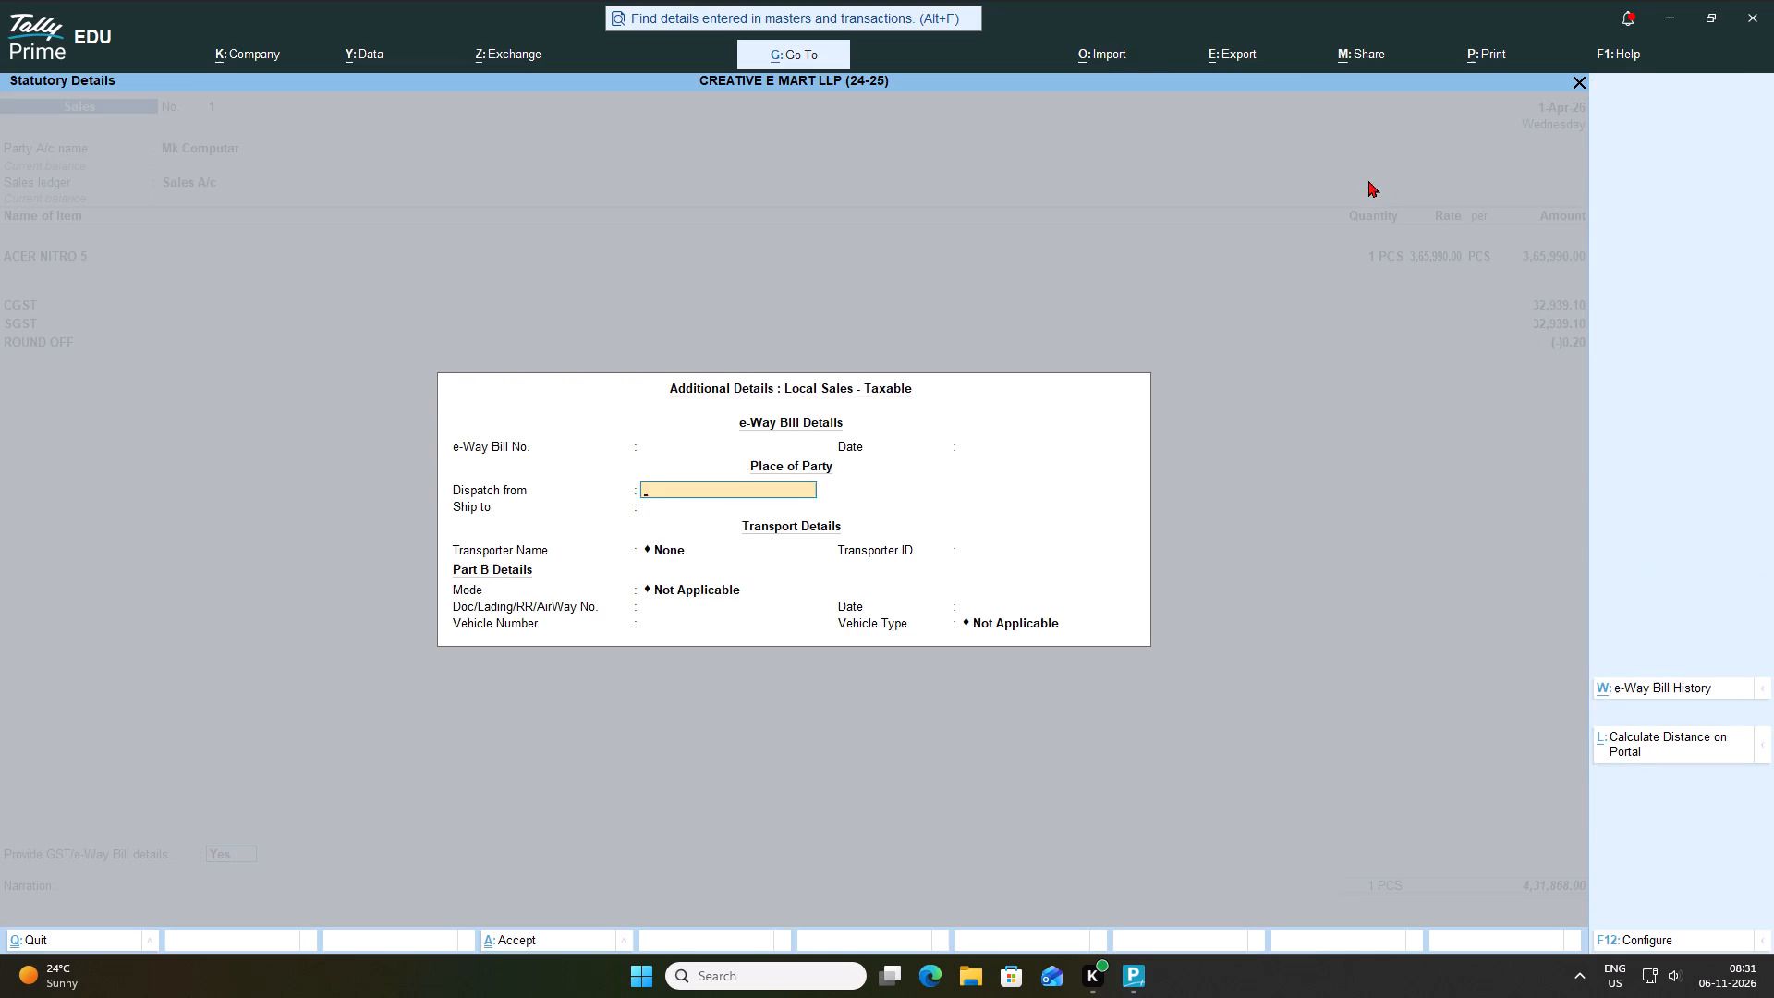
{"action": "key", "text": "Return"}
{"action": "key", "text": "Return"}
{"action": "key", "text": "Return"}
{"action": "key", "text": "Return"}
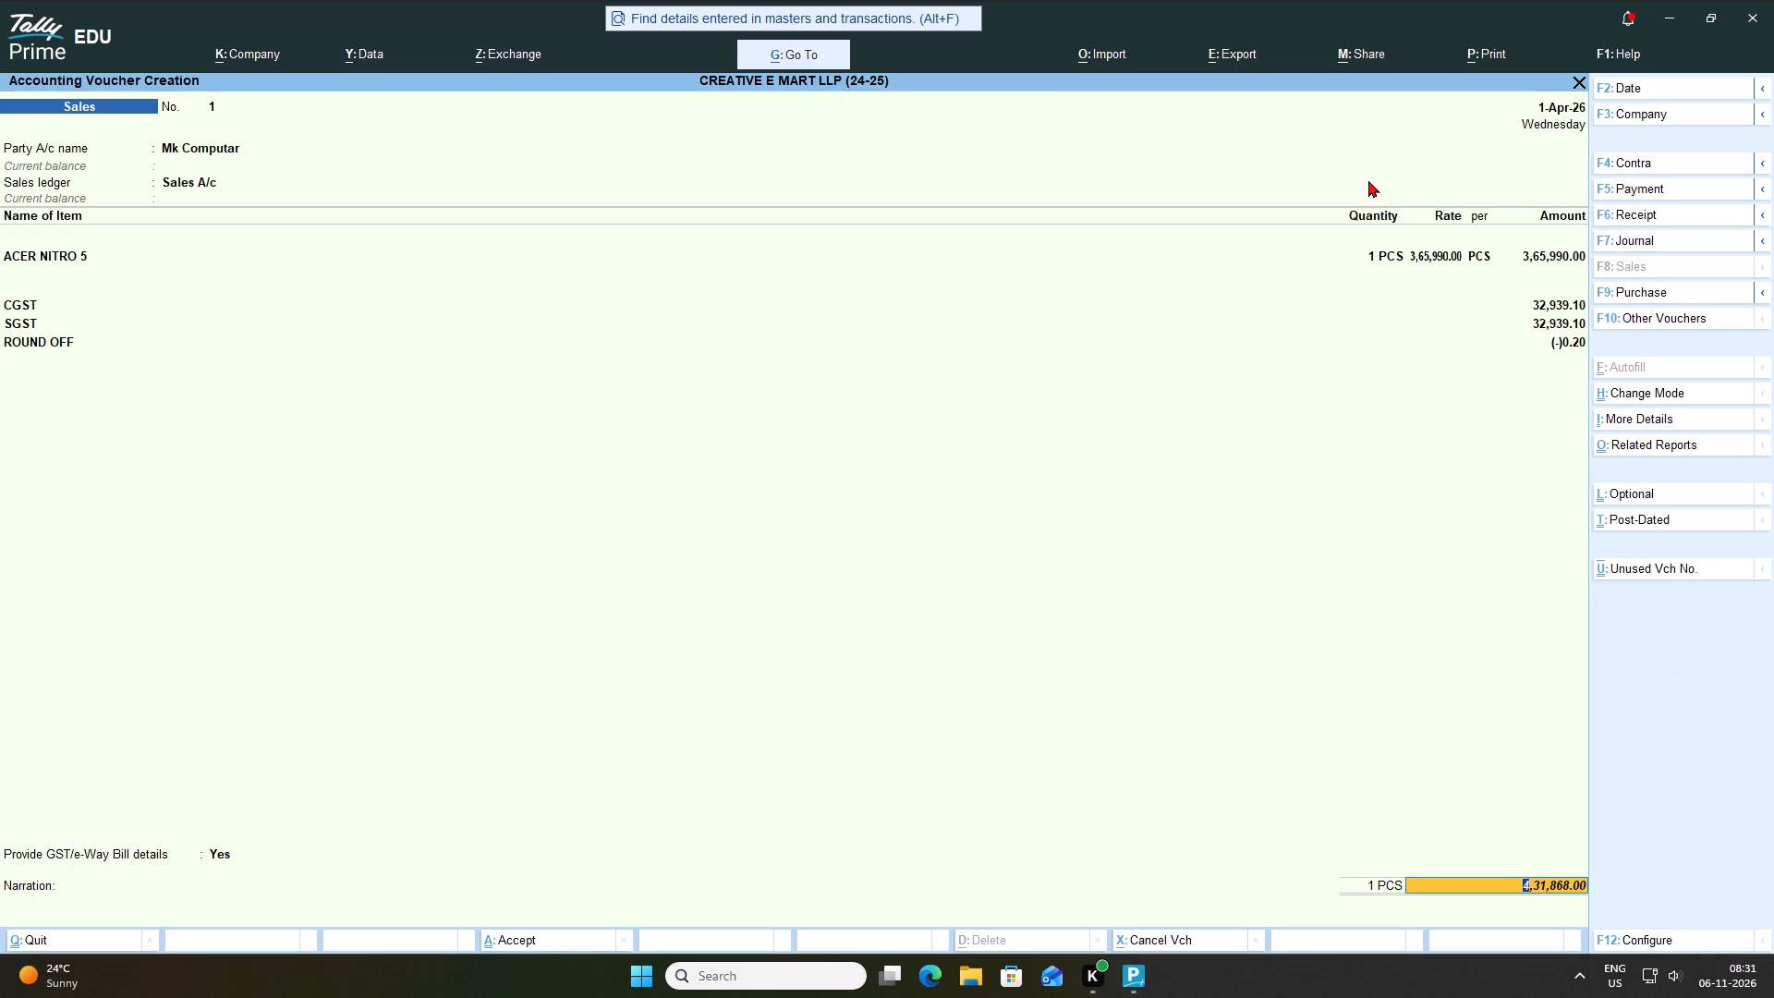
Accept the voucher total and allocate it as a New Ref in Mk Computar's bill-wise details.
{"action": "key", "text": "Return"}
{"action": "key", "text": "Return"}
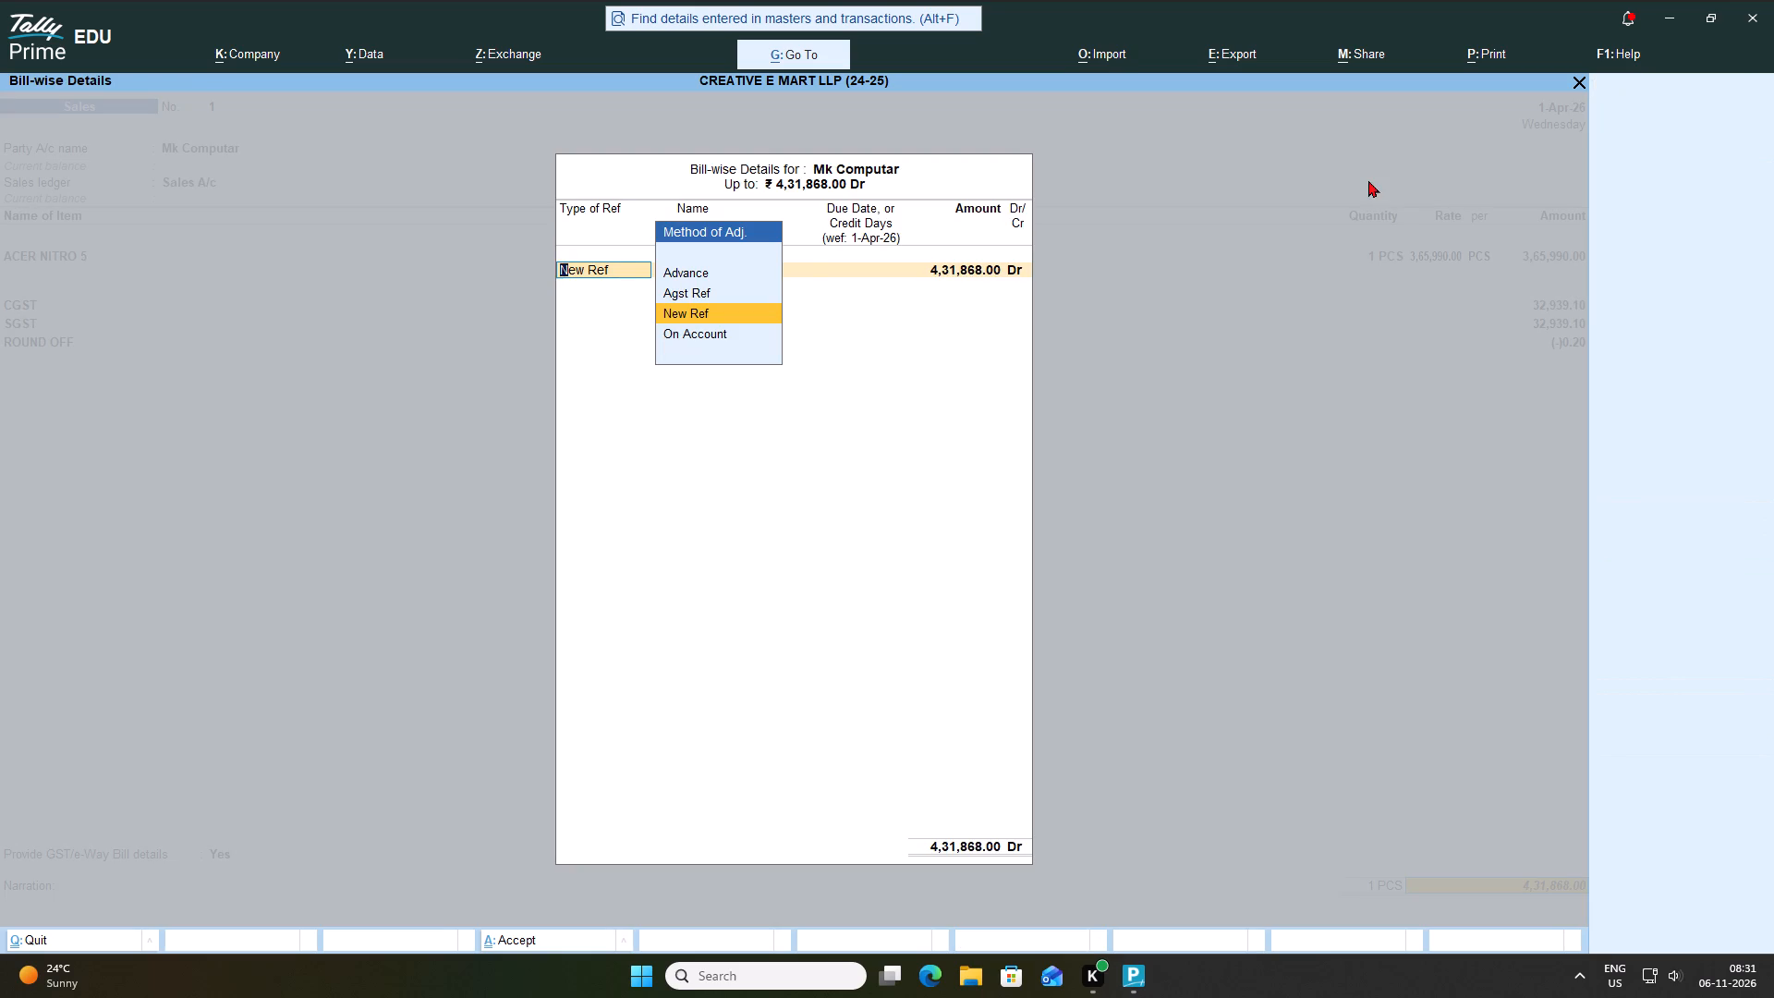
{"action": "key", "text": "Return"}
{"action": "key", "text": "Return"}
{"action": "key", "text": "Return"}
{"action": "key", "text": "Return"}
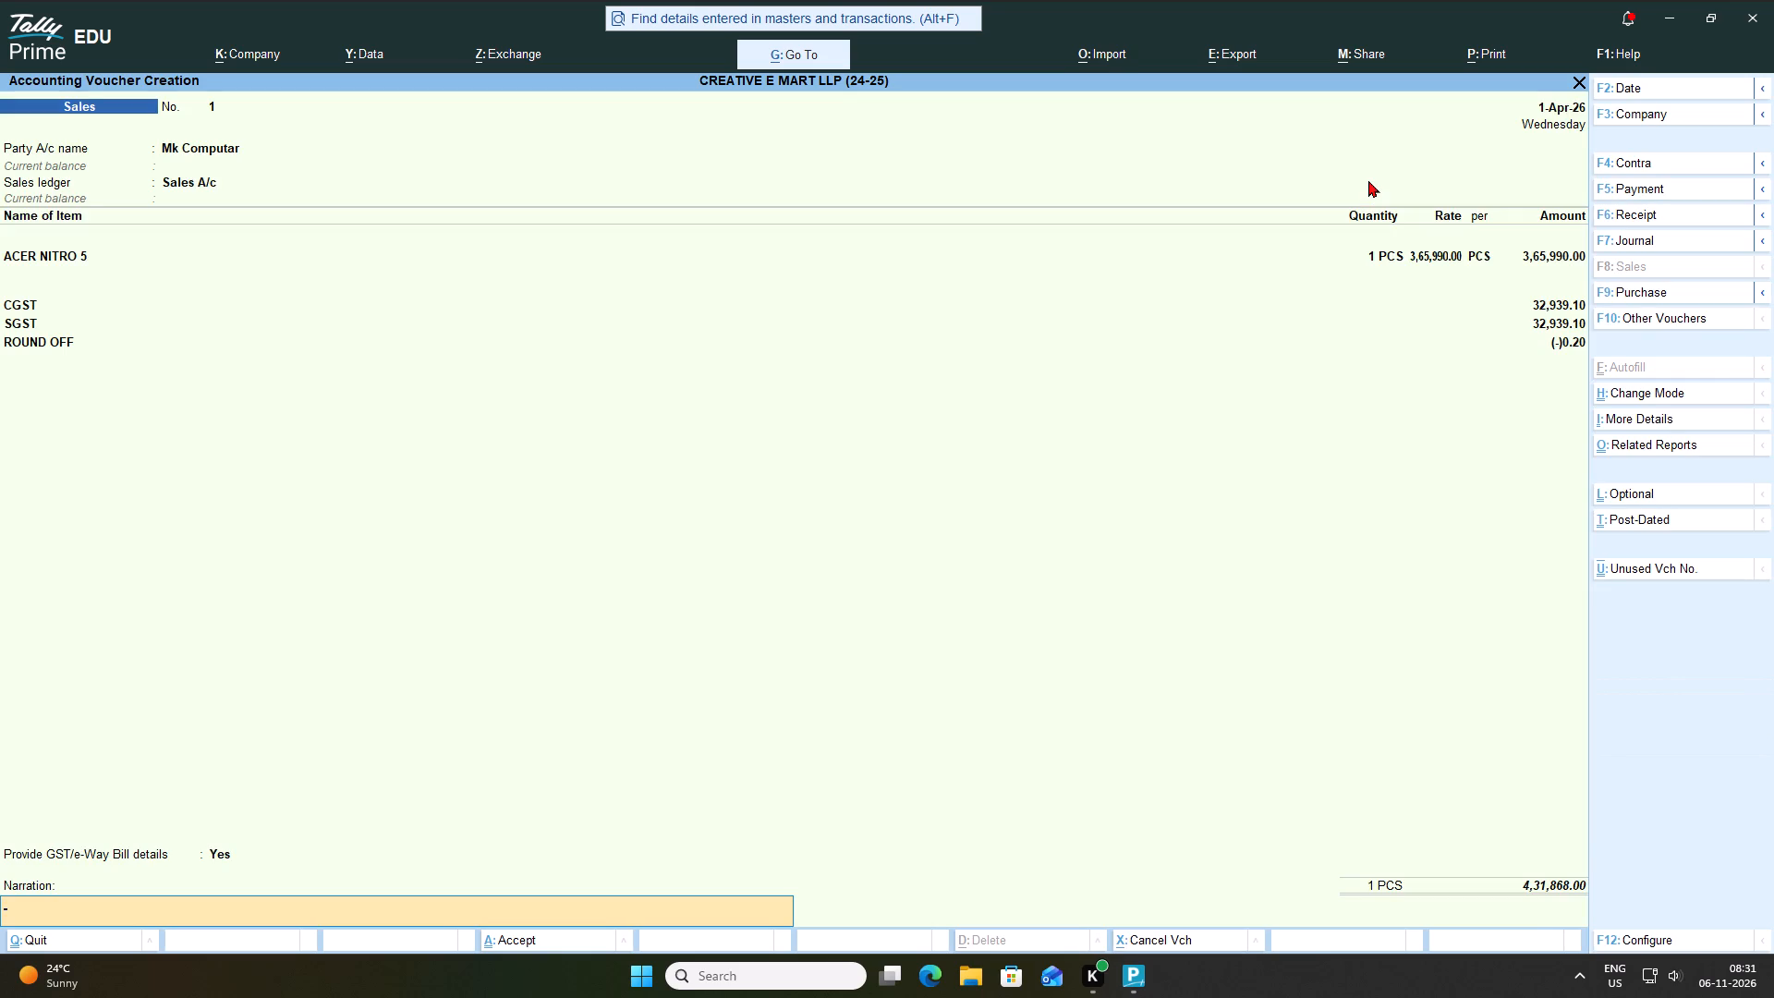
Leave the narration blank, save the sales voucher and confirm the e-Way Bill generation prompt.
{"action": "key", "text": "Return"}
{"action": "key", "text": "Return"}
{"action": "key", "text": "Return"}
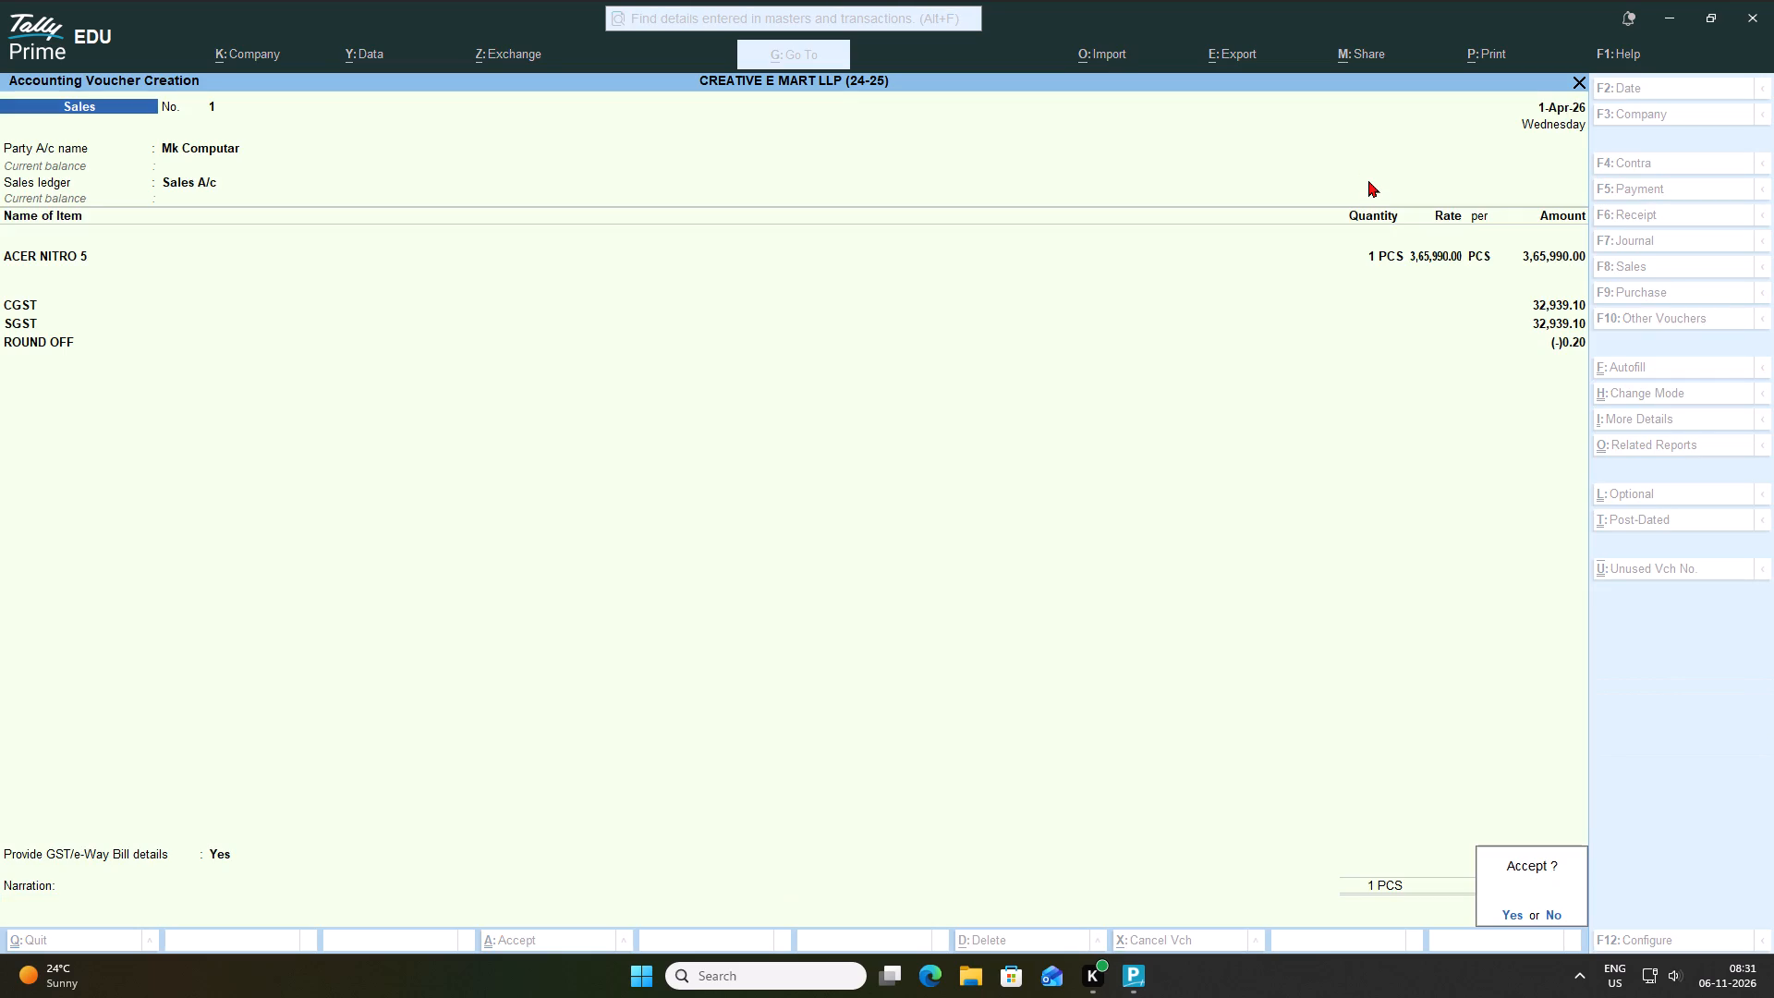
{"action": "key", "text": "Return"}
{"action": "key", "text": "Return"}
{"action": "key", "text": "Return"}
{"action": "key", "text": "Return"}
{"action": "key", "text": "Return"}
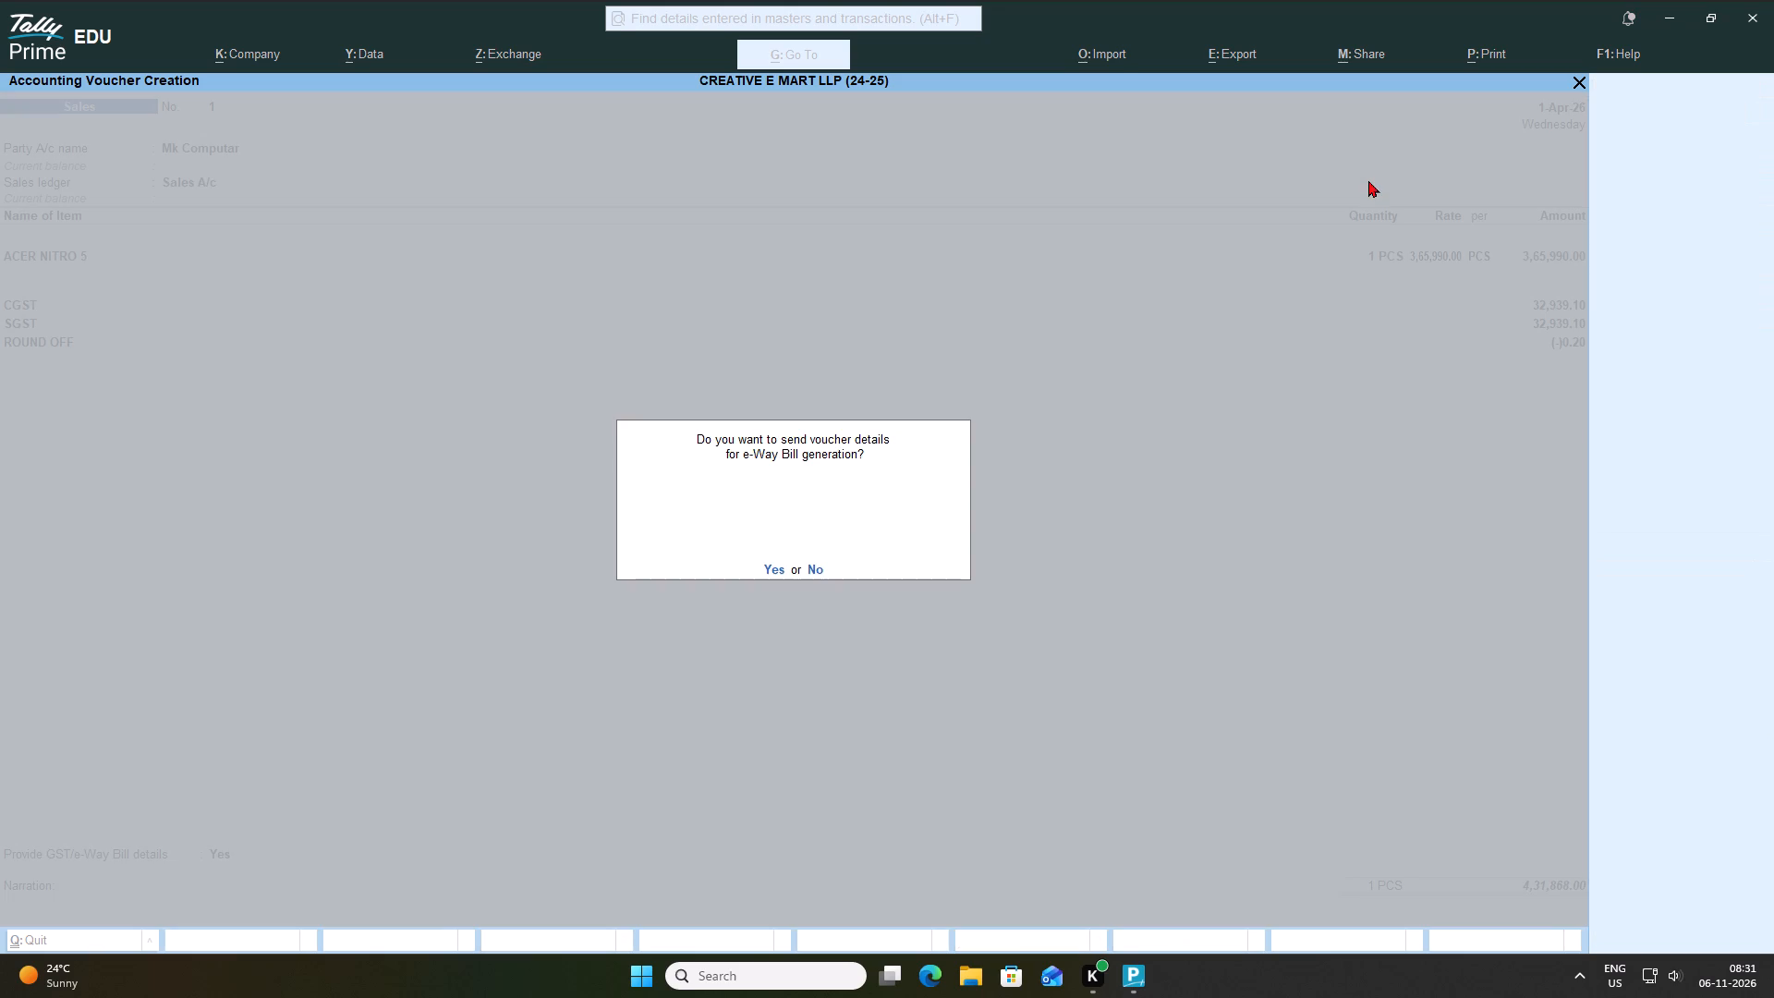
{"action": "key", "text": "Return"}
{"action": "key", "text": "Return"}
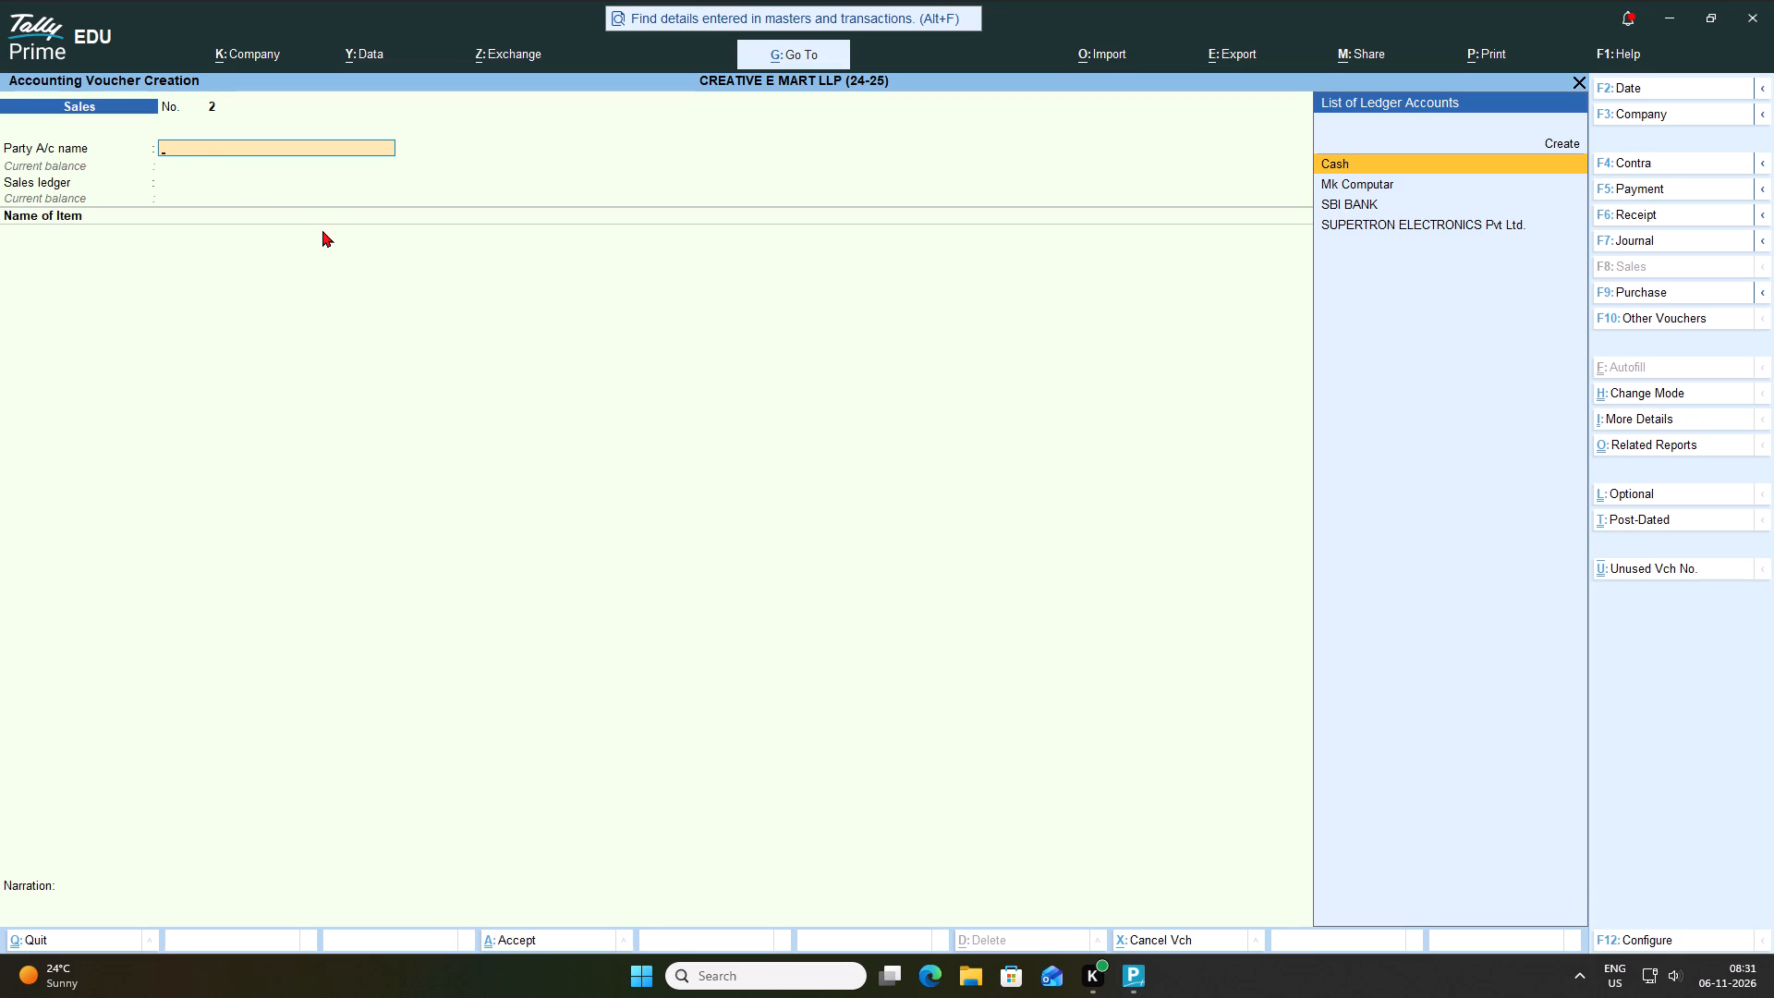
Start a new ledger from the sales voucher's party field, enter the individual customer's name and leave the alias blank.
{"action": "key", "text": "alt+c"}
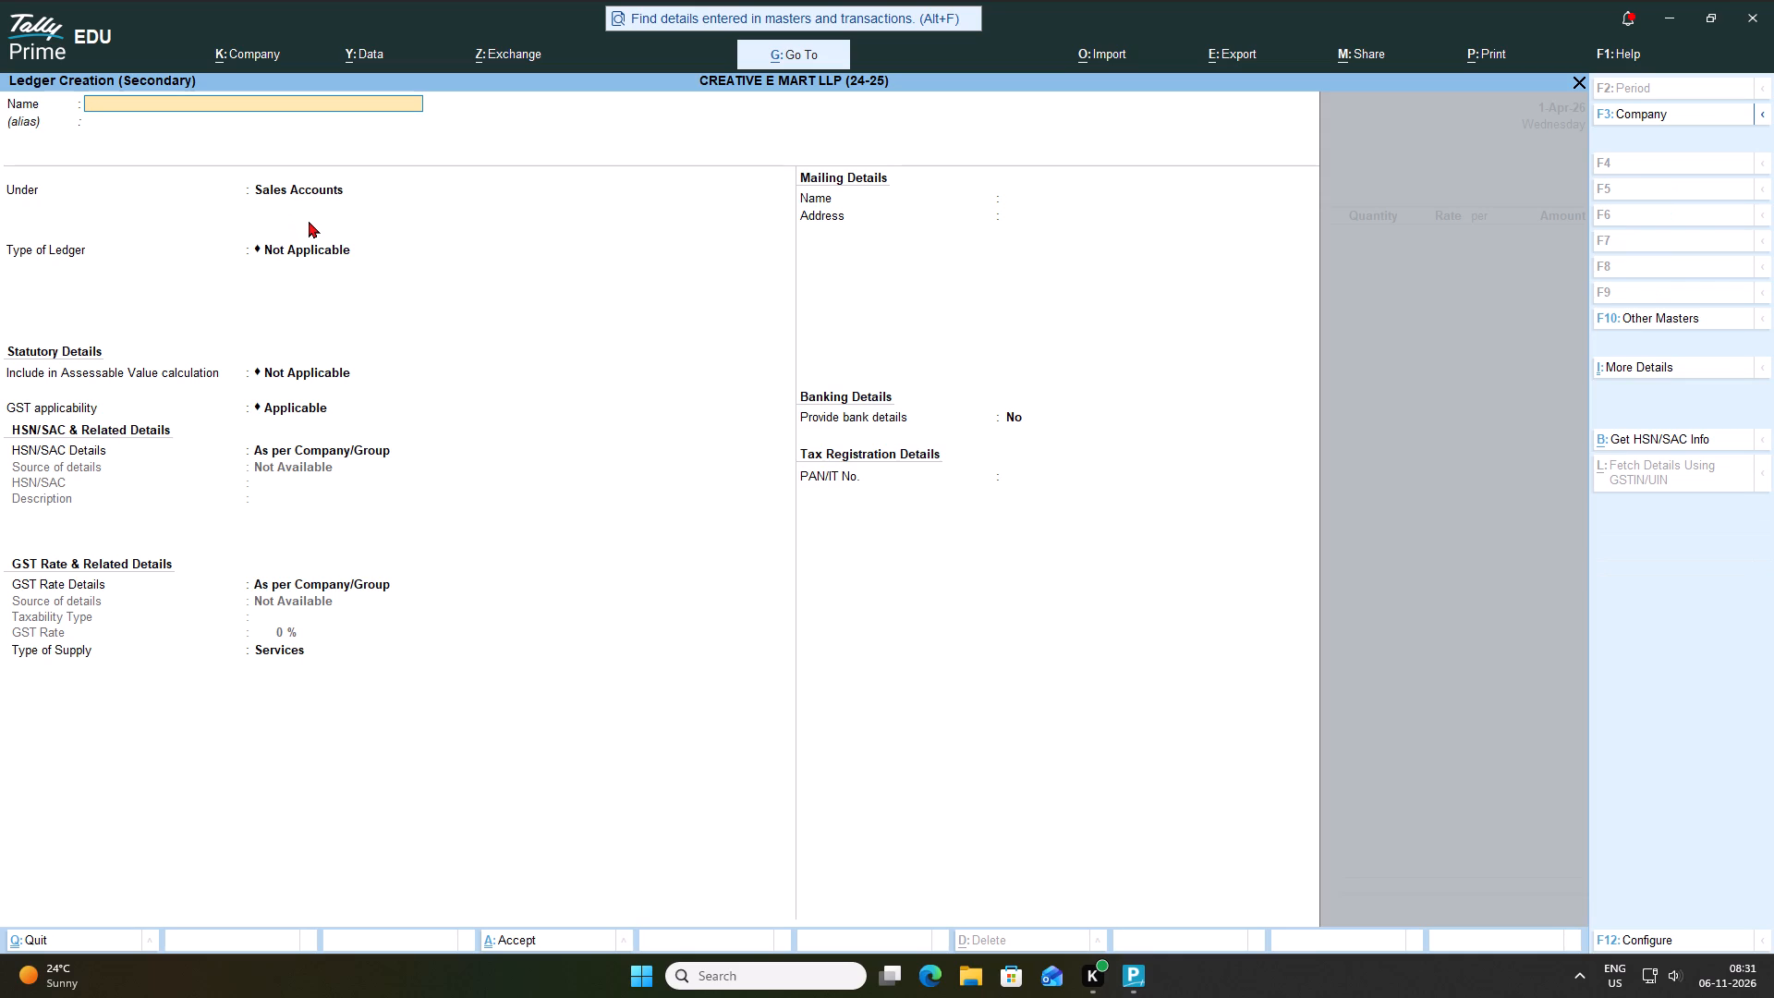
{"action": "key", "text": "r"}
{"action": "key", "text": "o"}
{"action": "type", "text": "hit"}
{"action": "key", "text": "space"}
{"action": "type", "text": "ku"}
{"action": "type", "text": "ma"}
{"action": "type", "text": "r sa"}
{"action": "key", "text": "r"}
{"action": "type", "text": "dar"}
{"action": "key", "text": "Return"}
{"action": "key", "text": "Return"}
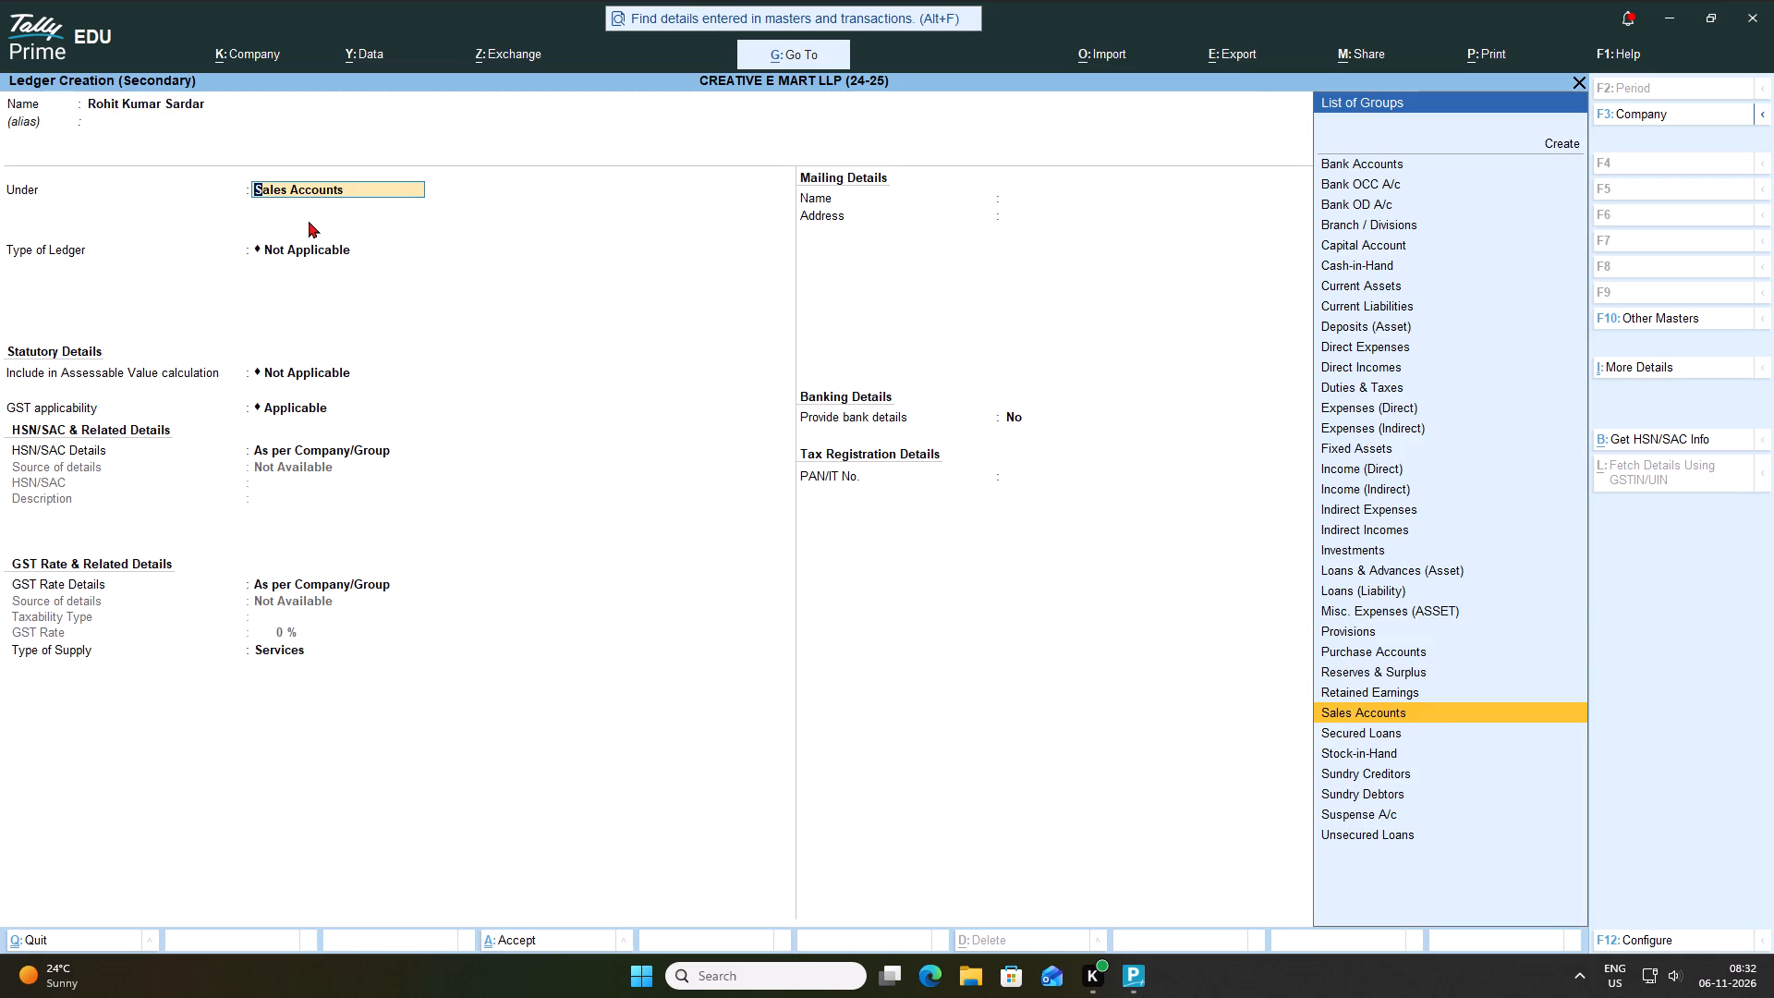
Keep the customer ledger under Sales Accounts with default GST details, set its type of supply to Goods and save it without bank details.
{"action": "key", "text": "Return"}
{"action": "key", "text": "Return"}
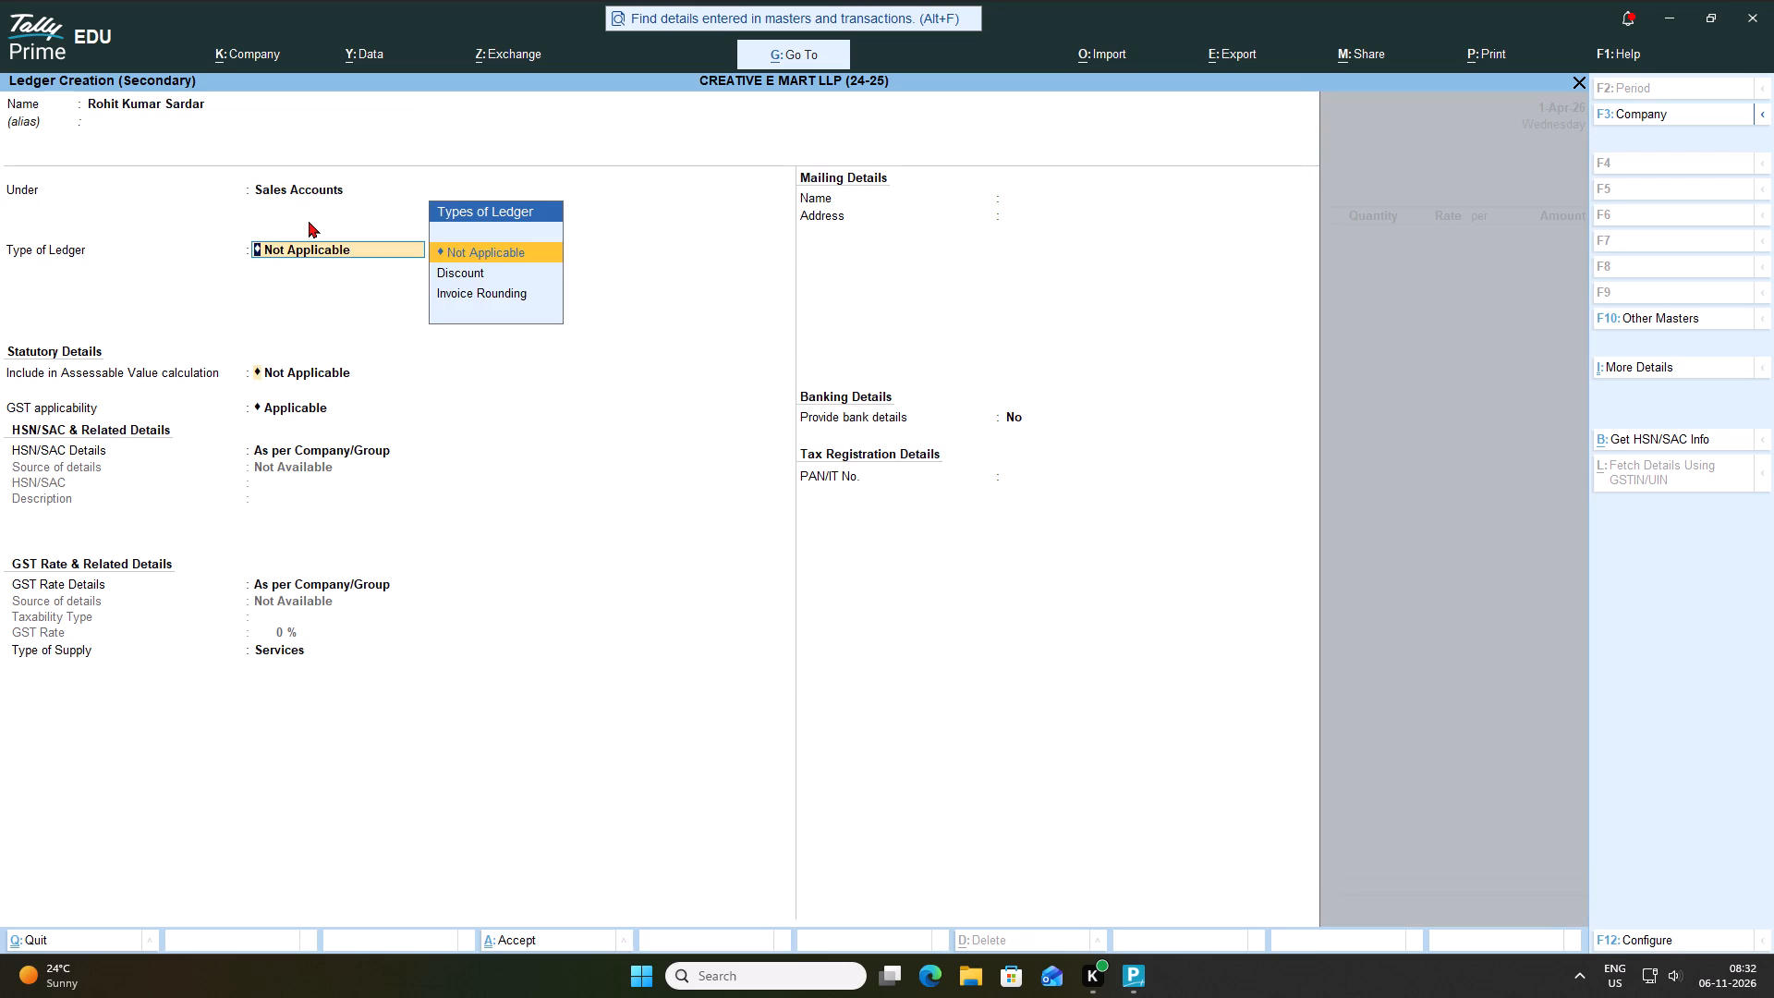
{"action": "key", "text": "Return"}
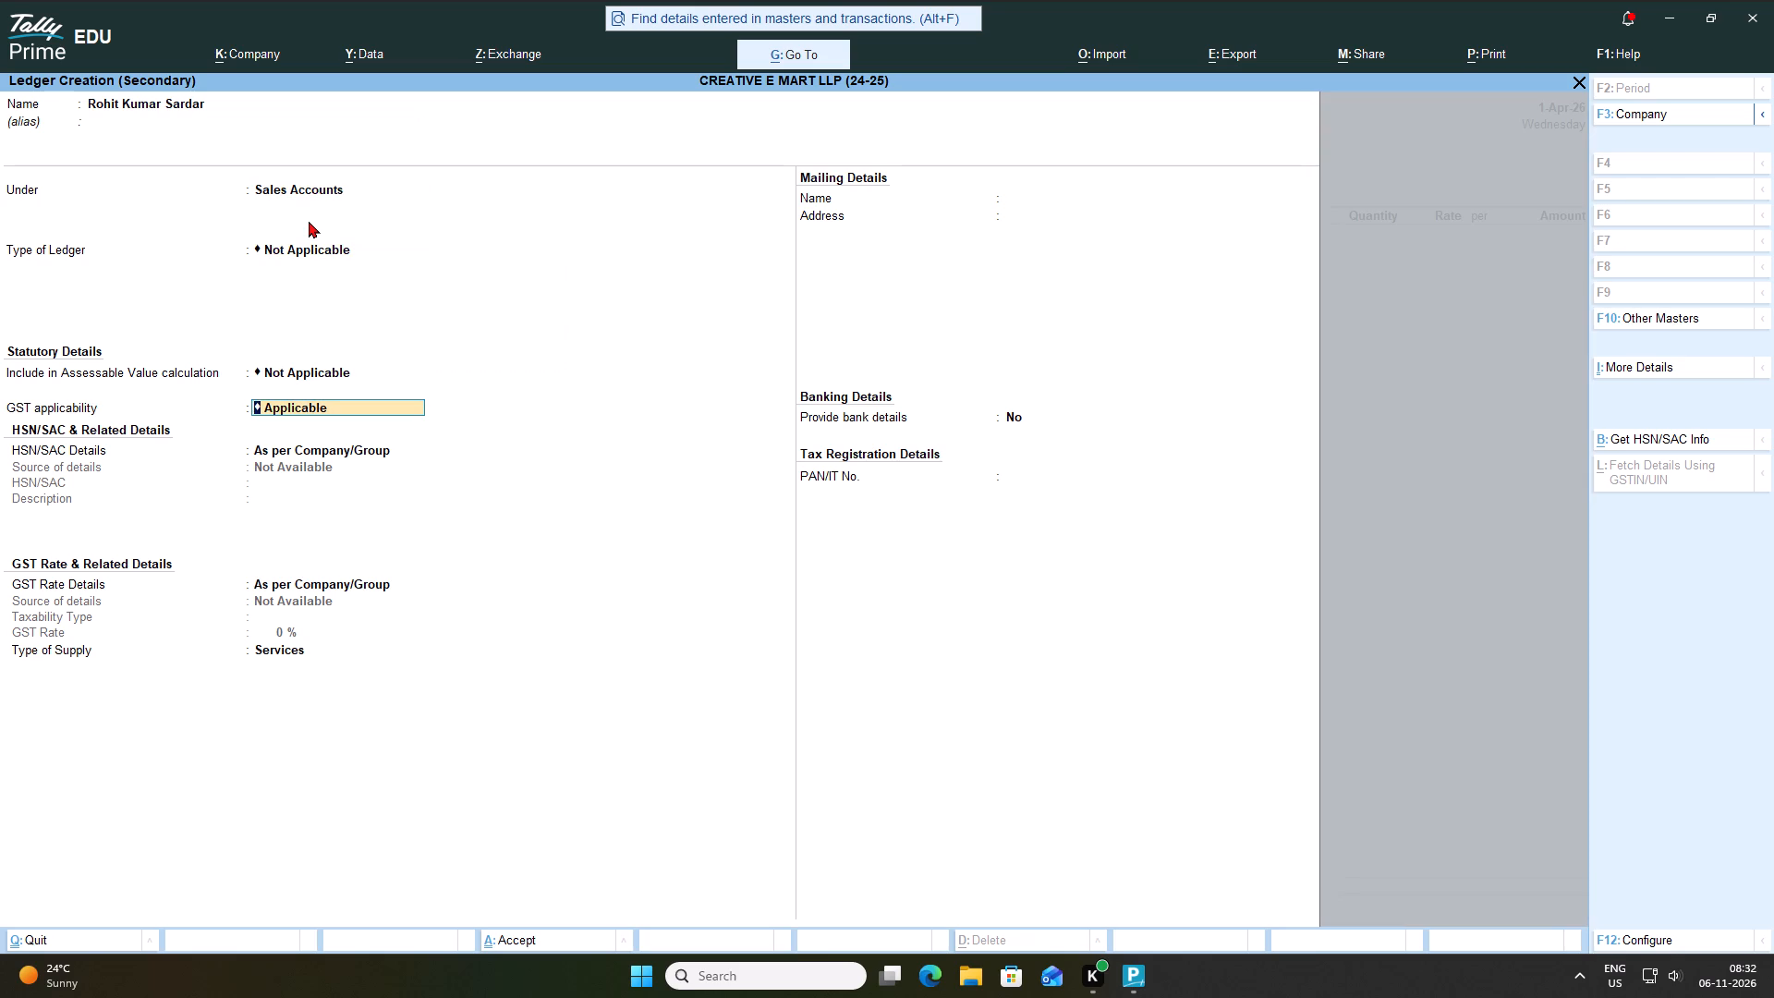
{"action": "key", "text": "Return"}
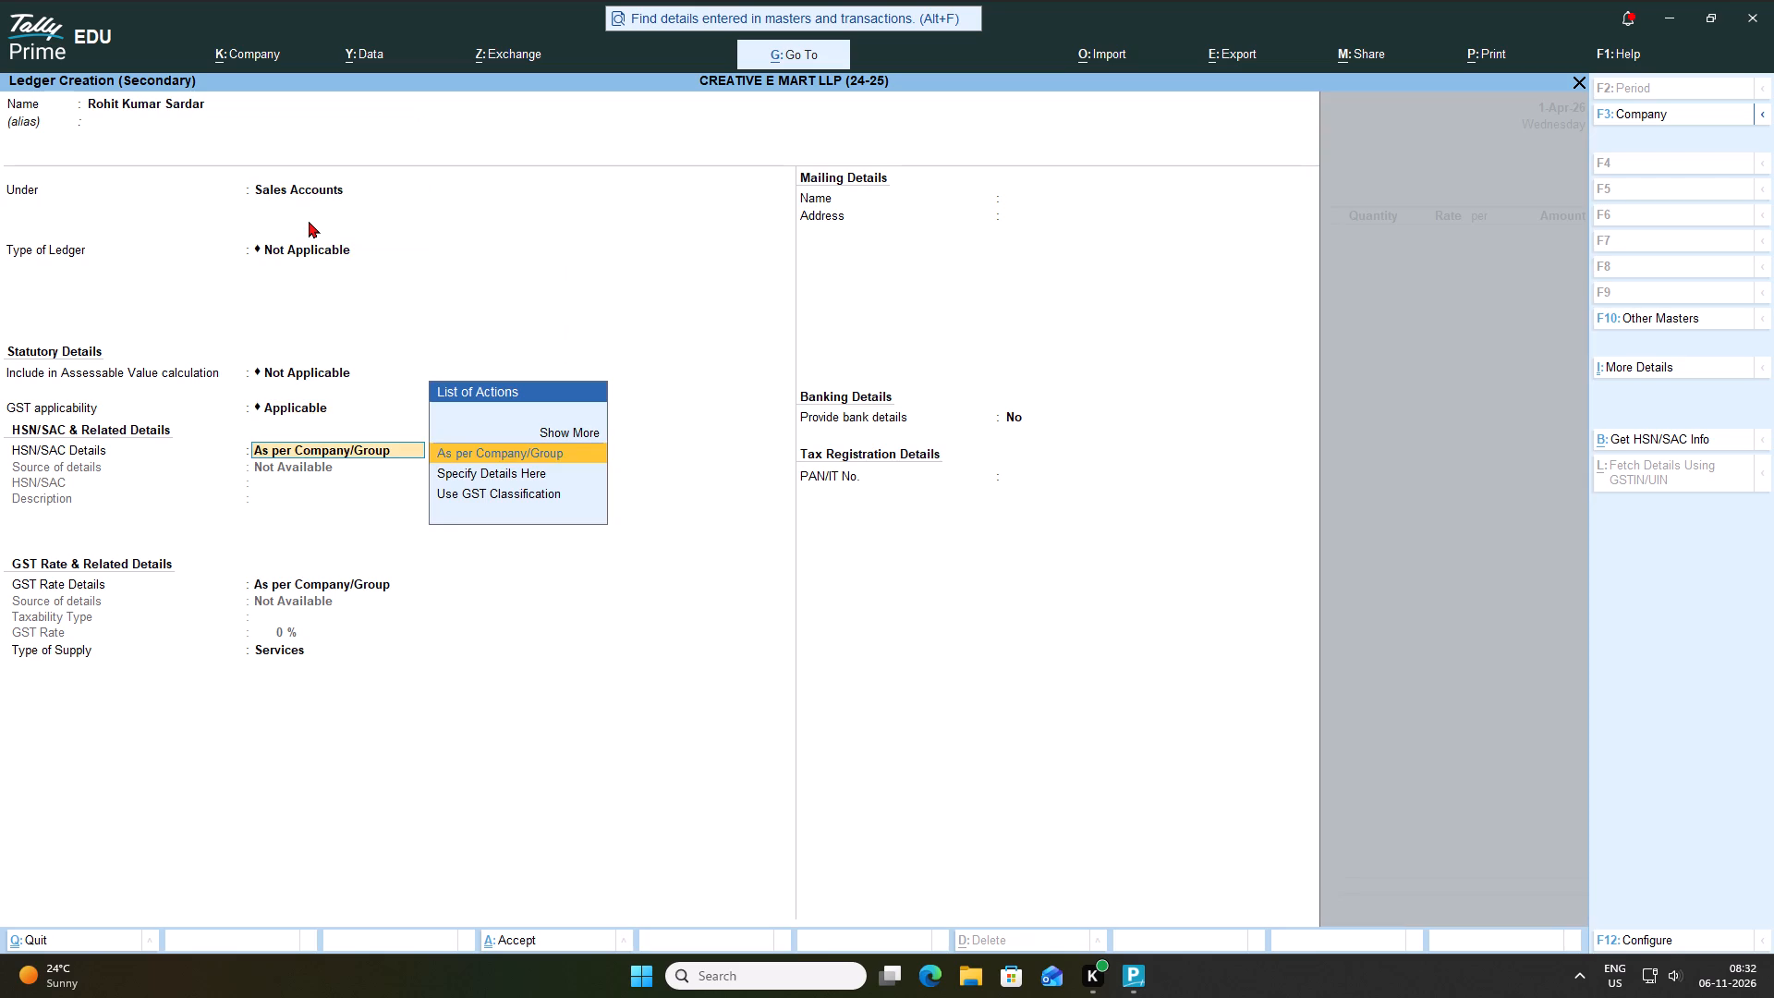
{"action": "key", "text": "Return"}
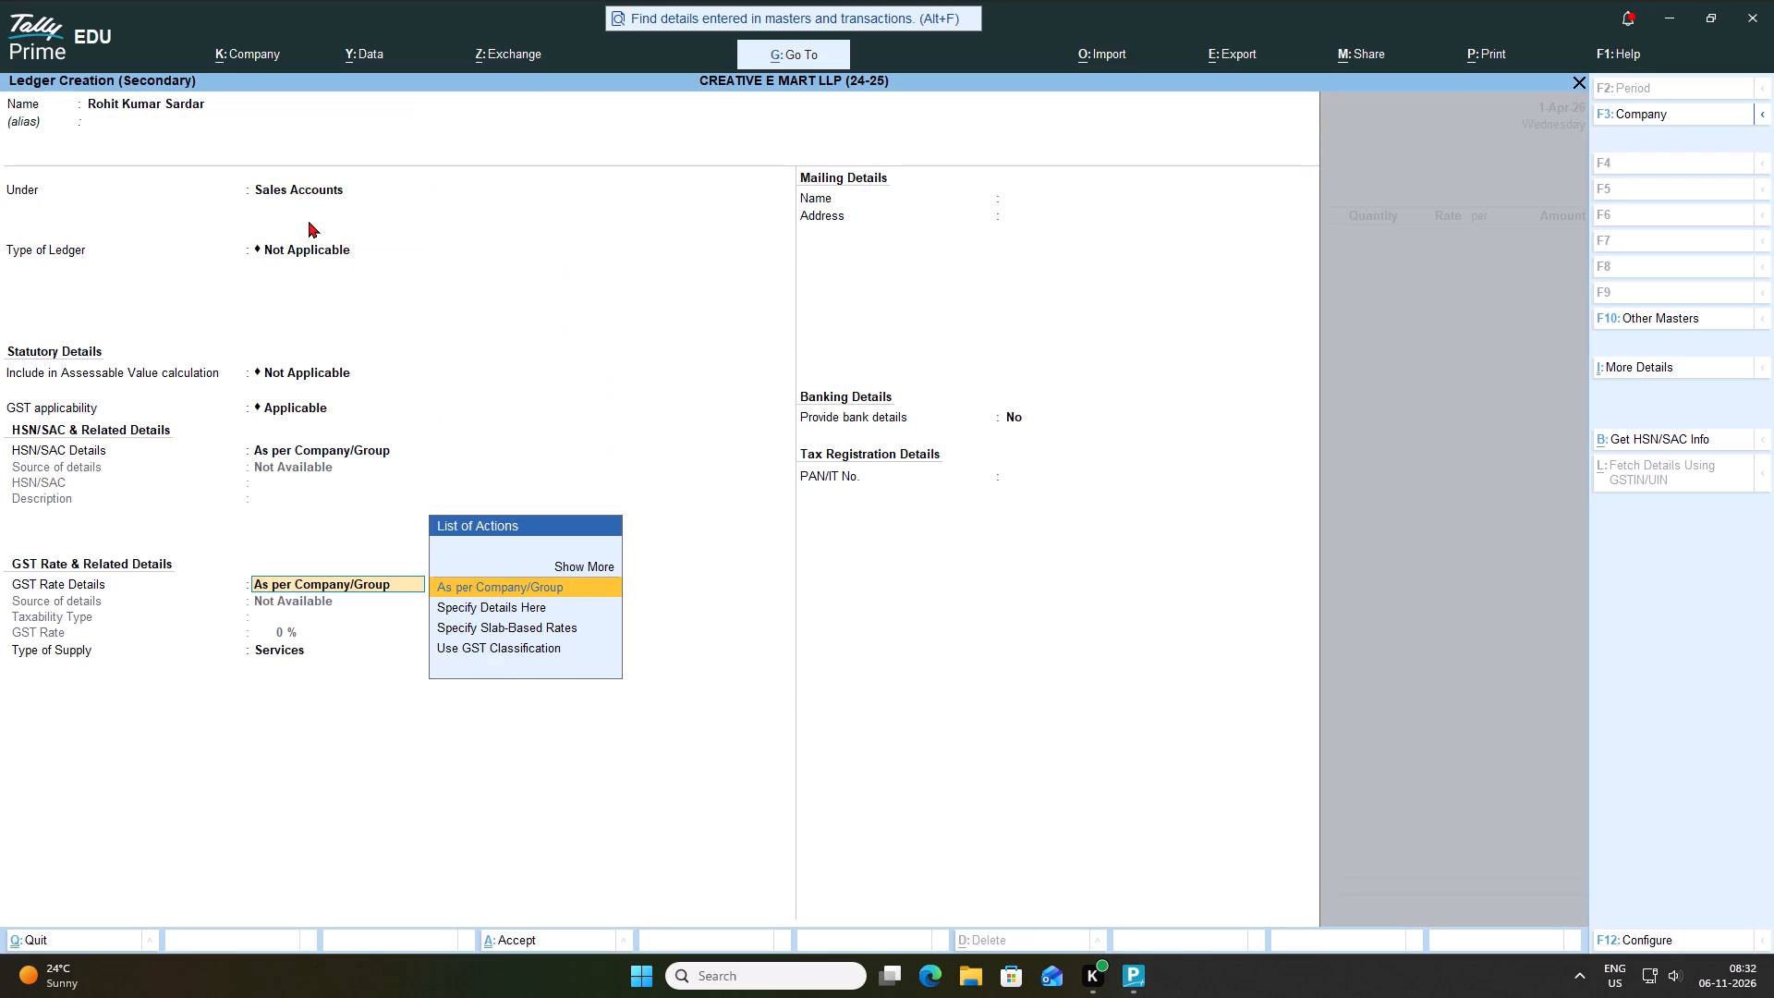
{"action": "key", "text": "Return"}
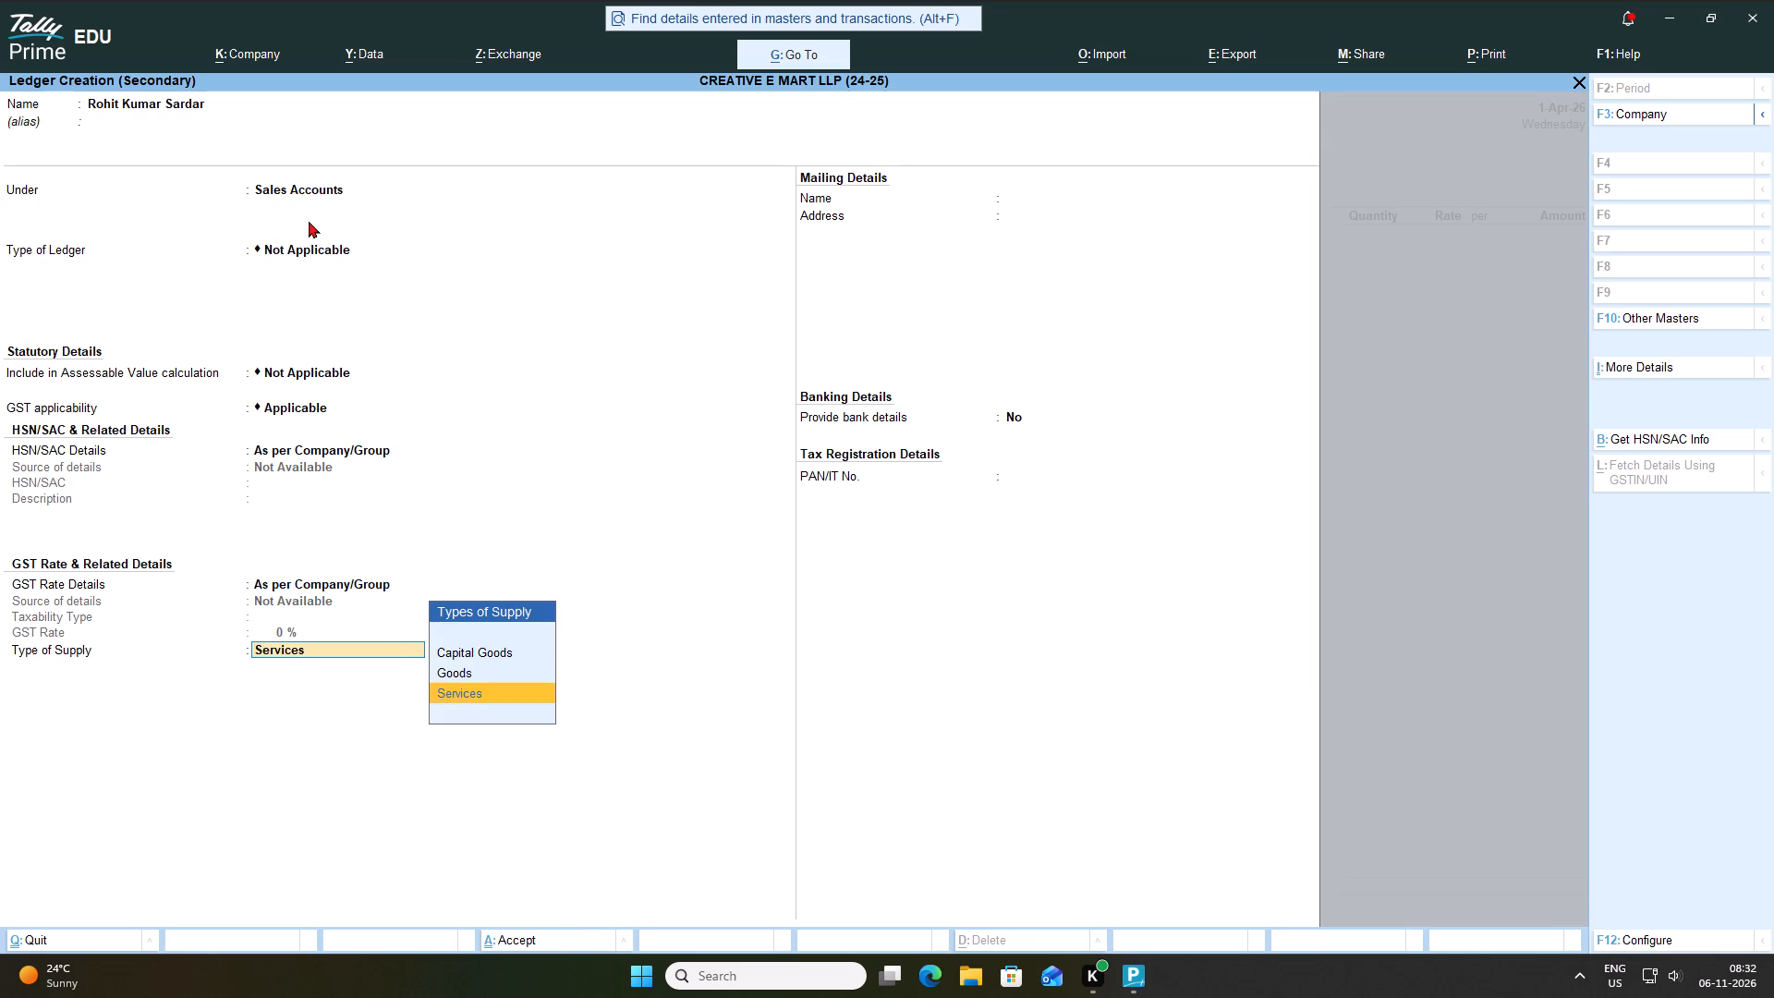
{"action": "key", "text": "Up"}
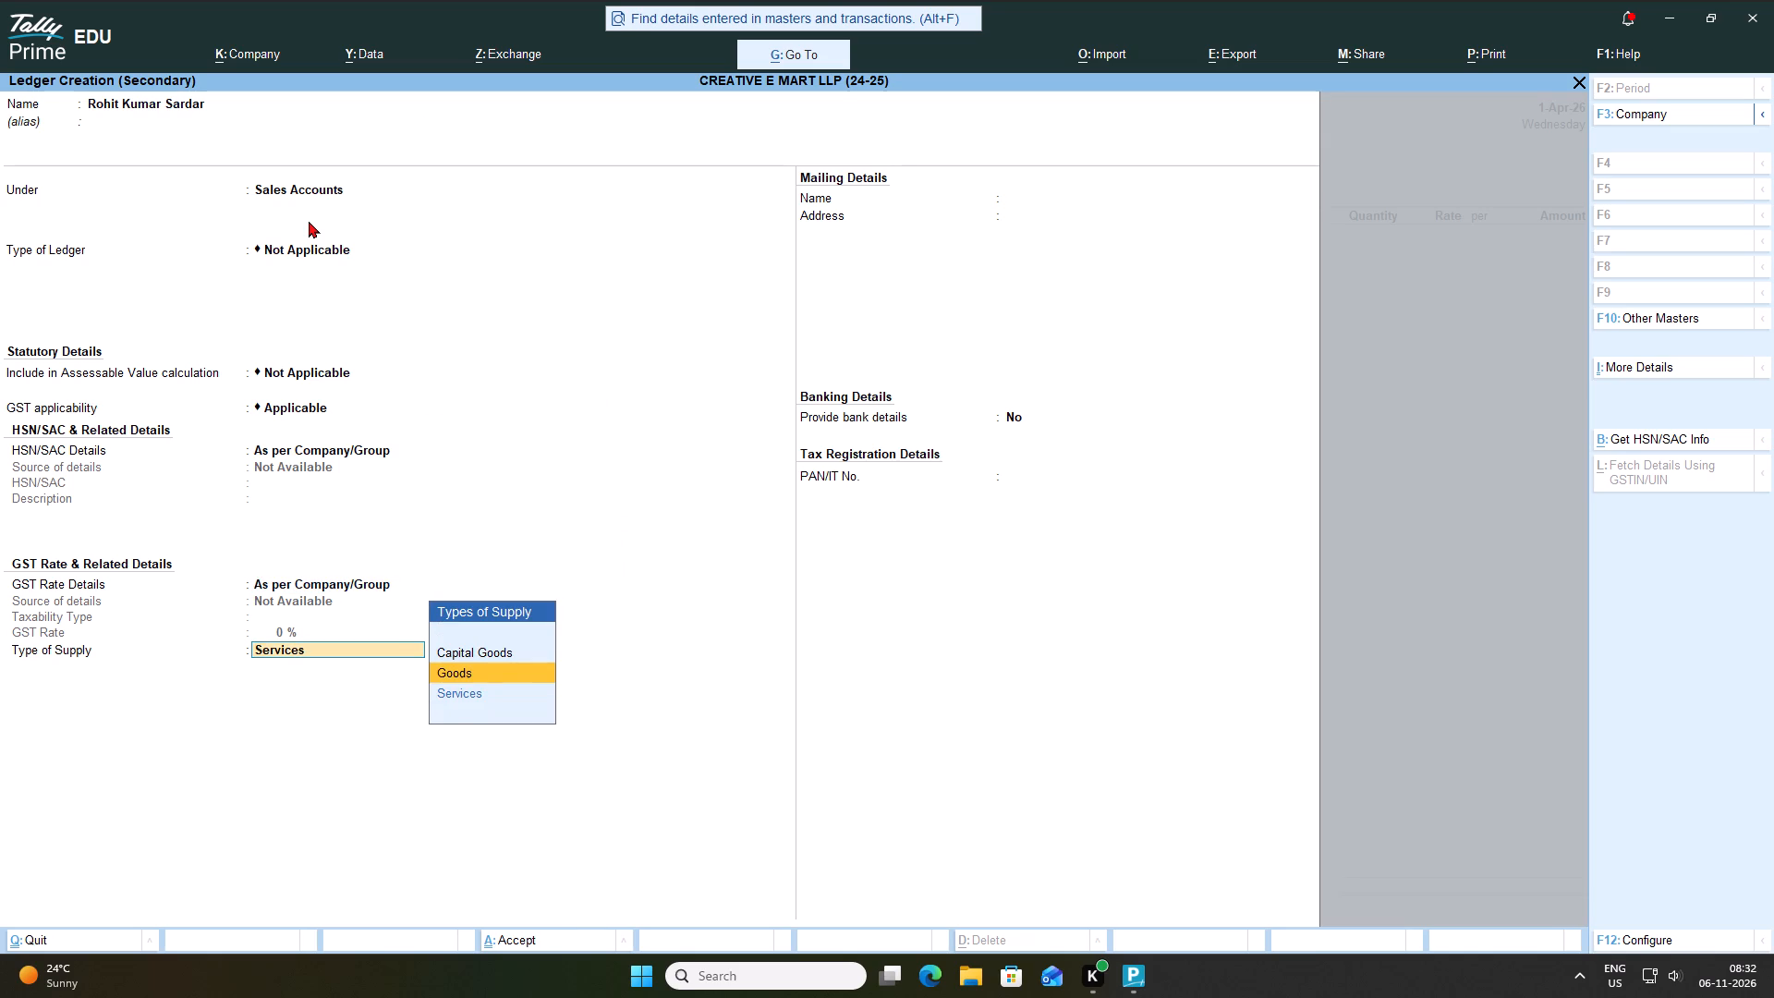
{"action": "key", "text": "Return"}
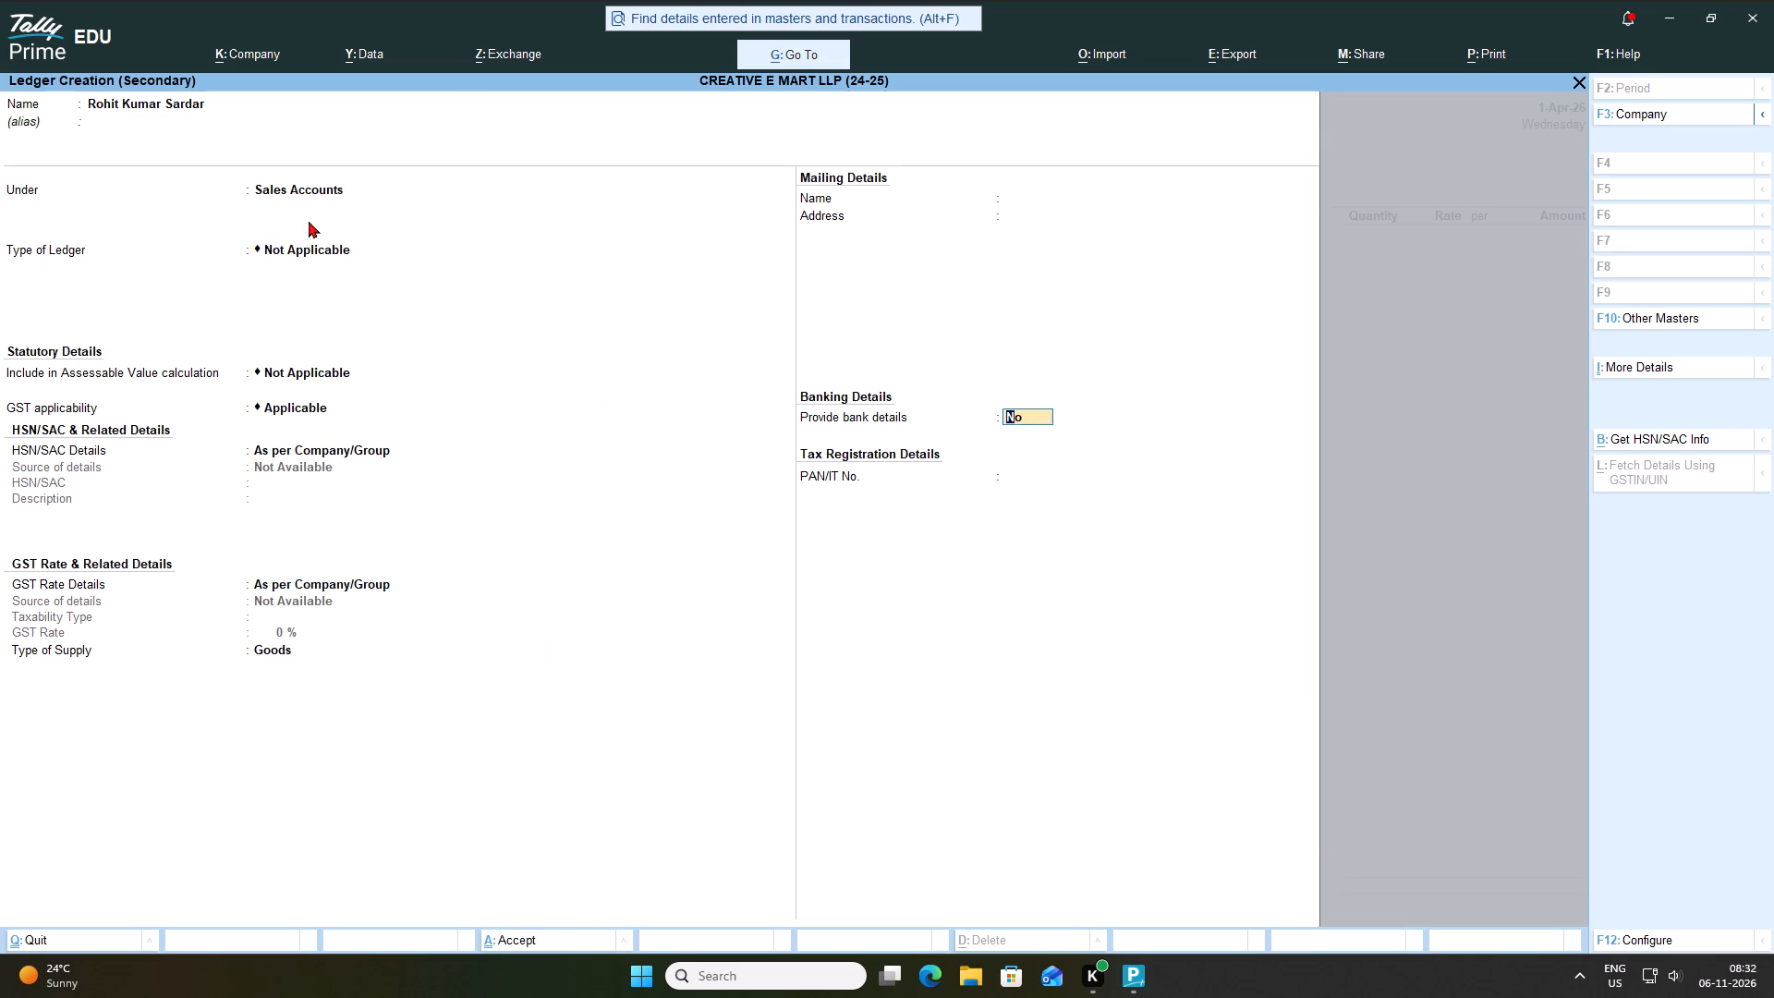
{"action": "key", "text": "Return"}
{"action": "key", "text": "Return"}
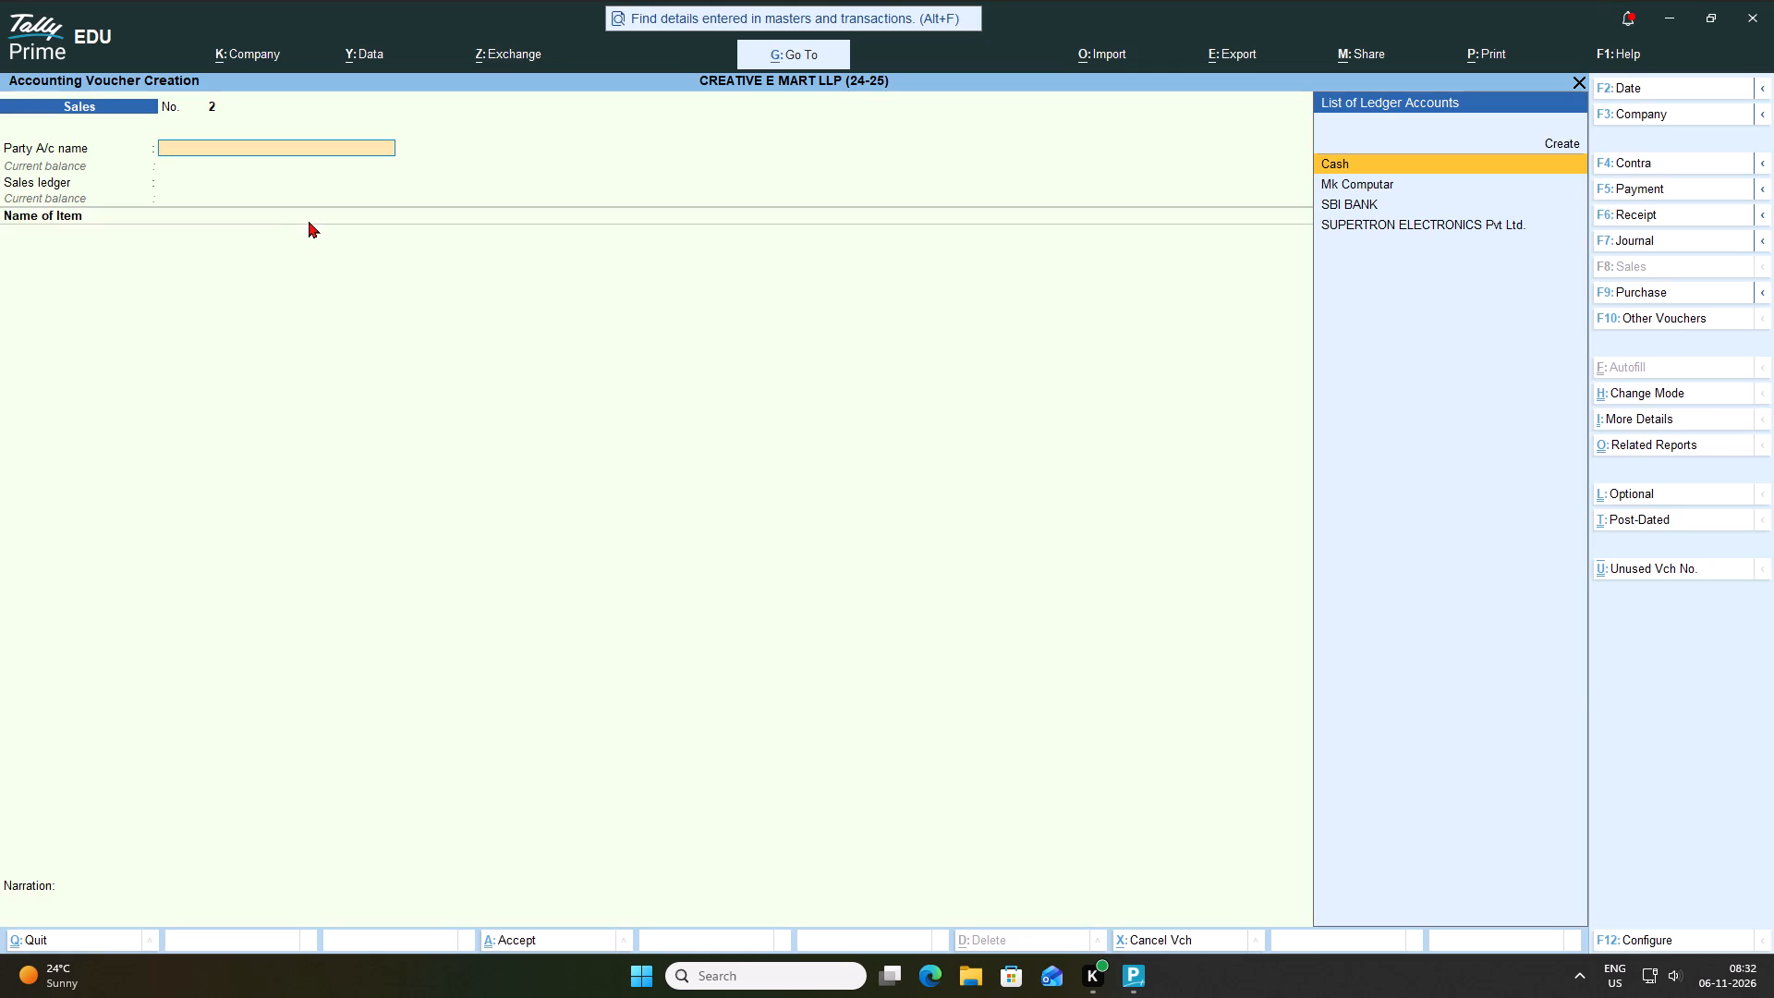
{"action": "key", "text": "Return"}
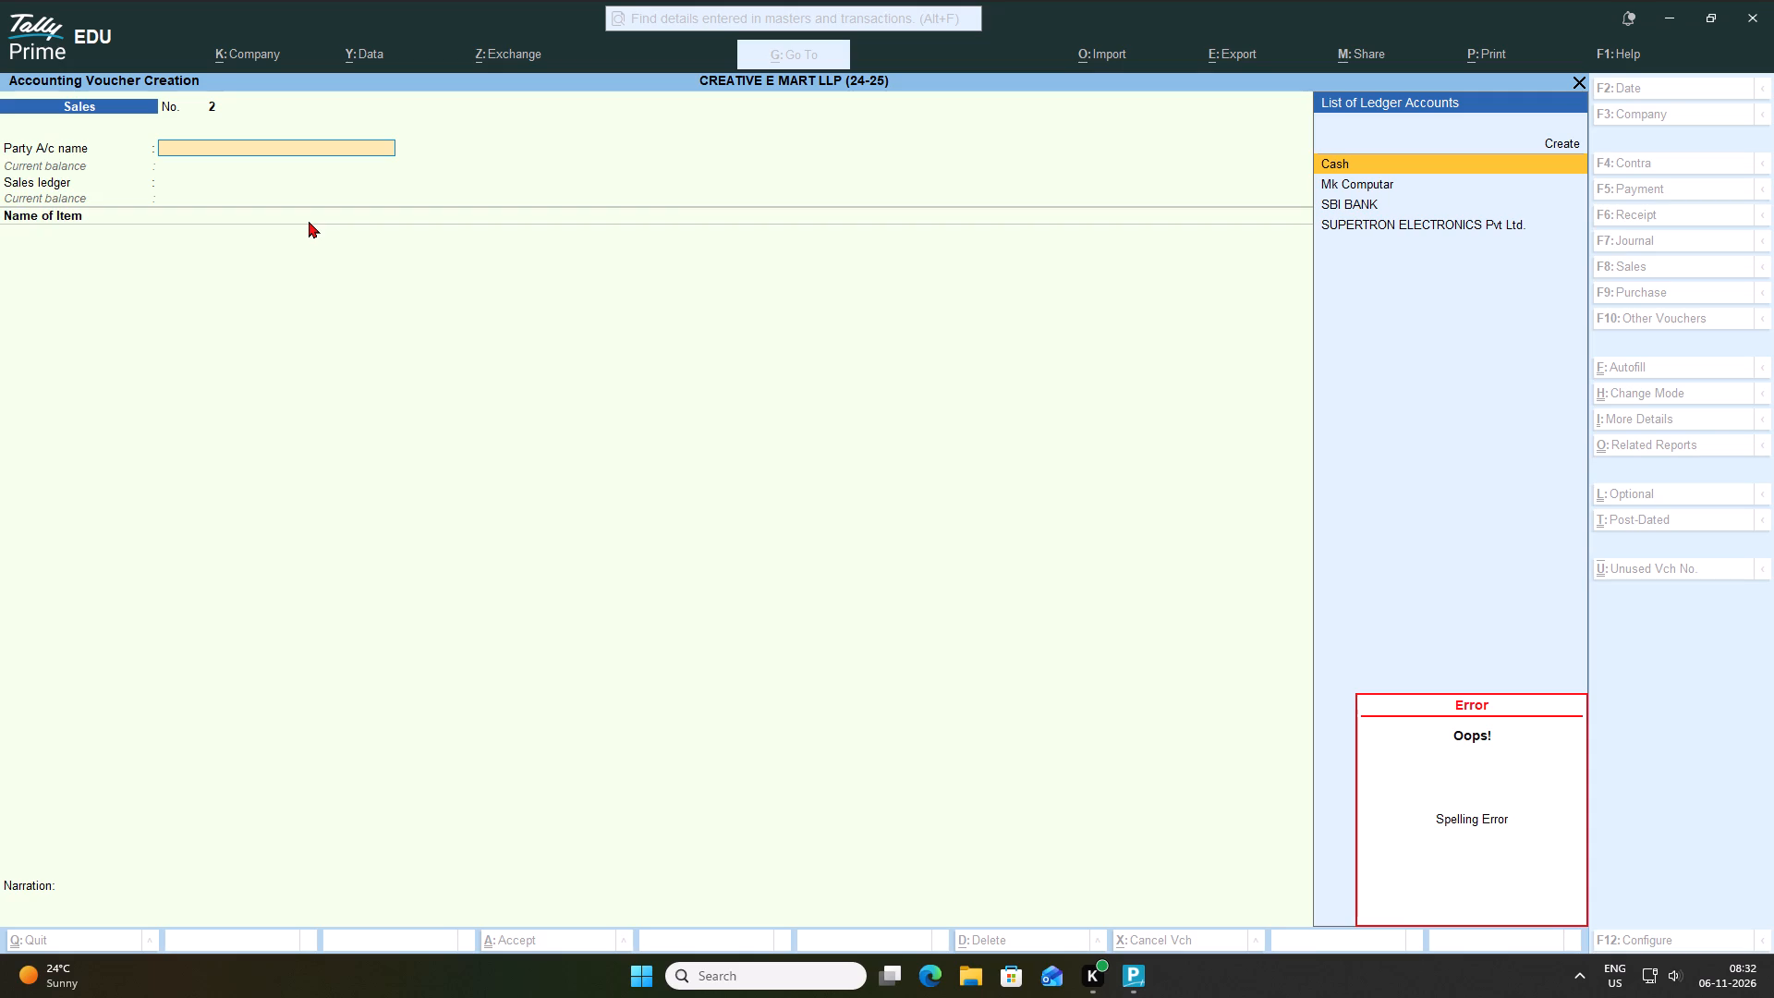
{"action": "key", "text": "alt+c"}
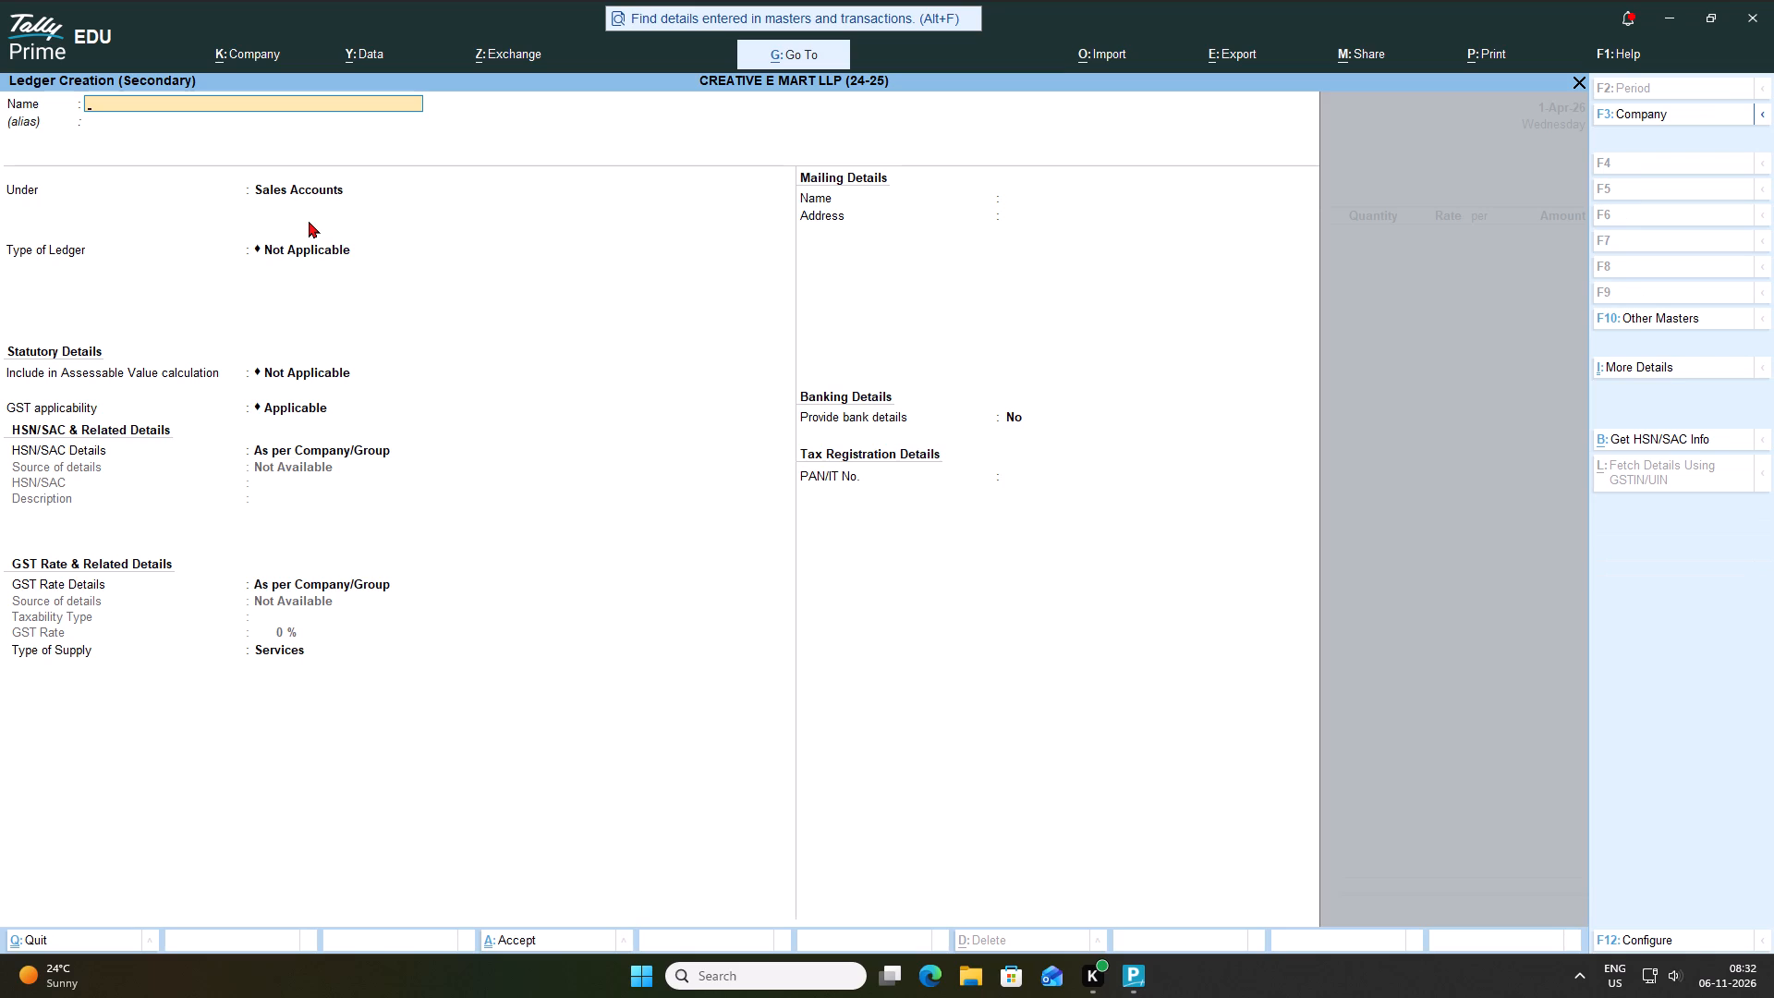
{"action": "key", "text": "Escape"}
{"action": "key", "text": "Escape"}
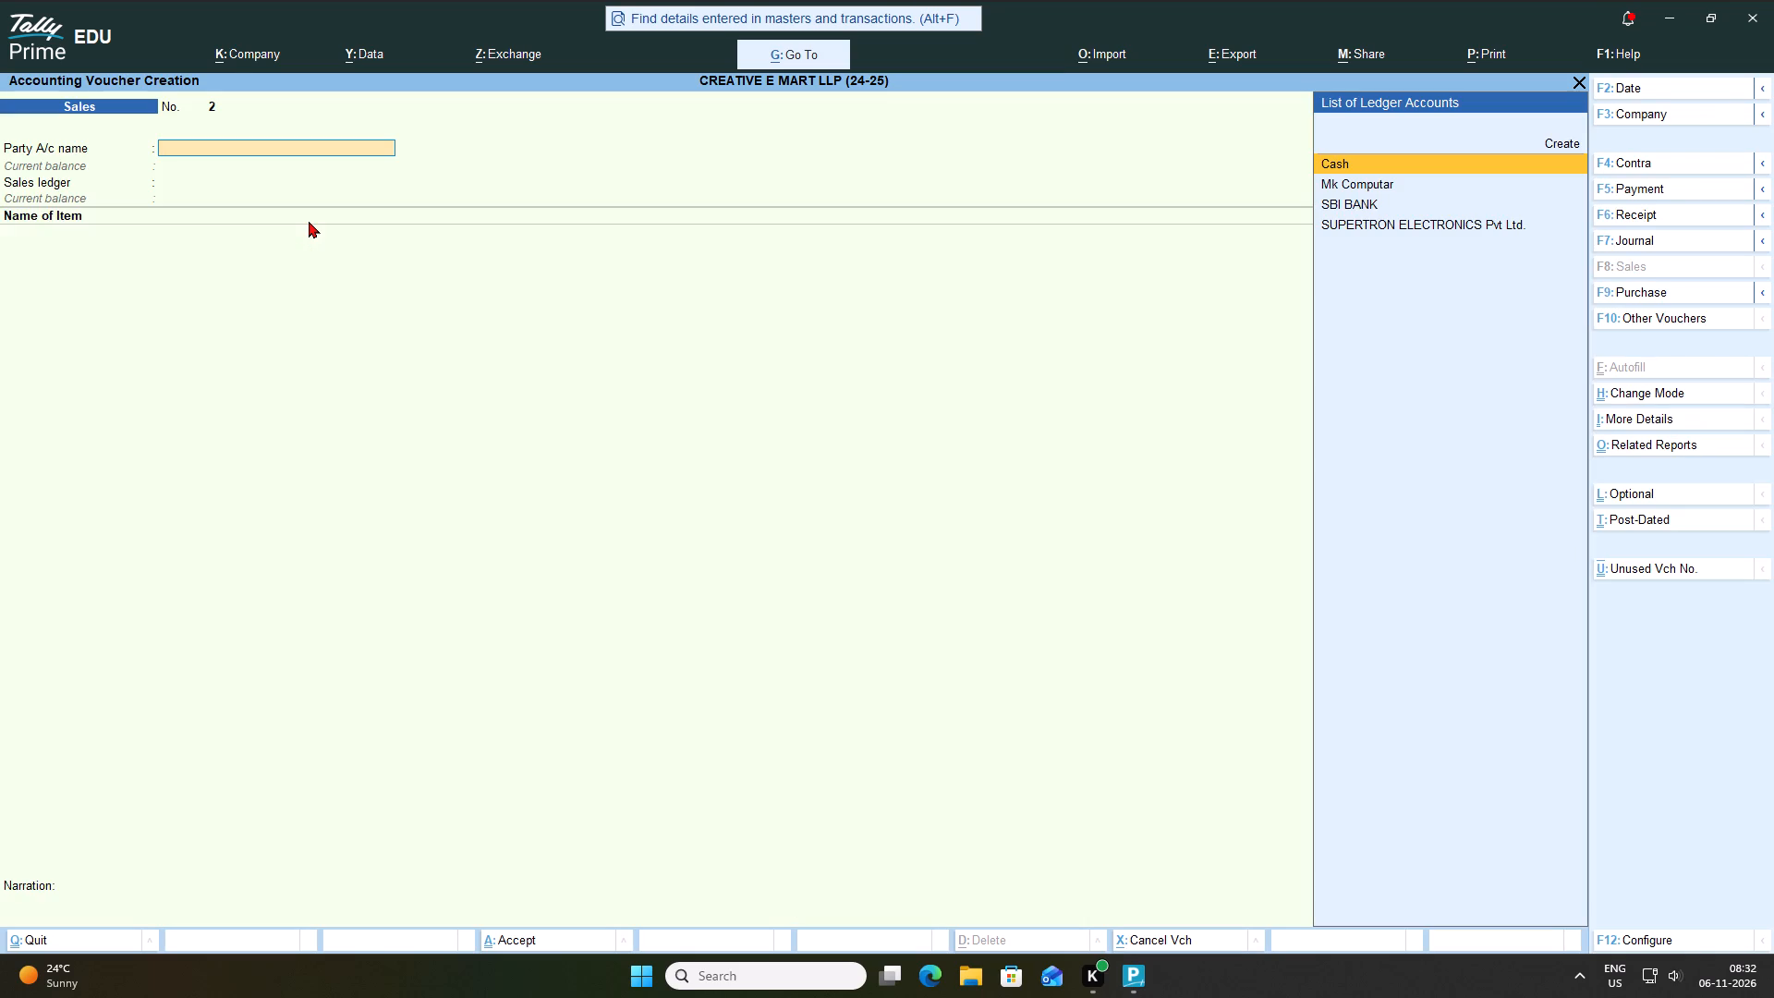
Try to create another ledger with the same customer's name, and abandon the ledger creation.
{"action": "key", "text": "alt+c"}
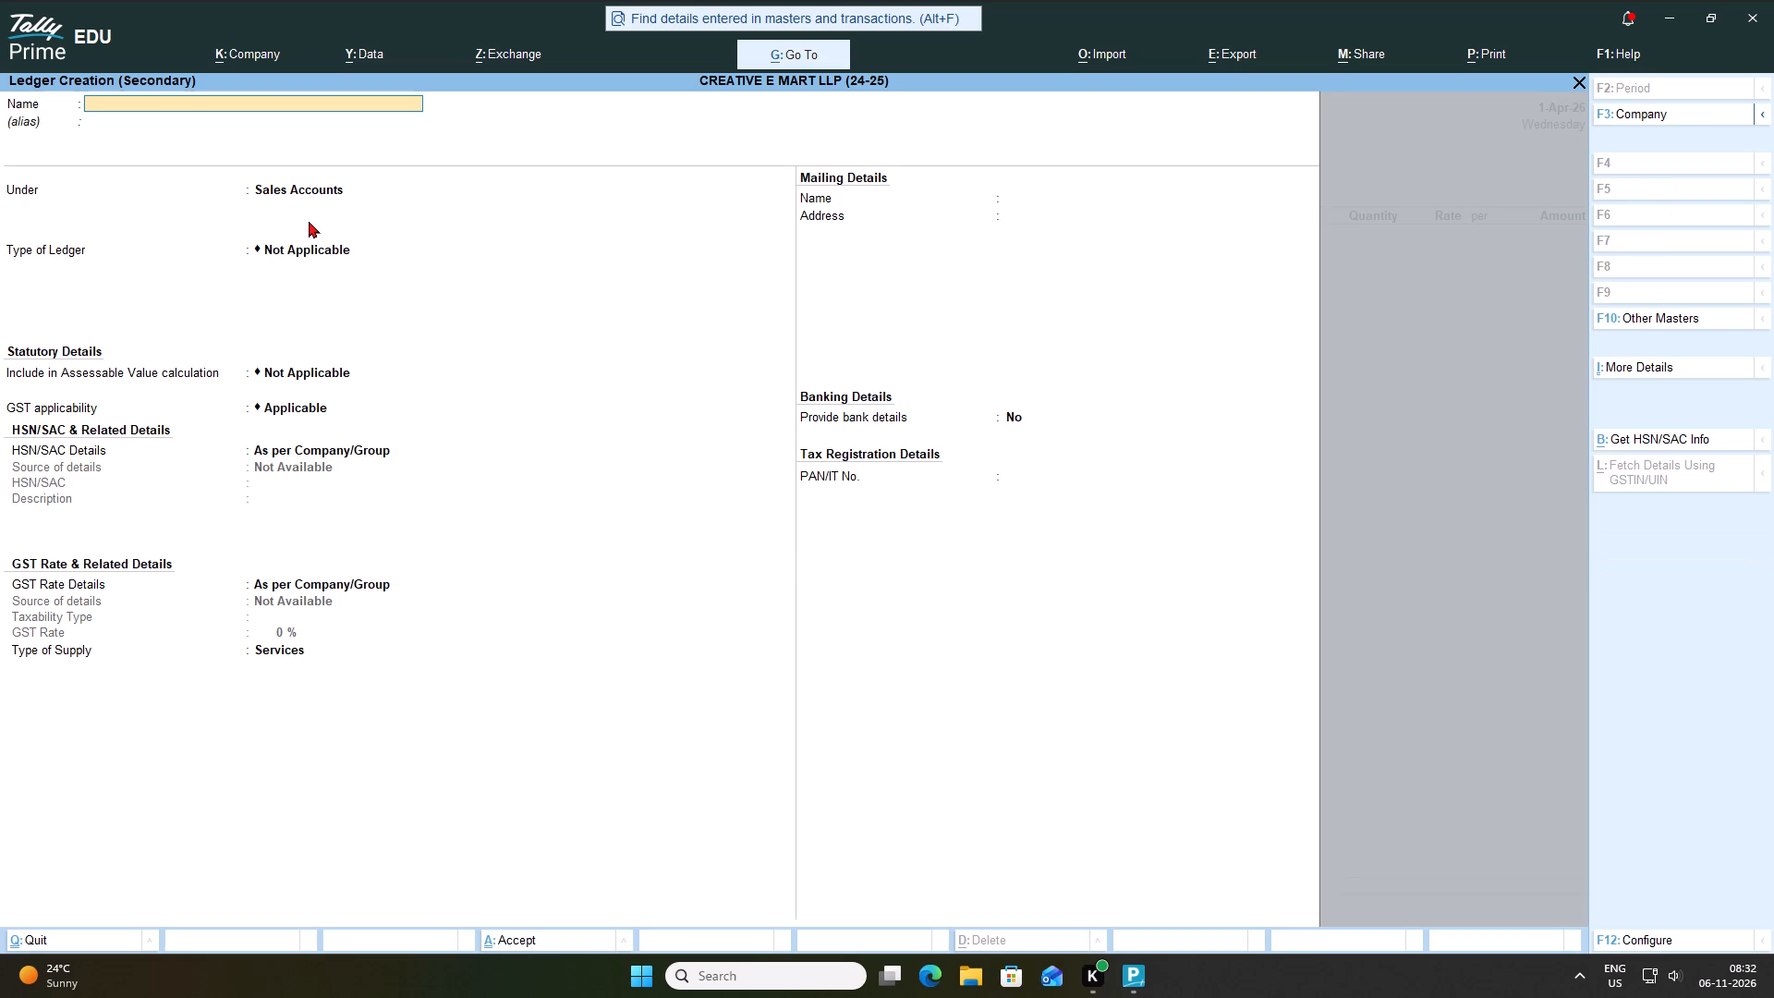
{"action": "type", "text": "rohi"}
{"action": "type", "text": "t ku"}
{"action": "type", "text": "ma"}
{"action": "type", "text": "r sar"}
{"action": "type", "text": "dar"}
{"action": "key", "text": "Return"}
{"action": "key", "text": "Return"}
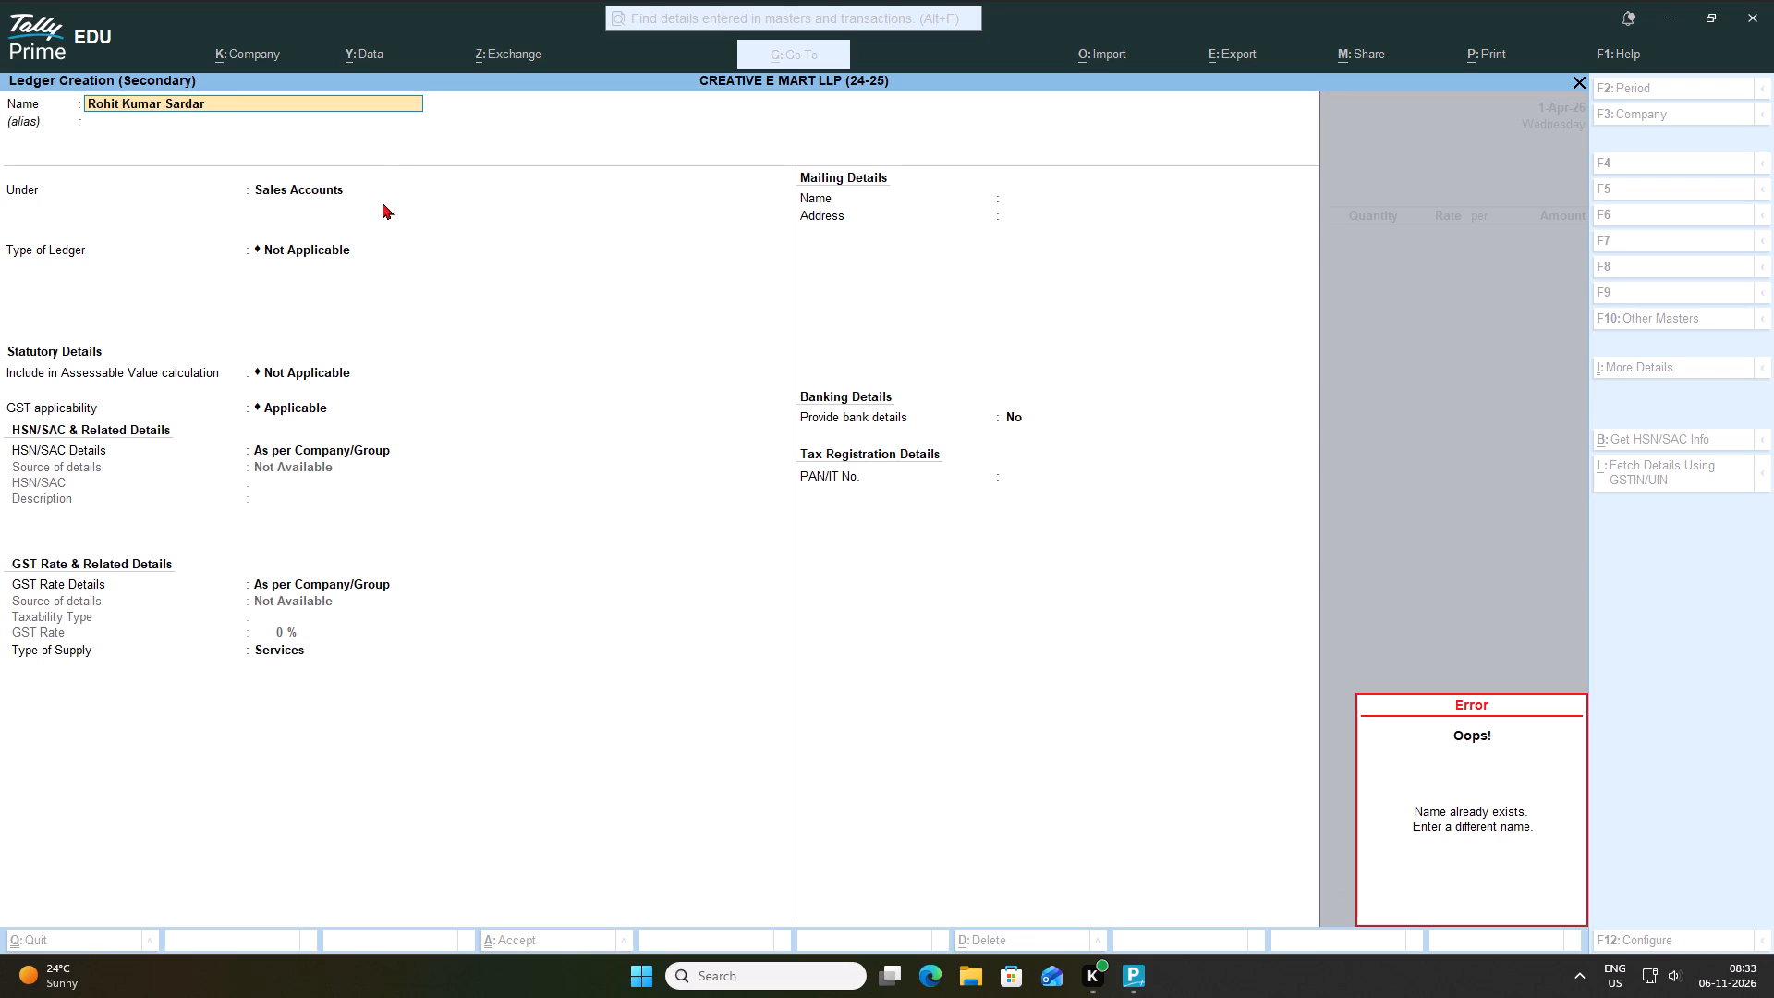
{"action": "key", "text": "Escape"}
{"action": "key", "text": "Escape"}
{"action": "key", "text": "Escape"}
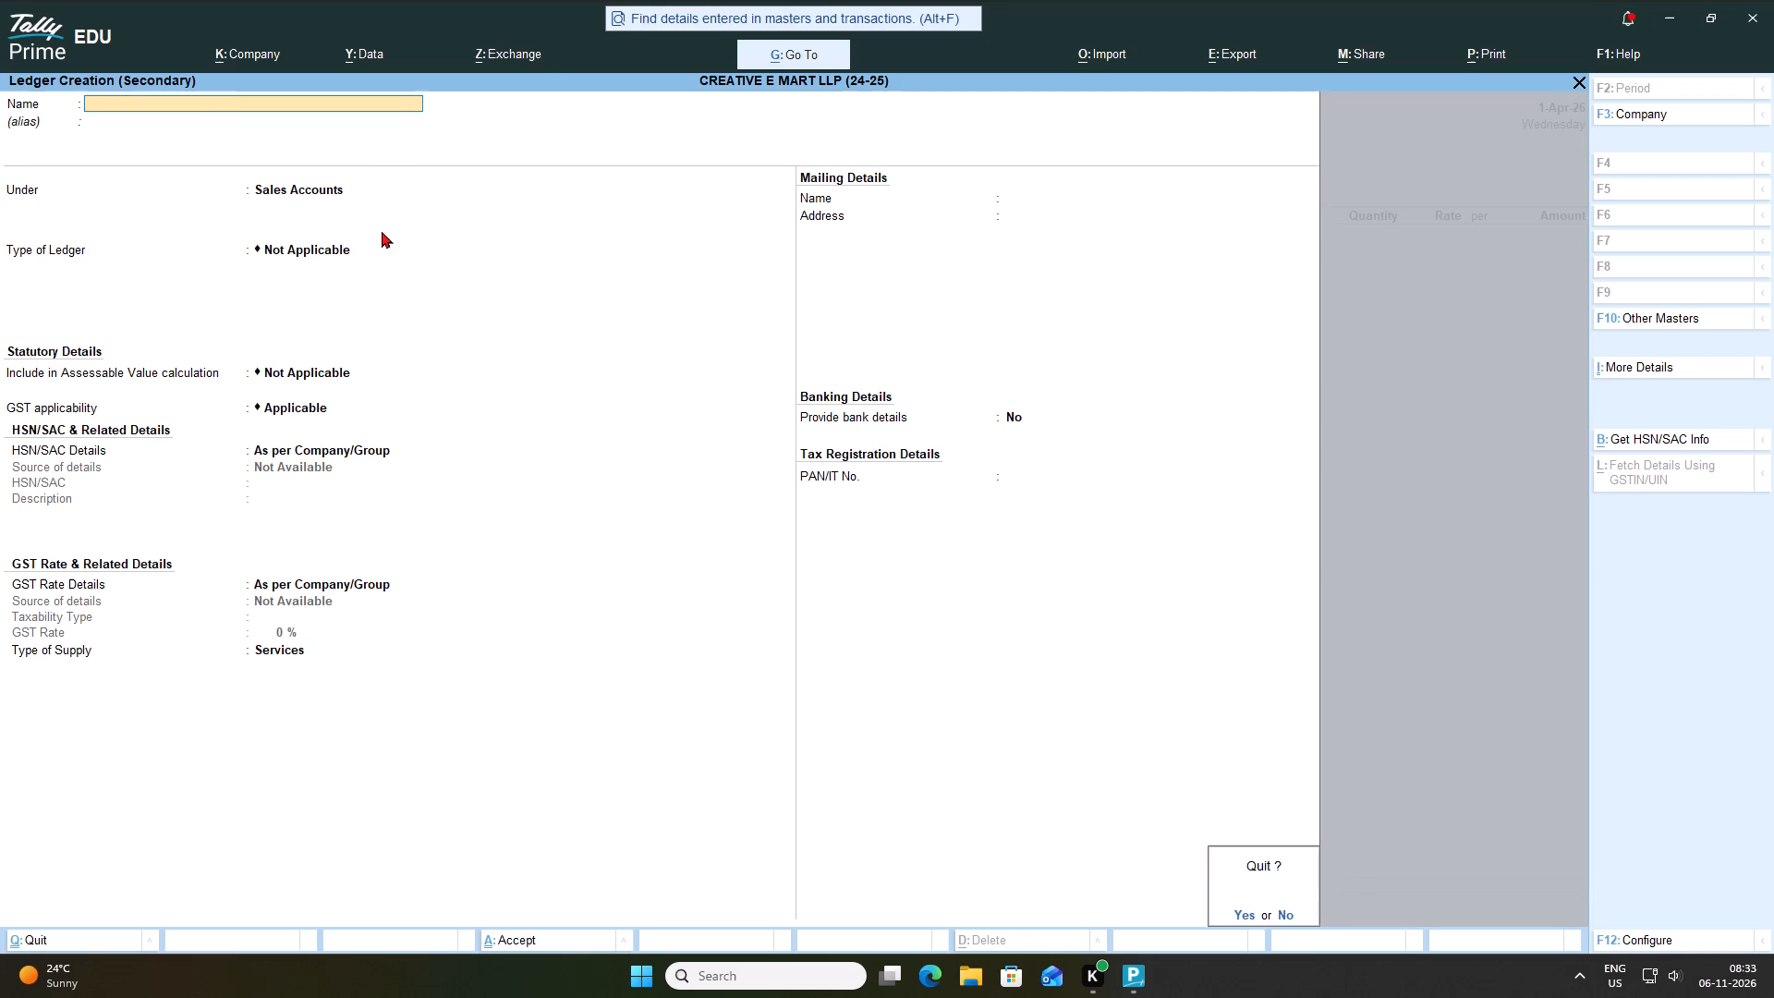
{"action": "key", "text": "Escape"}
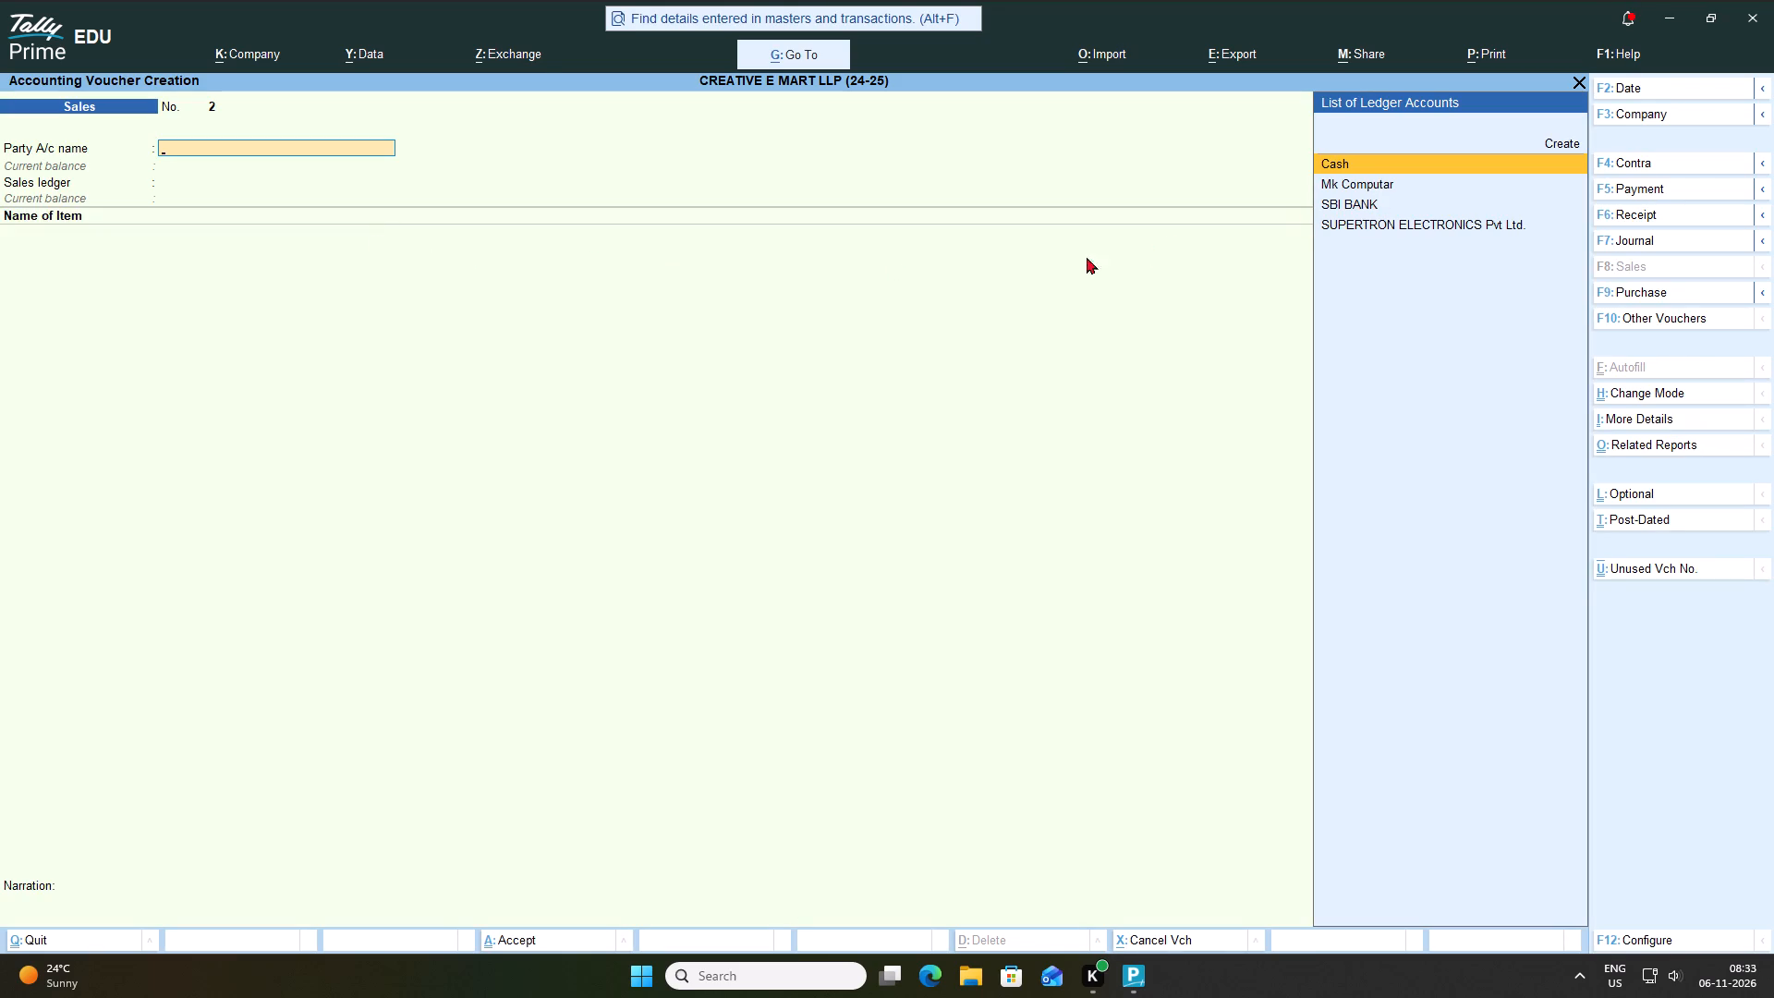
Choose Cash as the sales voucher's party account and leave all dispatch details blank.
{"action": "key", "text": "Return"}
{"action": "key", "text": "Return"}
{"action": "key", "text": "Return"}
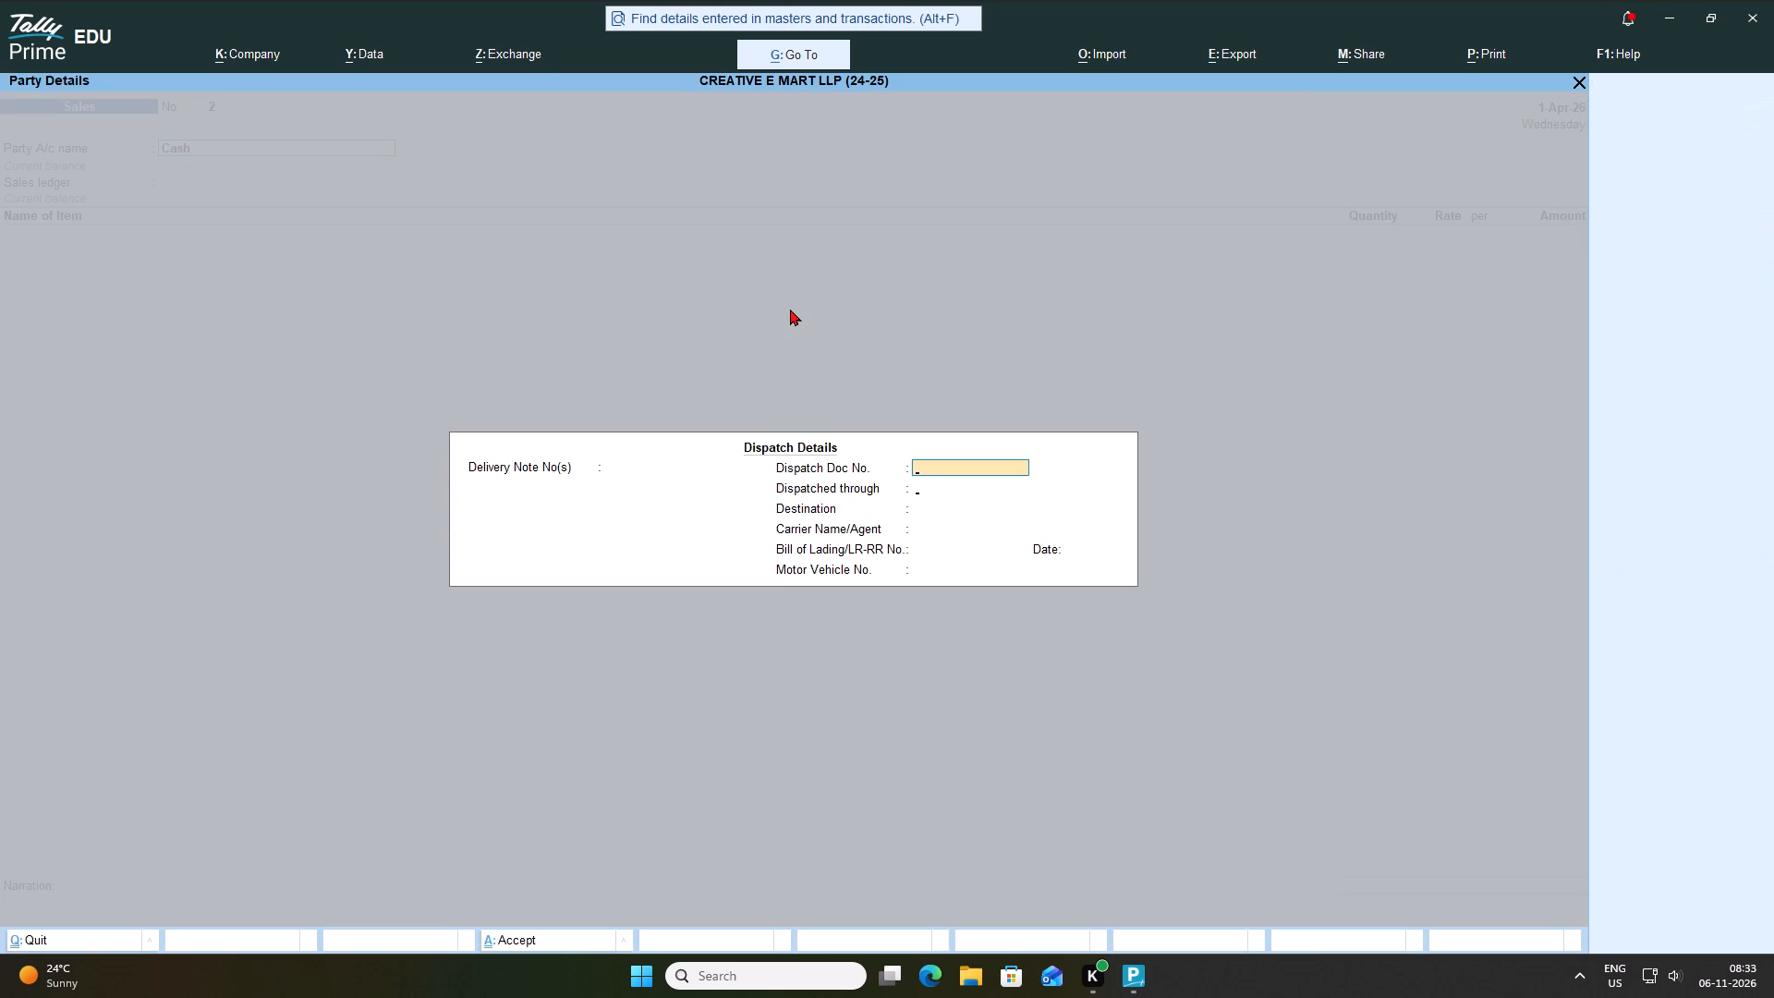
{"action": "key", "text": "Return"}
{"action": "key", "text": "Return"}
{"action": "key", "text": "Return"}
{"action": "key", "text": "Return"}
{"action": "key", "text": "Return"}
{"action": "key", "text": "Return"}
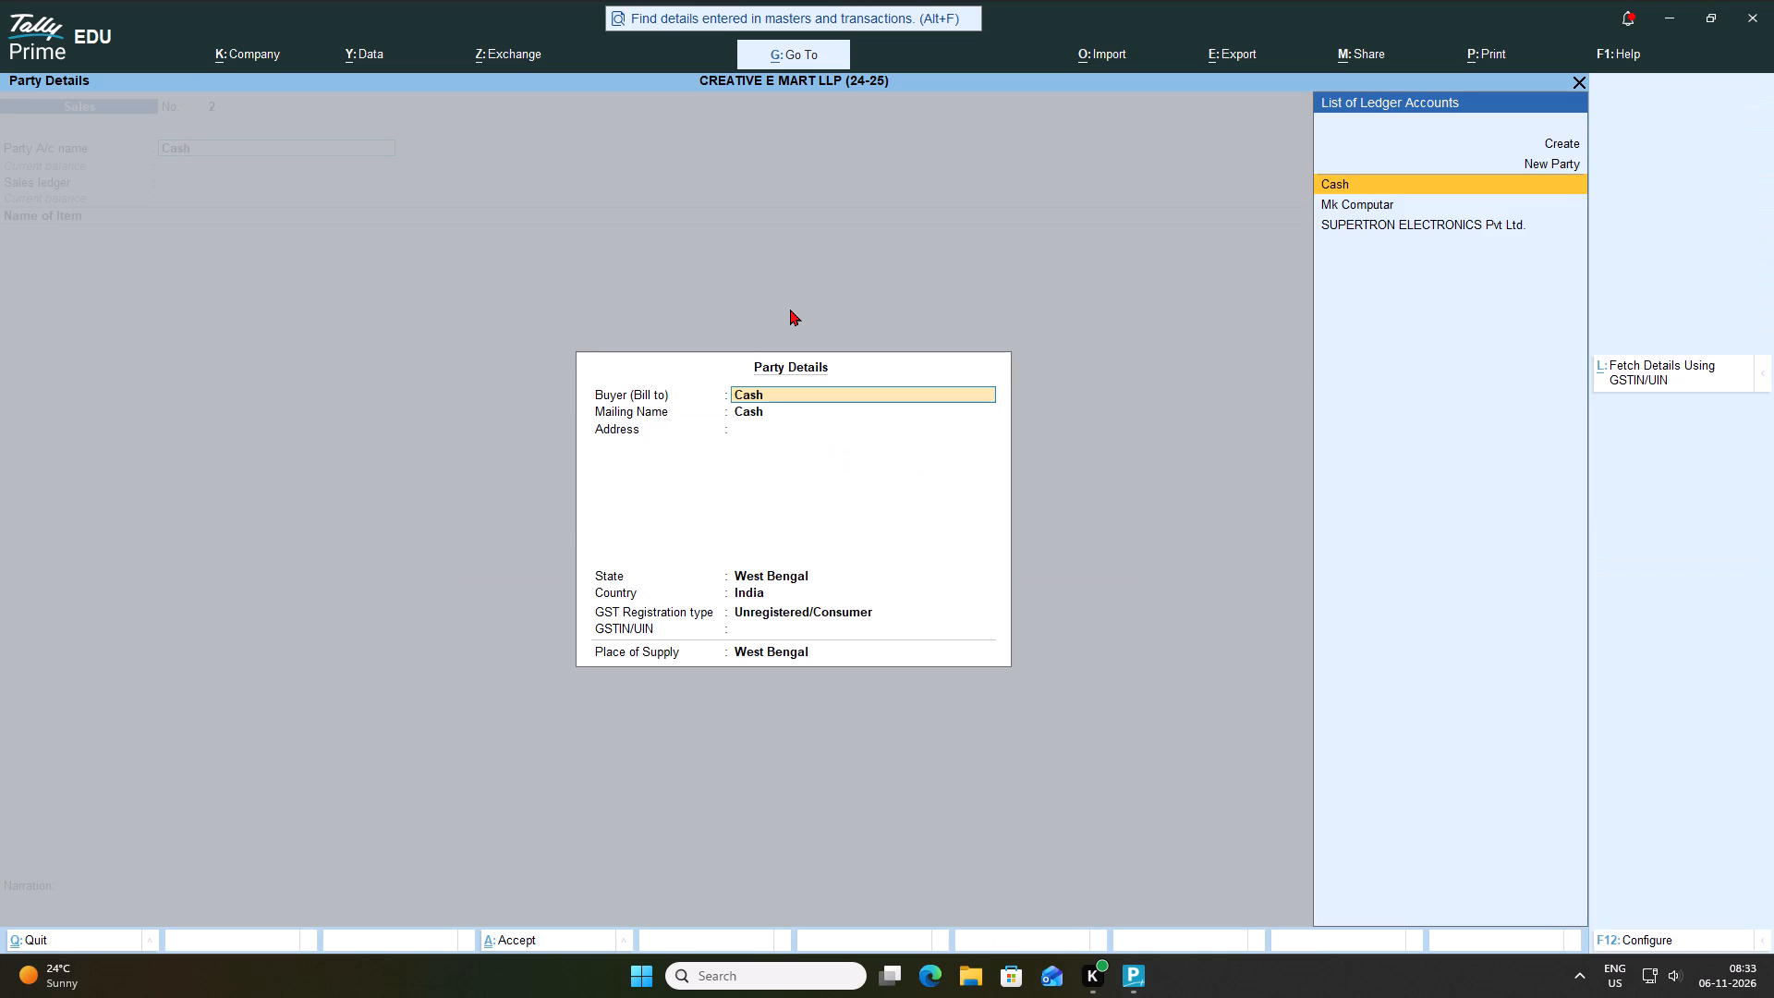
Accept the Cash party details with their default values and use the new customer's ledger as the sales ledger.
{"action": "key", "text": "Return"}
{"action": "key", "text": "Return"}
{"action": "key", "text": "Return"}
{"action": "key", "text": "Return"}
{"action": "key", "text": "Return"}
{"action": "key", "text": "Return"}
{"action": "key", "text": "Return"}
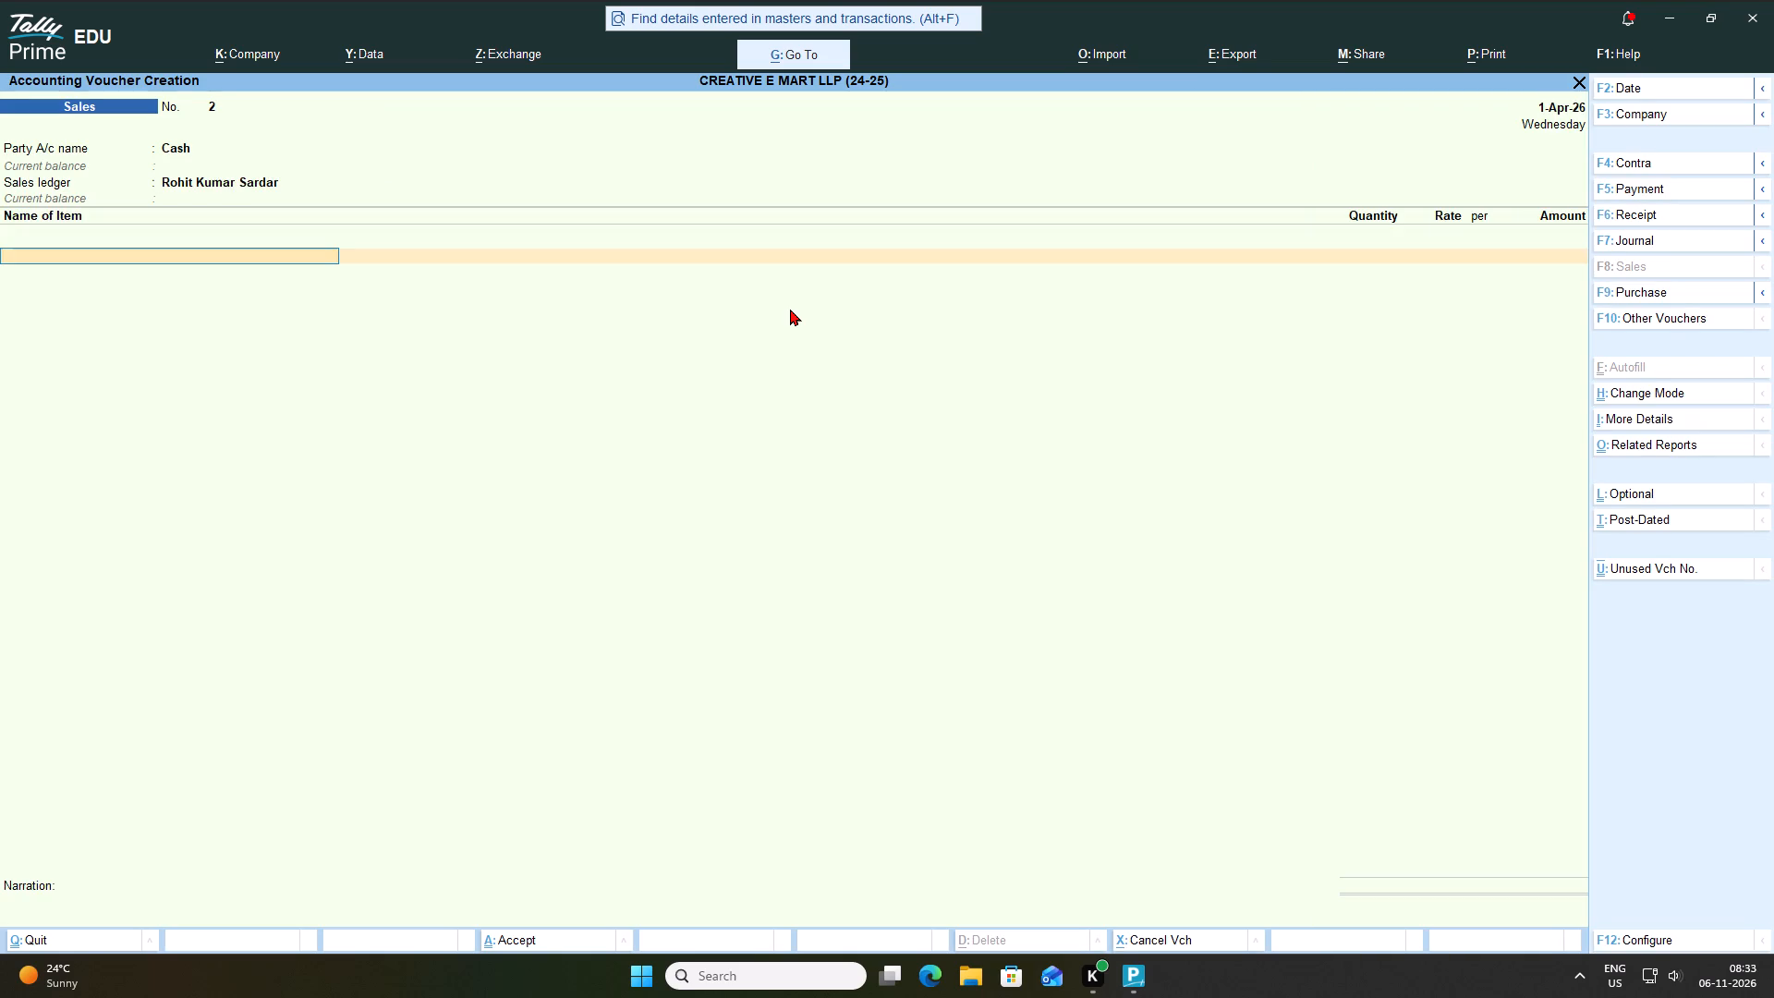
Open the customer's ledger for alteration from the Sales ledger field and change its group to Sundry Debtors.
{"action": "left_click", "coordinate": [209, 175]}
{"action": "left_click", "coordinate": [205, 182]}
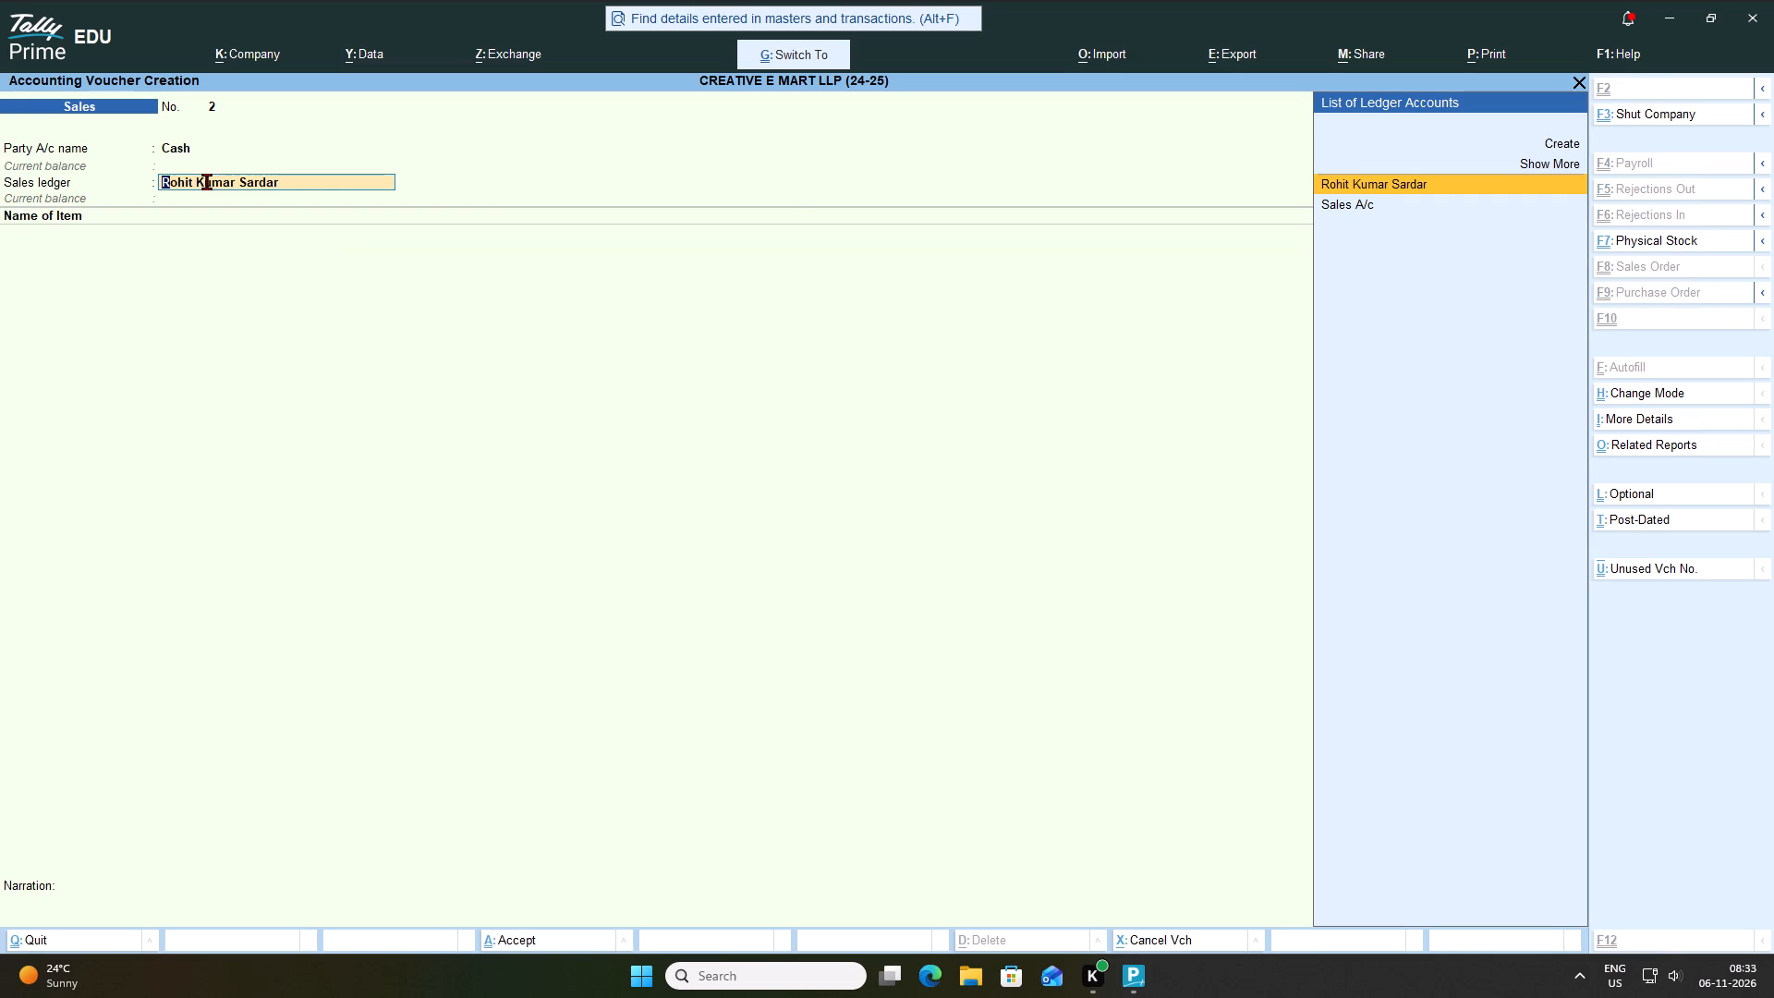
{"action": "key", "text": "ctrl+Return"}
{"action": "left_click", "coordinate": [269, 188]}
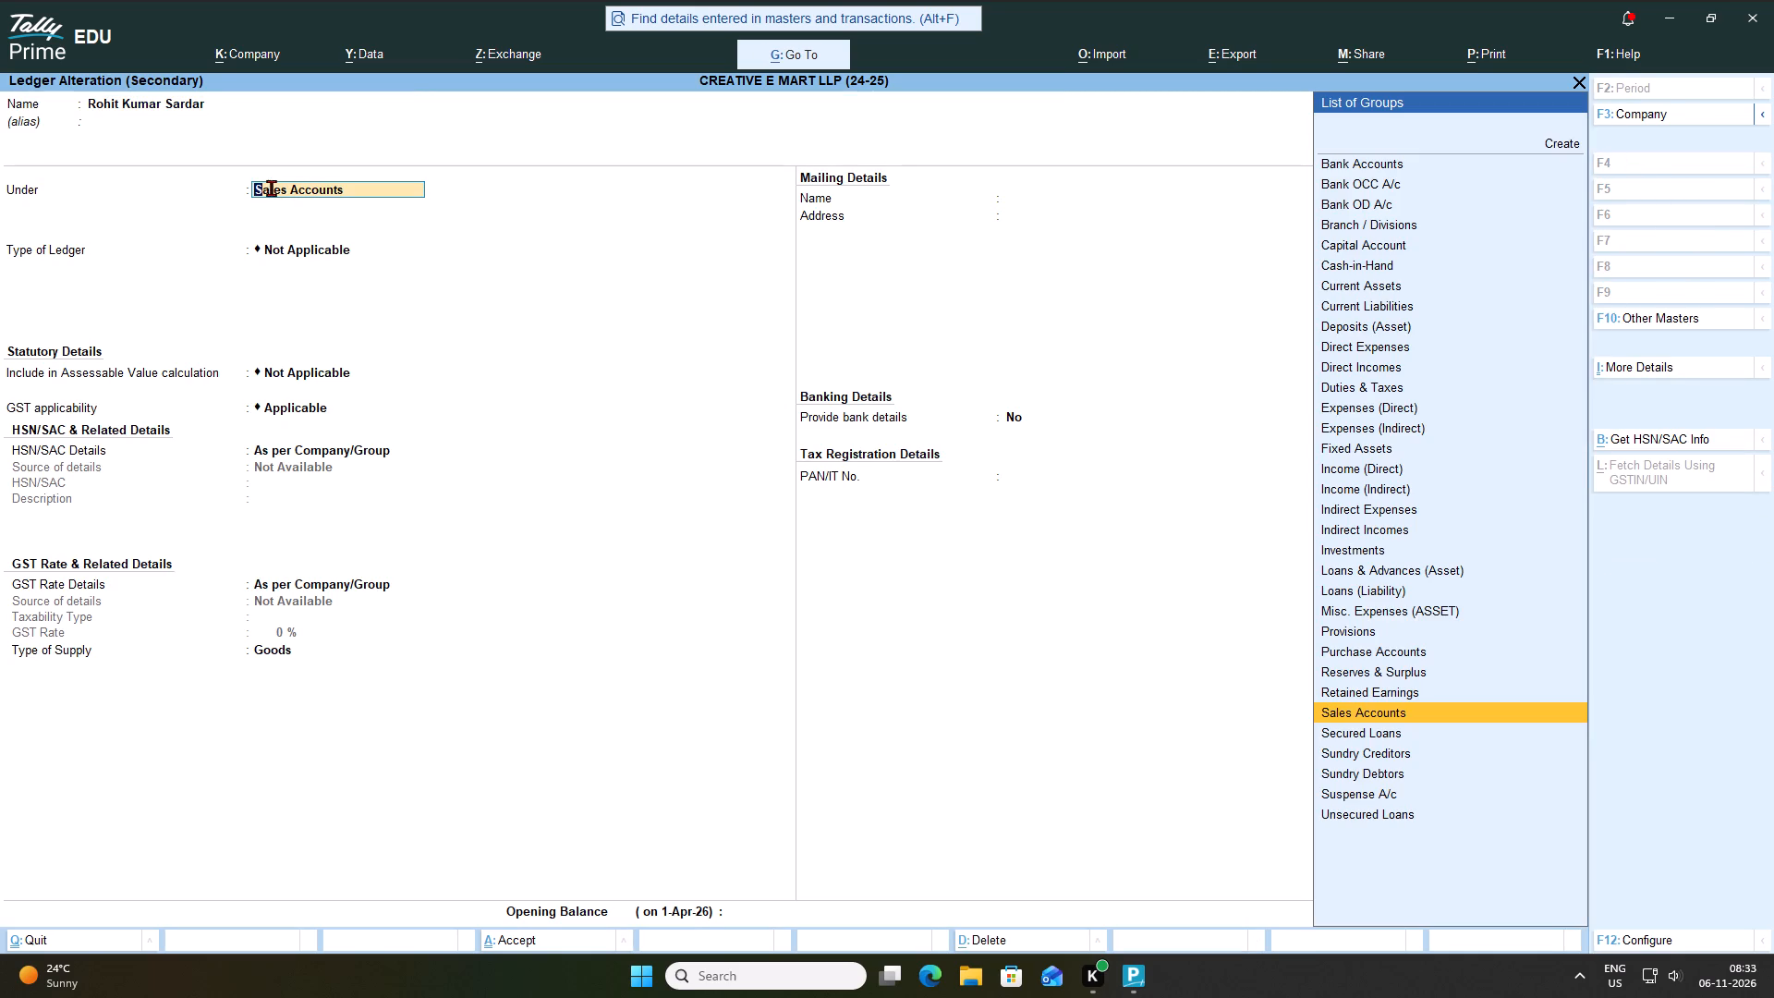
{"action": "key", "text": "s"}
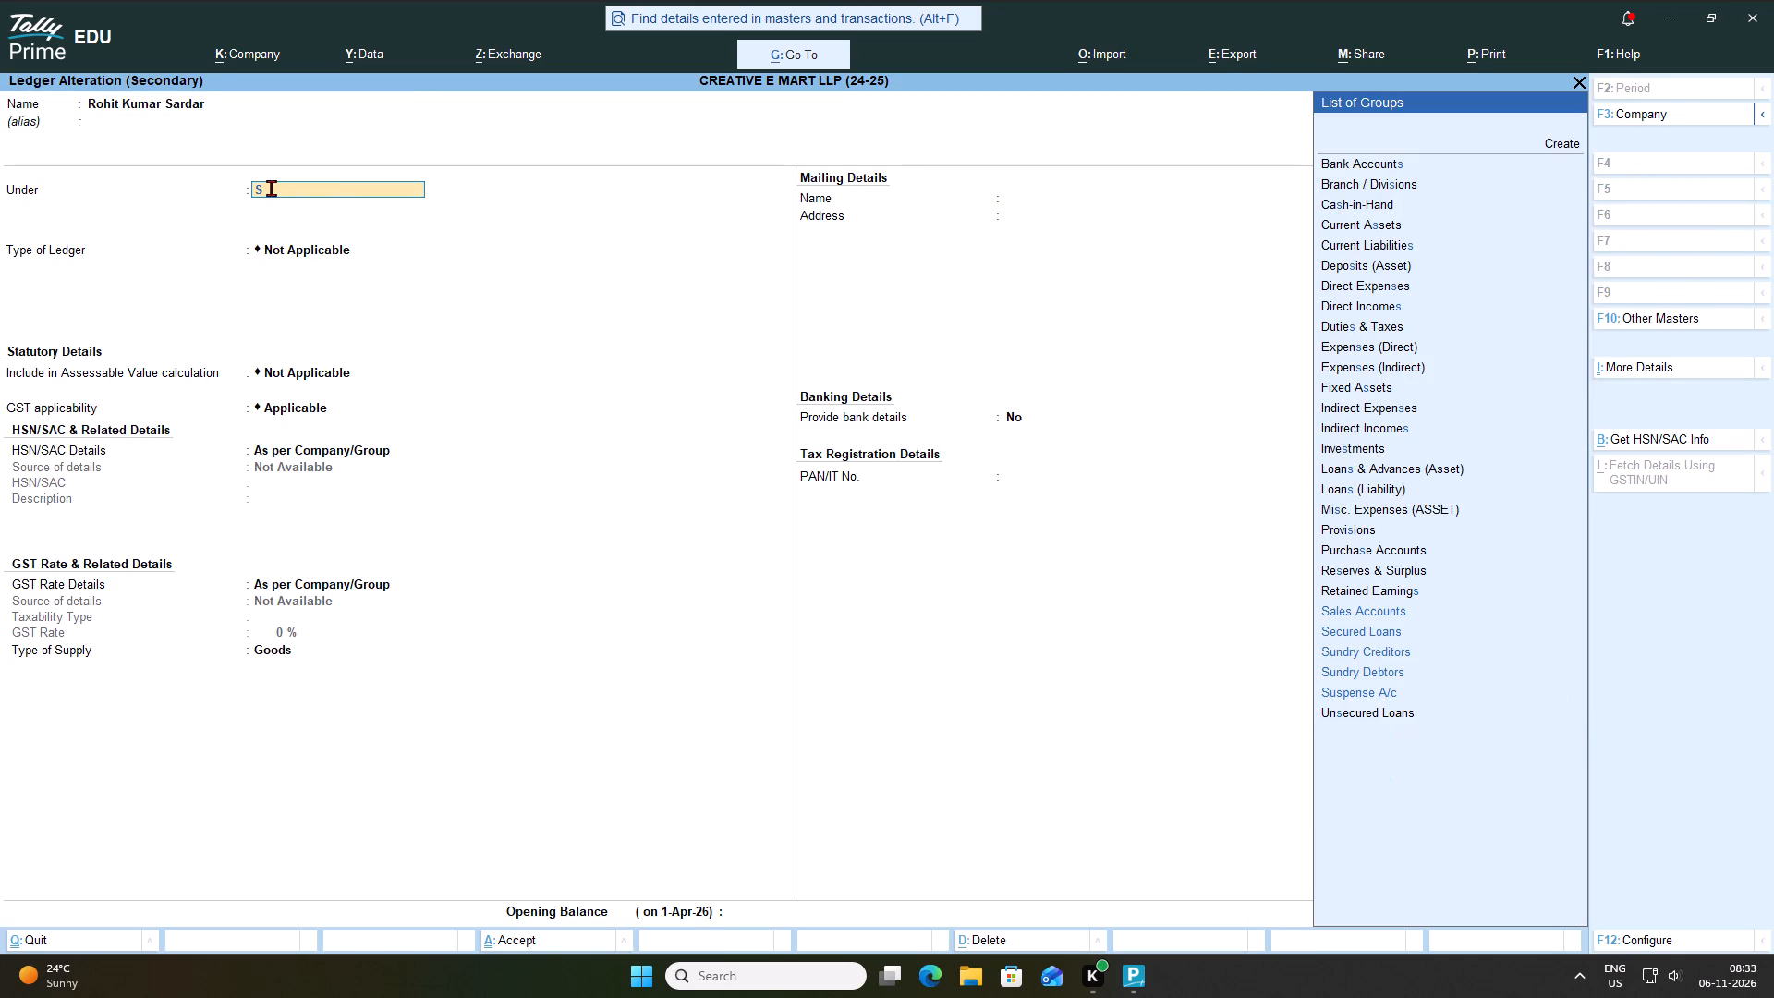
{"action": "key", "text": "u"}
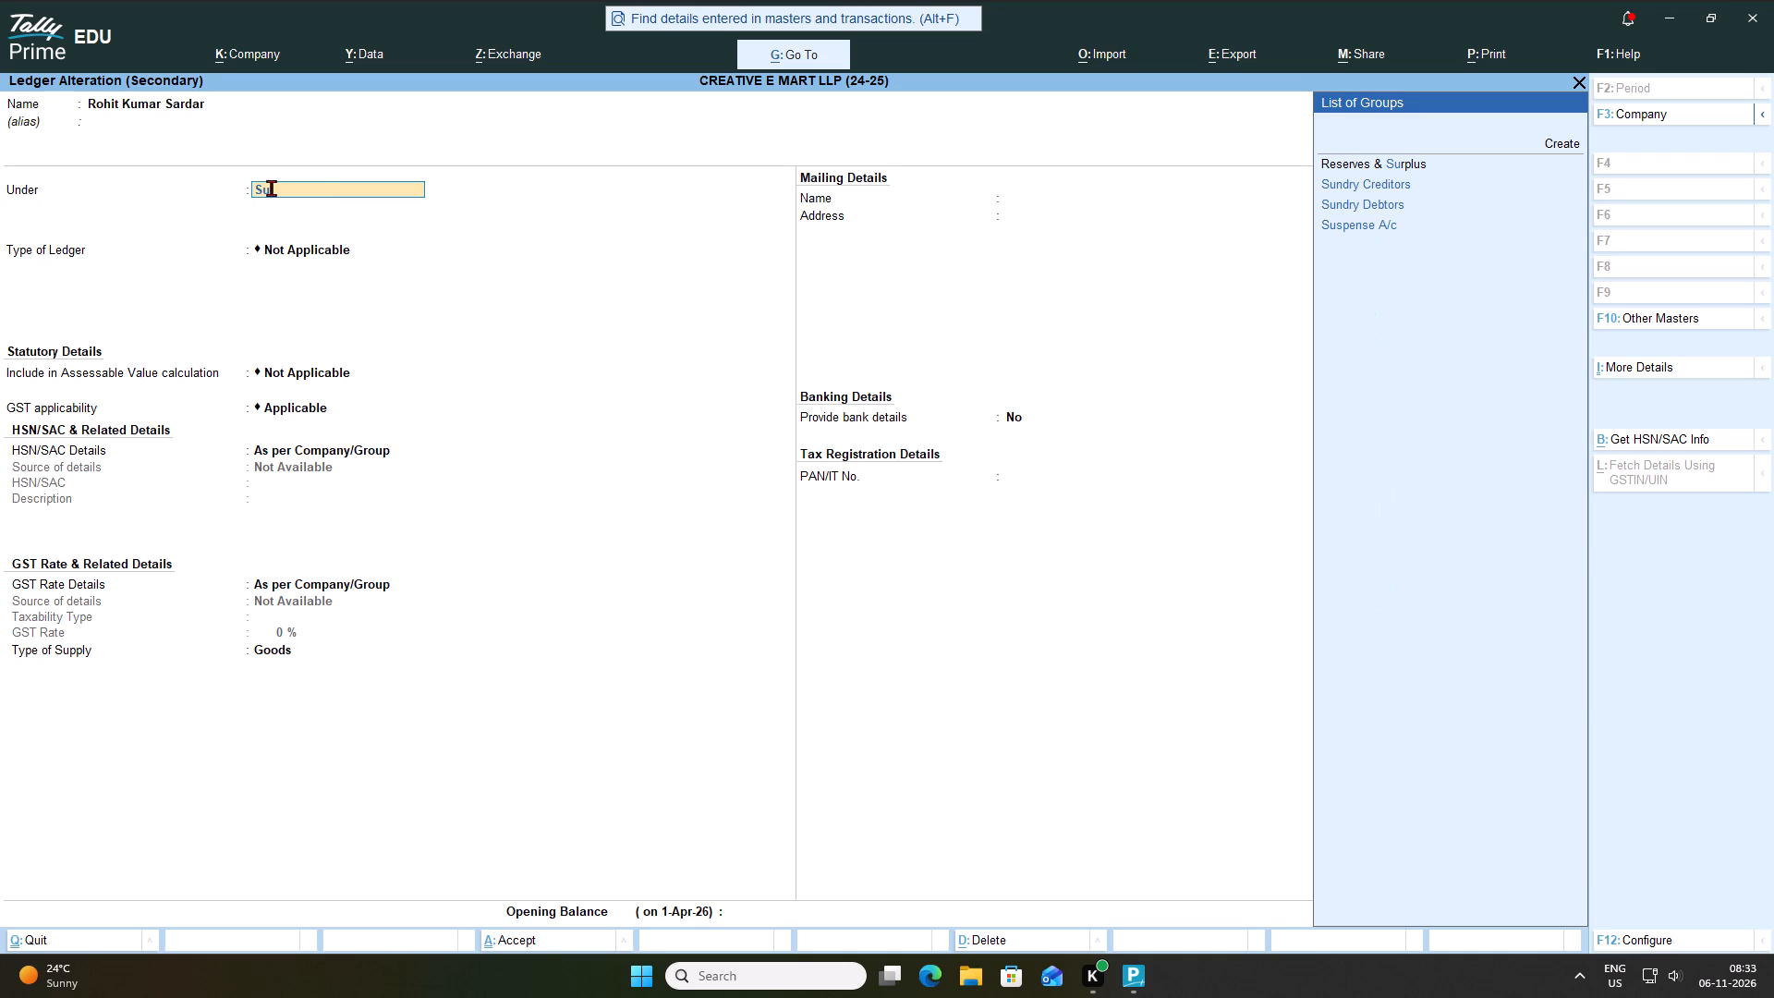
{"action": "key", "text": "Down"}
{"action": "key", "text": "Down"}
{"action": "key", "text": "Return"}
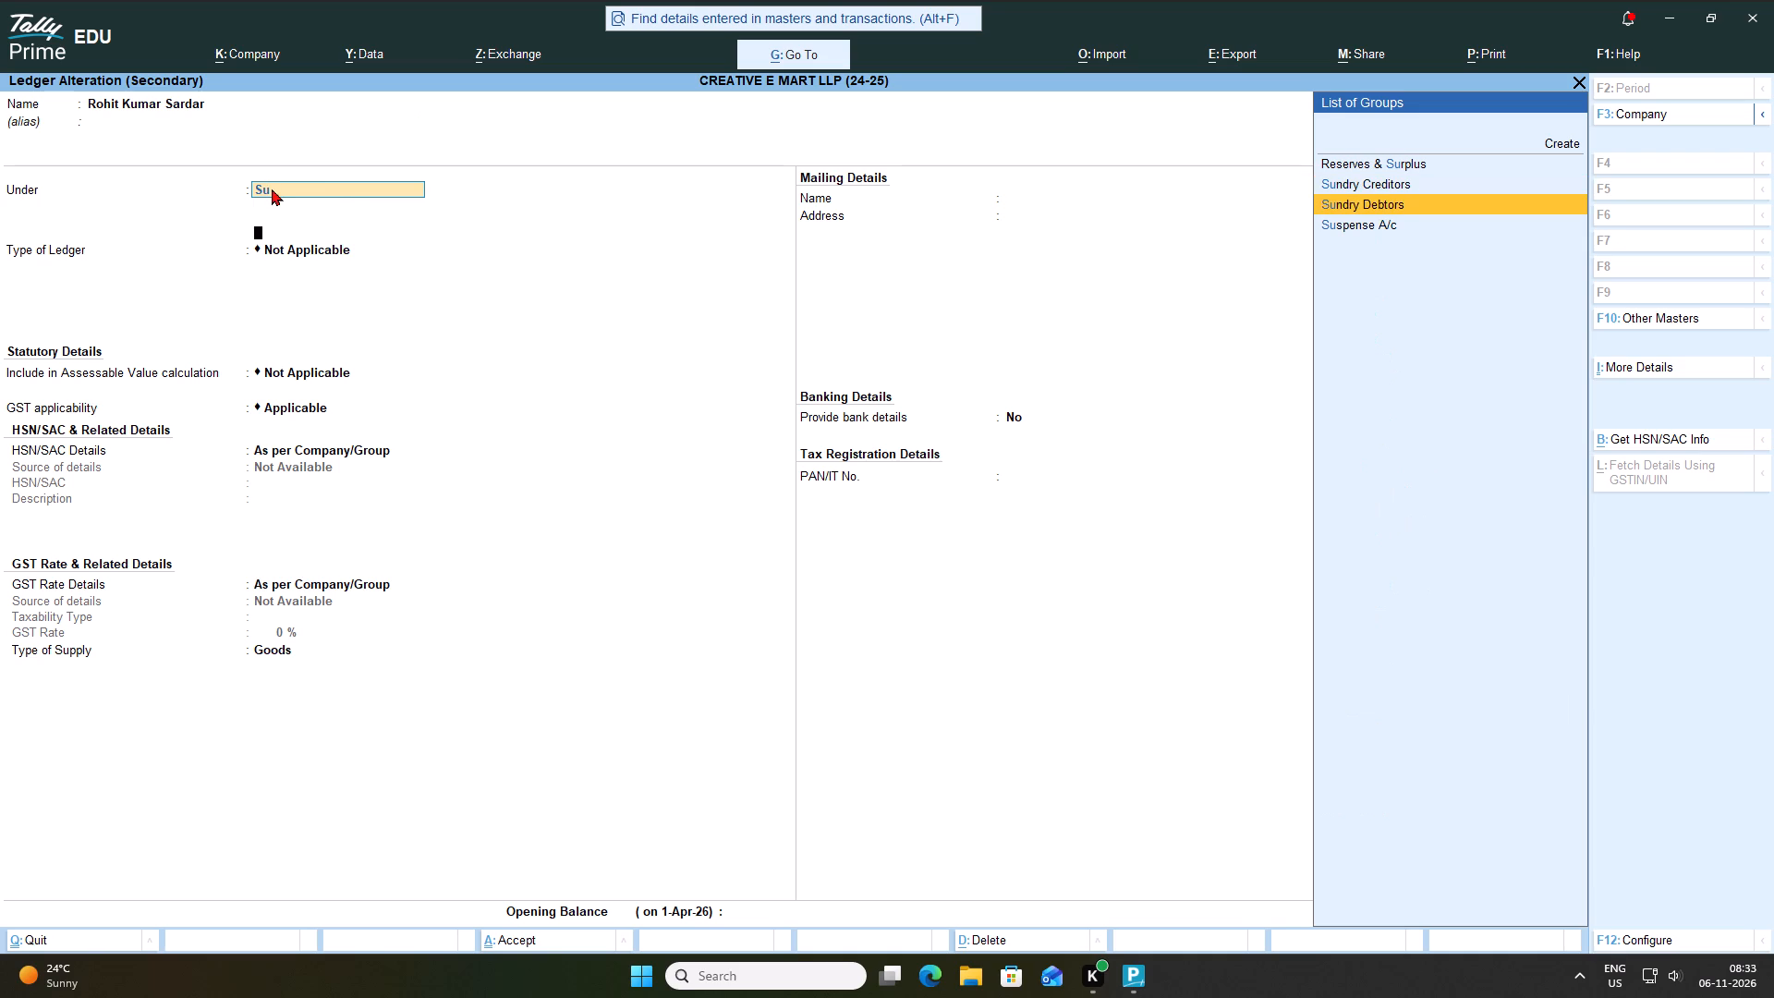
Save the customer's ledger under Sundry Debtors, keeping the default mailing, banking, tax and opening balance details.
{"action": "key", "text": "Return"}
{"action": "key", "text": "Return"}
{"action": "key", "text": "Return"}
{"action": "key", "text": "Return"}
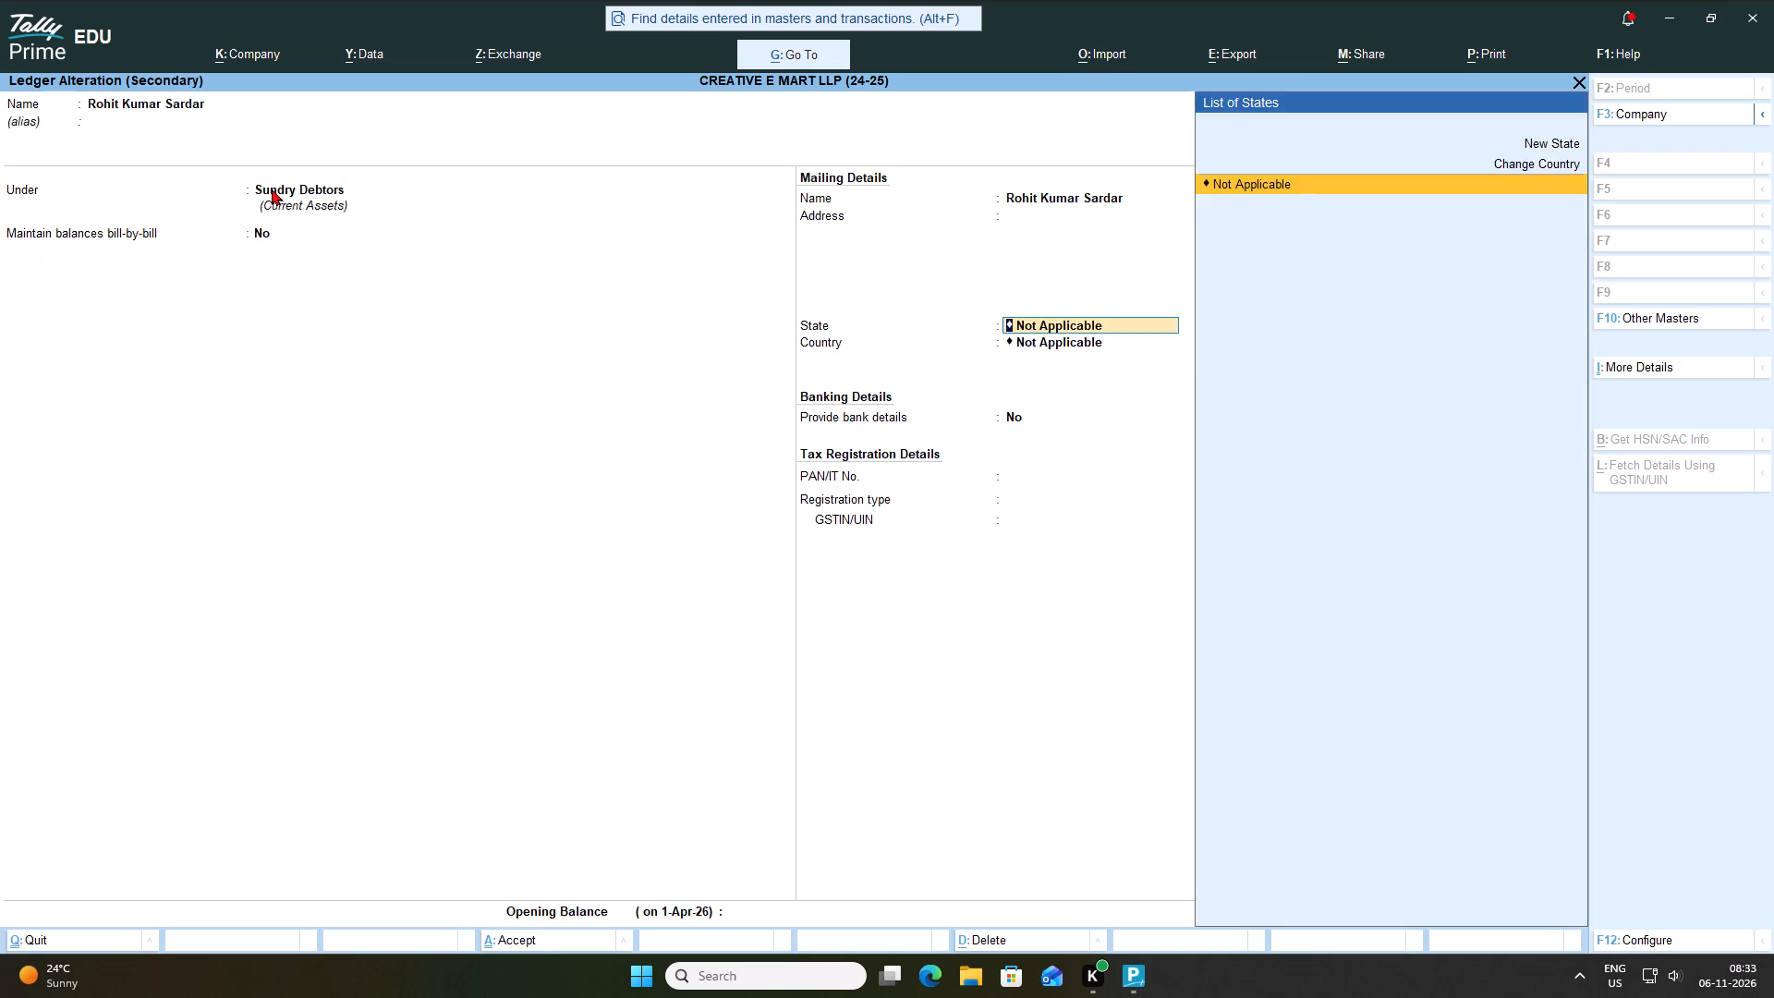
{"action": "key", "text": "Return"}
{"action": "key", "text": "Return"}
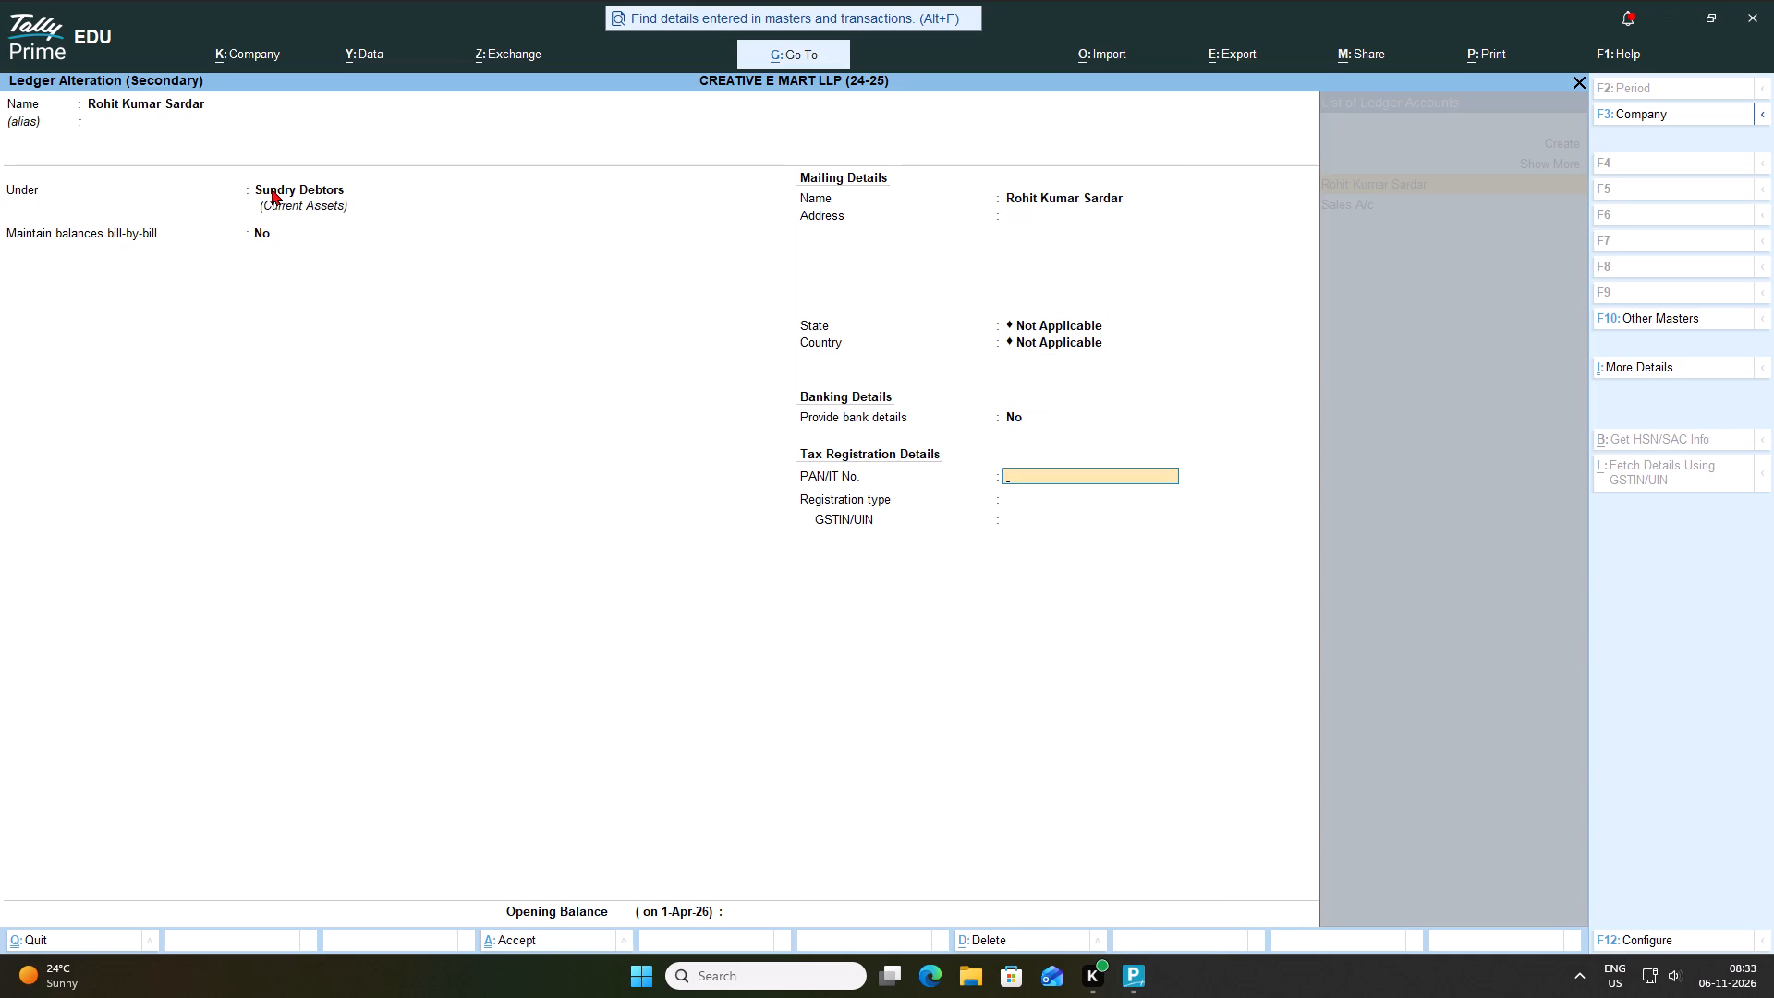
{"action": "key", "text": "Return"}
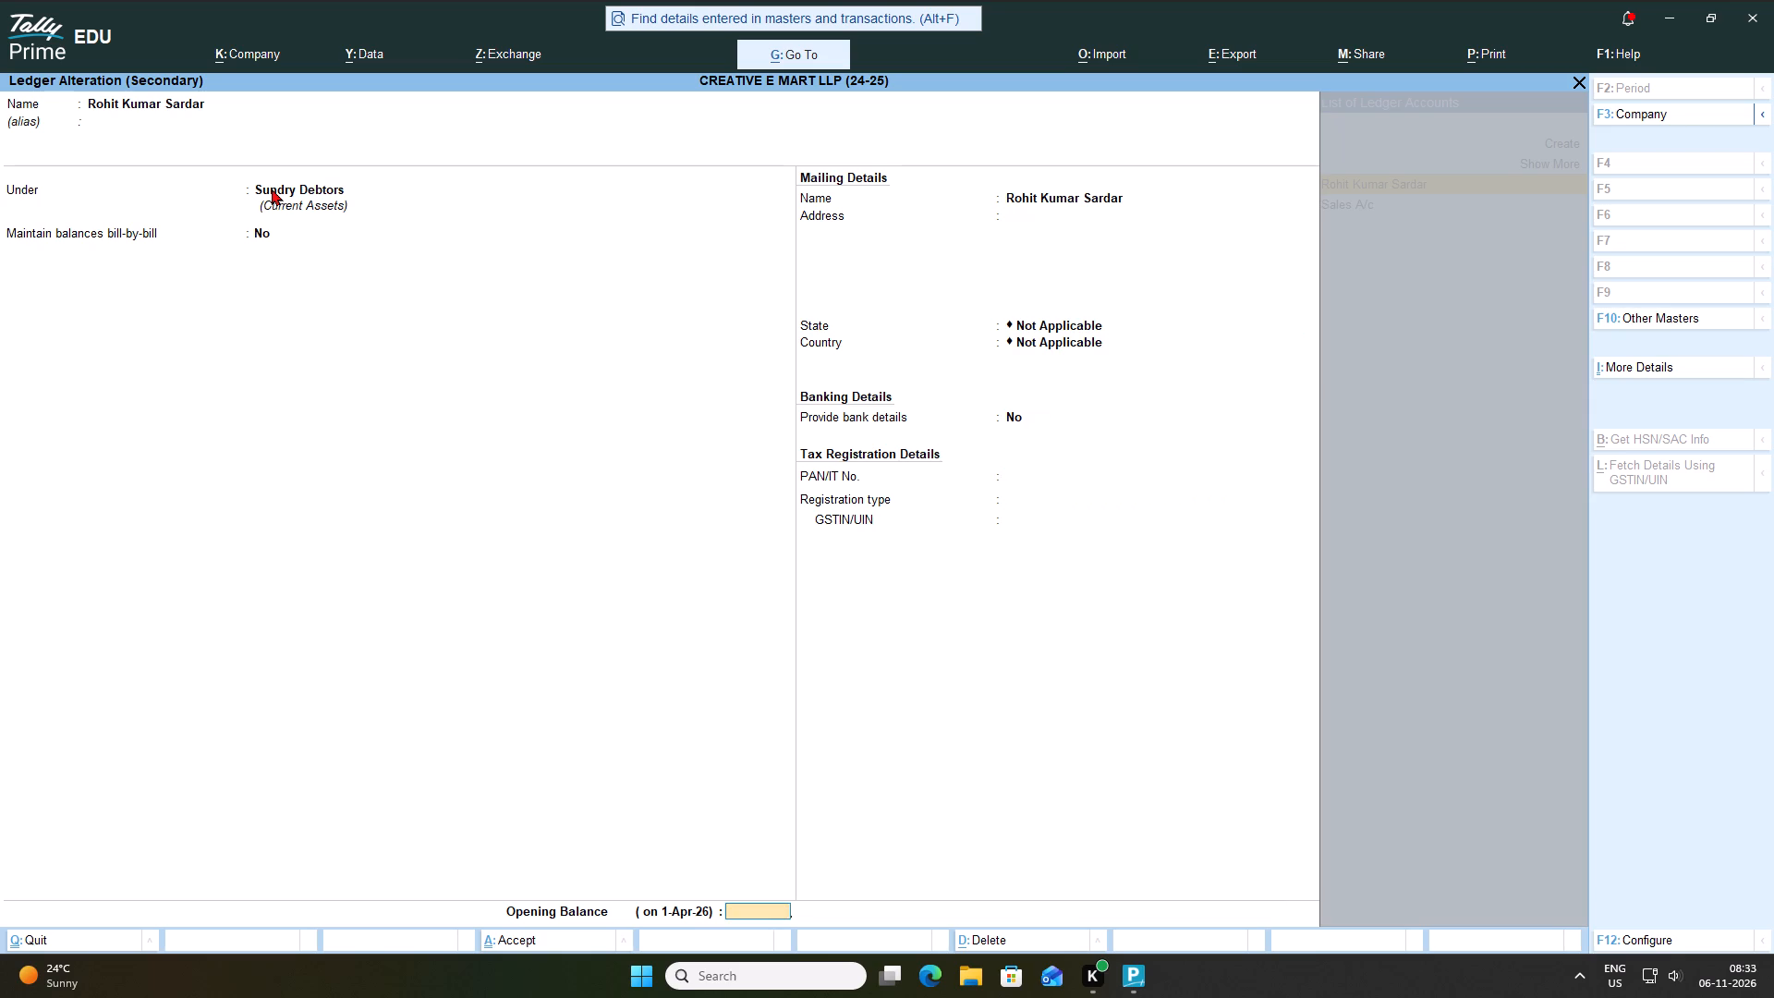
{"action": "key", "text": "Return"}
{"action": "key", "text": "Return"}
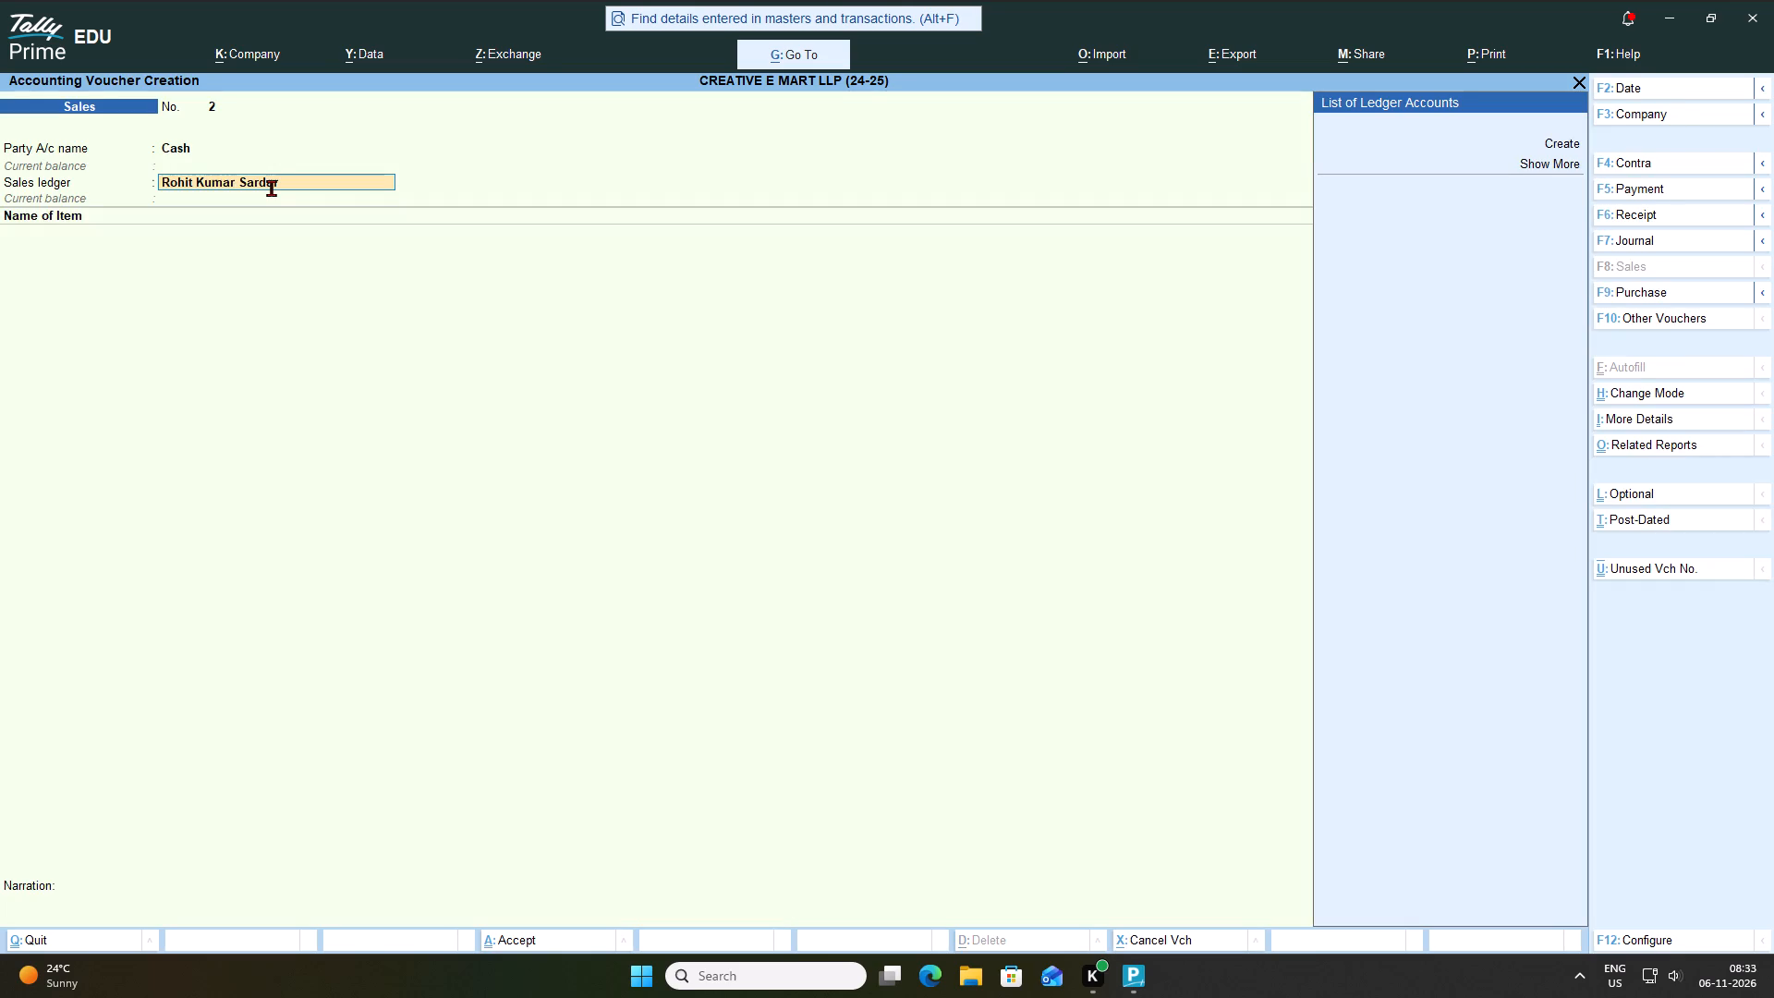
Clear the customer from the Sales ledger field and go back to the Party A/c name field.
{"action": "key", "text": "Escape"}
{"action": "key", "text": "Escape"}
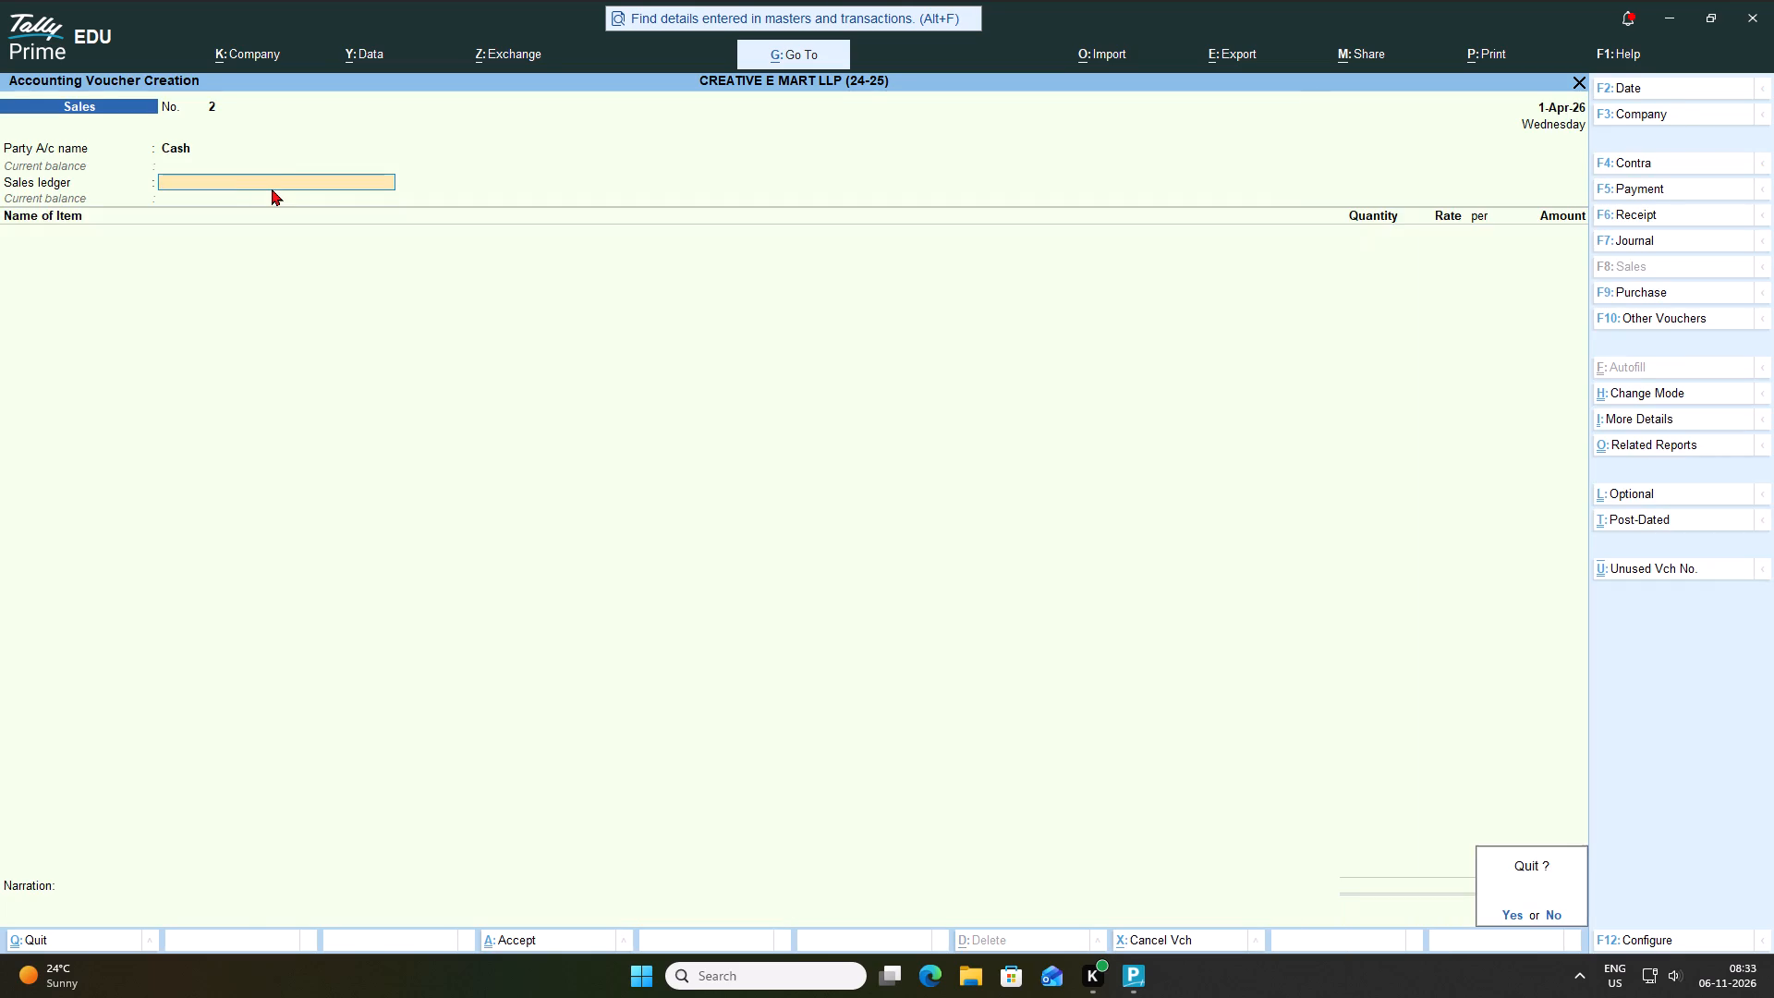
{"action": "left_click", "coordinate": [175, 133]}
{"action": "left_click", "coordinate": [178, 141]}
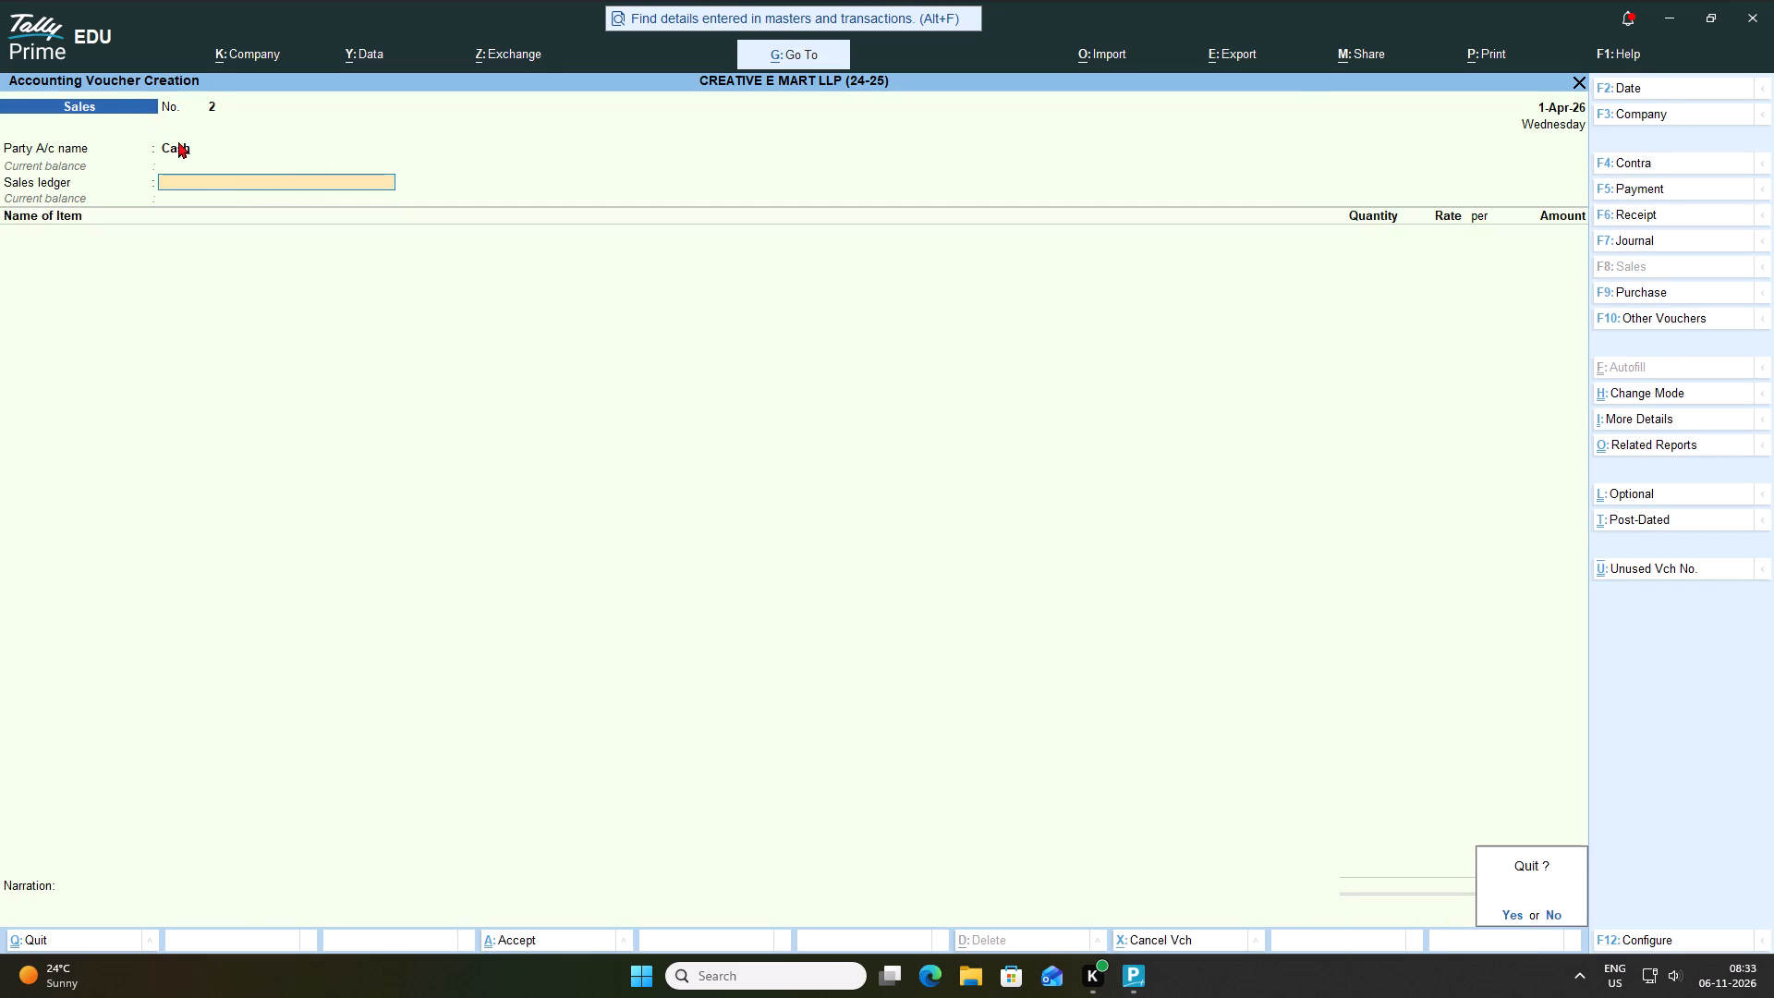
{"action": "left_click", "coordinate": [178, 141]}
{"action": "triple_click", "coordinate": [178, 147]}
{"action": "left_click", "coordinate": [181, 147]}
{"action": "key", "text": "BackSpace"}
{"action": "key", "text": "BackSpace"}
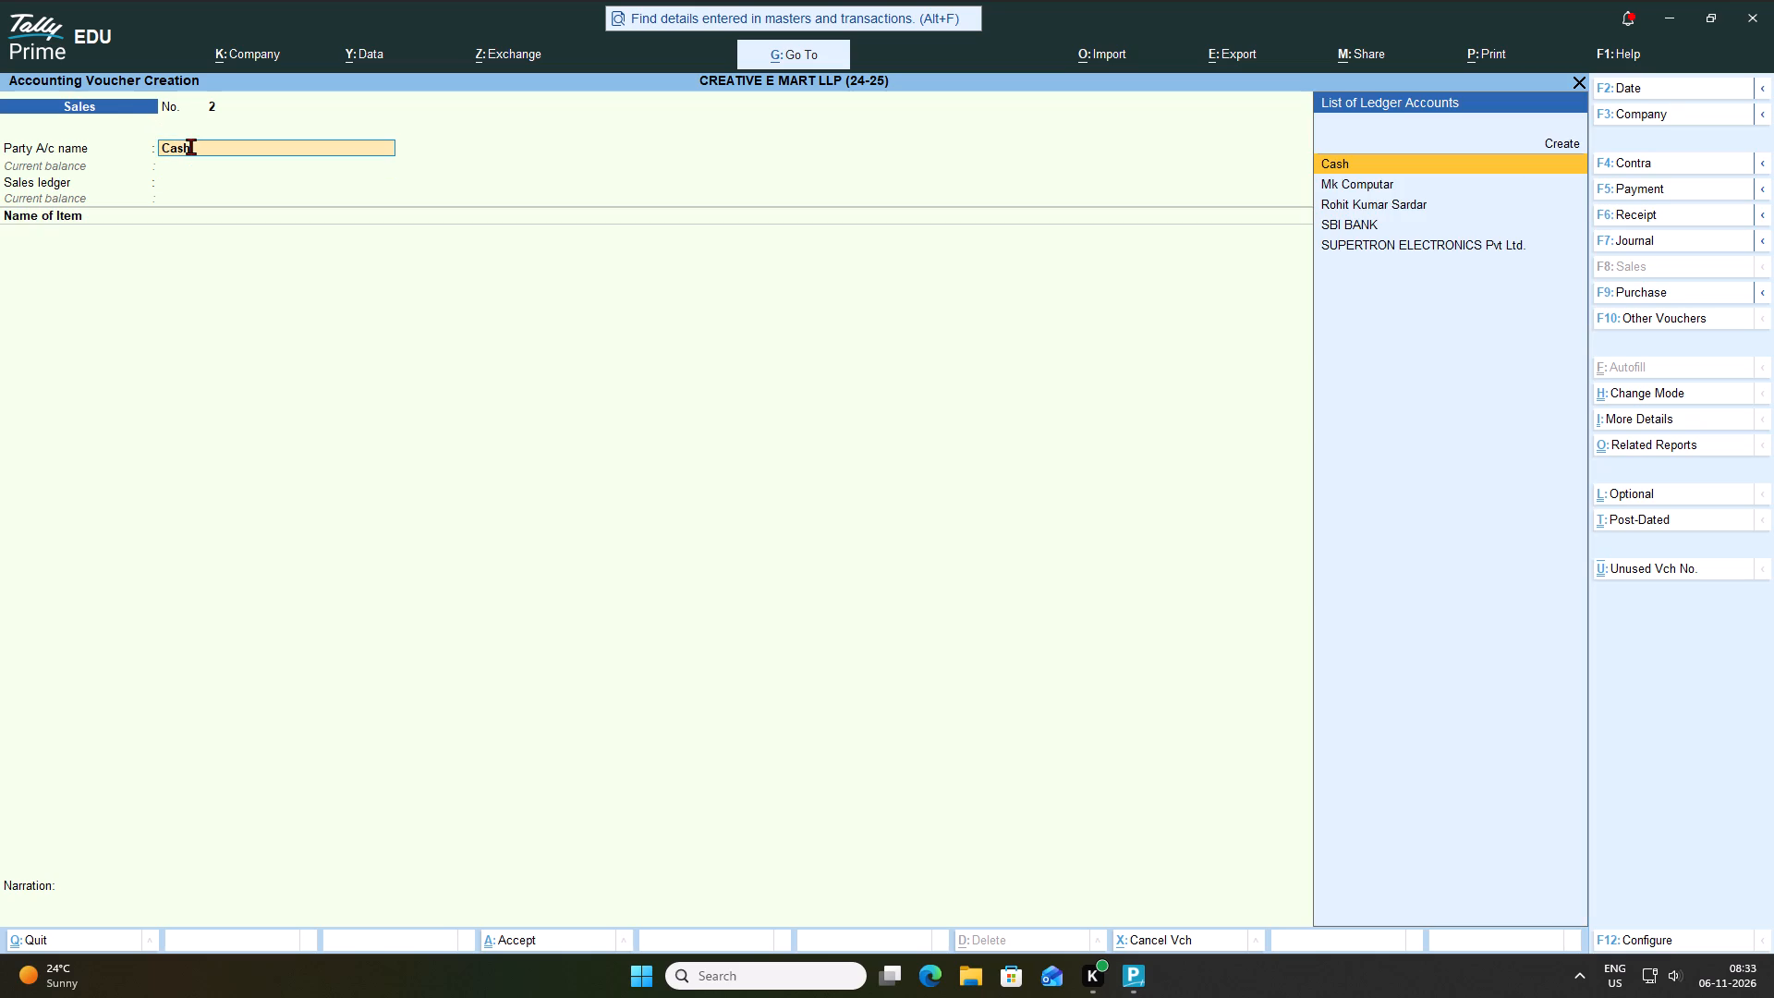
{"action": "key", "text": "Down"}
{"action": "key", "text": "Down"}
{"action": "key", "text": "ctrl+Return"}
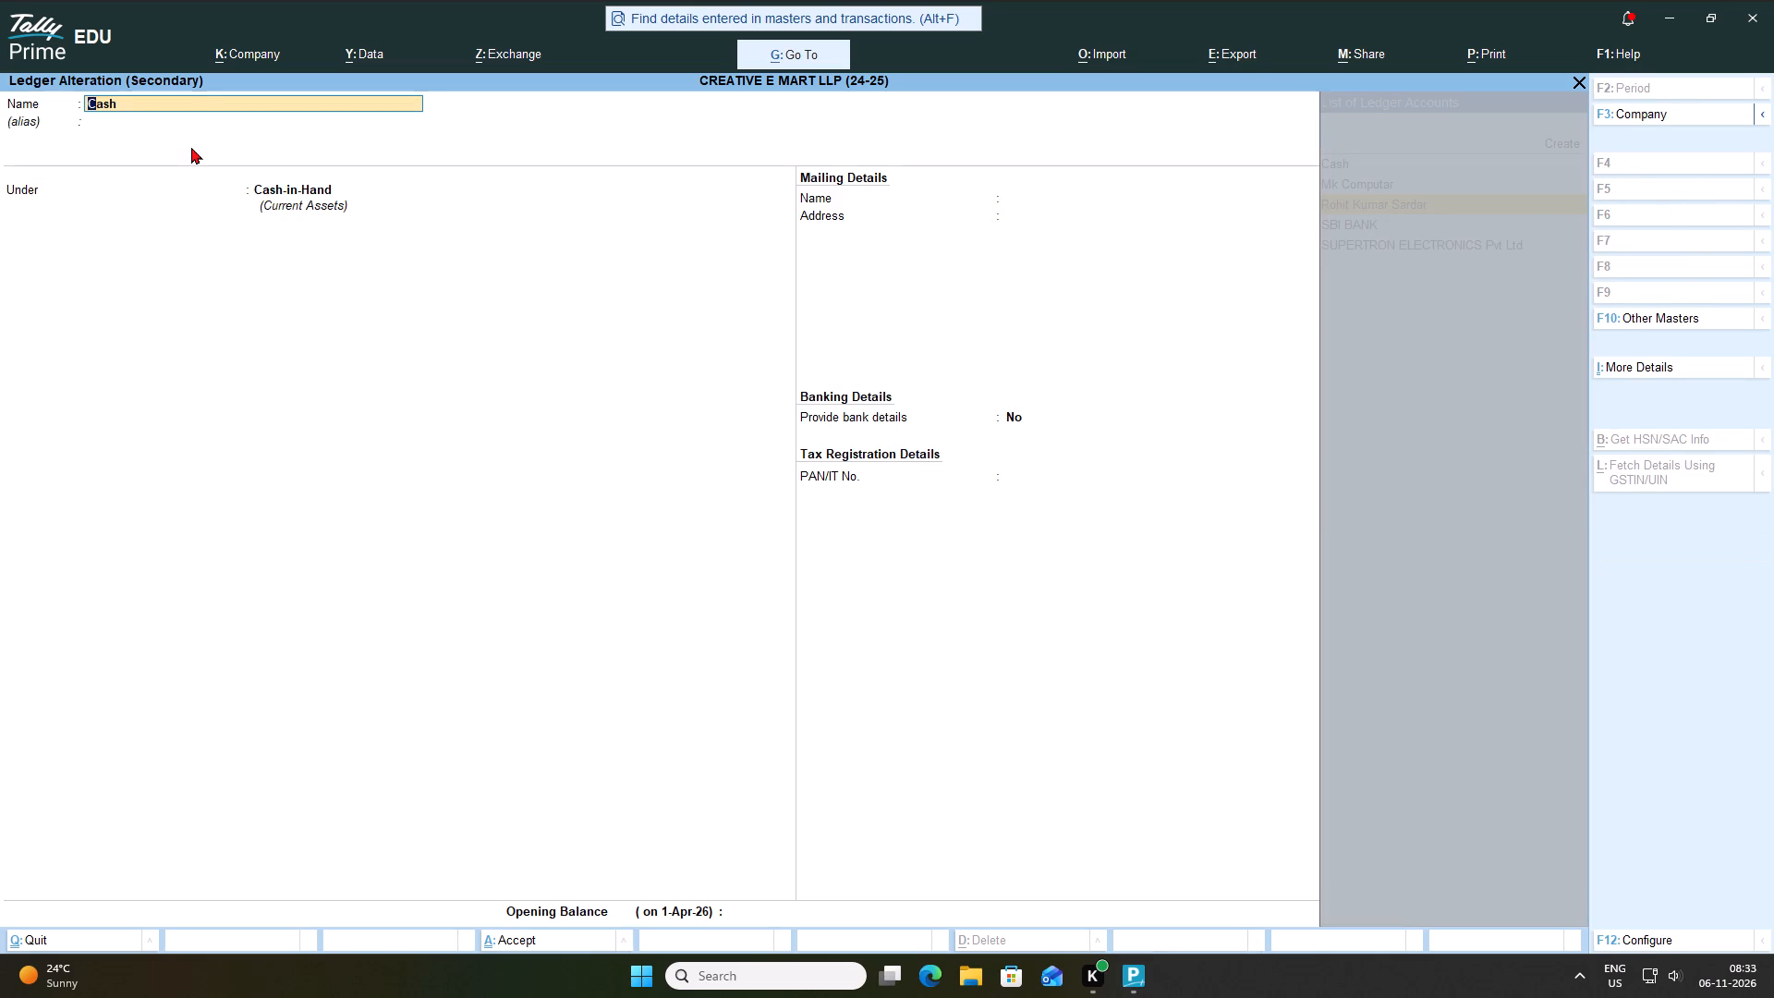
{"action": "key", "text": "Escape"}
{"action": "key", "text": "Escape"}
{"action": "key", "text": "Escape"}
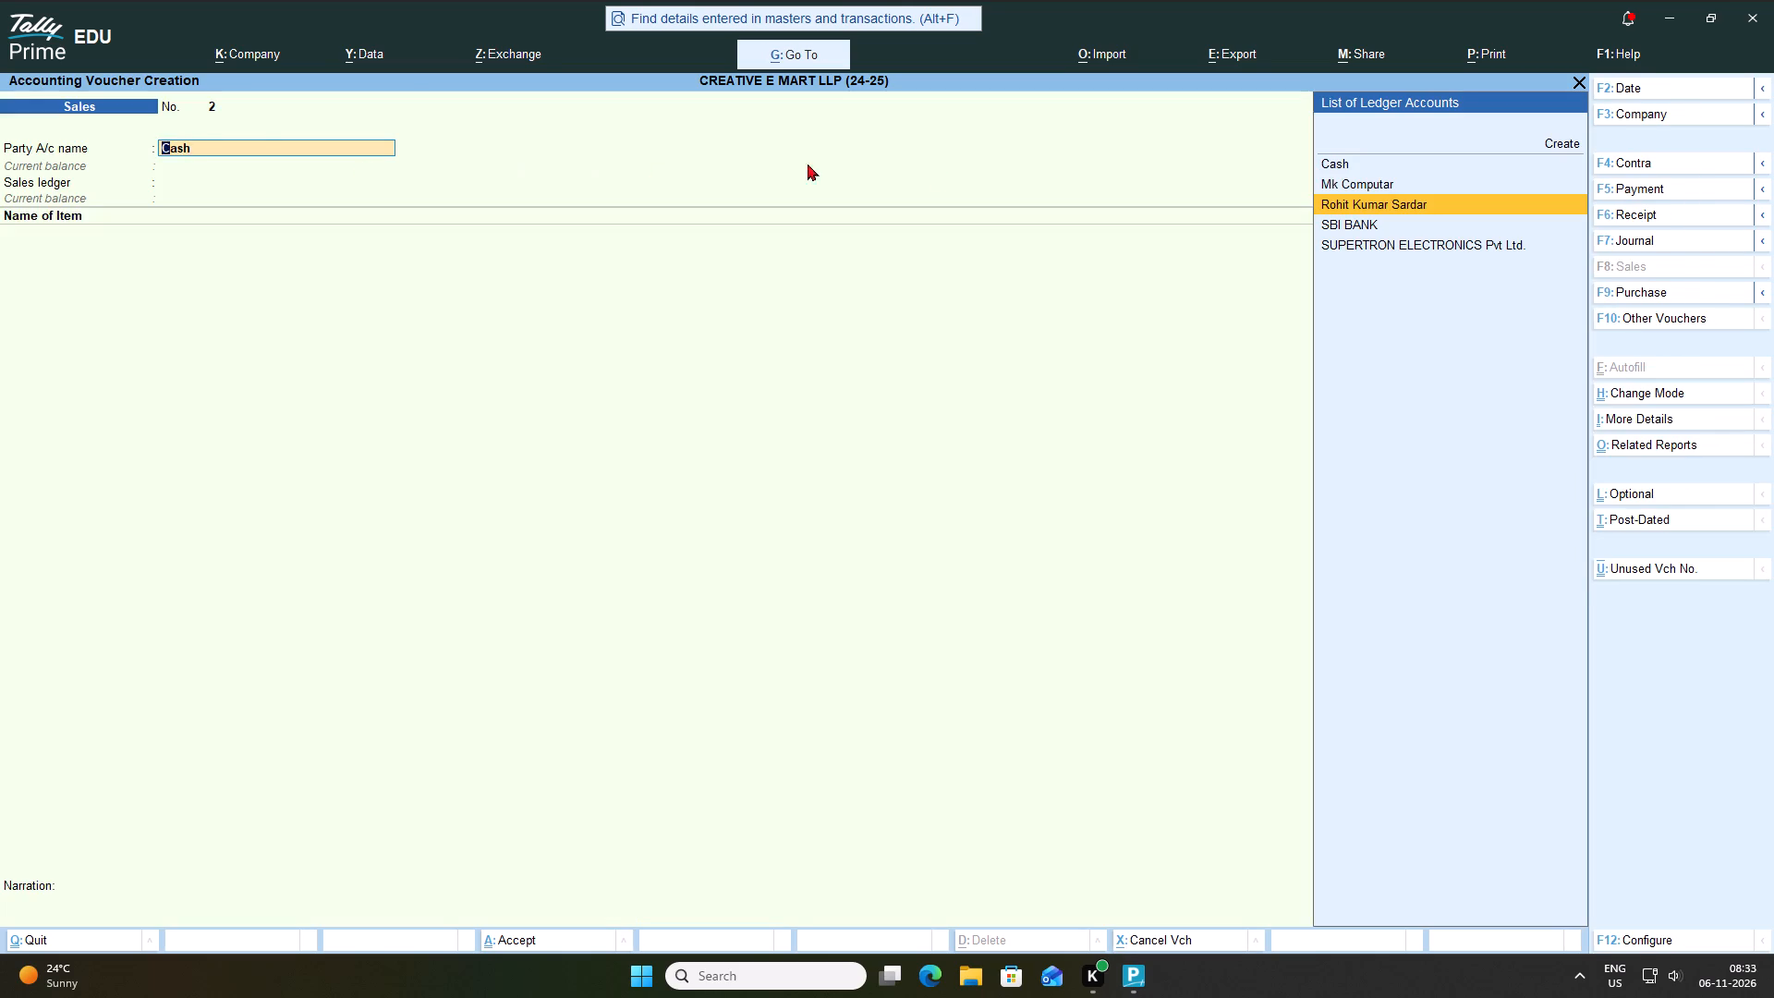
Choose the individual customer's ledger as sales voucher 2's party account and leave all dispatch details blank.
{"action": "left_click", "coordinate": [1342, 210]}
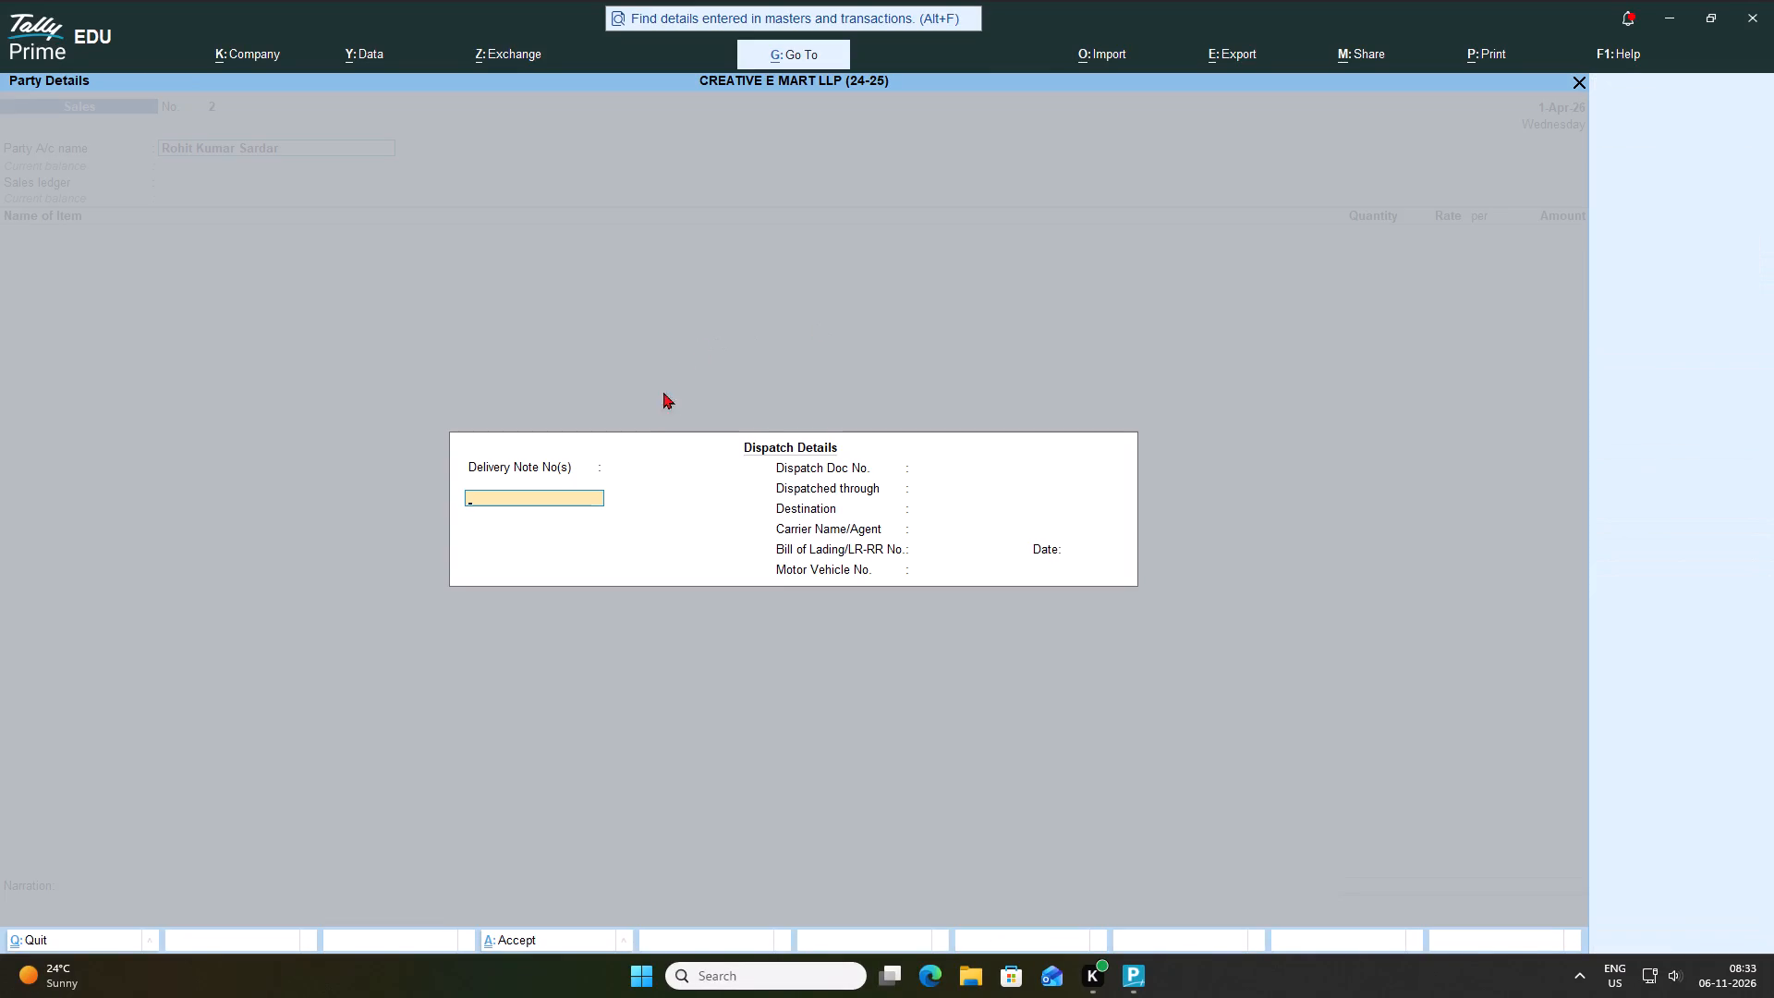
{"action": "key", "text": "Return"}
{"action": "key", "text": "Return"}
{"action": "key", "text": "Return"}
{"action": "key", "text": "Return"}
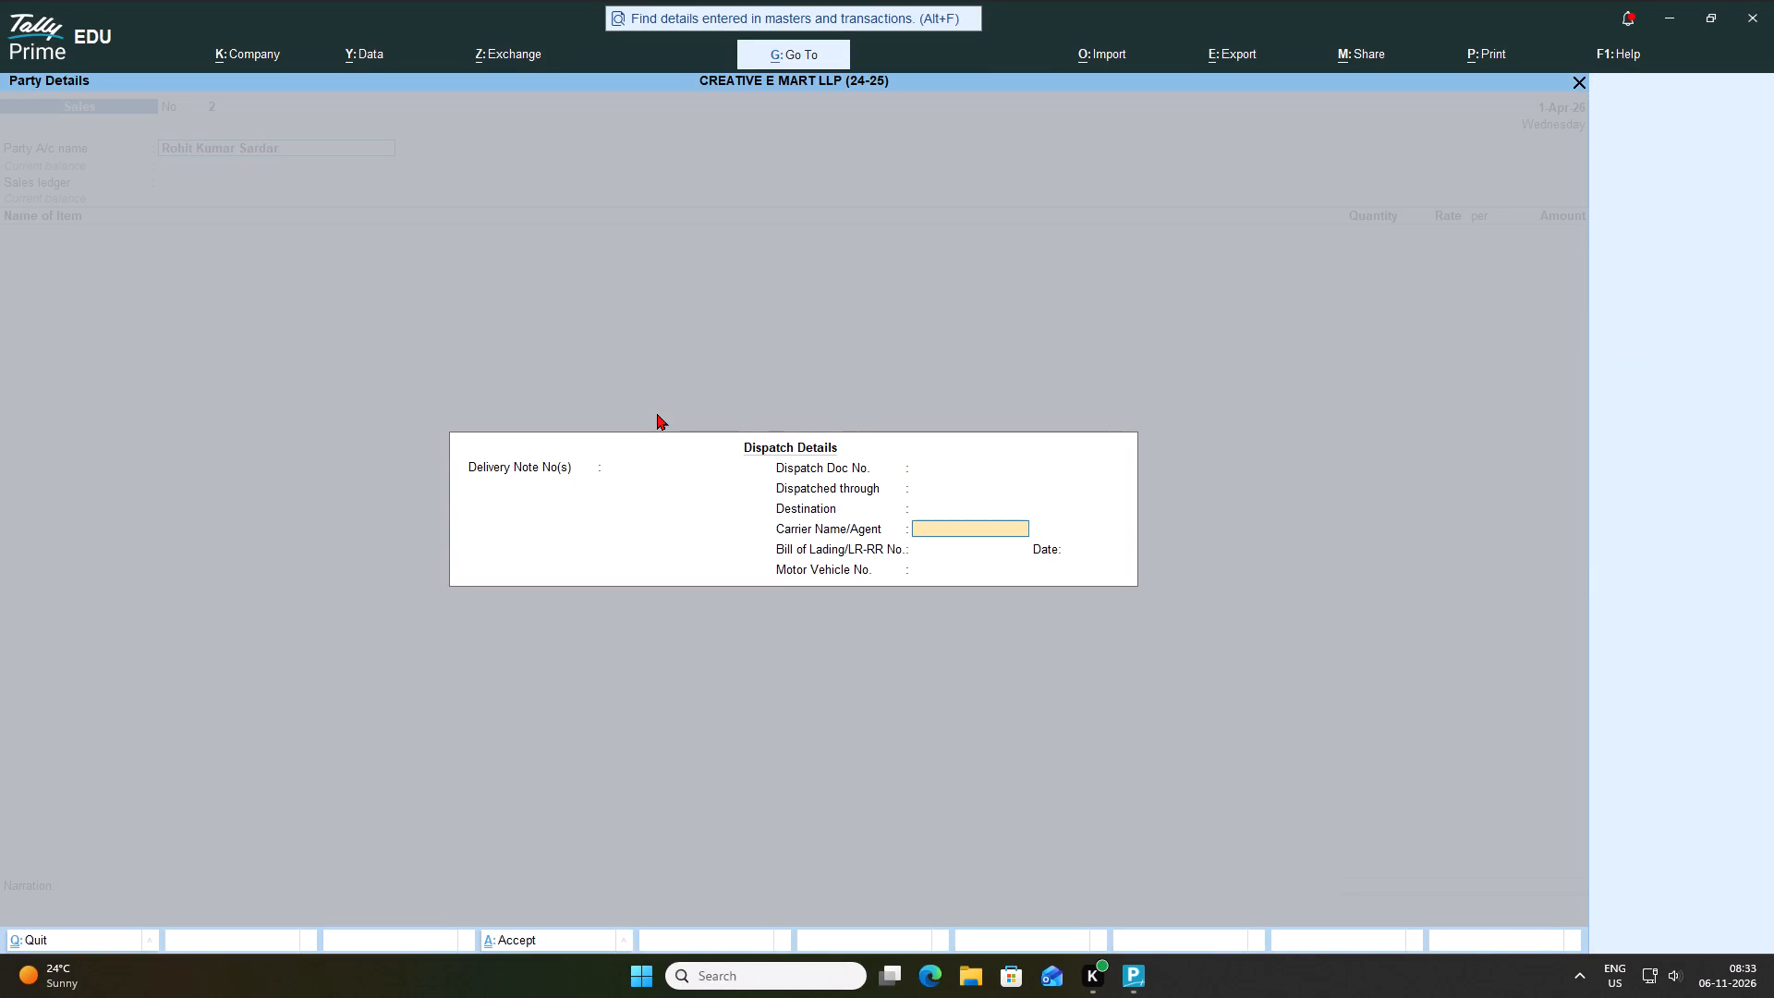
{"action": "key", "text": "Return"}
{"action": "key", "text": "Return"}
{"action": "key", "text": "Return"}
{"action": "key", "text": "Return"}
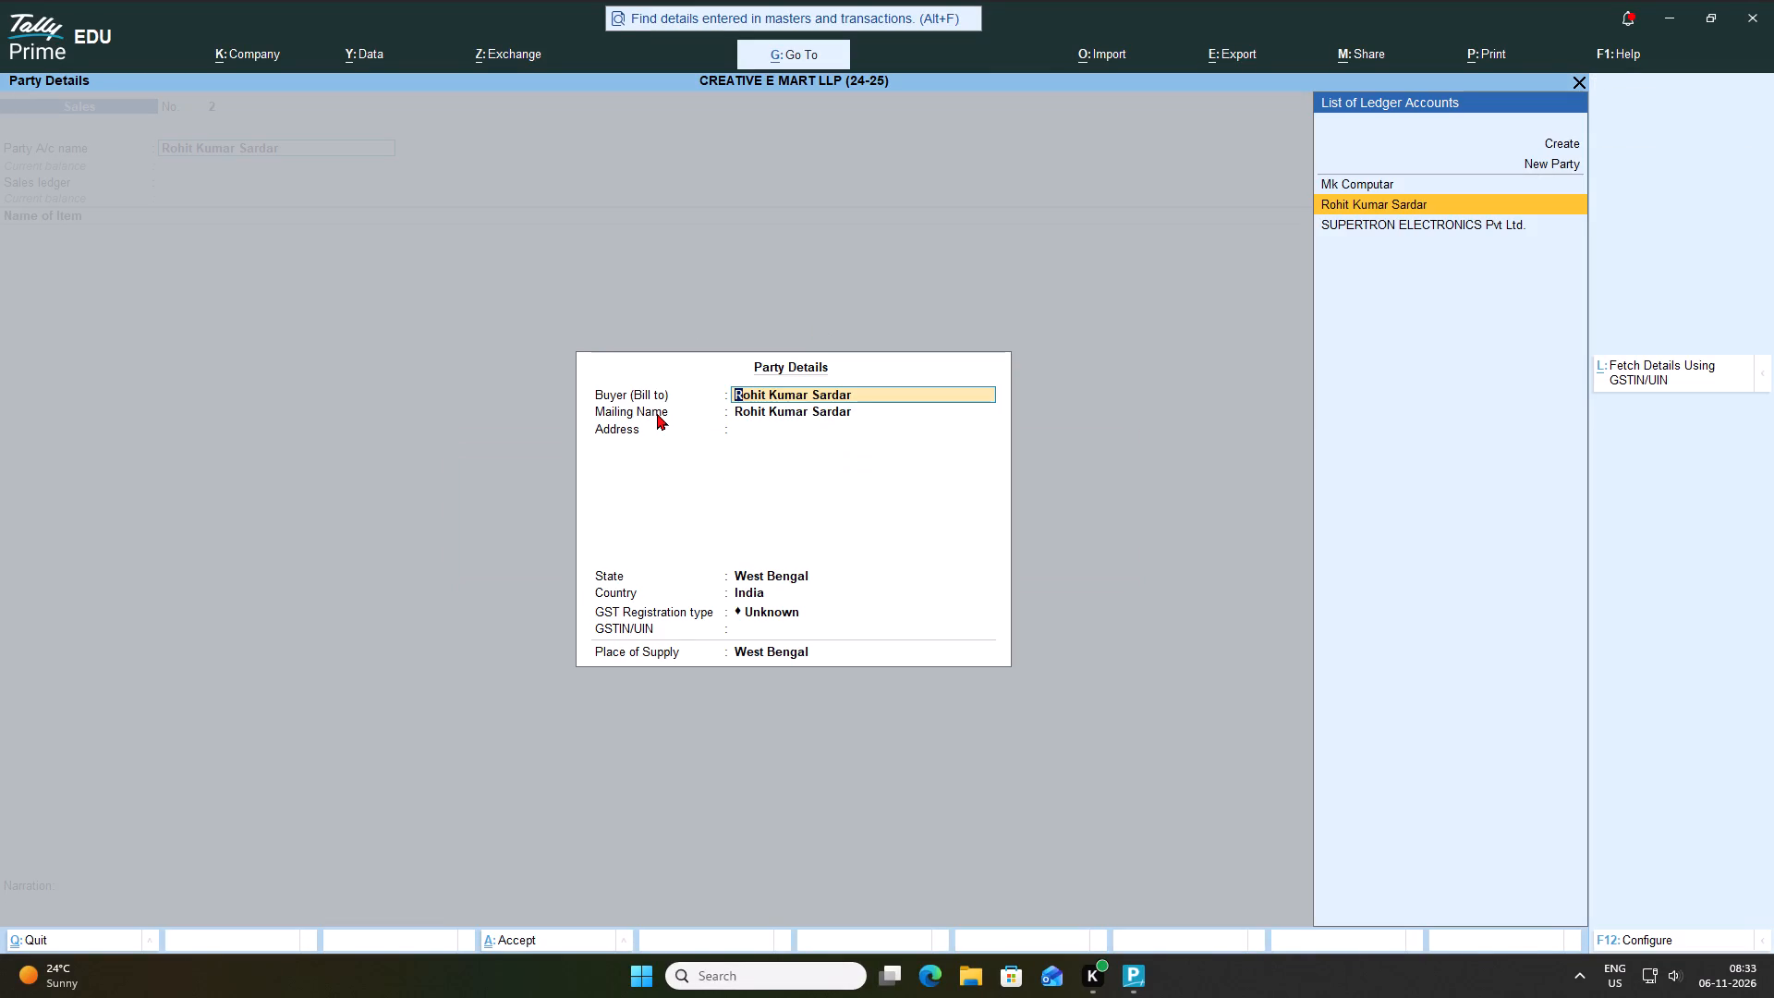
Set the buyer's GST registration type to Unregistered/Consumer in the party details, keeping West Bengal as state and place of supply.
{"action": "key", "text": "Return"}
{"action": "key", "text": "Return"}
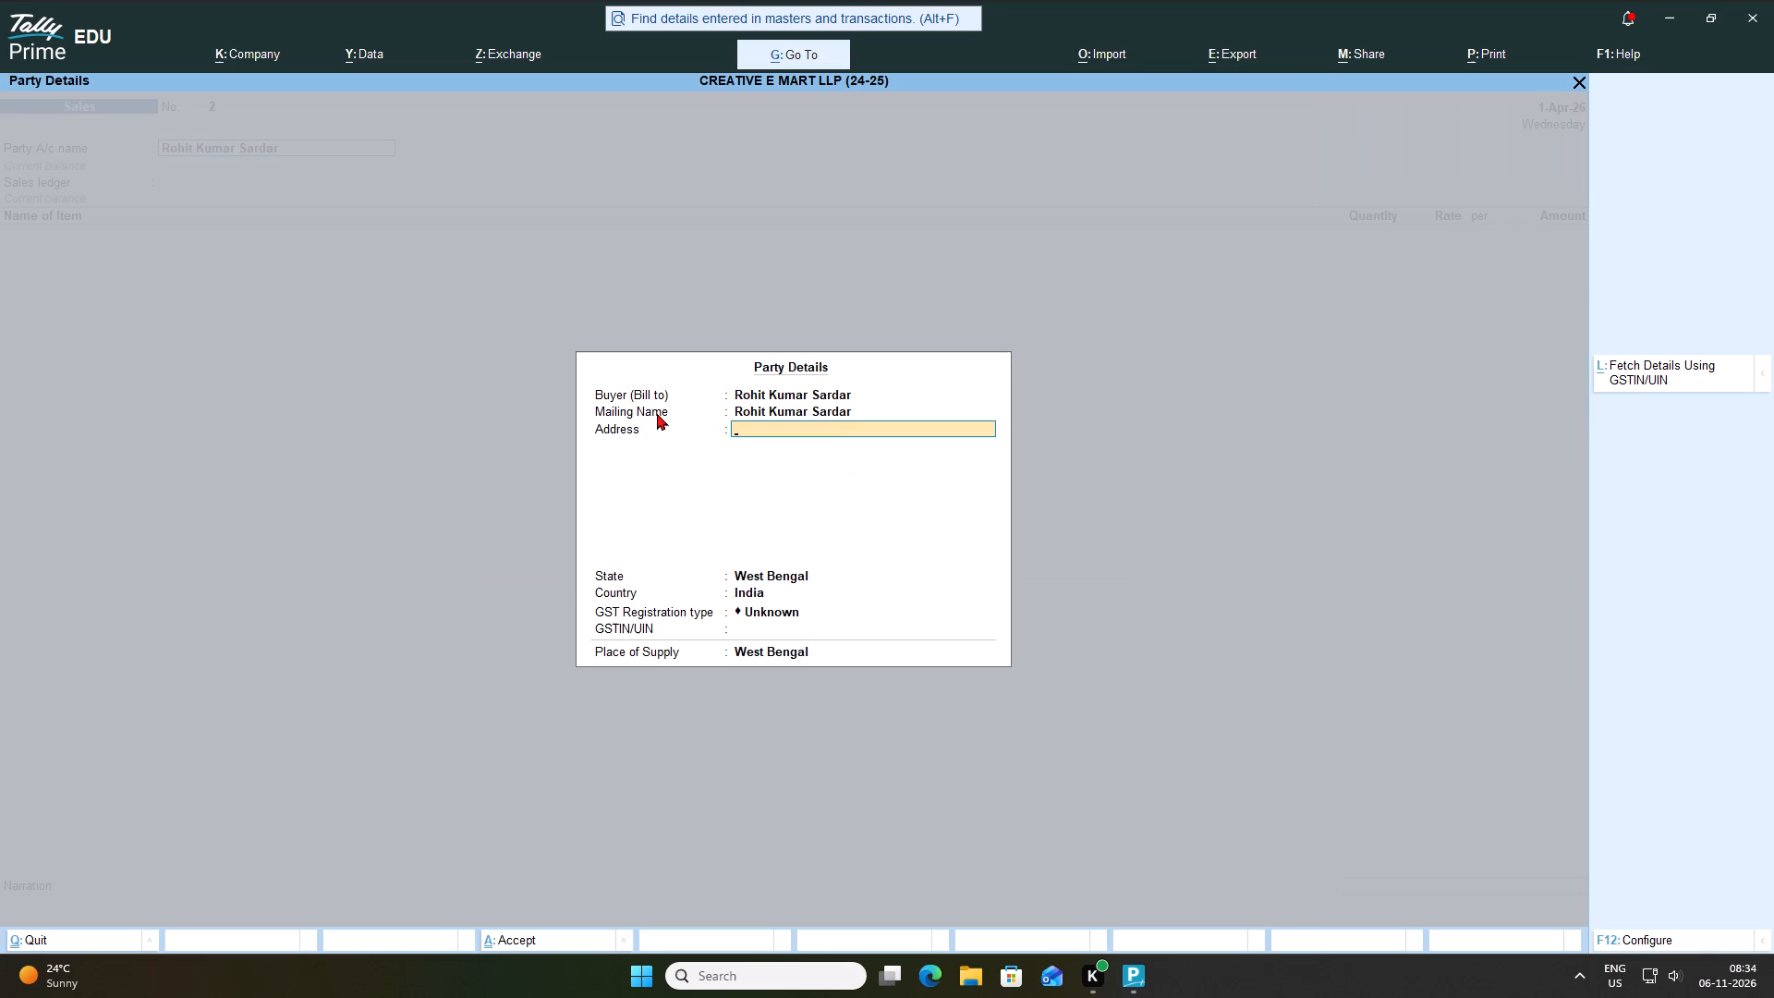
{"action": "key", "text": "Return"}
{"action": "key", "text": "Return"}
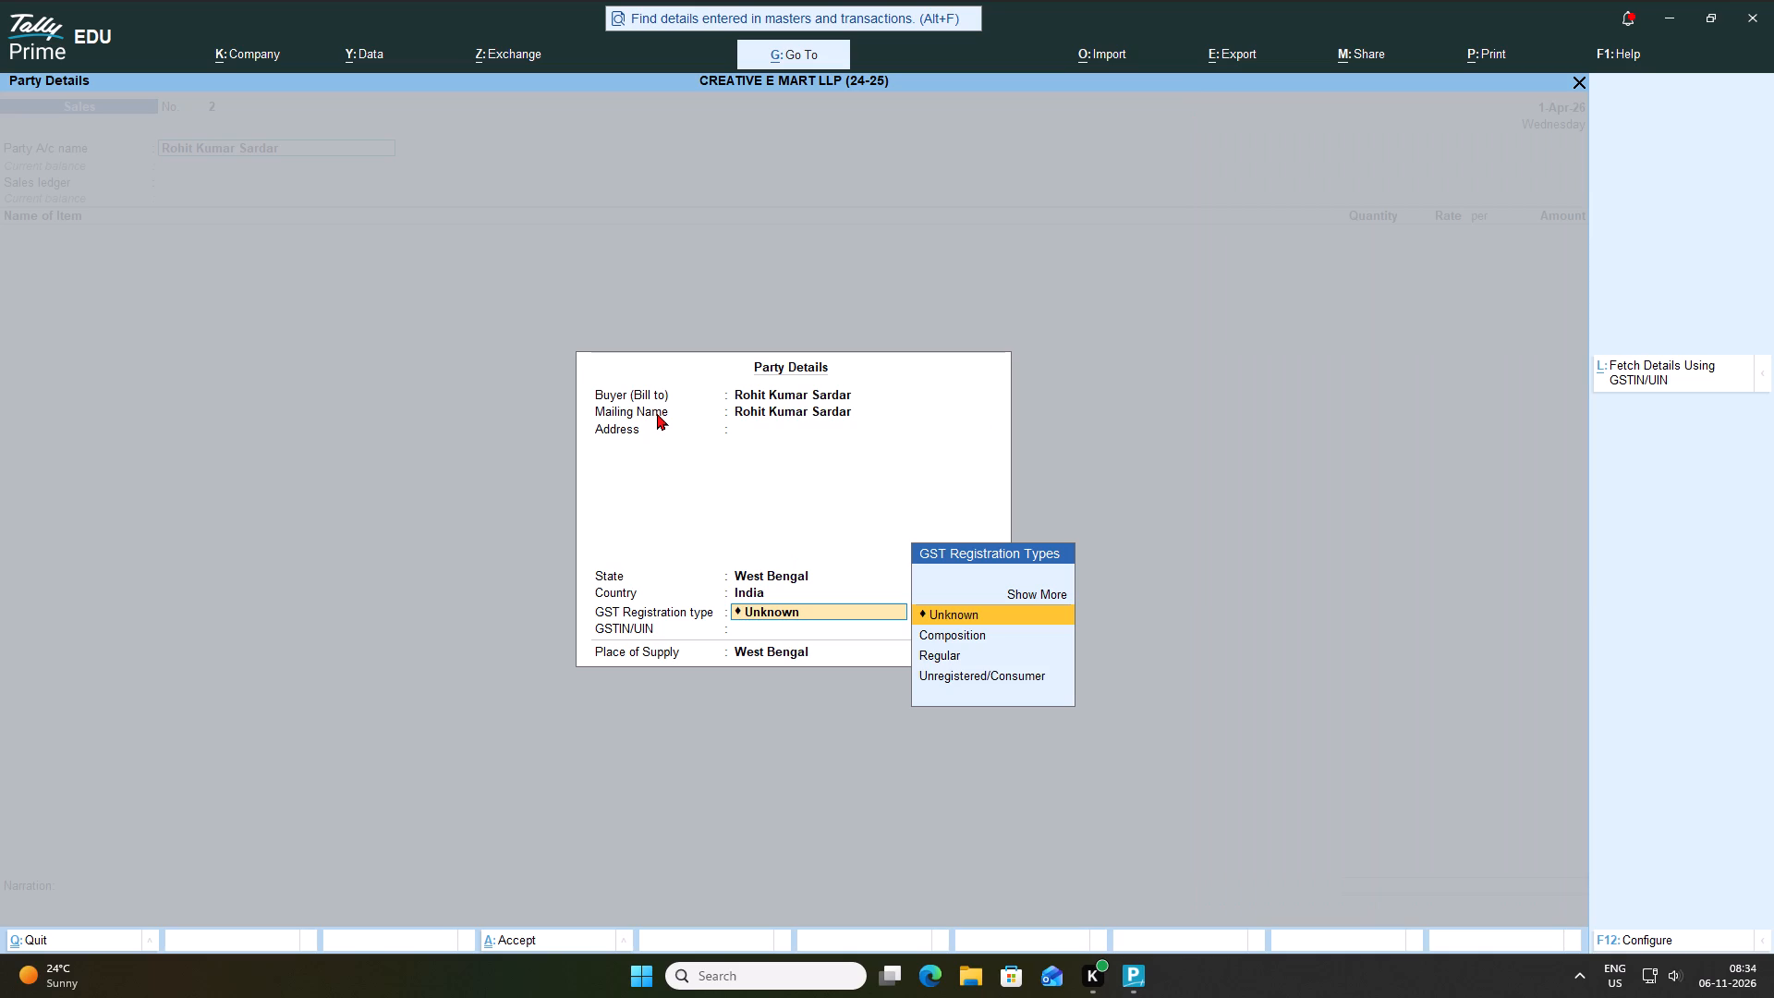
{"action": "key", "text": "Up"}
{"action": "key", "text": "Up"}
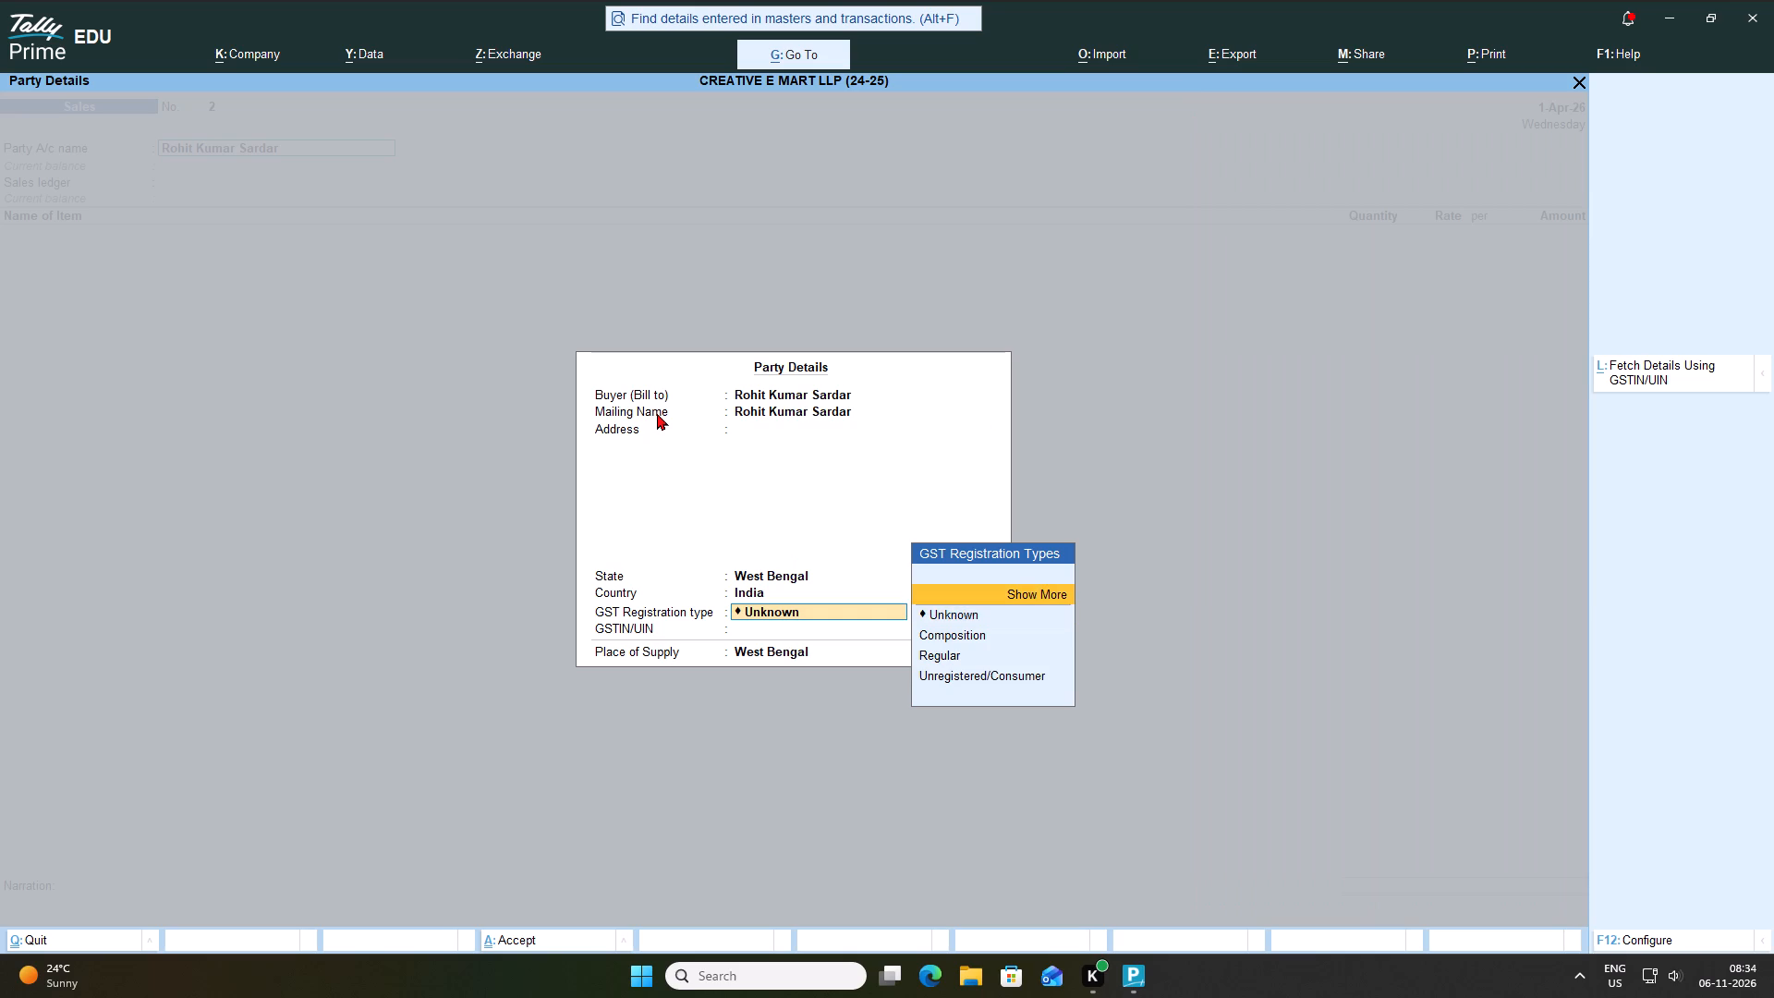
{"action": "key", "text": "Down"}
{"action": "key", "text": "Down"}
{"action": "key", "text": "Down"}
{"action": "key", "text": "Down"}
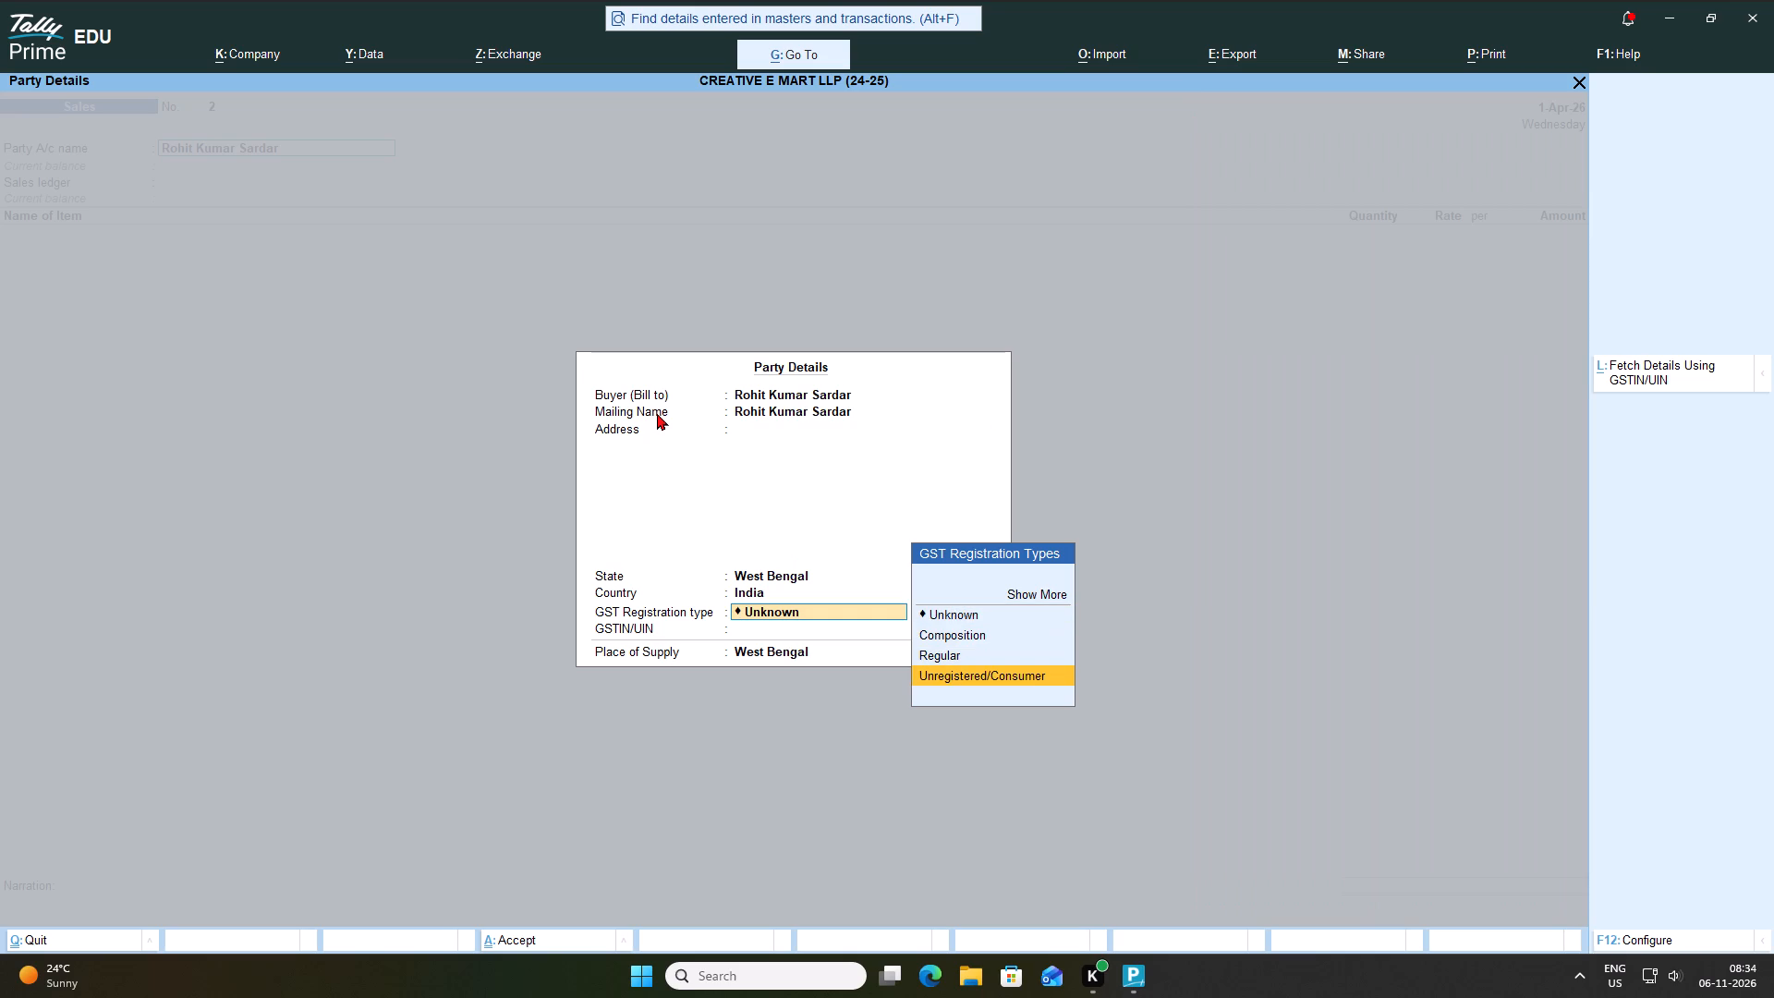
{"action": "key", "text": "Return"}
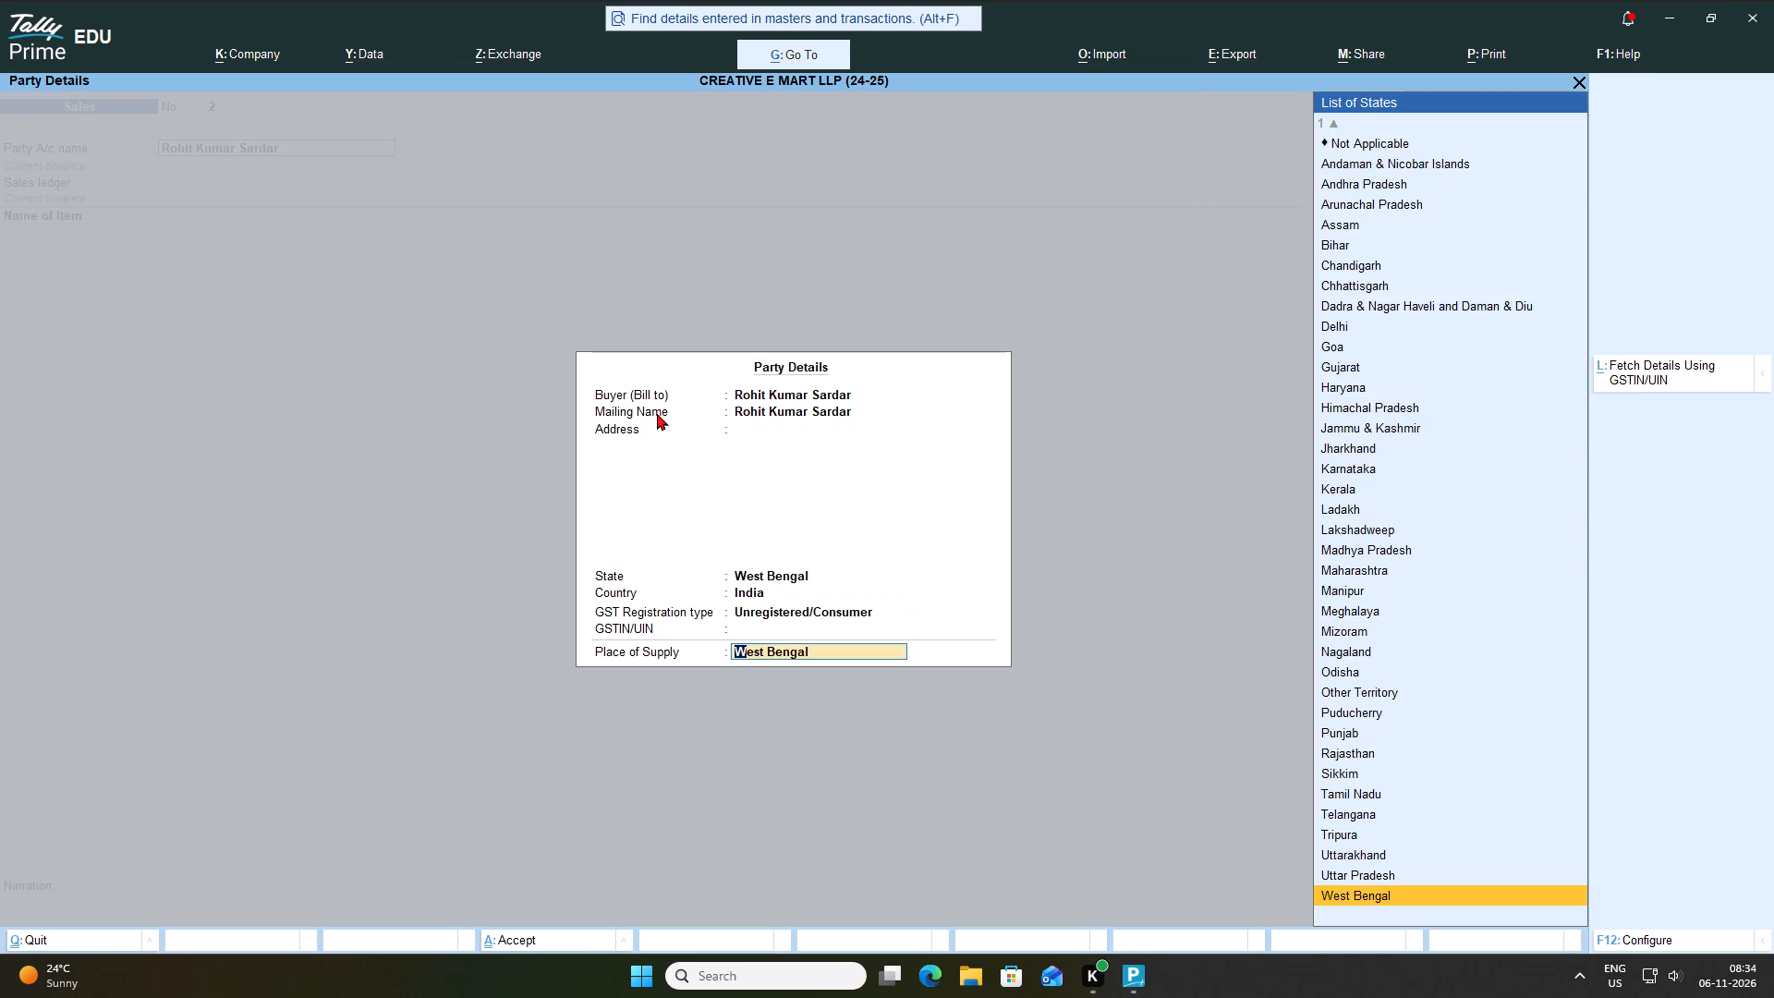
{"action": "key", "text": "Return"}
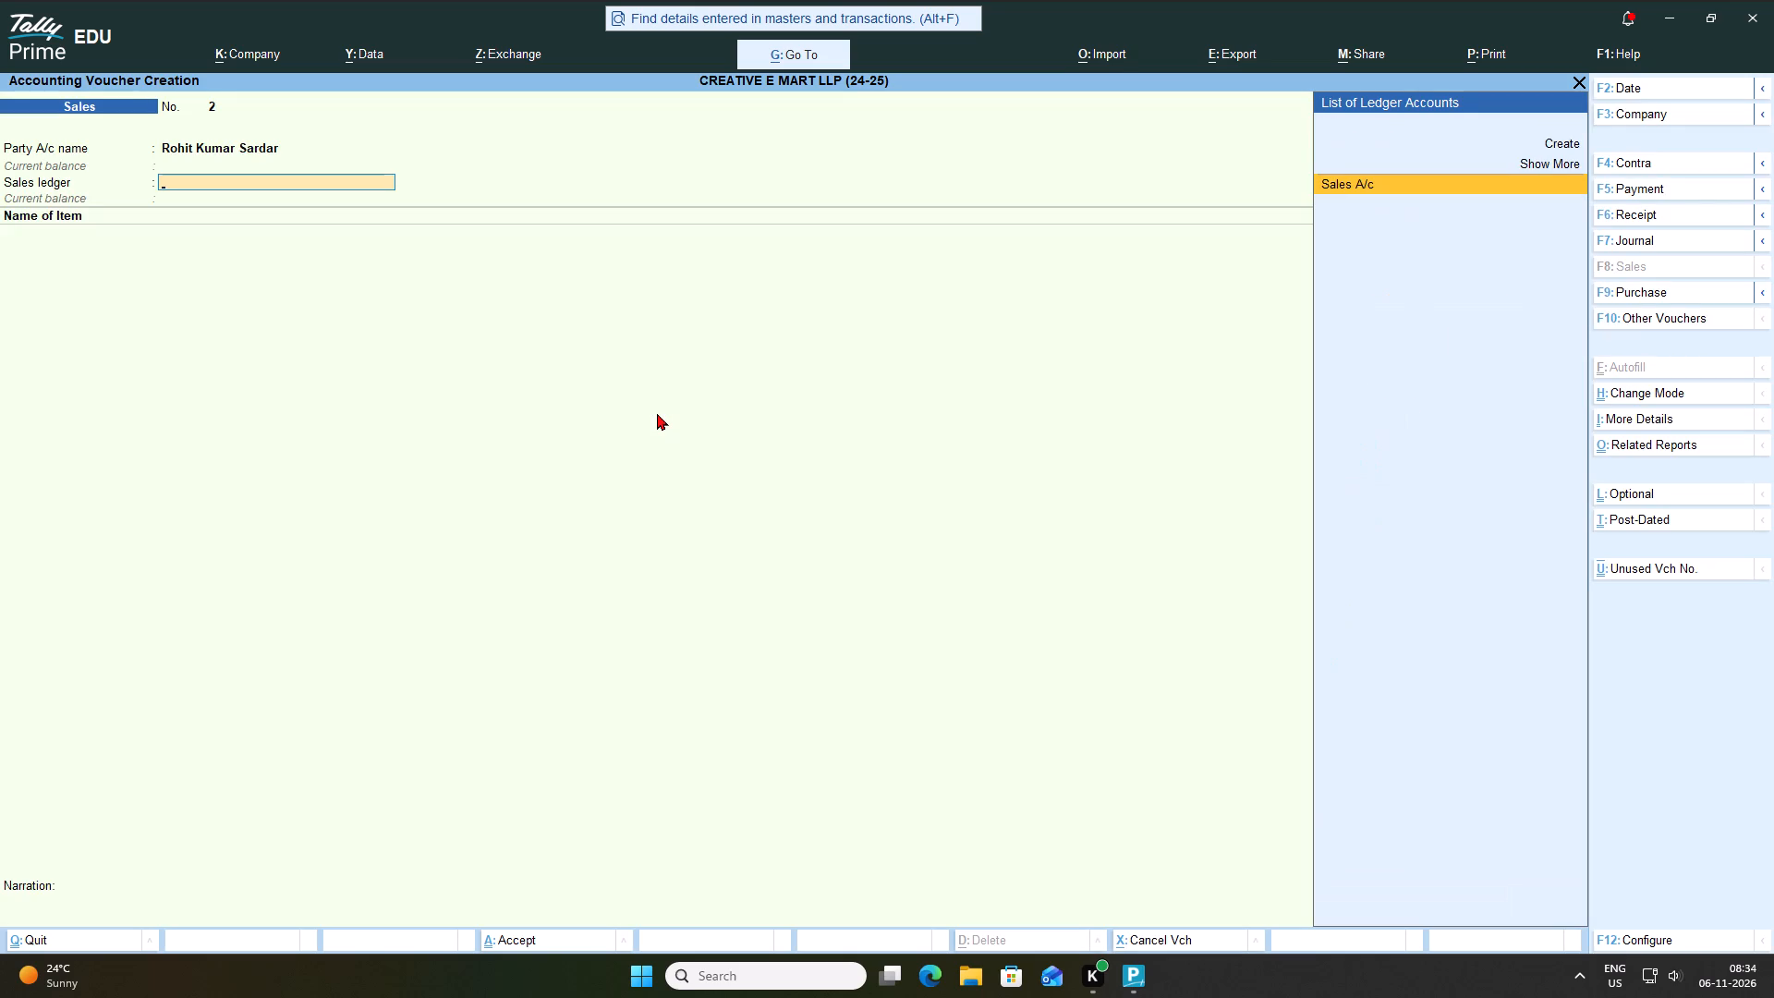
Choose Sales A/c as the voucher's sales ledger.
{"action": "key", "text": "Return"}
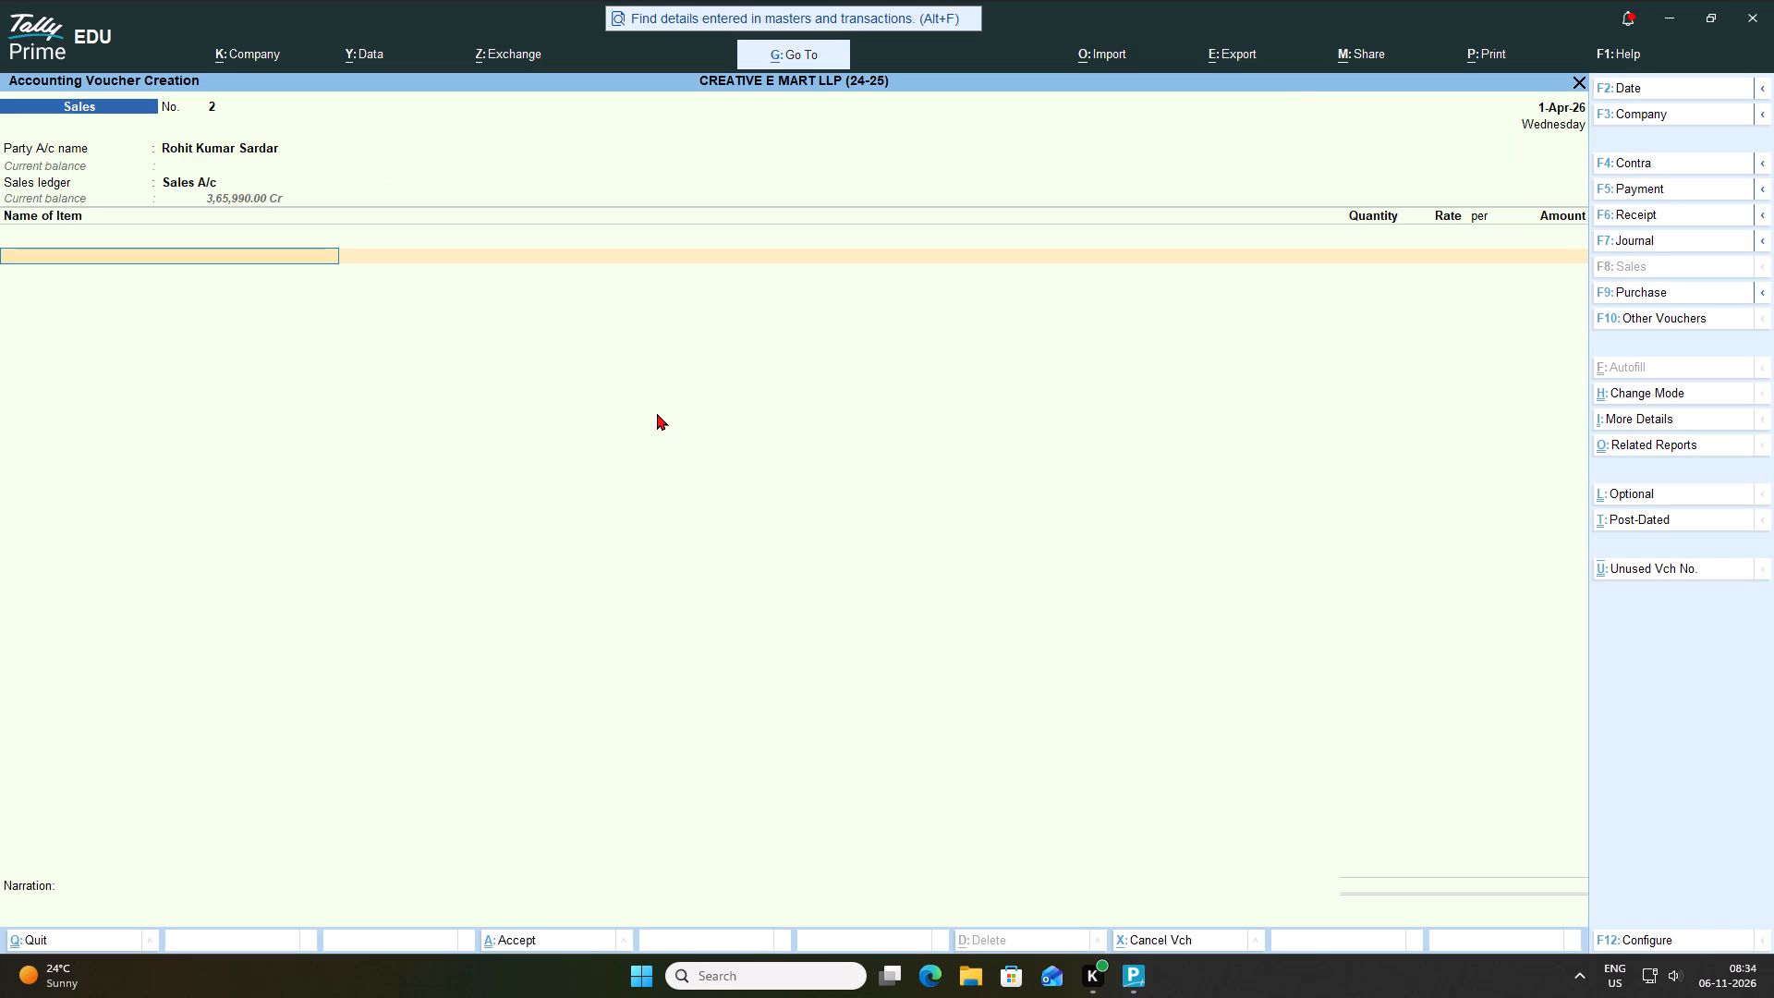
Add the stock item CPU AMD RYZON 5 5500 to the voucher with a quantity of 1 PCS.
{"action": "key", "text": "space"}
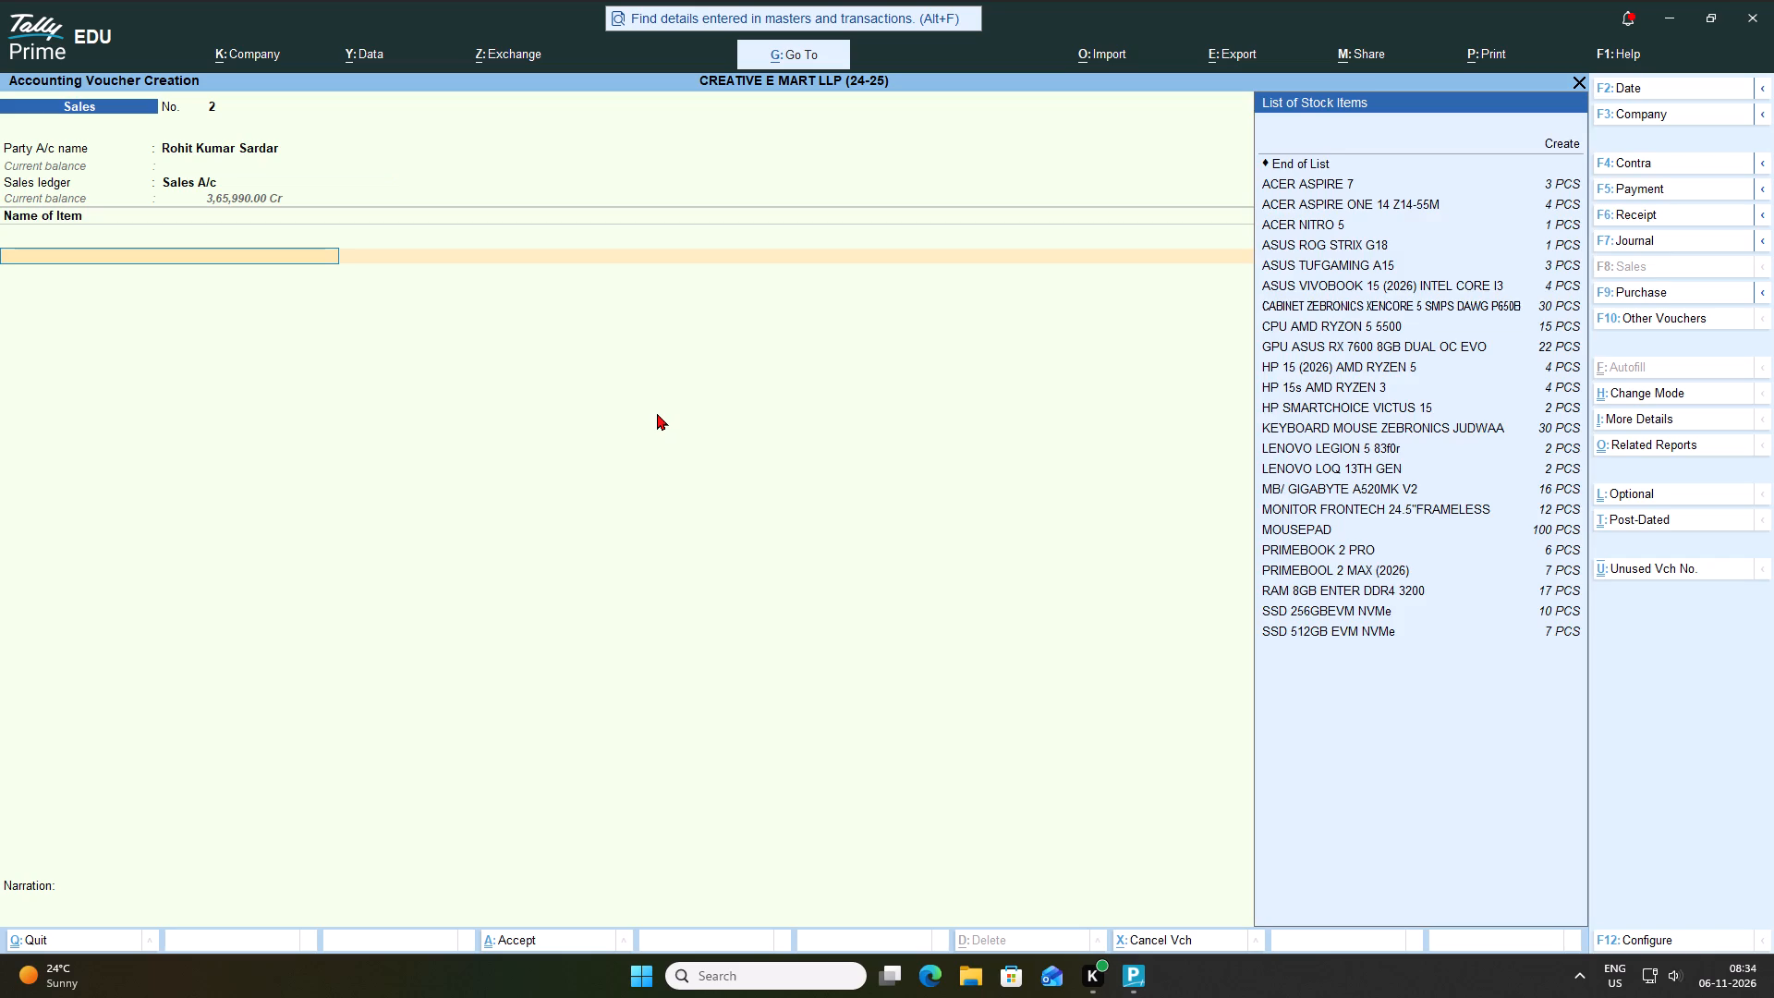
{"action": "key", "text": "Down"}
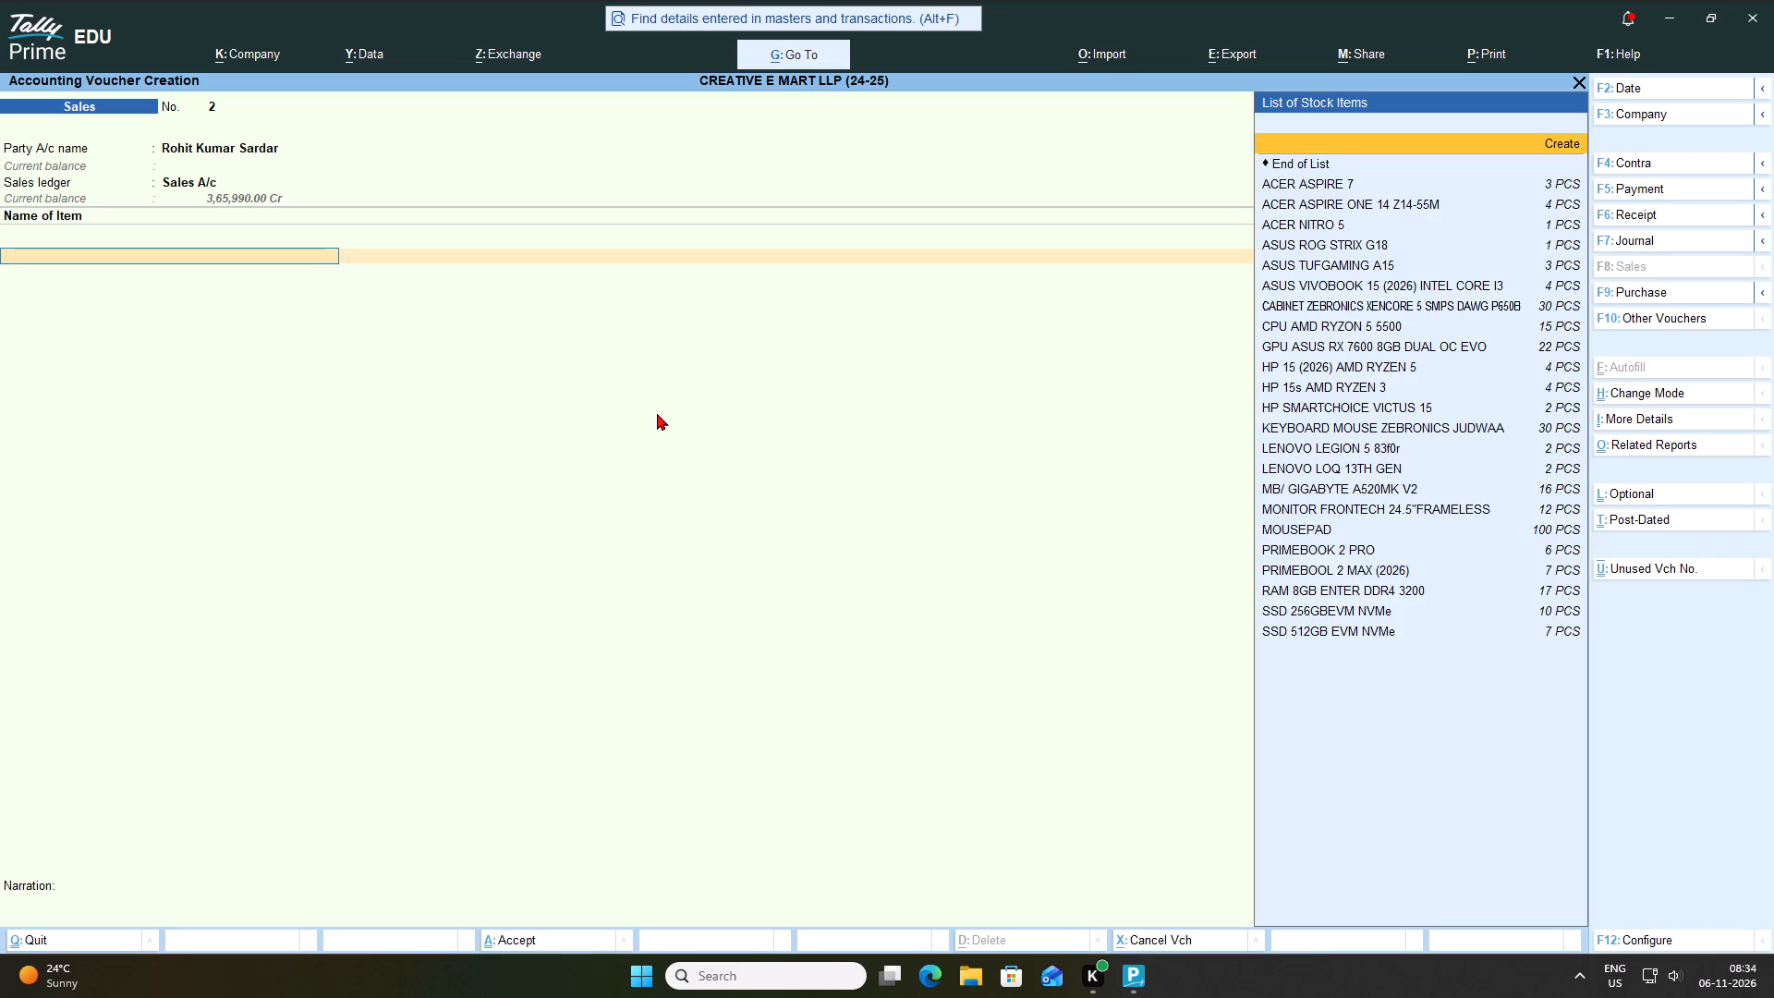
{"action": "key", "text": "Down"}
{"action": "key", "text": "Down"}
{"action": "key", "text": "Down"}
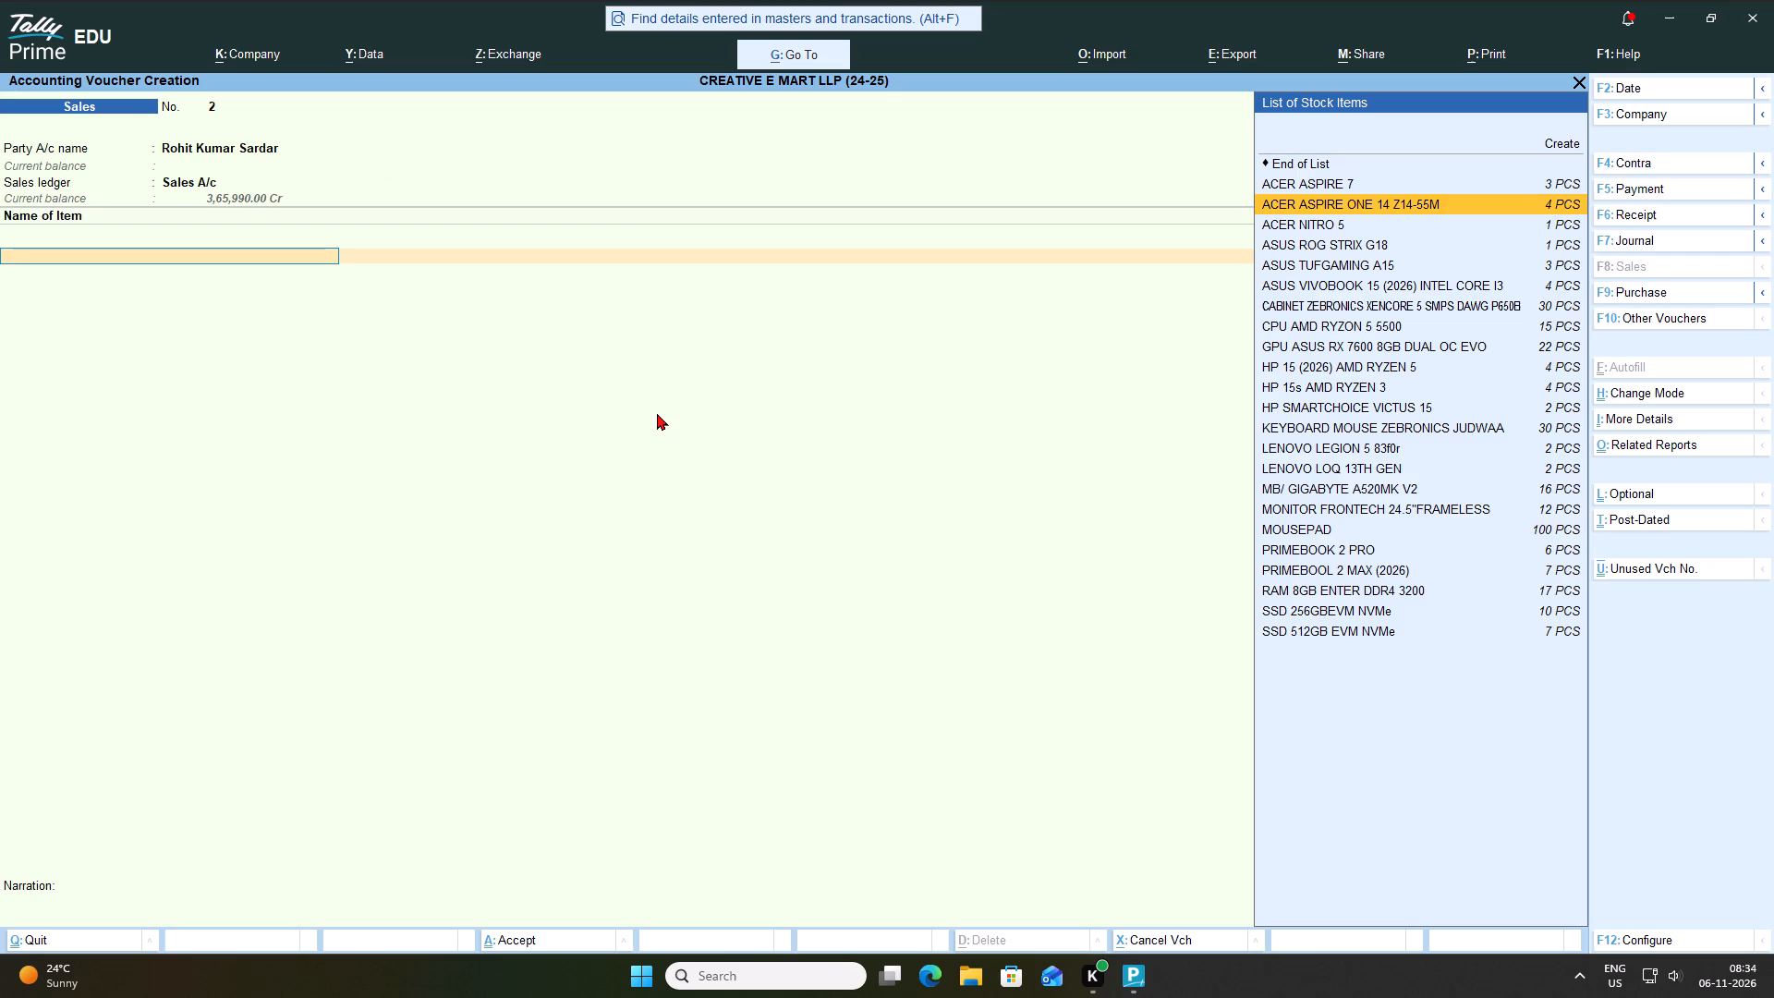
{"action": "key", "text": "Down"}
{"action": "key", "text": "Down"}
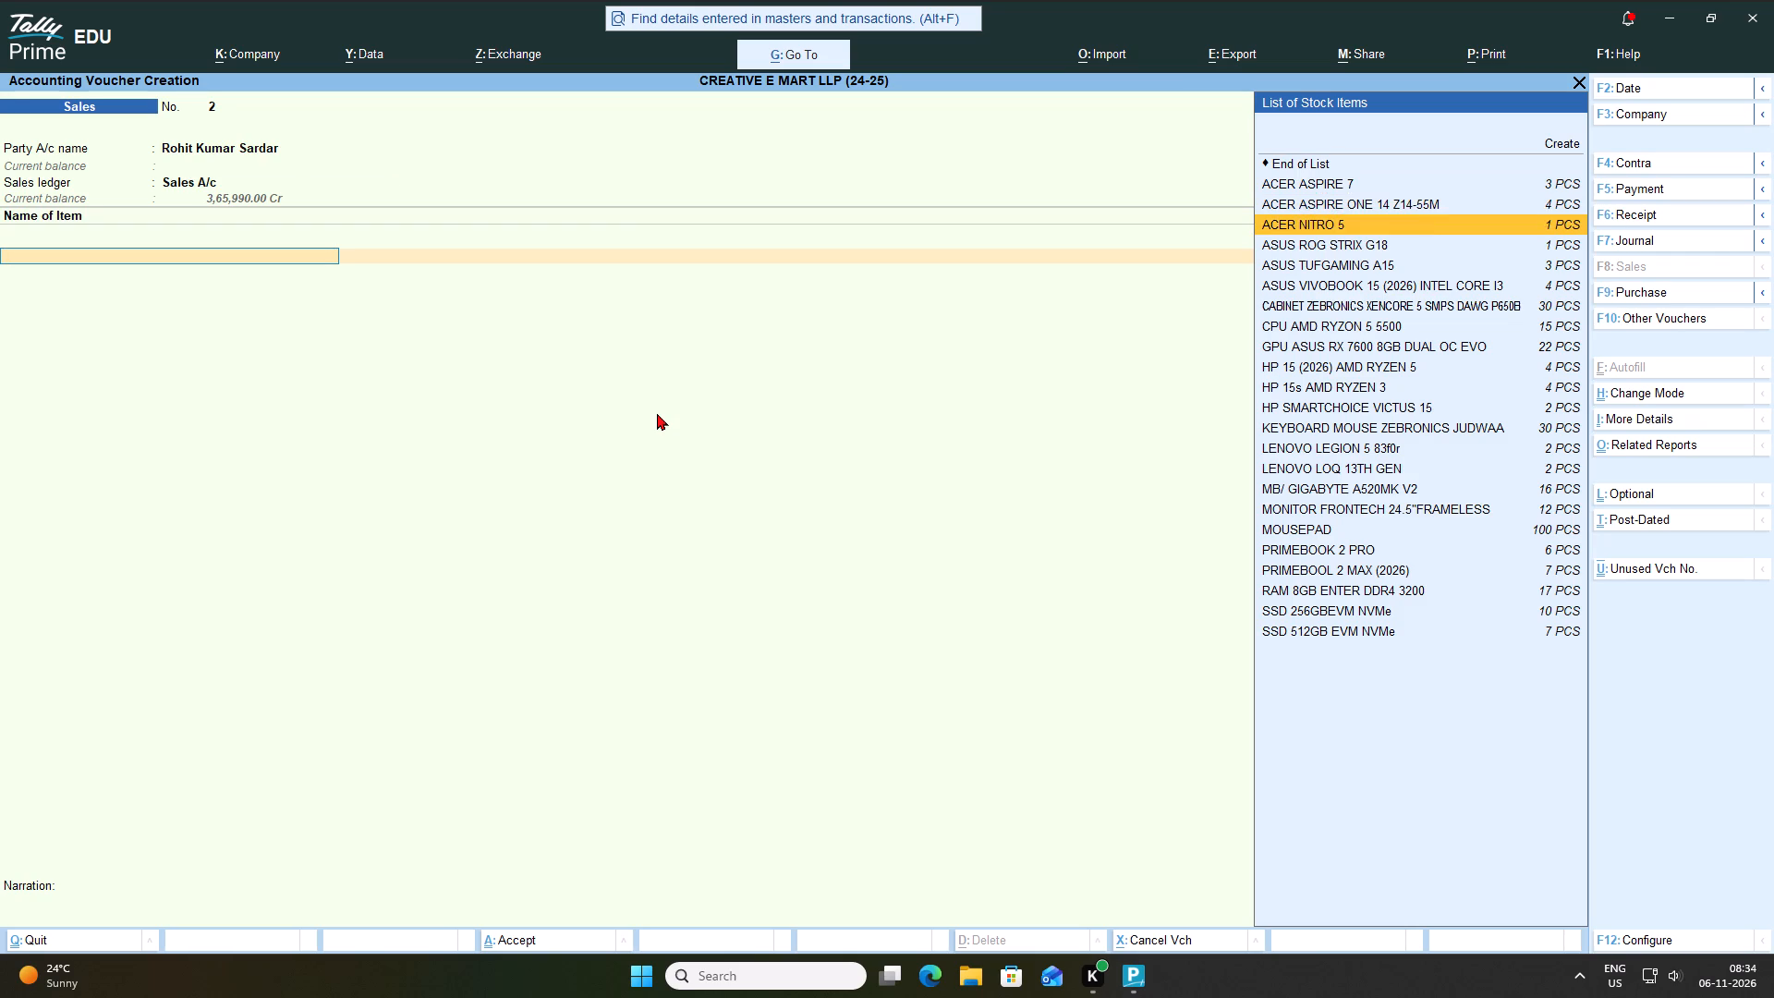
{"action": "key", "text": "Down"}
{"action": "key", "text": "Down"}
{"action": "key", "text": "Down"}
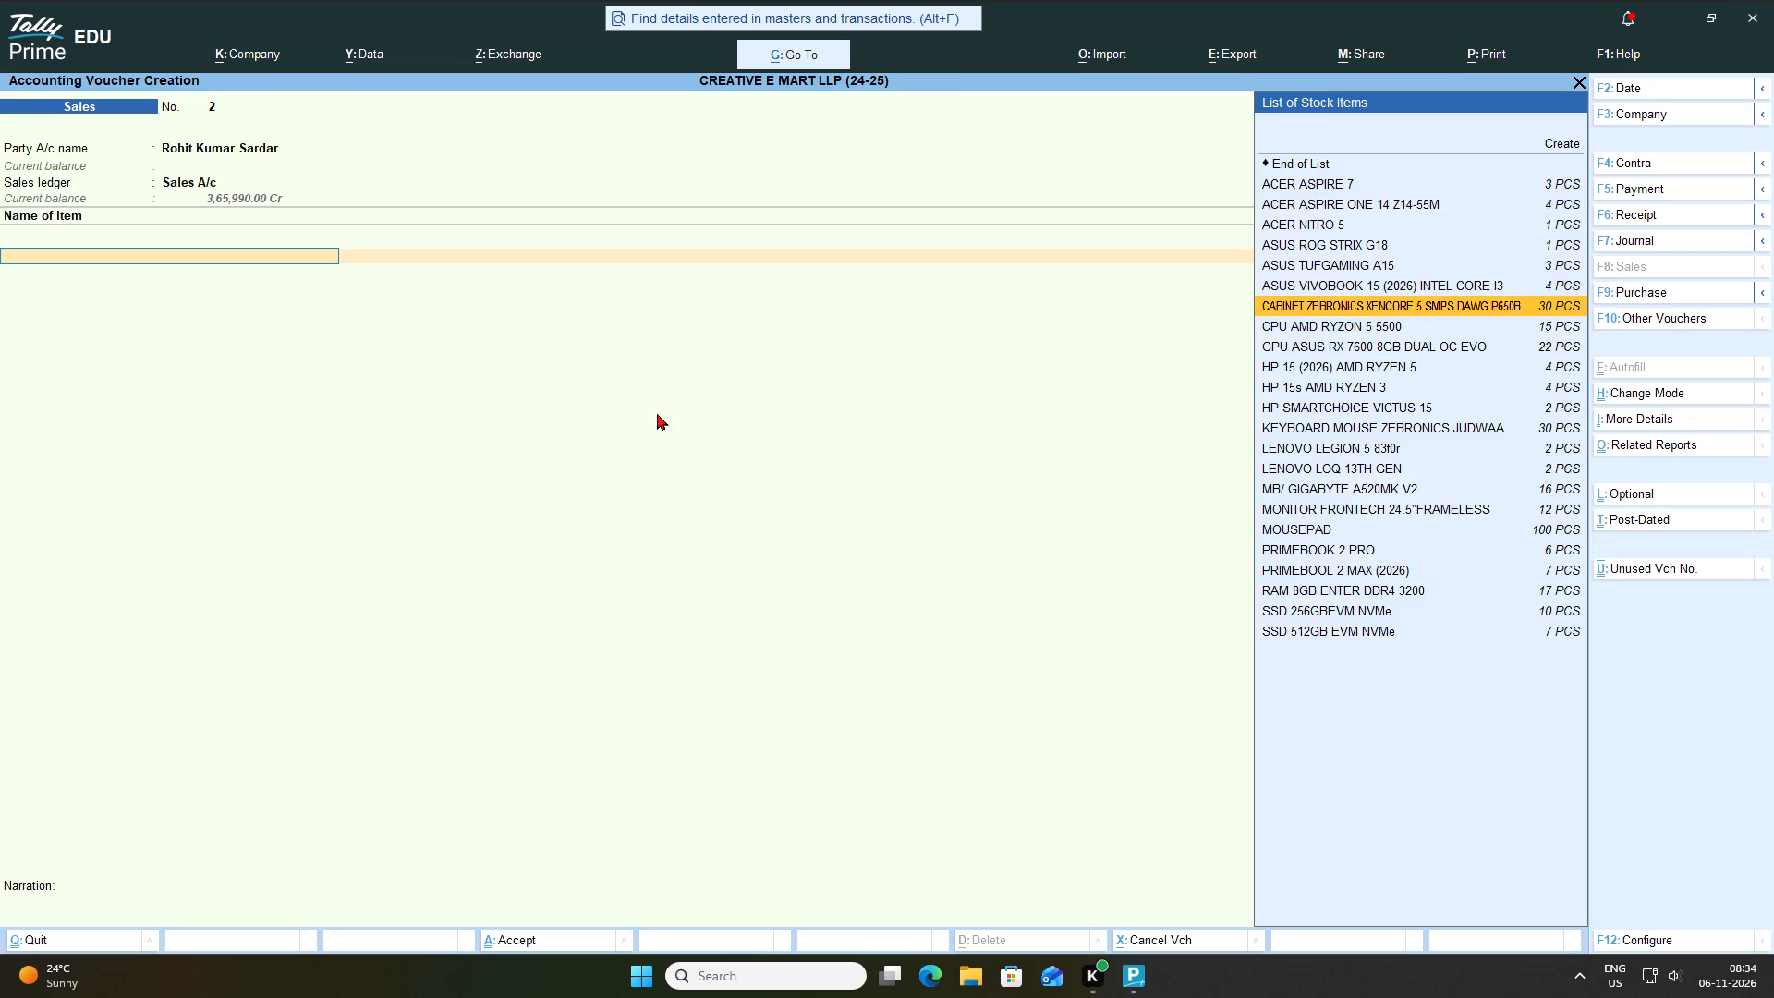
{"action": "key", "text": "Up"}
{"action": "key", "text": "Up"}
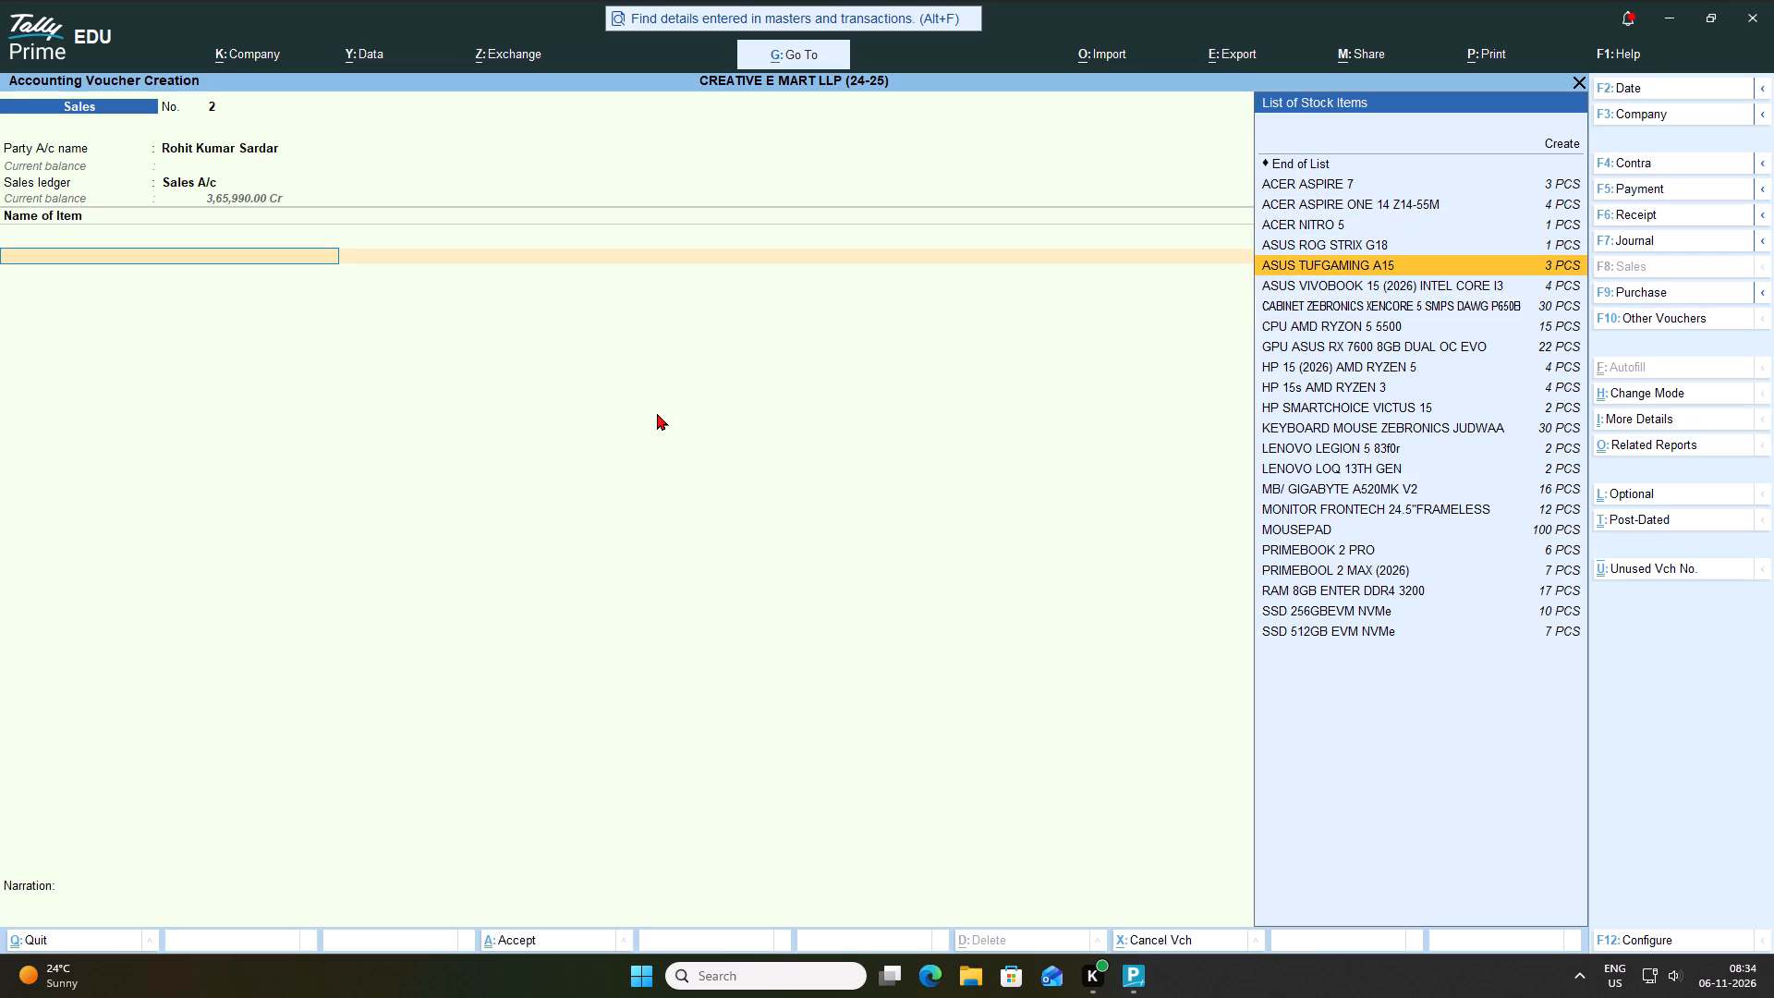
{"action": "key", "text": "Down"}
{"action": "key", "text": "Down"}
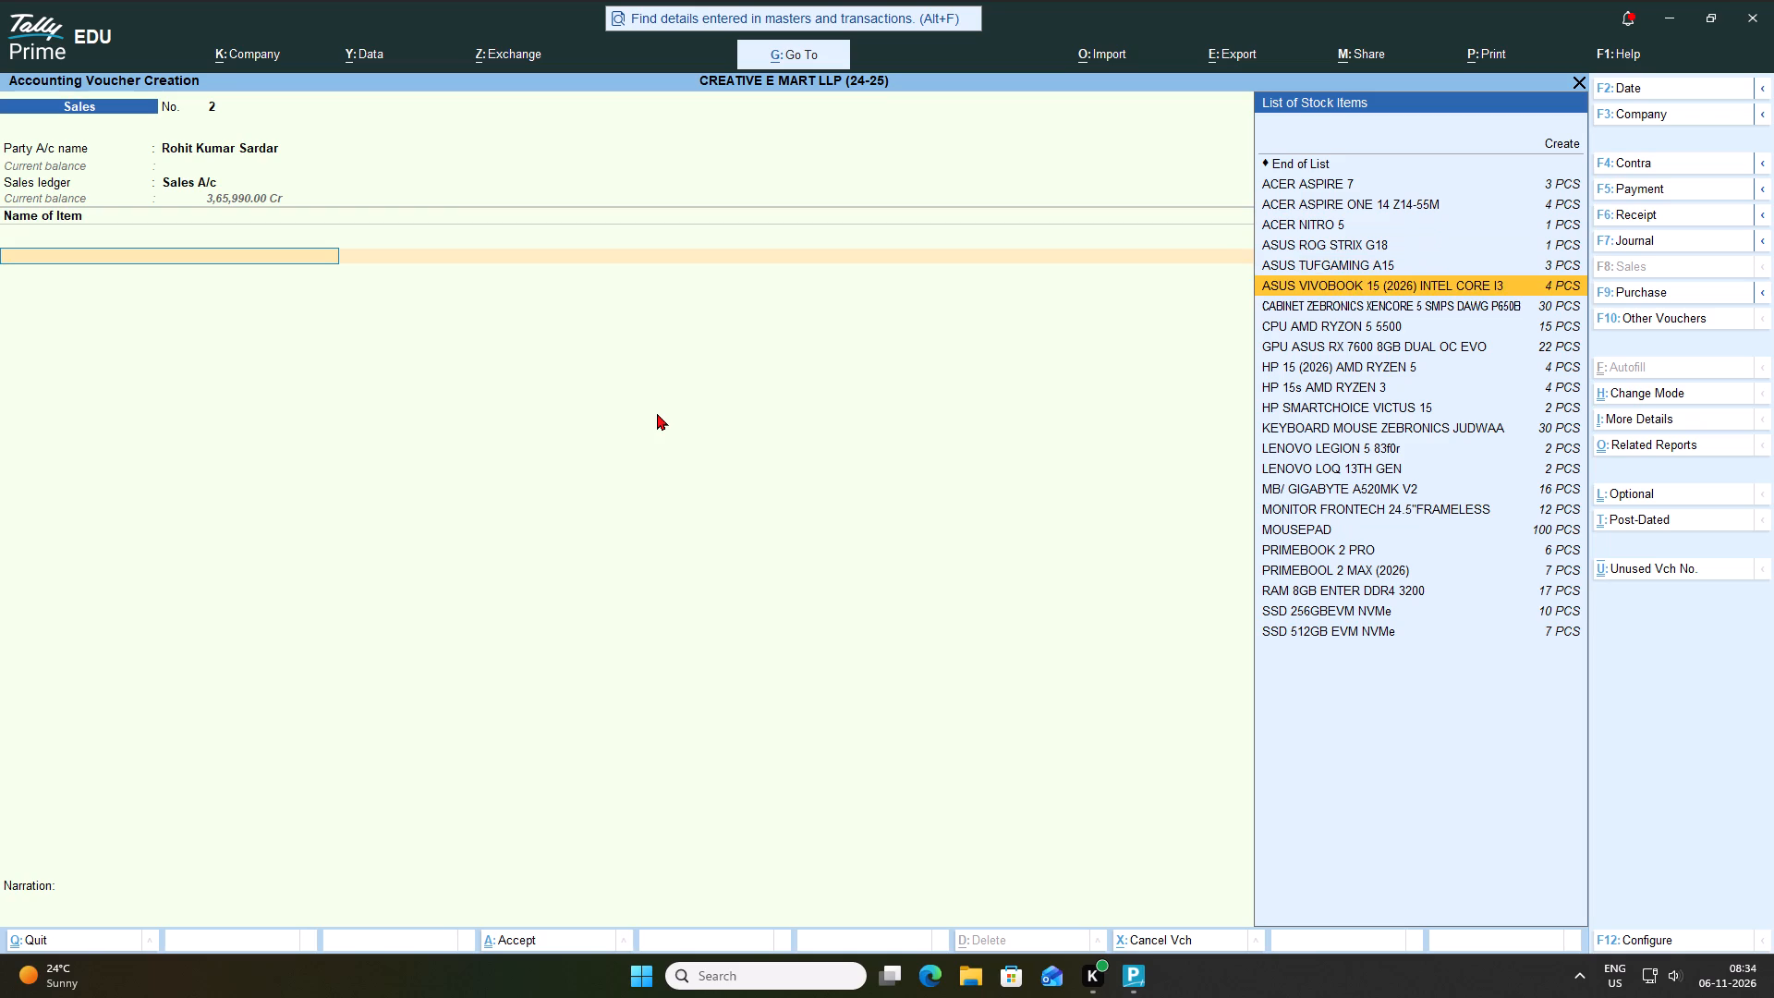
{"action": "key", "text": "Down"}
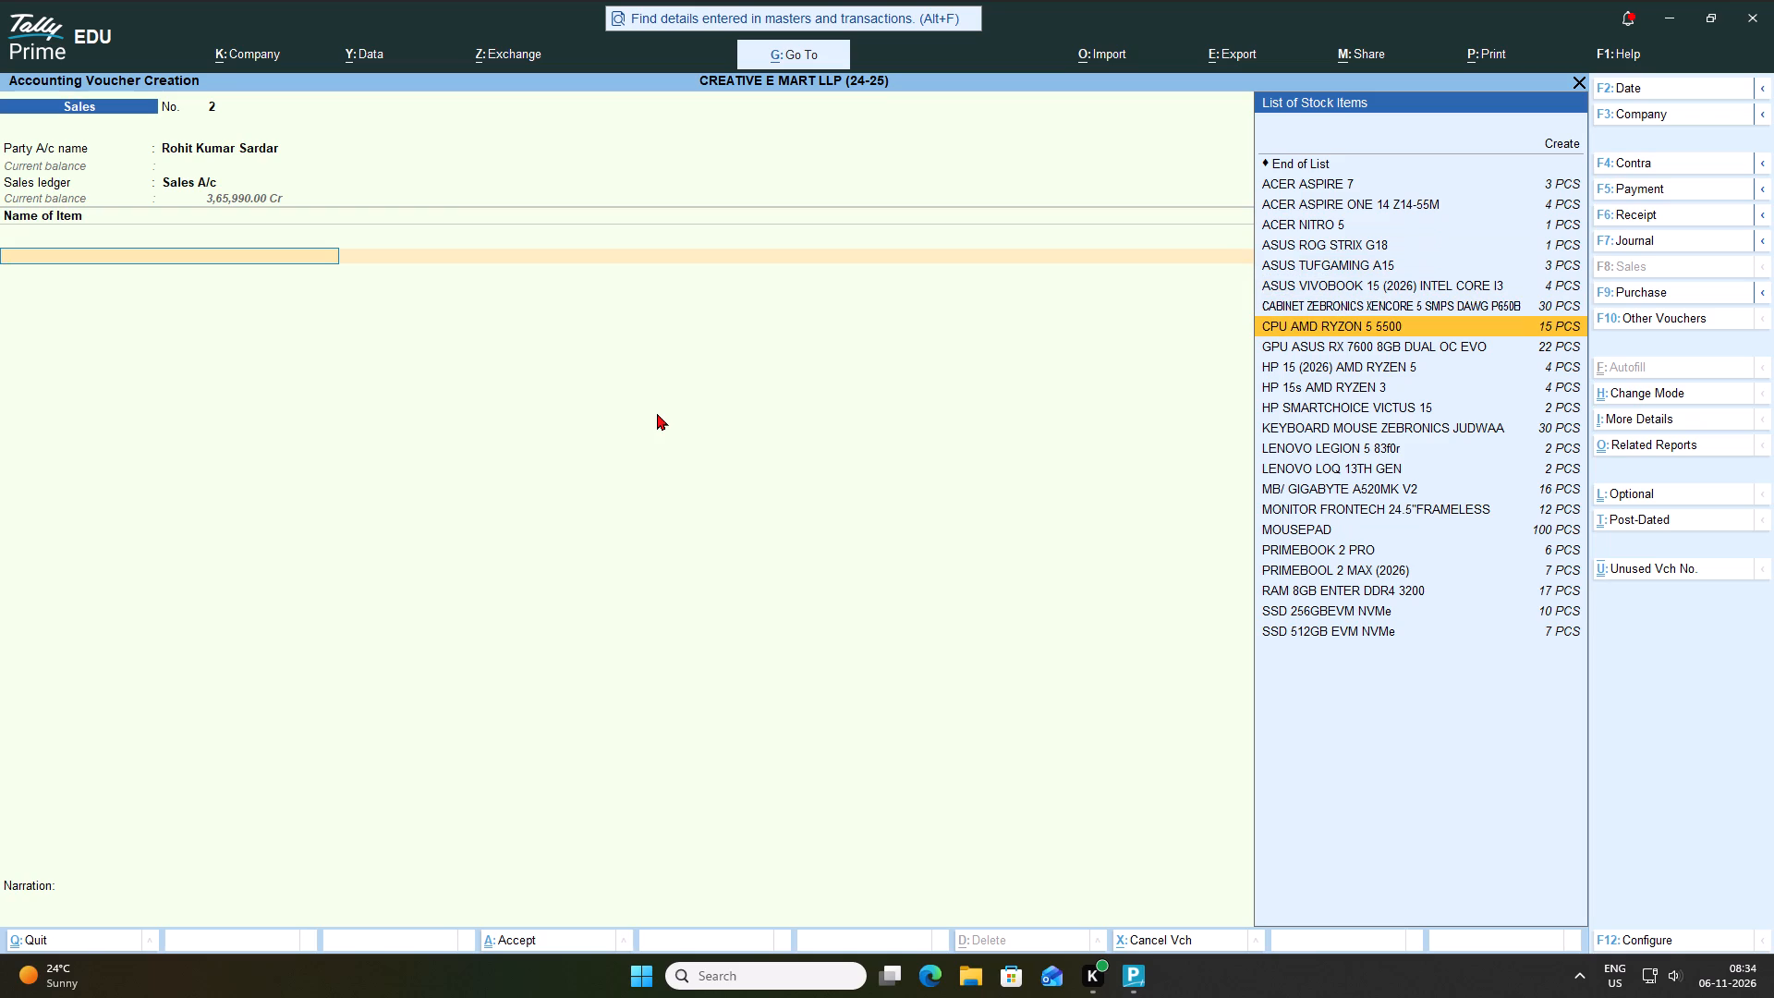
{"action": "key", "text": "Return"}
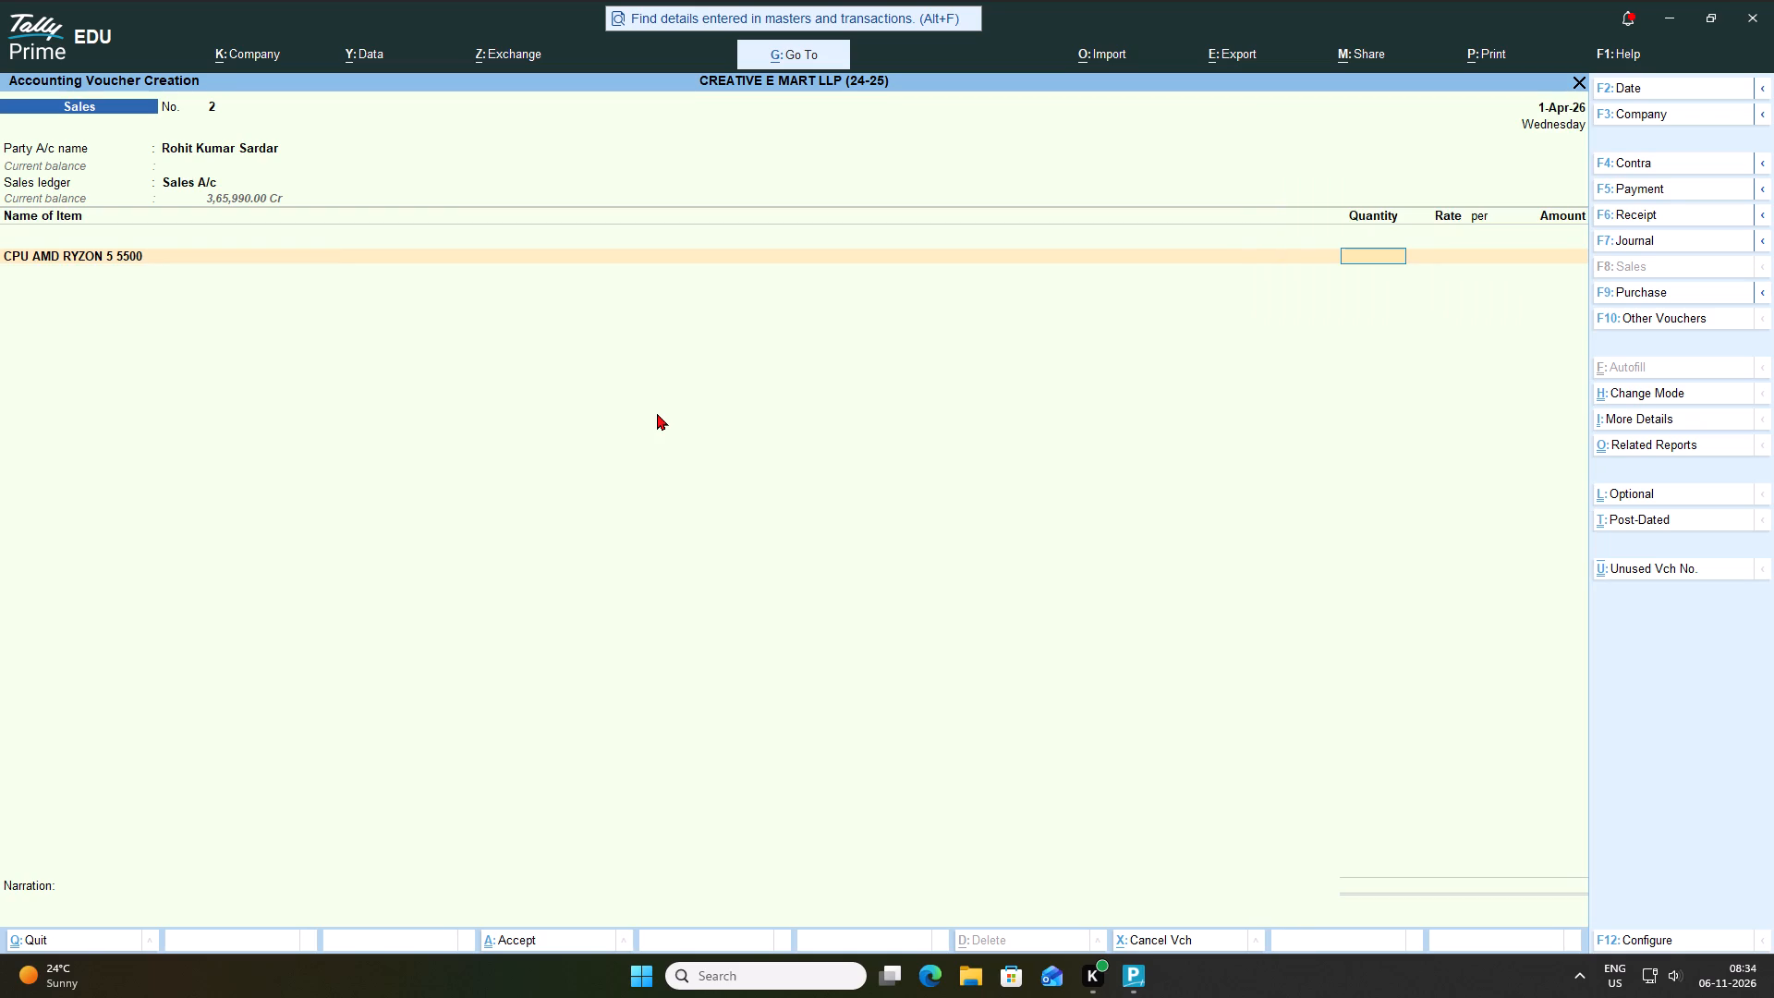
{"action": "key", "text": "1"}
{"action": "key", "text": "Return"}
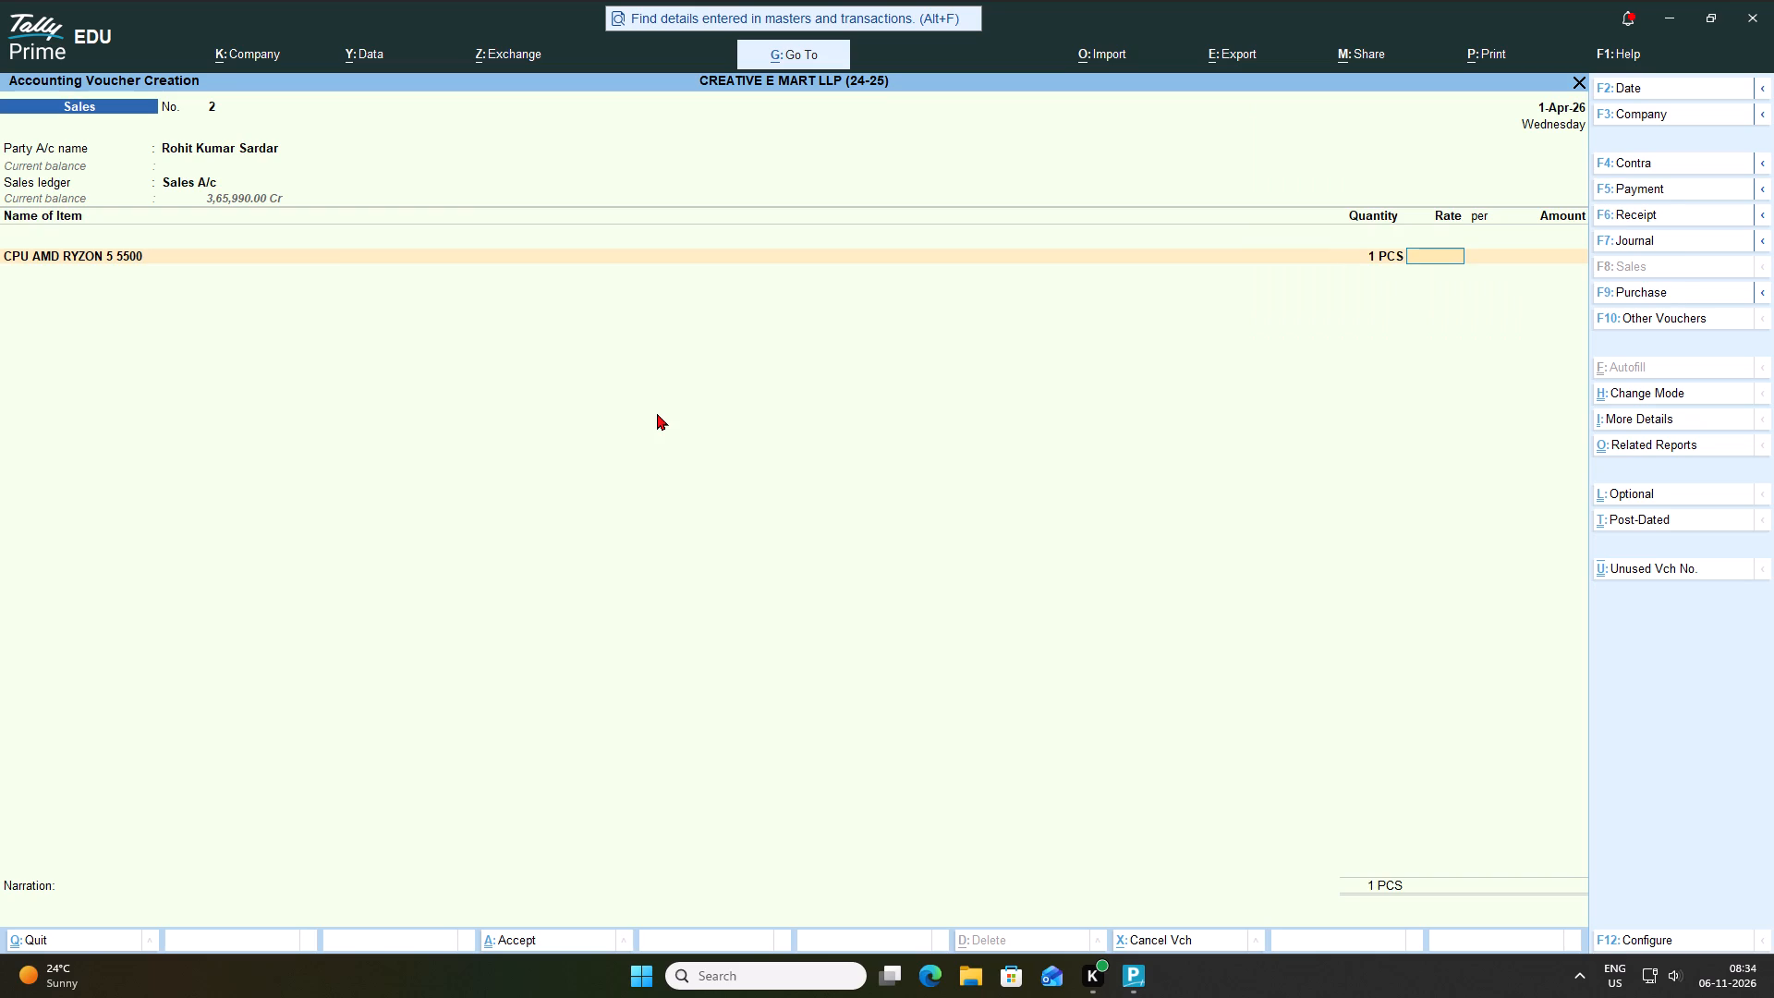
Consult the processor's stock query for its purchase rate and set its selling rate to 7,500 per PCS.
{"action": "key", "text": "alt+s"}
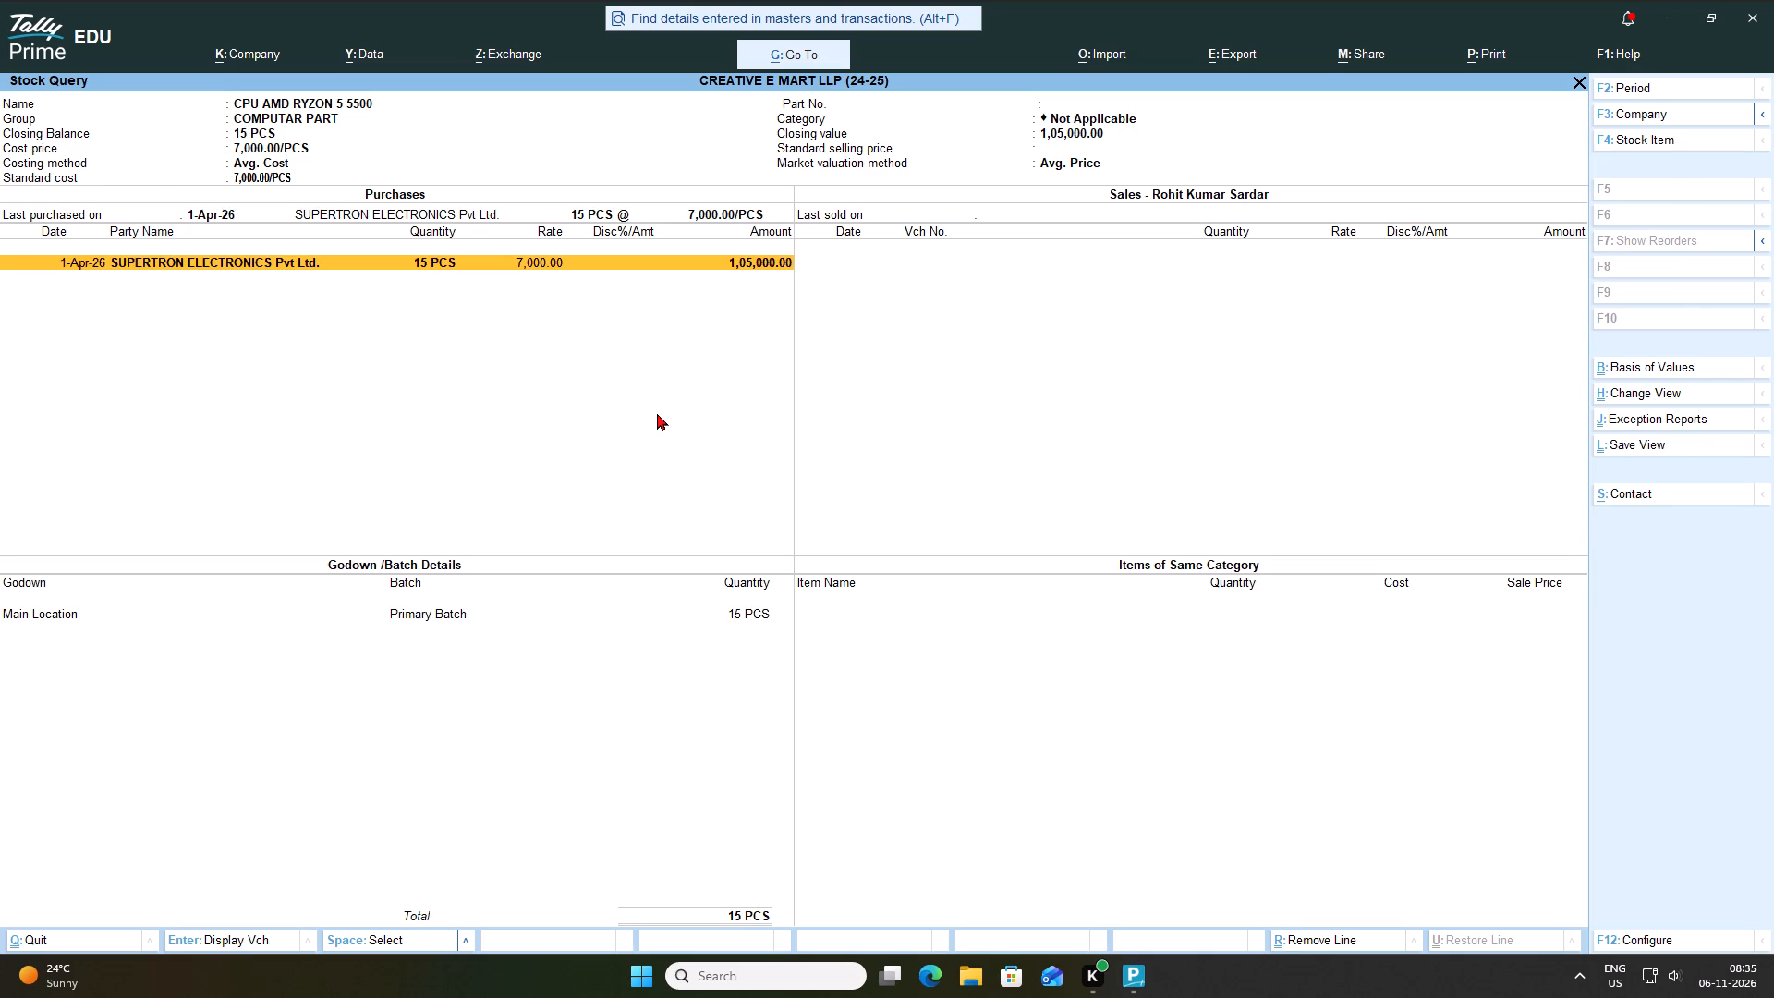
{"action": "key", "text": "Escape"}
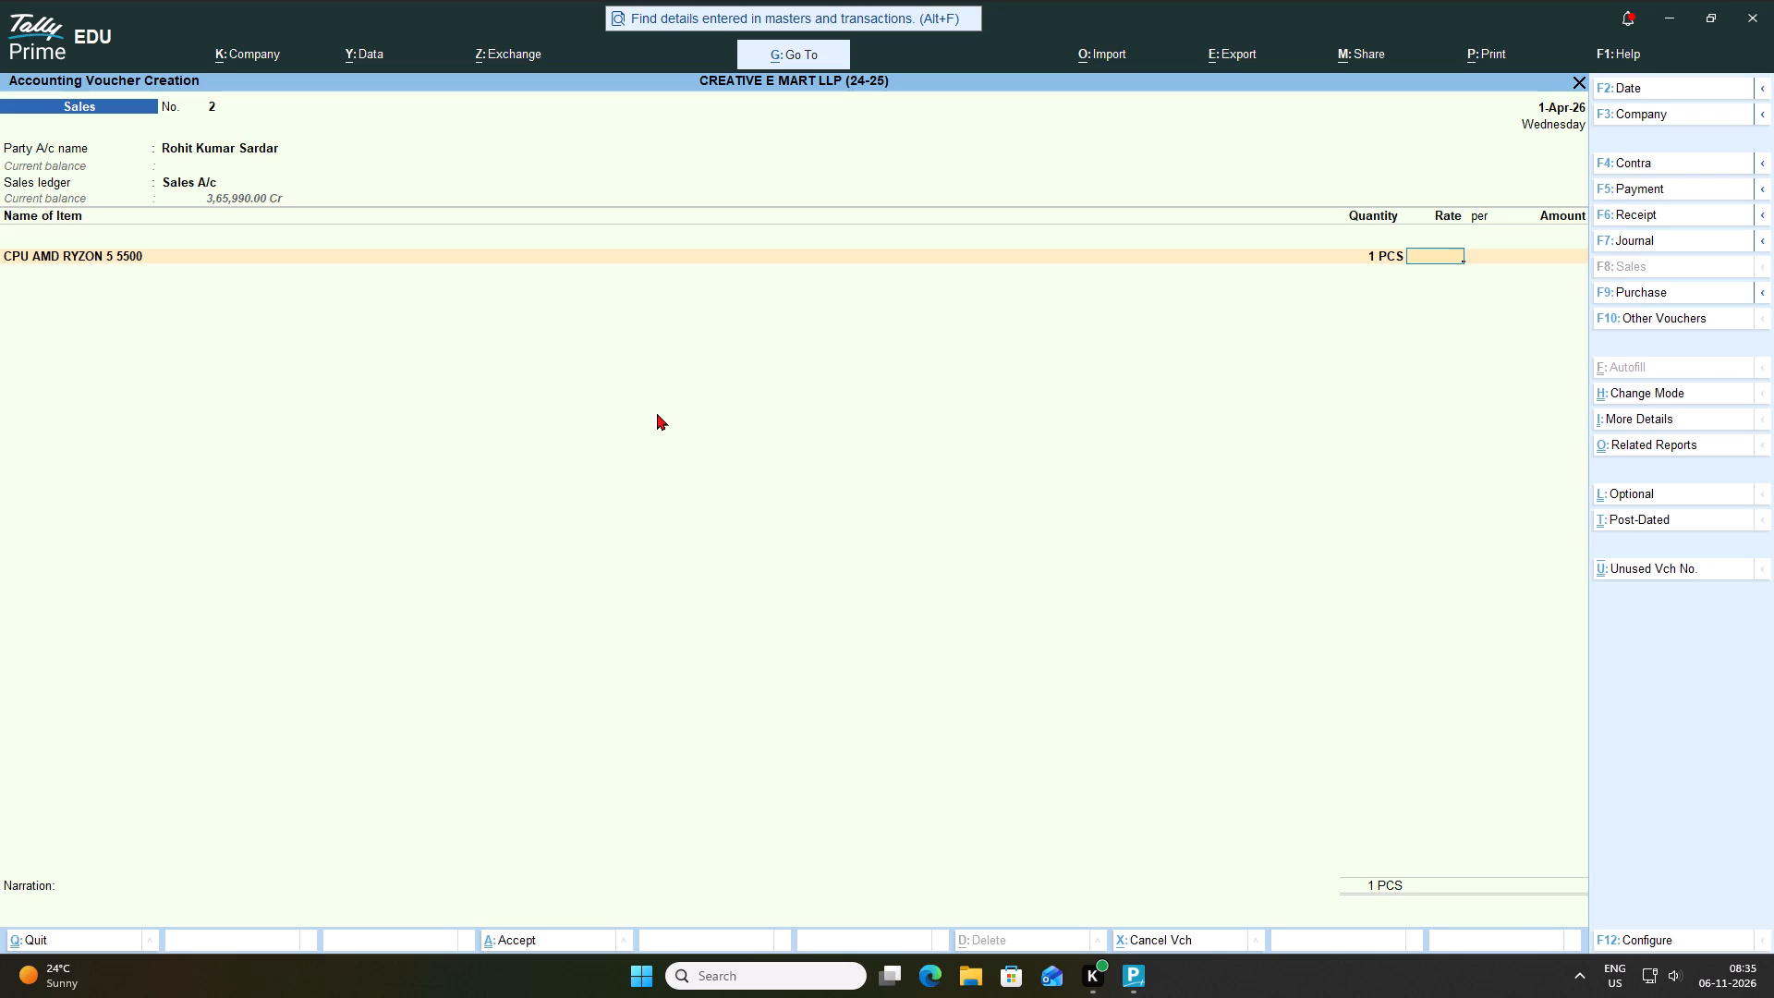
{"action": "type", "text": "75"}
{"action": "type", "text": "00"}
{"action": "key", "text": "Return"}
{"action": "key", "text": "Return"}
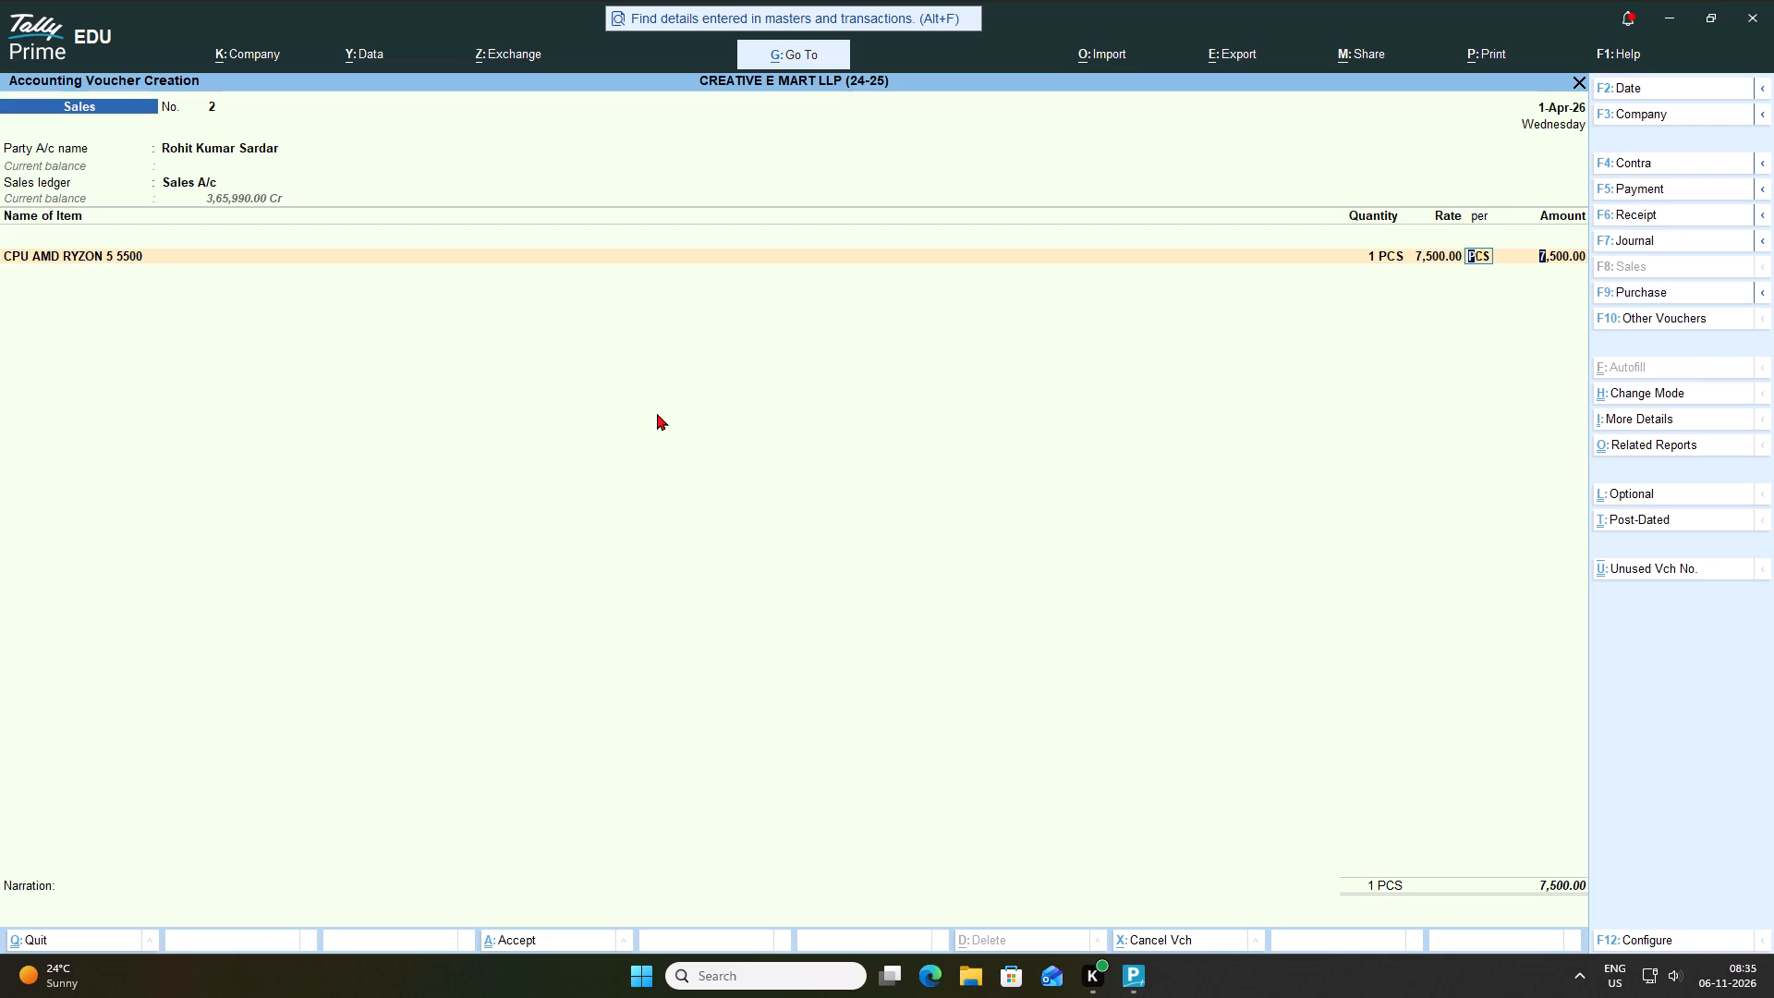
Add the stock item GPU ASUS RX 7600 8GB DUAL OC EVO to the voucher with a quantity of 1 PCS.
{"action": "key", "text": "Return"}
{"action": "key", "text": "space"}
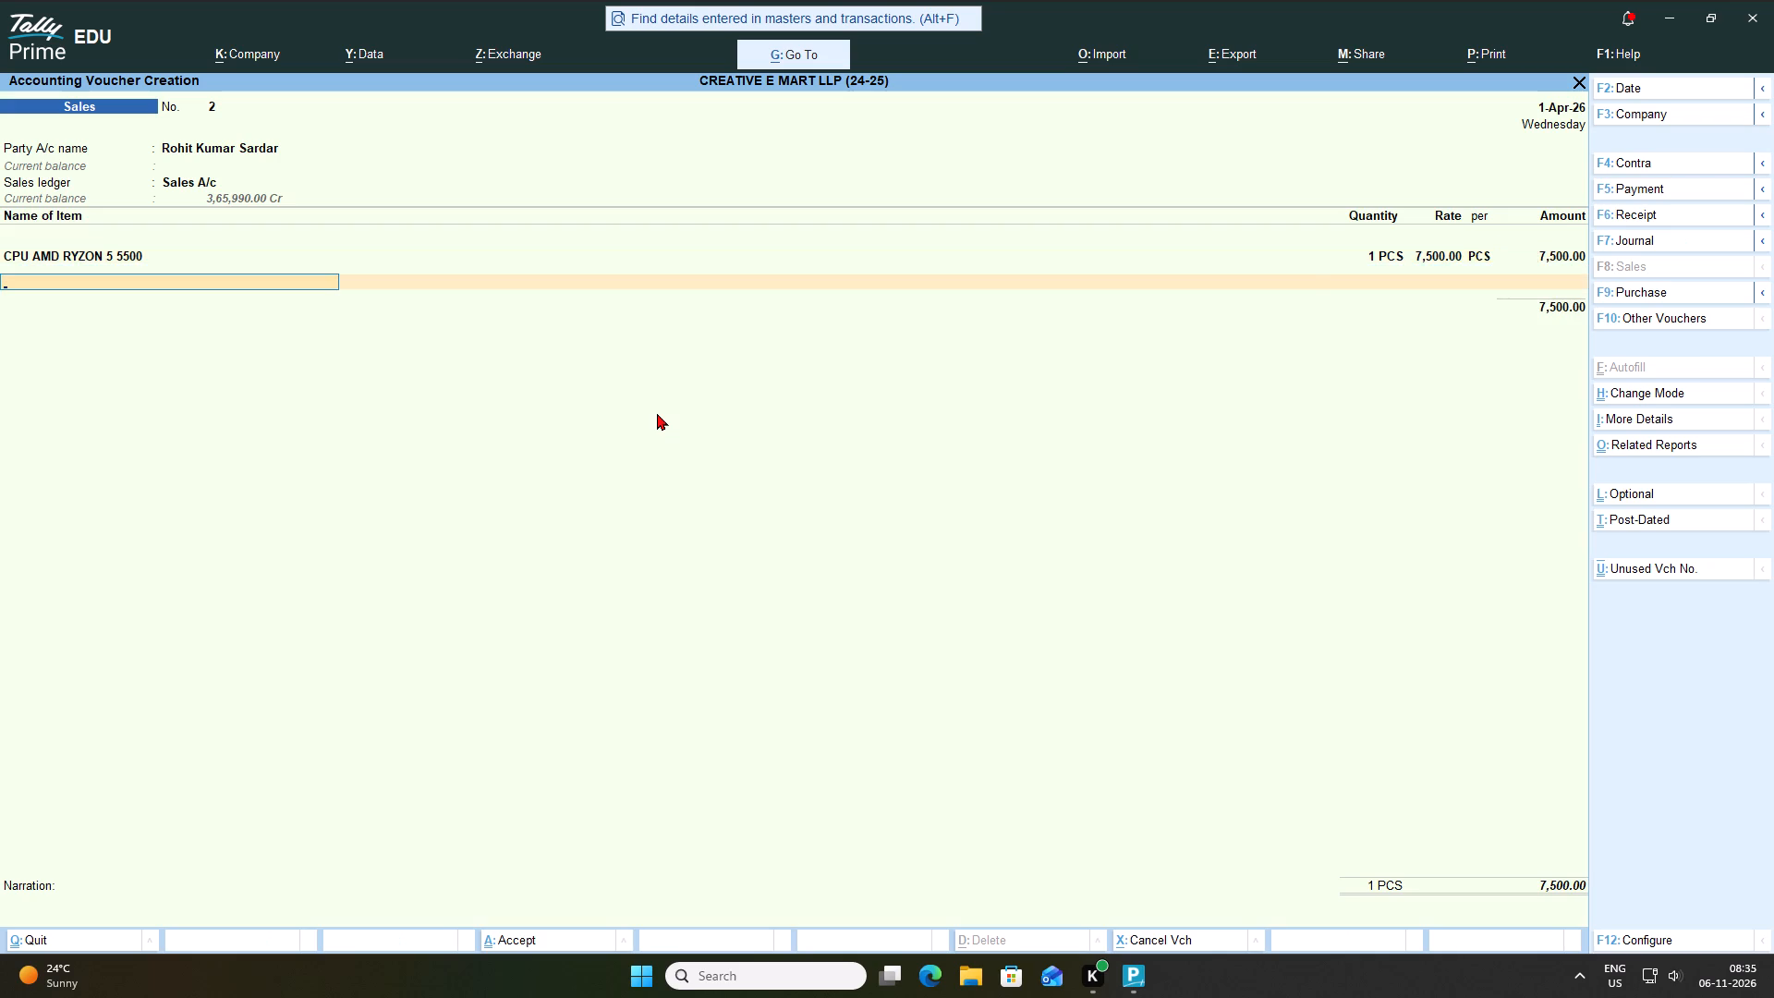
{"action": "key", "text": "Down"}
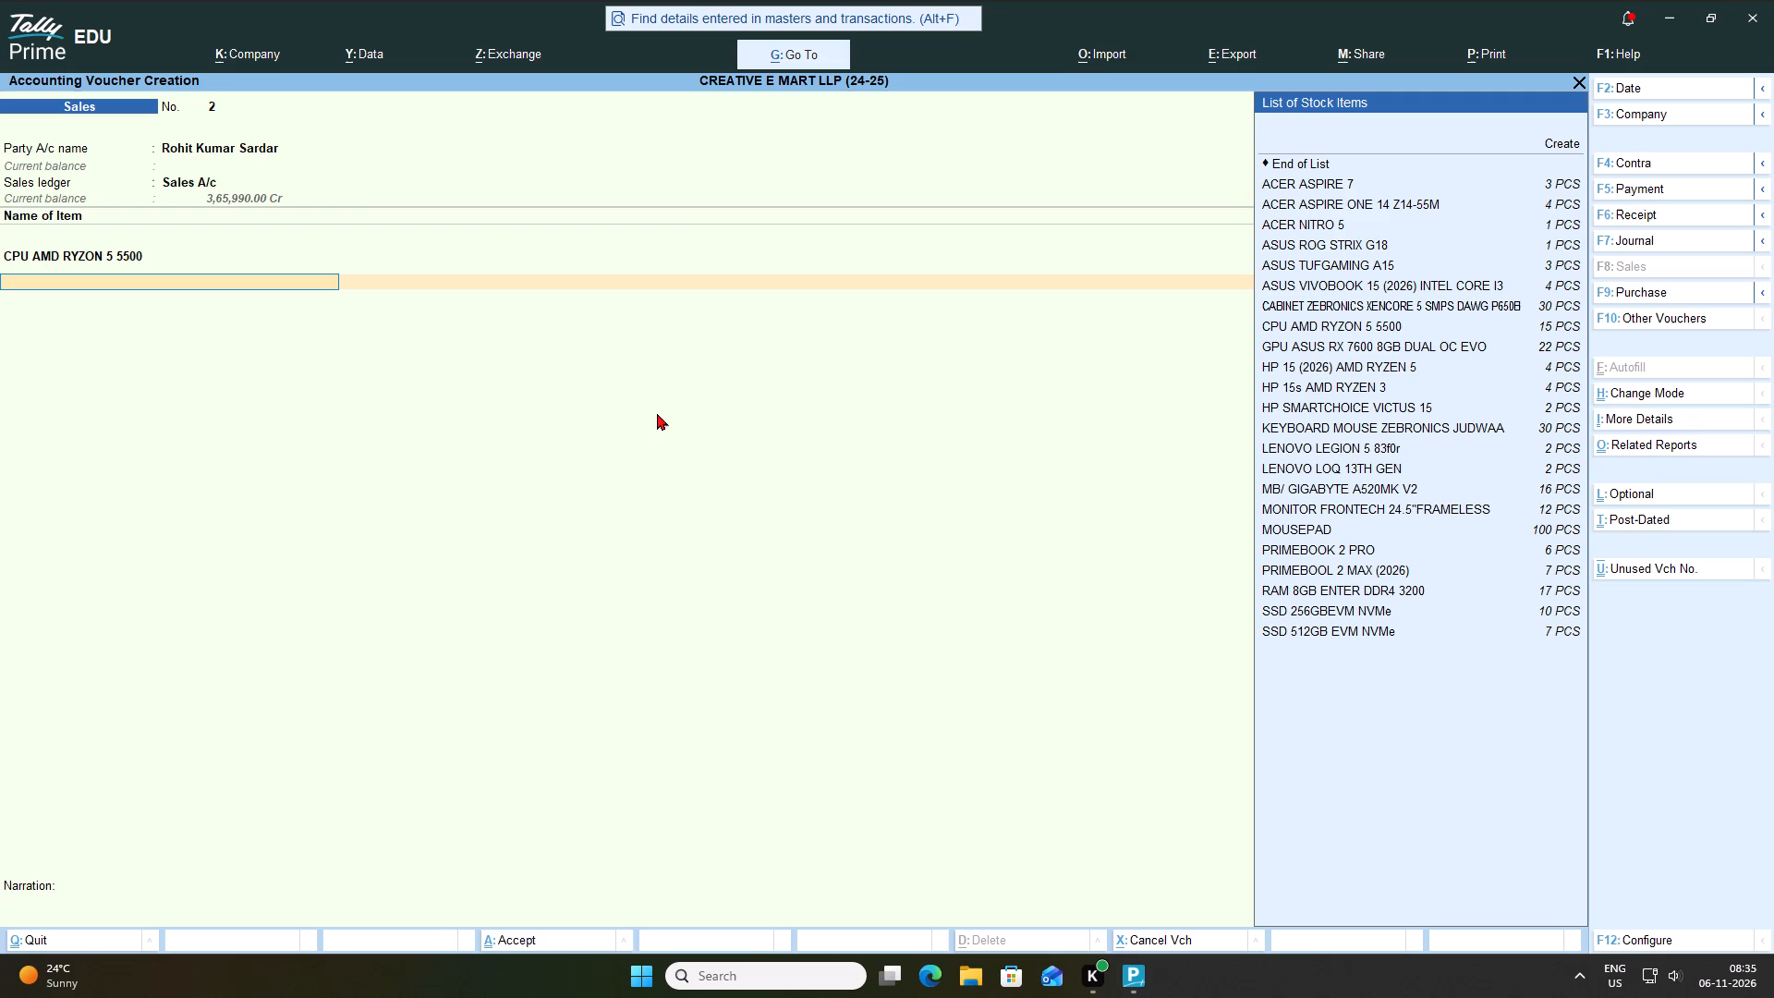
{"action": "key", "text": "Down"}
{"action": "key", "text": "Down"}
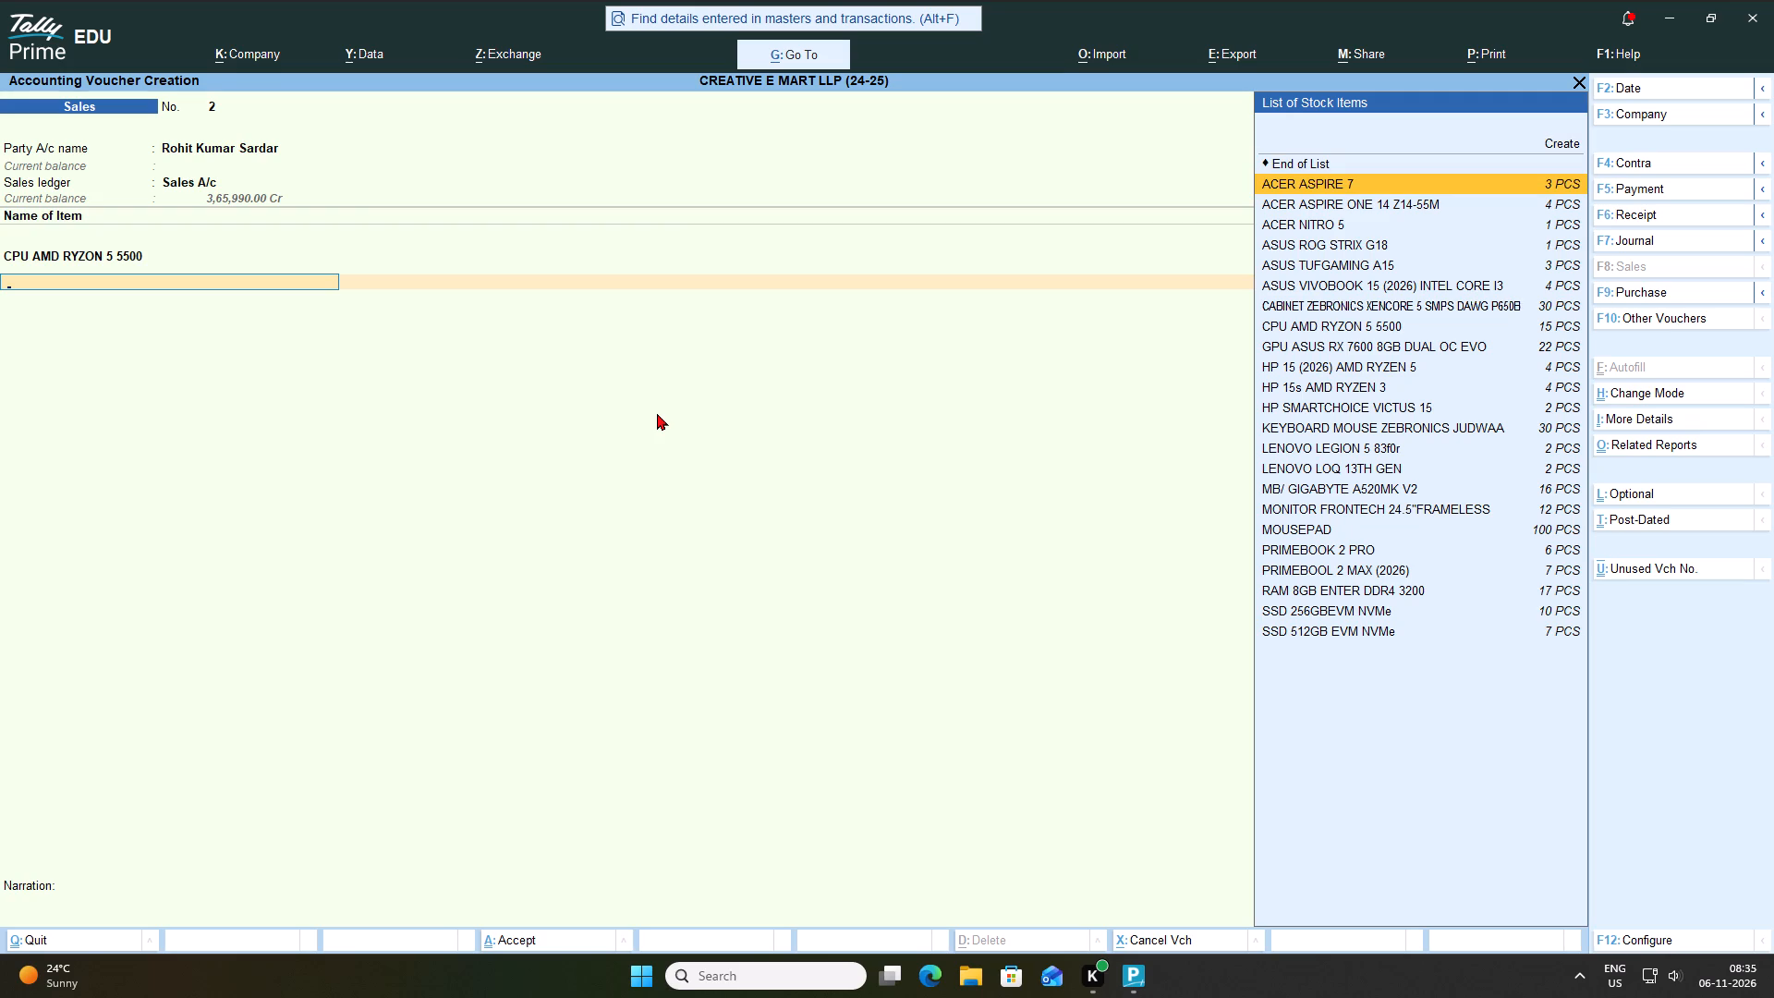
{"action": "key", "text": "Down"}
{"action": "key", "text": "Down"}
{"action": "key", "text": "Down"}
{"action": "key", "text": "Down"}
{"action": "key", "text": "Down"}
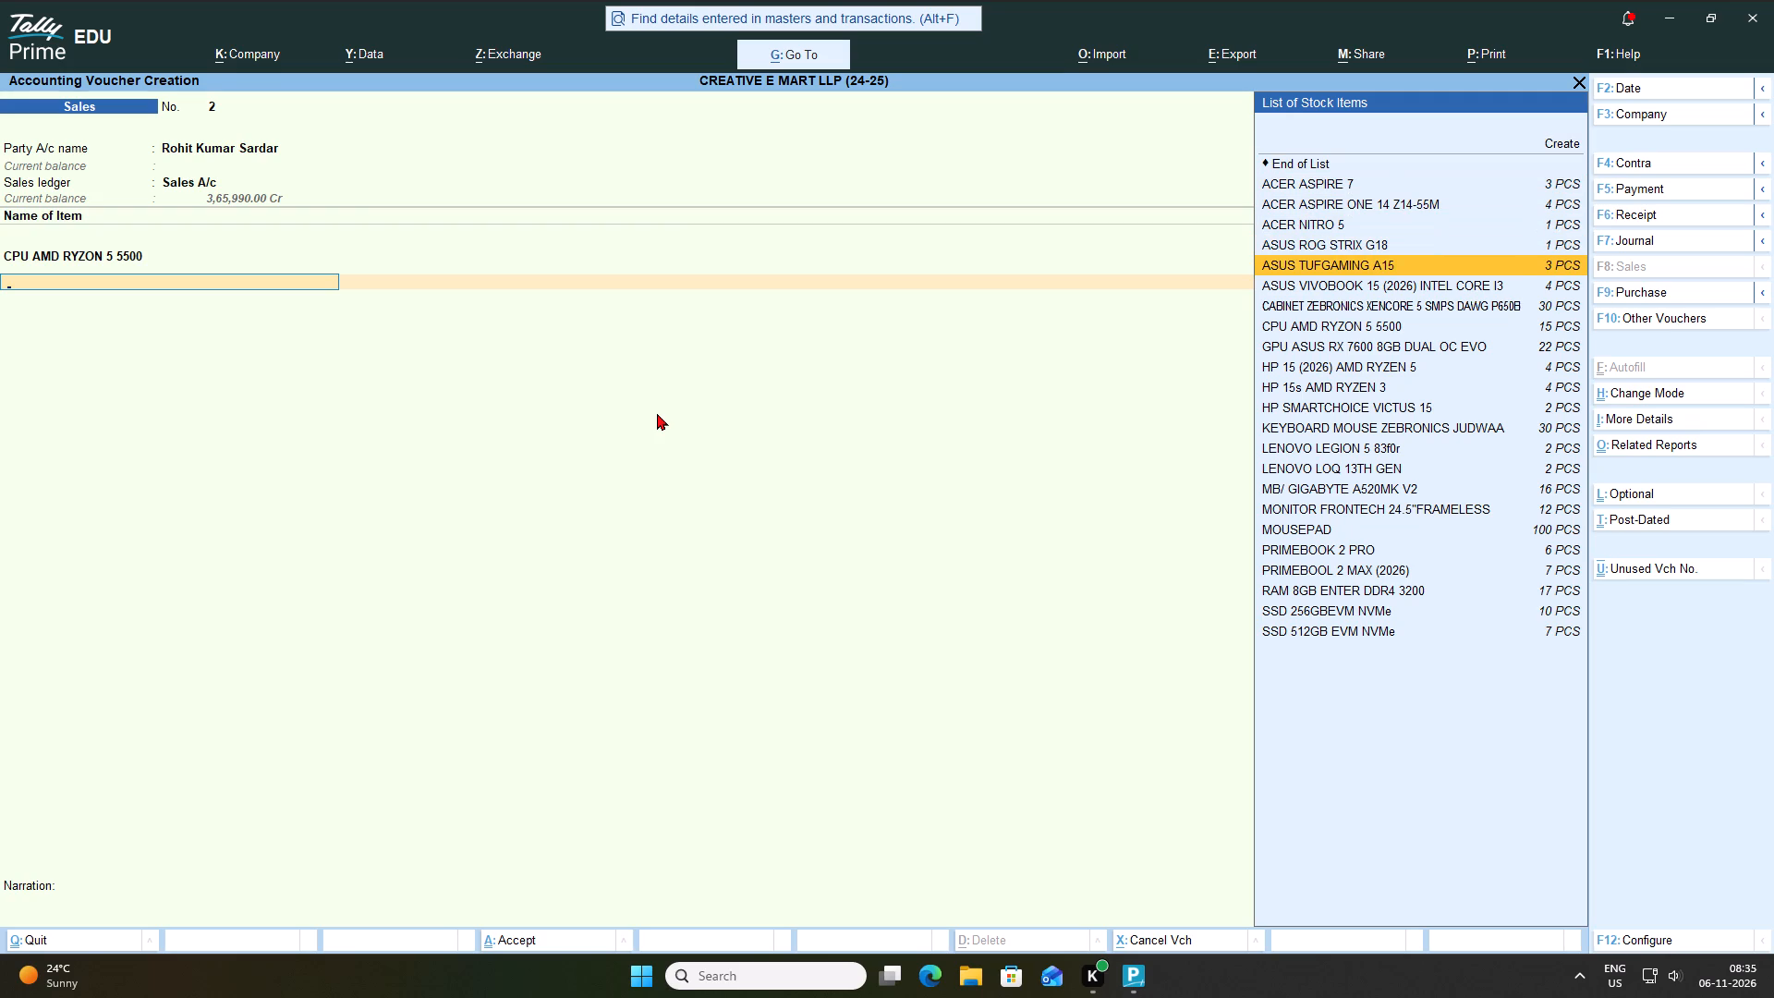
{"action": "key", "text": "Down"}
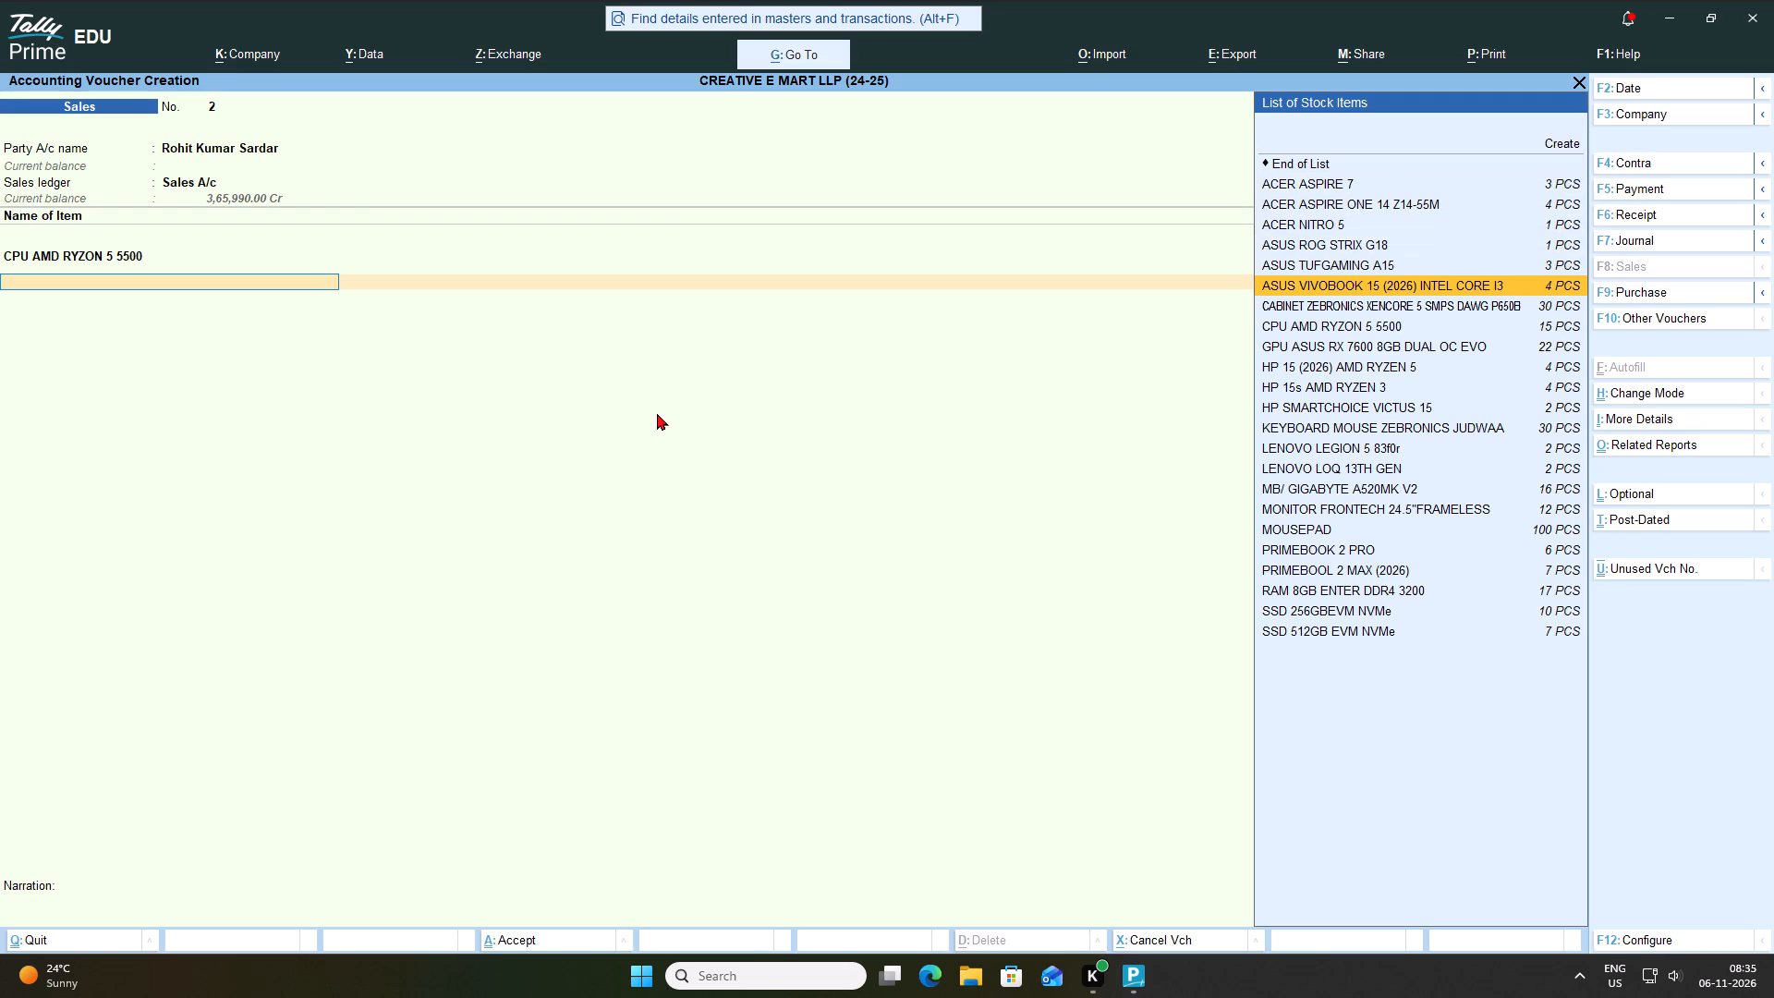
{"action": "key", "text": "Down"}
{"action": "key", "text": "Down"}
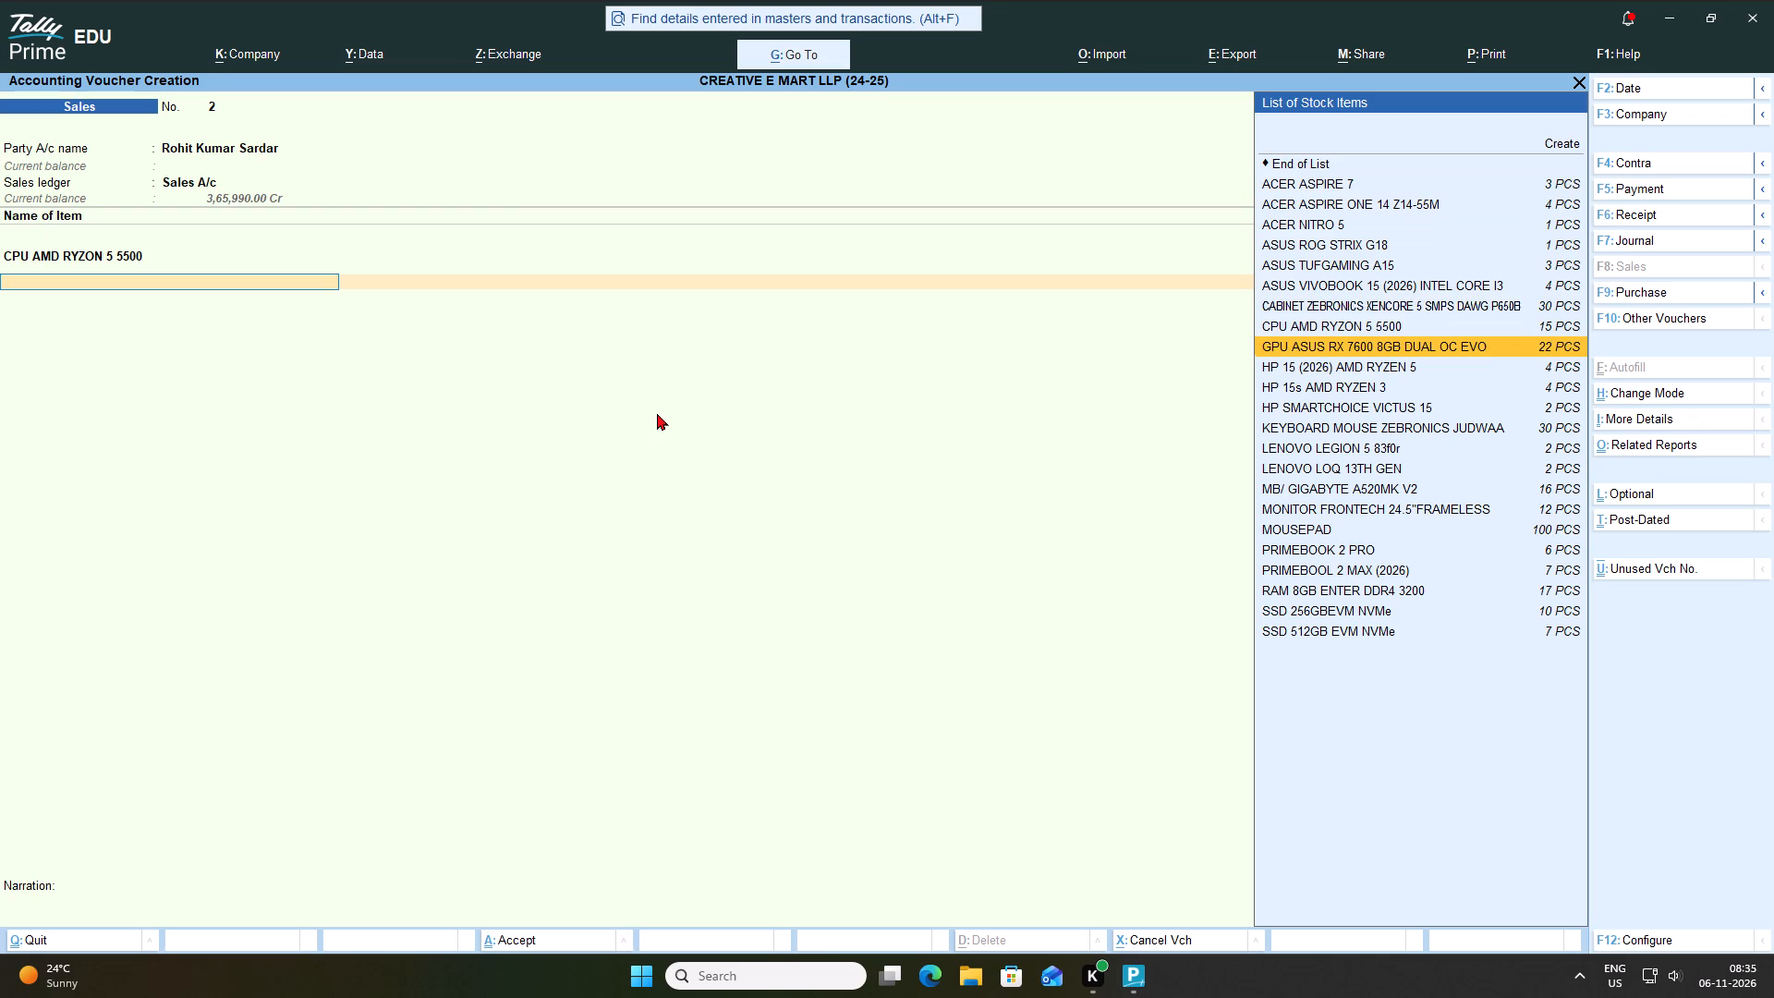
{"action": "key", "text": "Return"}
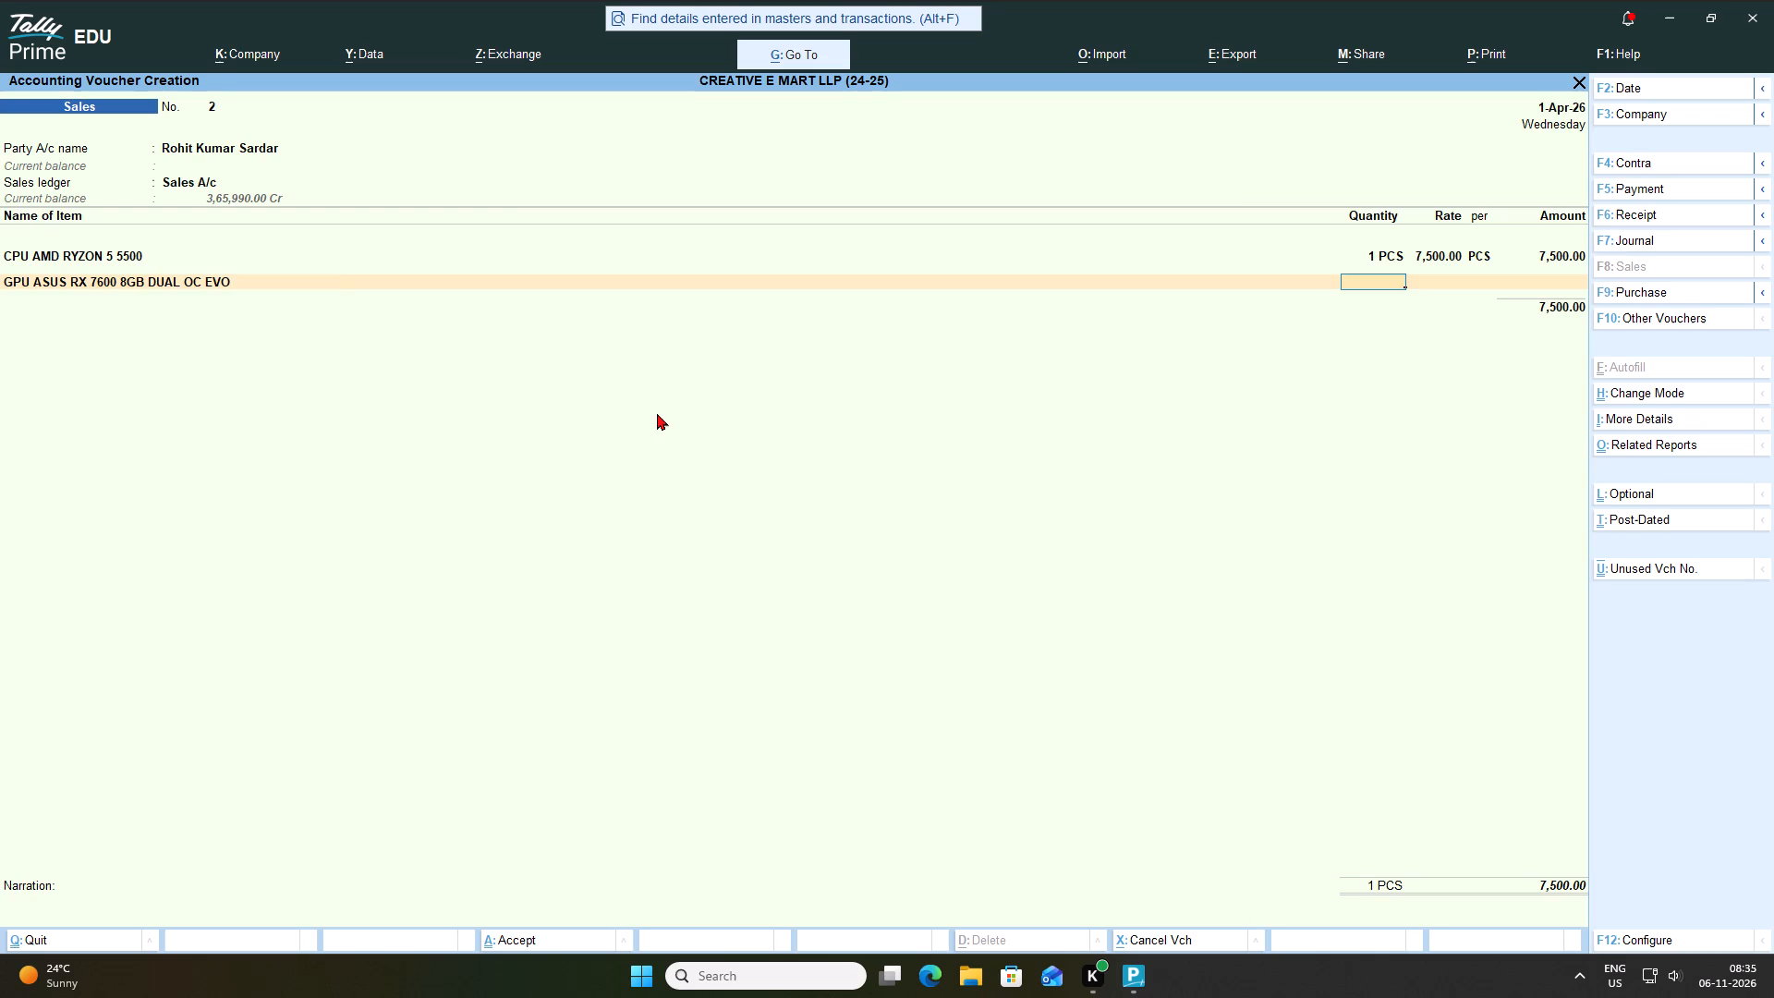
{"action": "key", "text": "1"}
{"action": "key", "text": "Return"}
Consult the graphics card's stock query for its purchase rate and set its selling rate to 34,000 per PCS.
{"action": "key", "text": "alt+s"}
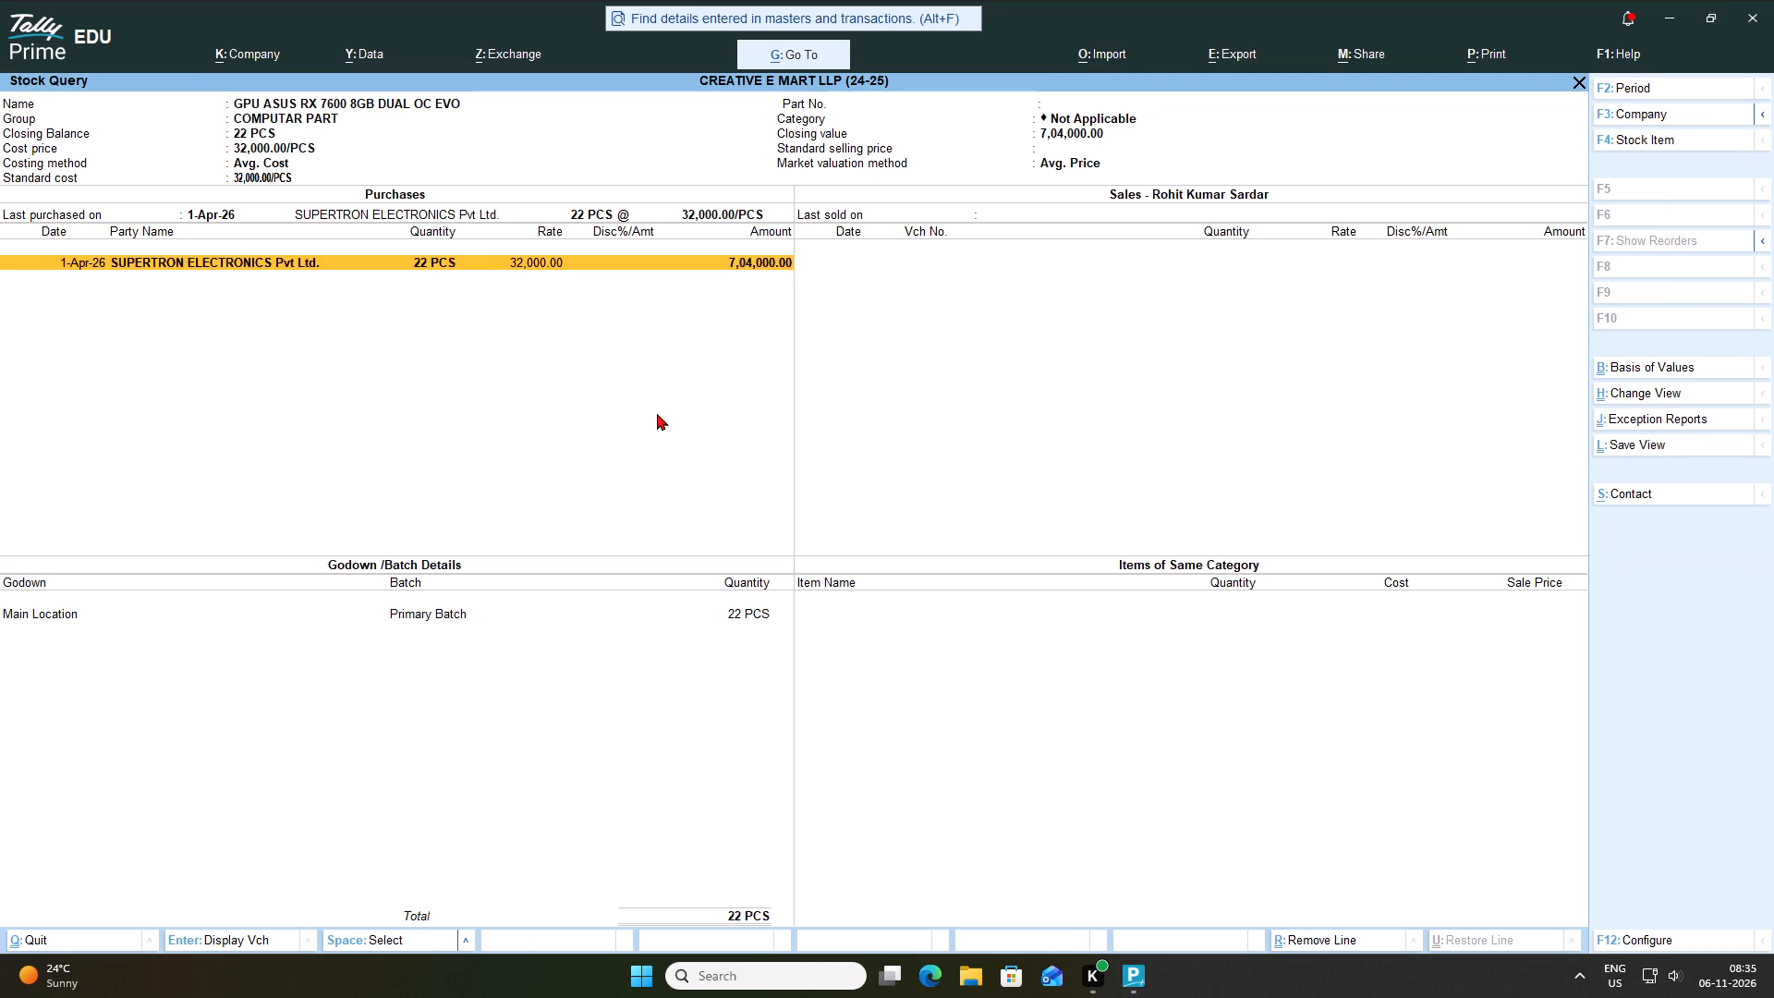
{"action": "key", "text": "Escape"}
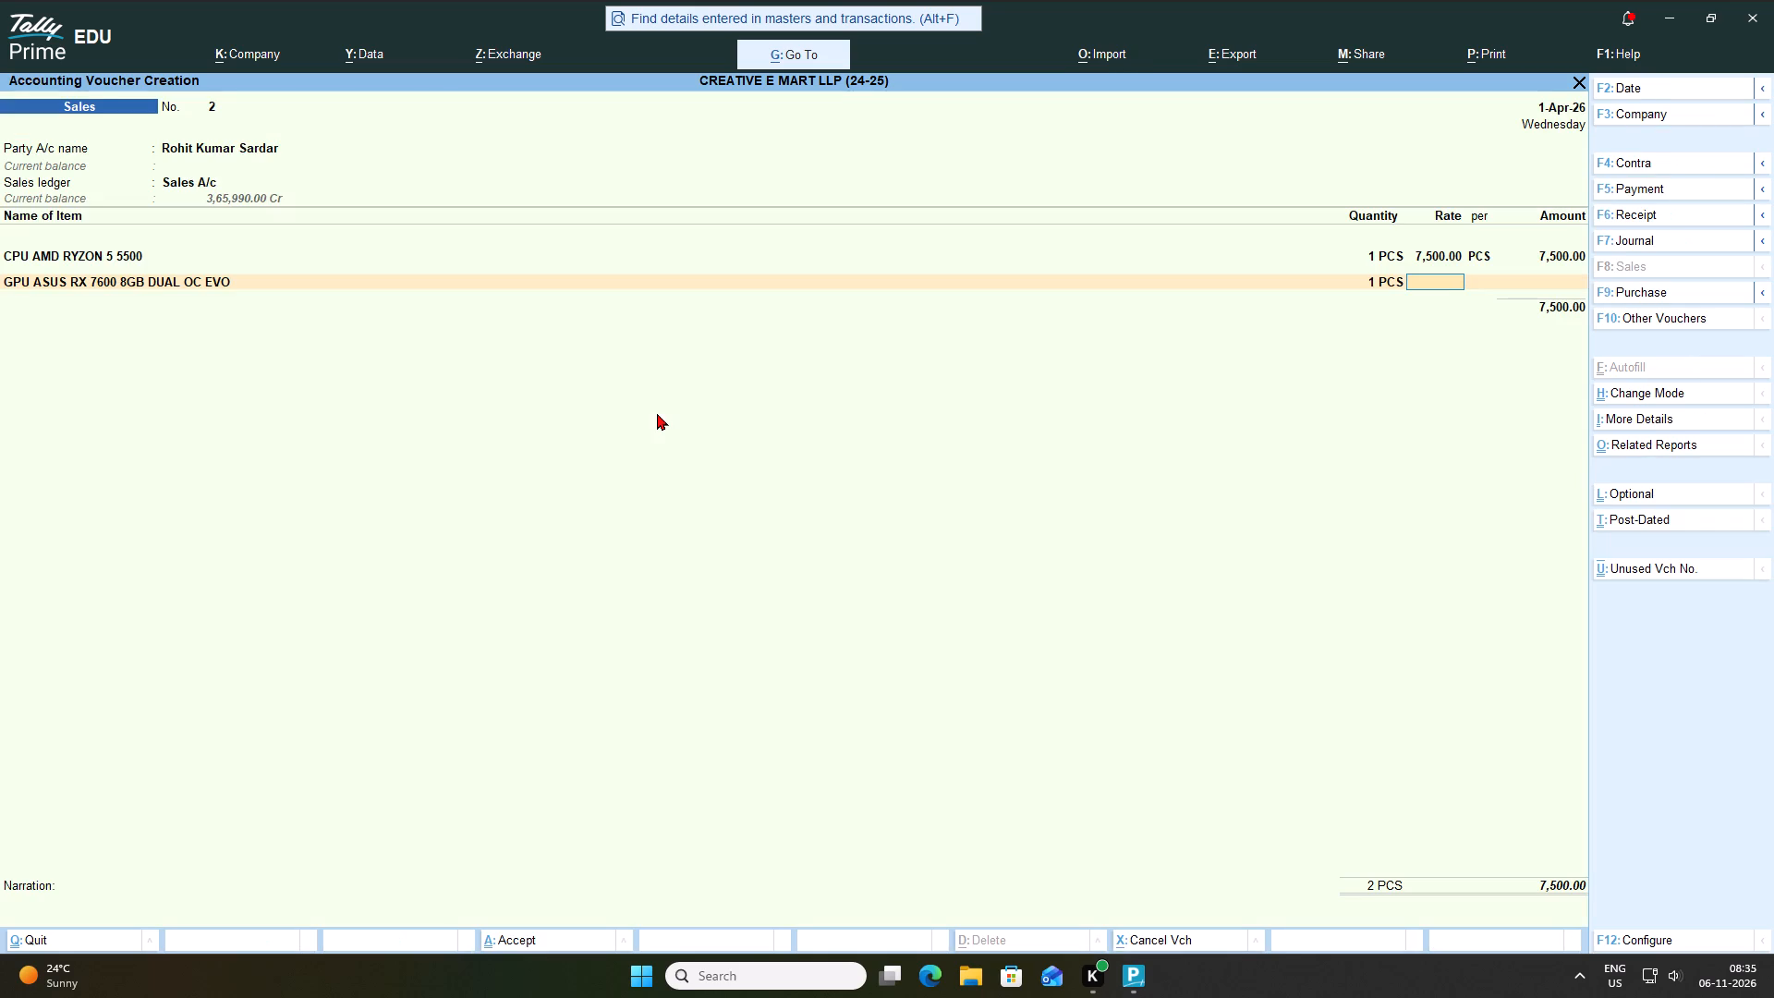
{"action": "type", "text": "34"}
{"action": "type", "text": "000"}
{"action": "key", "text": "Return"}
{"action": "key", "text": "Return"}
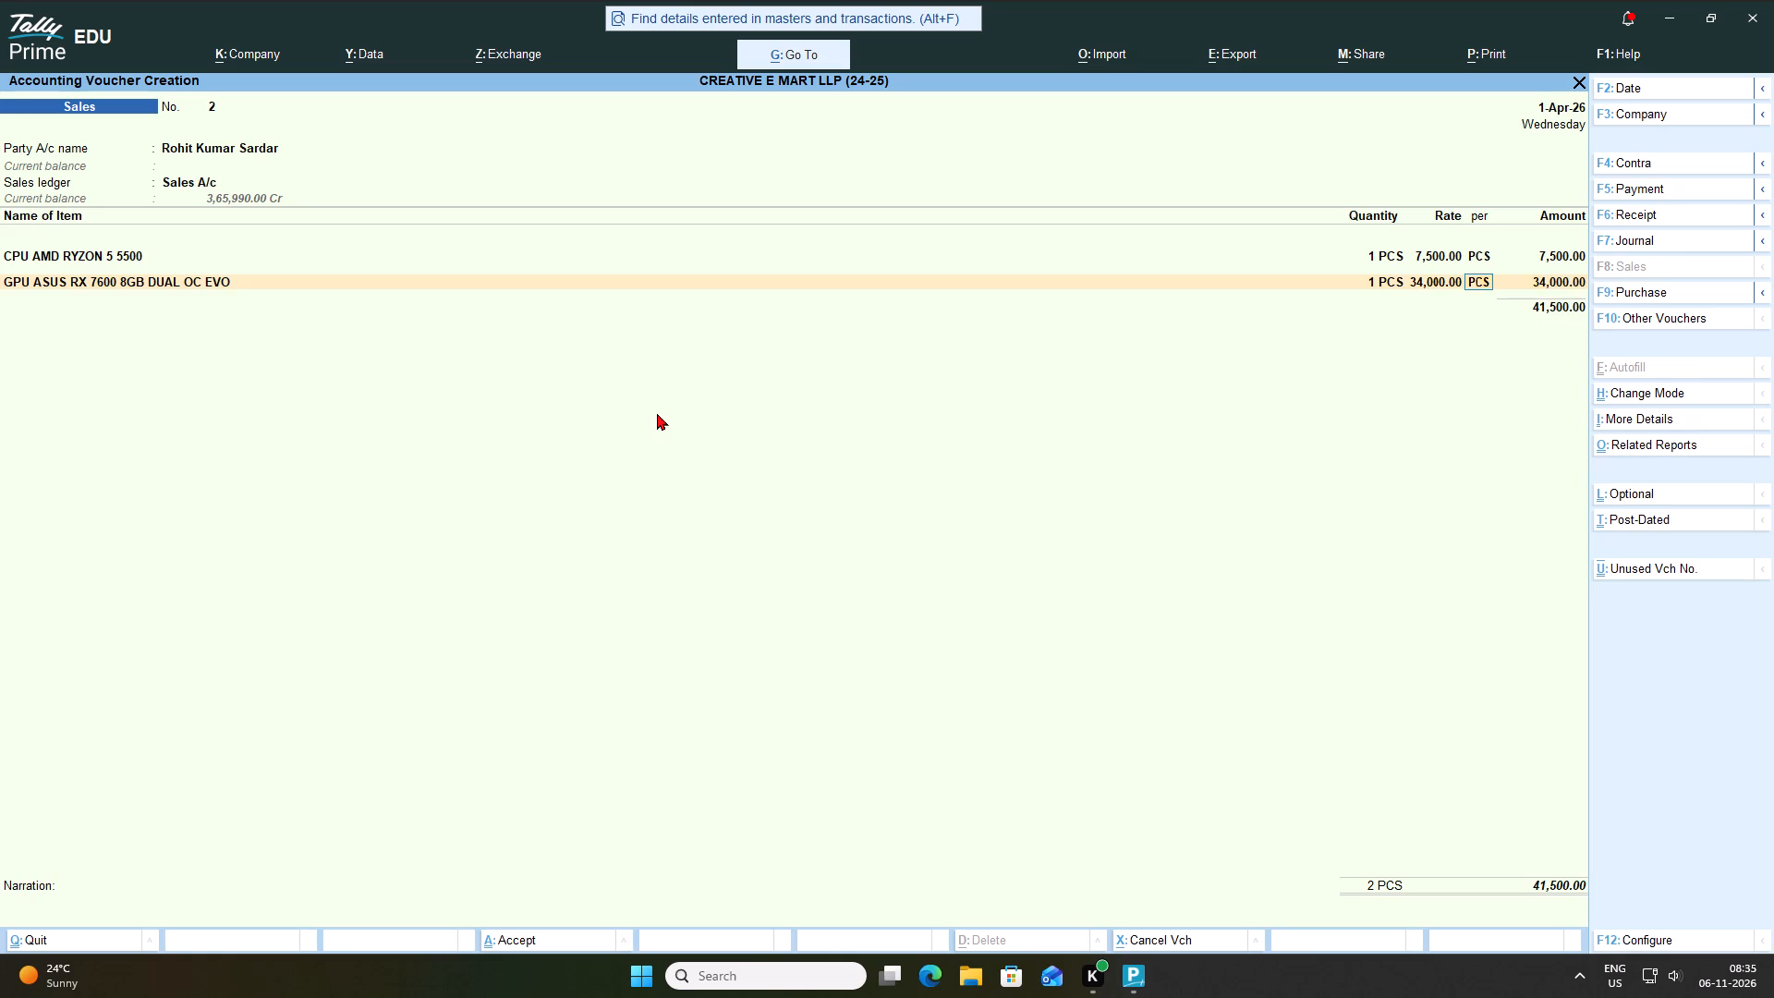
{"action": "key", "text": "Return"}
Add the stock item MB/ GIGABYTE A520MK V2 to the voucher with a quantity of 1 PCS.
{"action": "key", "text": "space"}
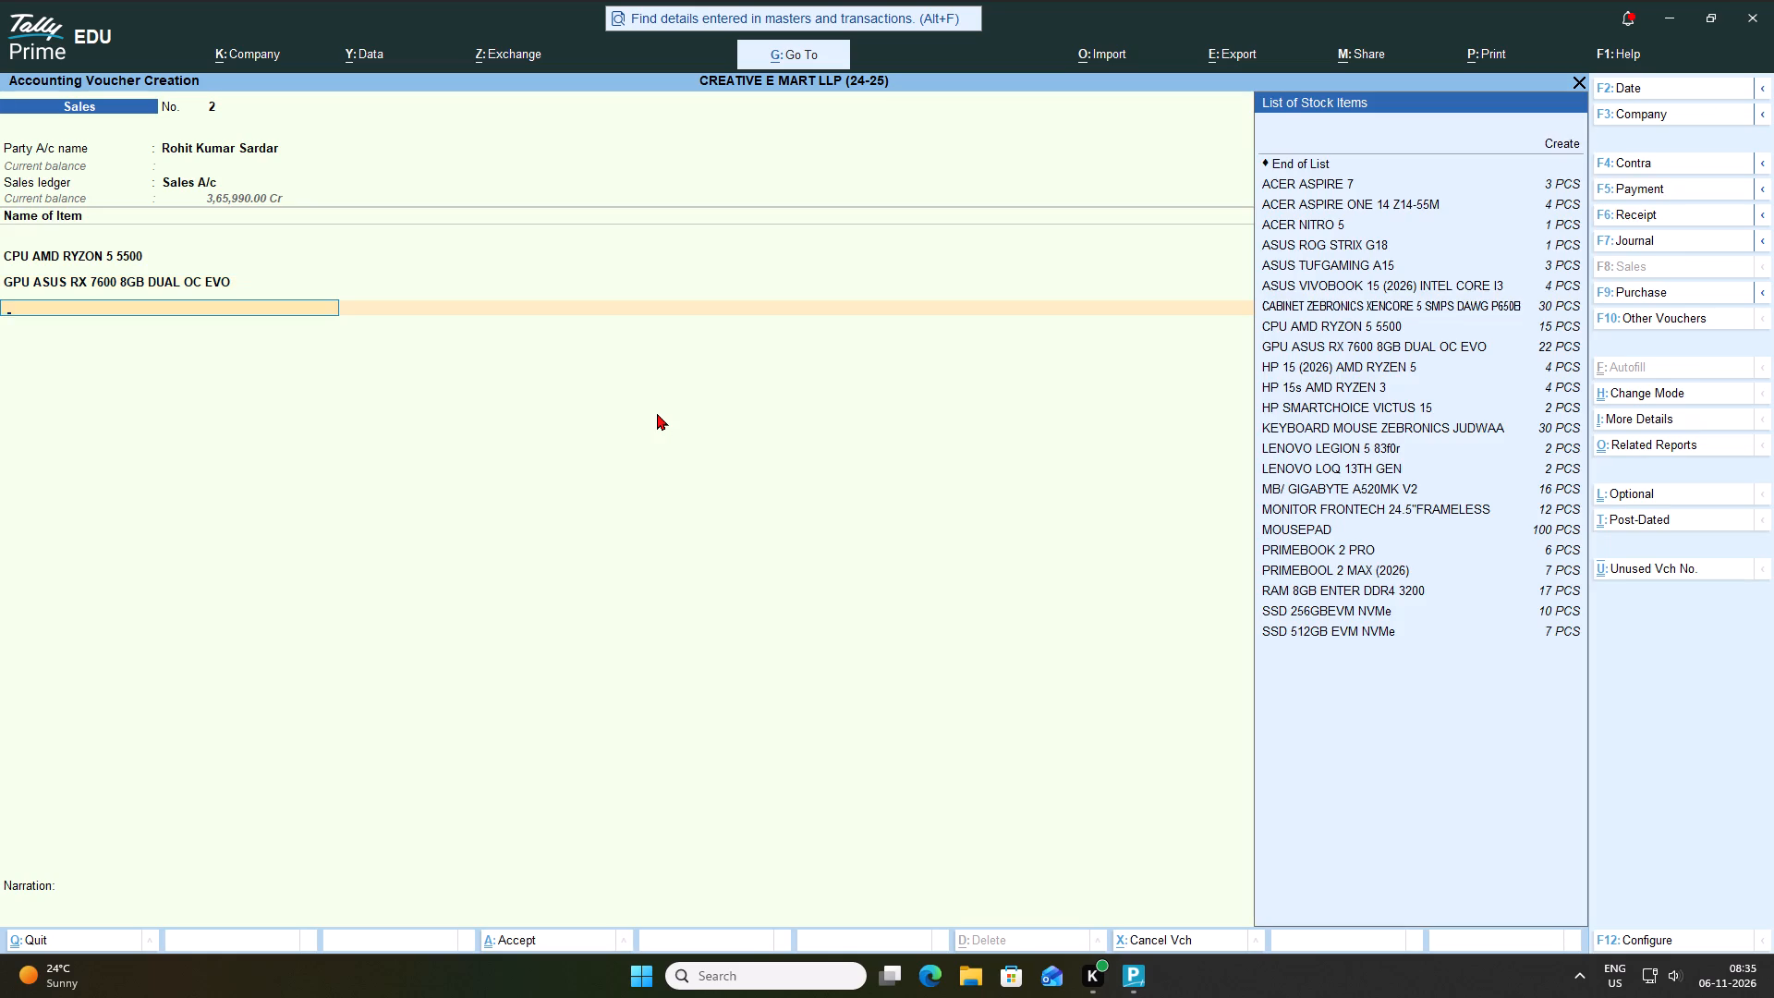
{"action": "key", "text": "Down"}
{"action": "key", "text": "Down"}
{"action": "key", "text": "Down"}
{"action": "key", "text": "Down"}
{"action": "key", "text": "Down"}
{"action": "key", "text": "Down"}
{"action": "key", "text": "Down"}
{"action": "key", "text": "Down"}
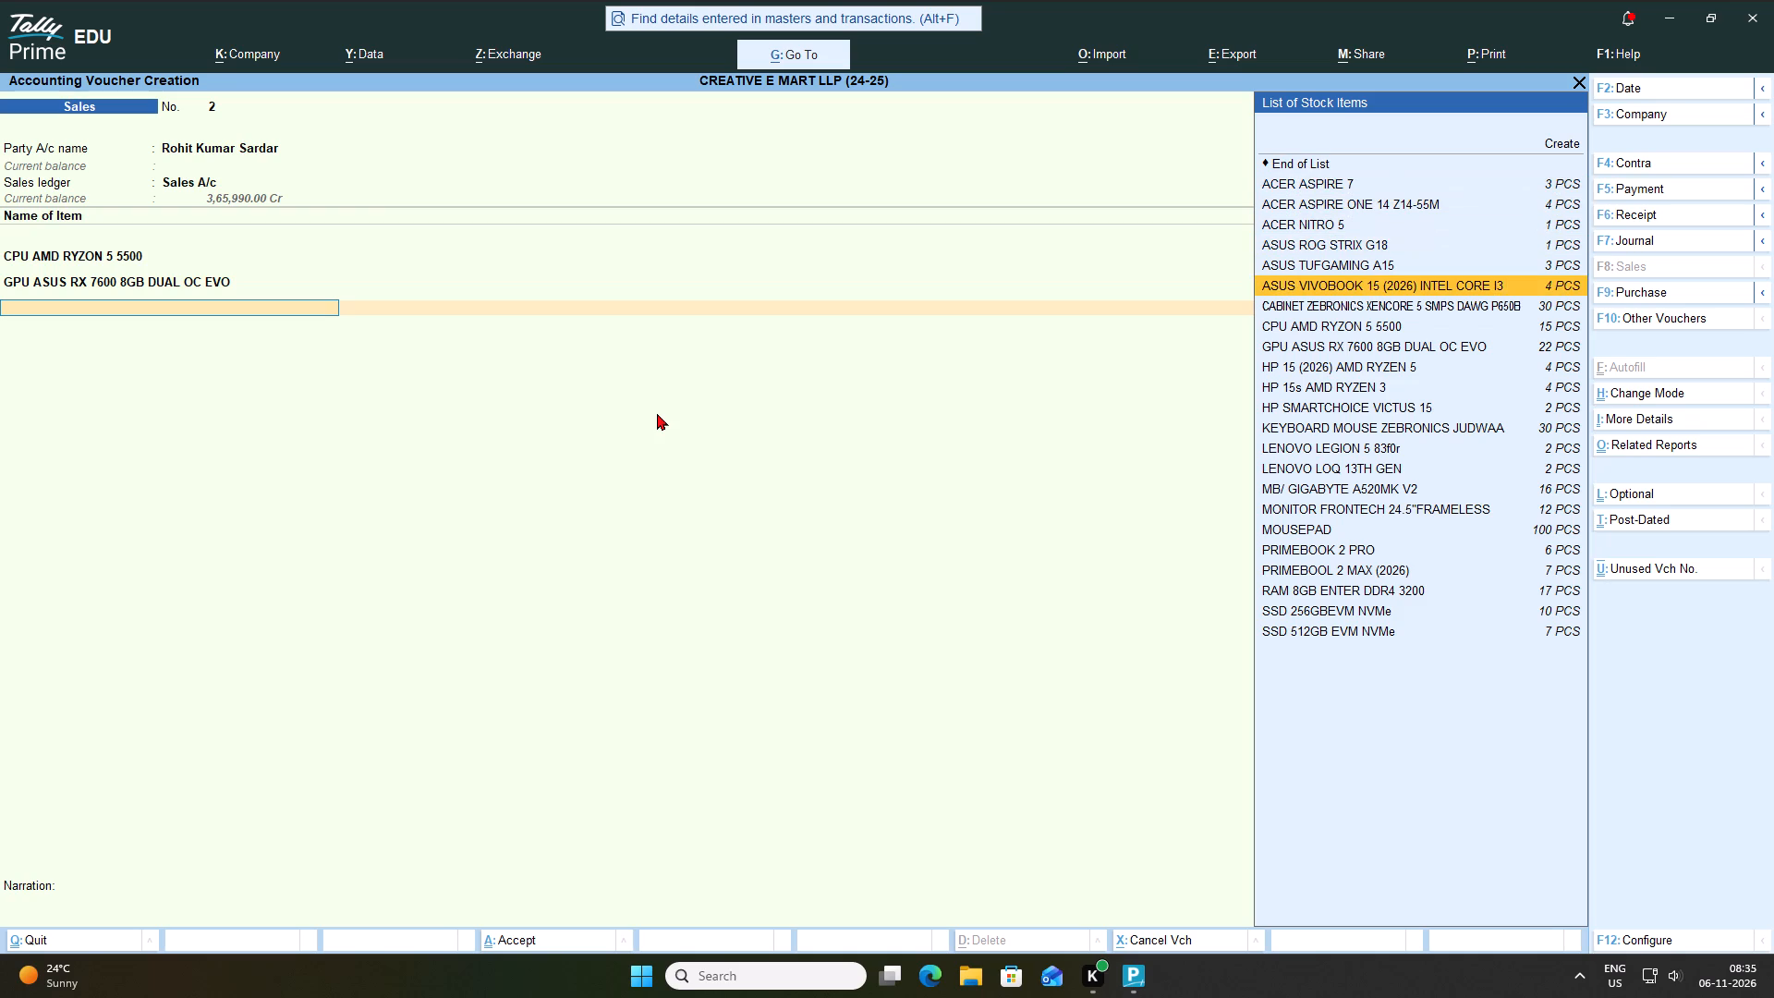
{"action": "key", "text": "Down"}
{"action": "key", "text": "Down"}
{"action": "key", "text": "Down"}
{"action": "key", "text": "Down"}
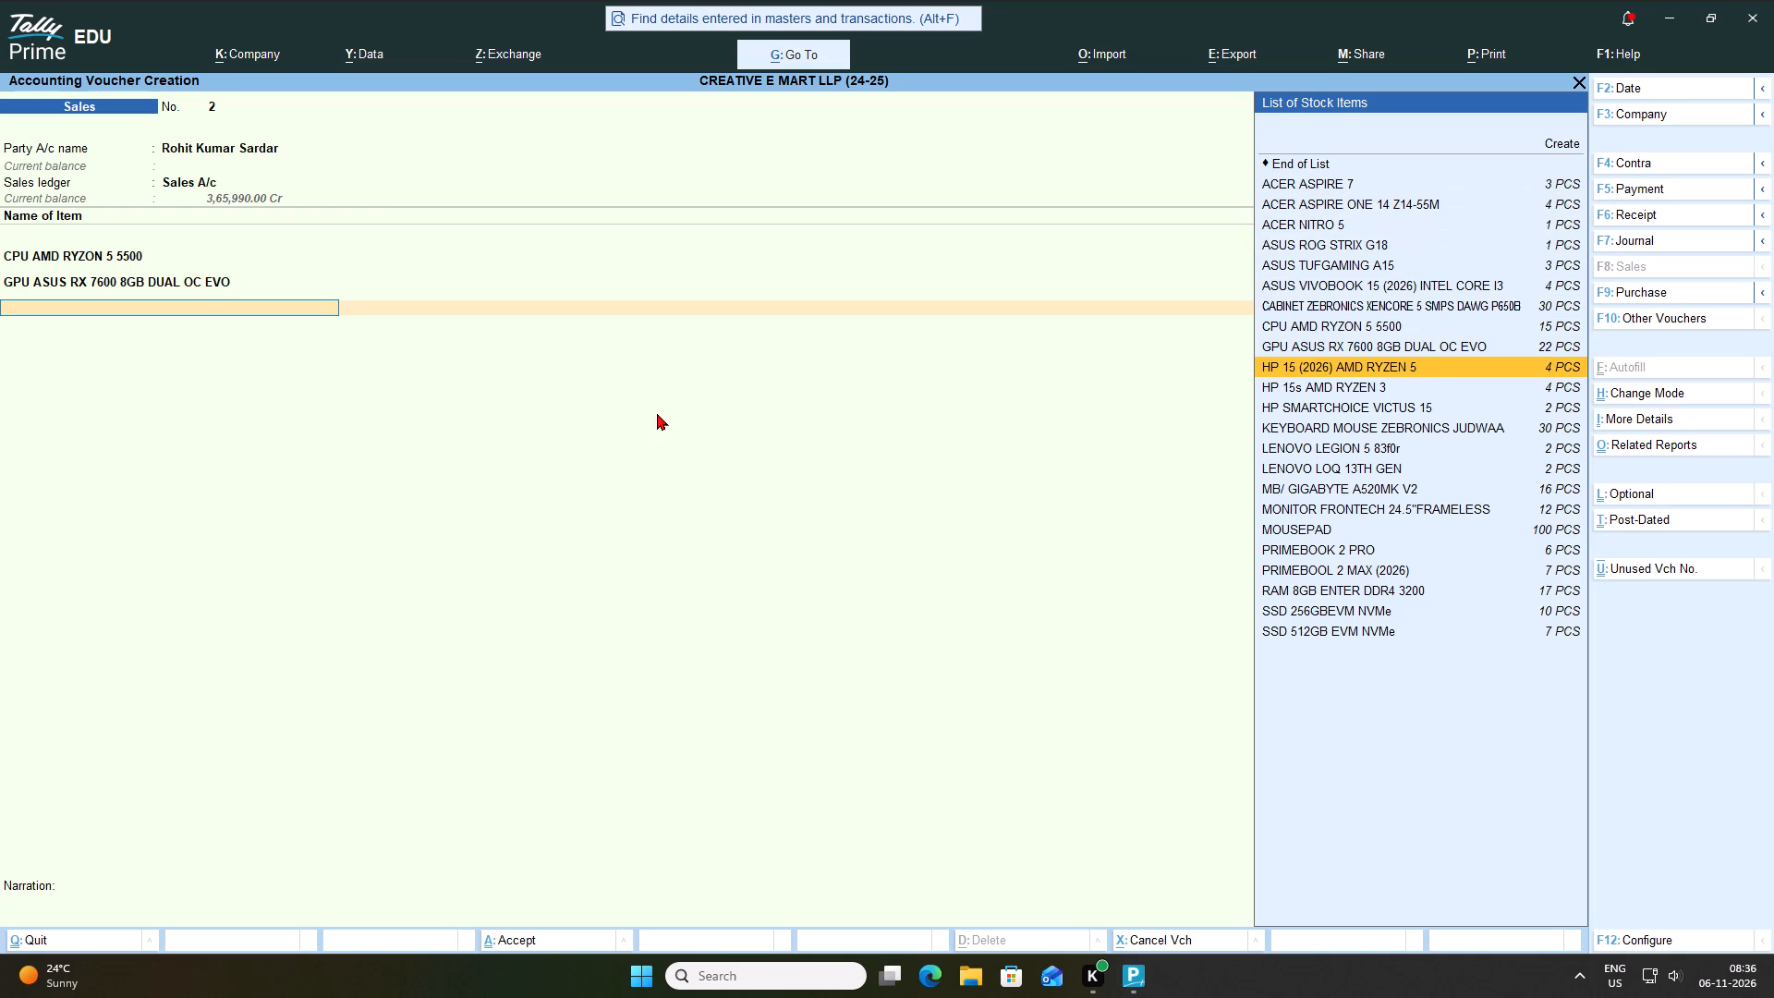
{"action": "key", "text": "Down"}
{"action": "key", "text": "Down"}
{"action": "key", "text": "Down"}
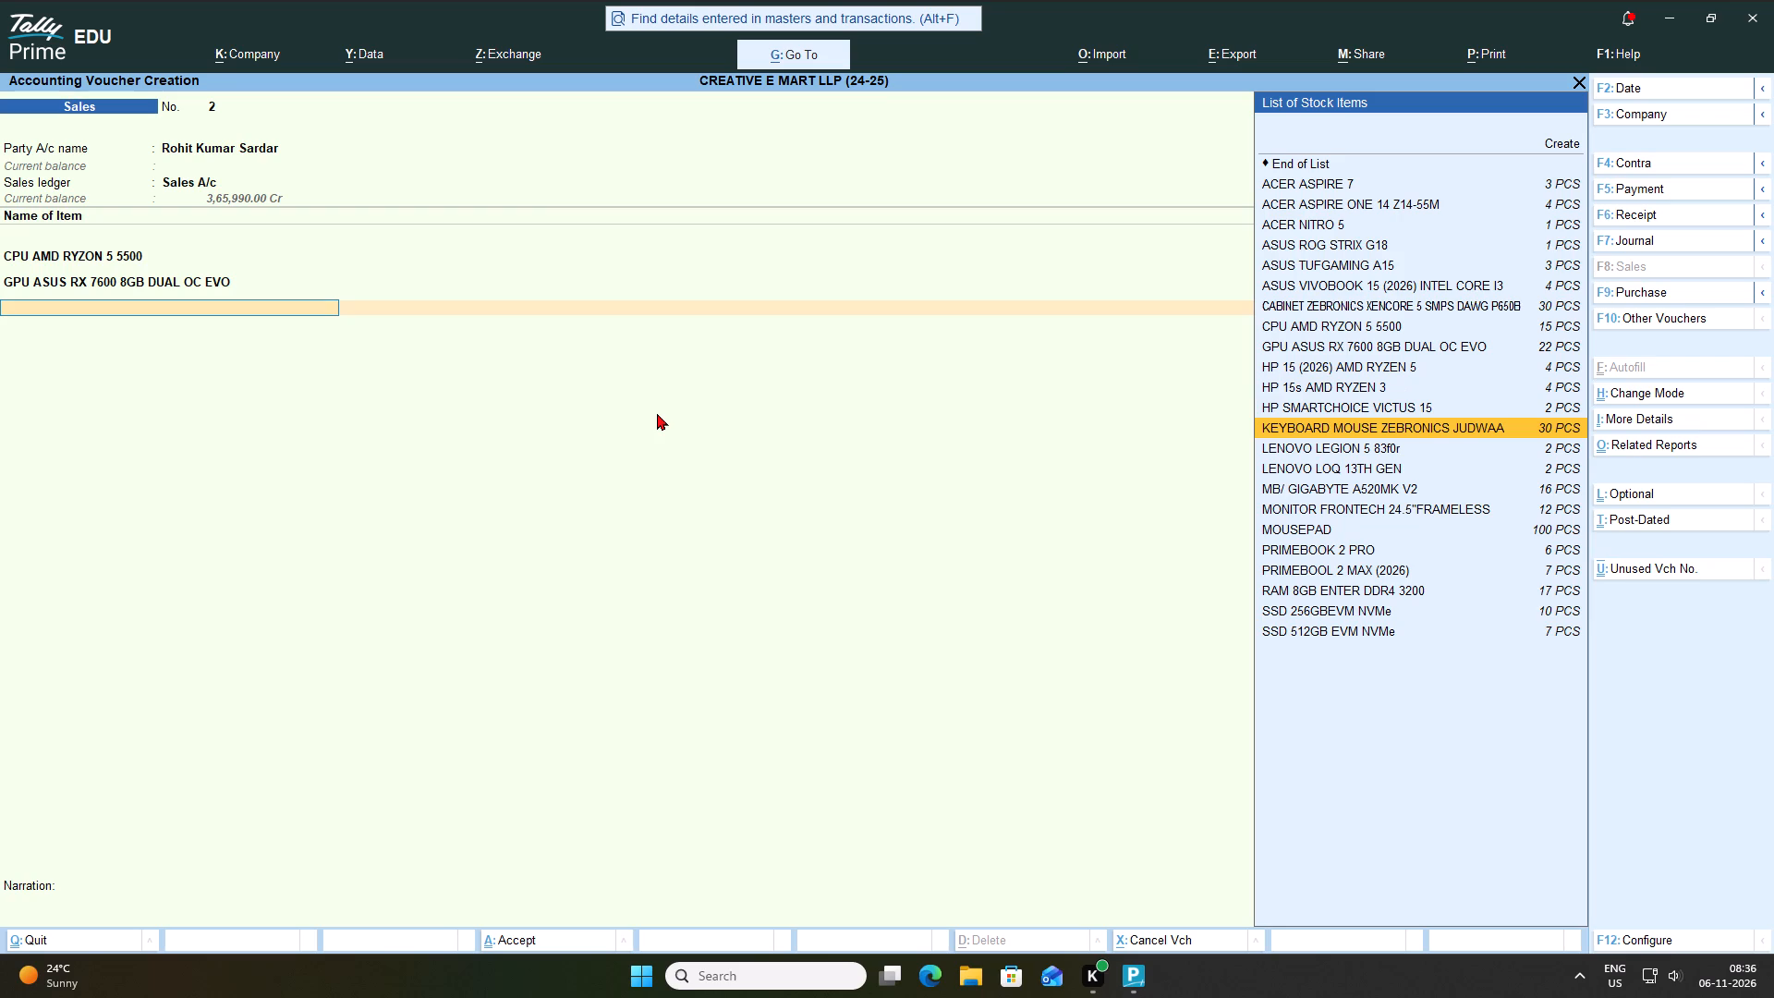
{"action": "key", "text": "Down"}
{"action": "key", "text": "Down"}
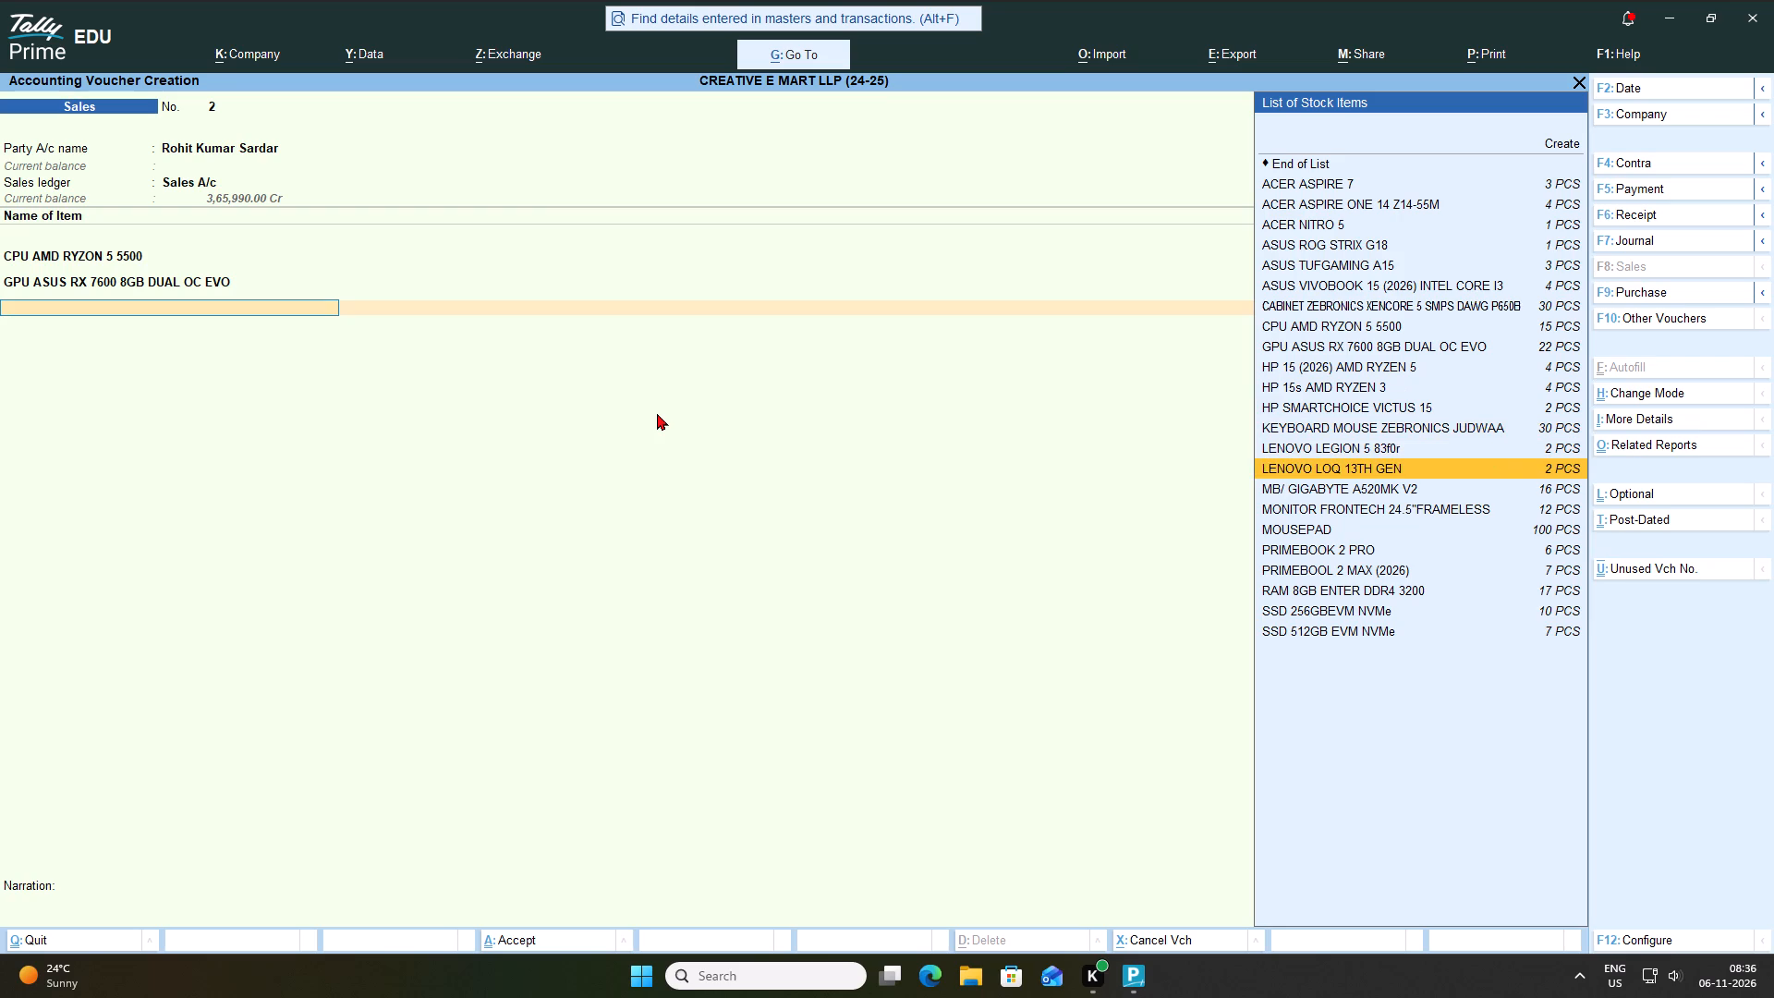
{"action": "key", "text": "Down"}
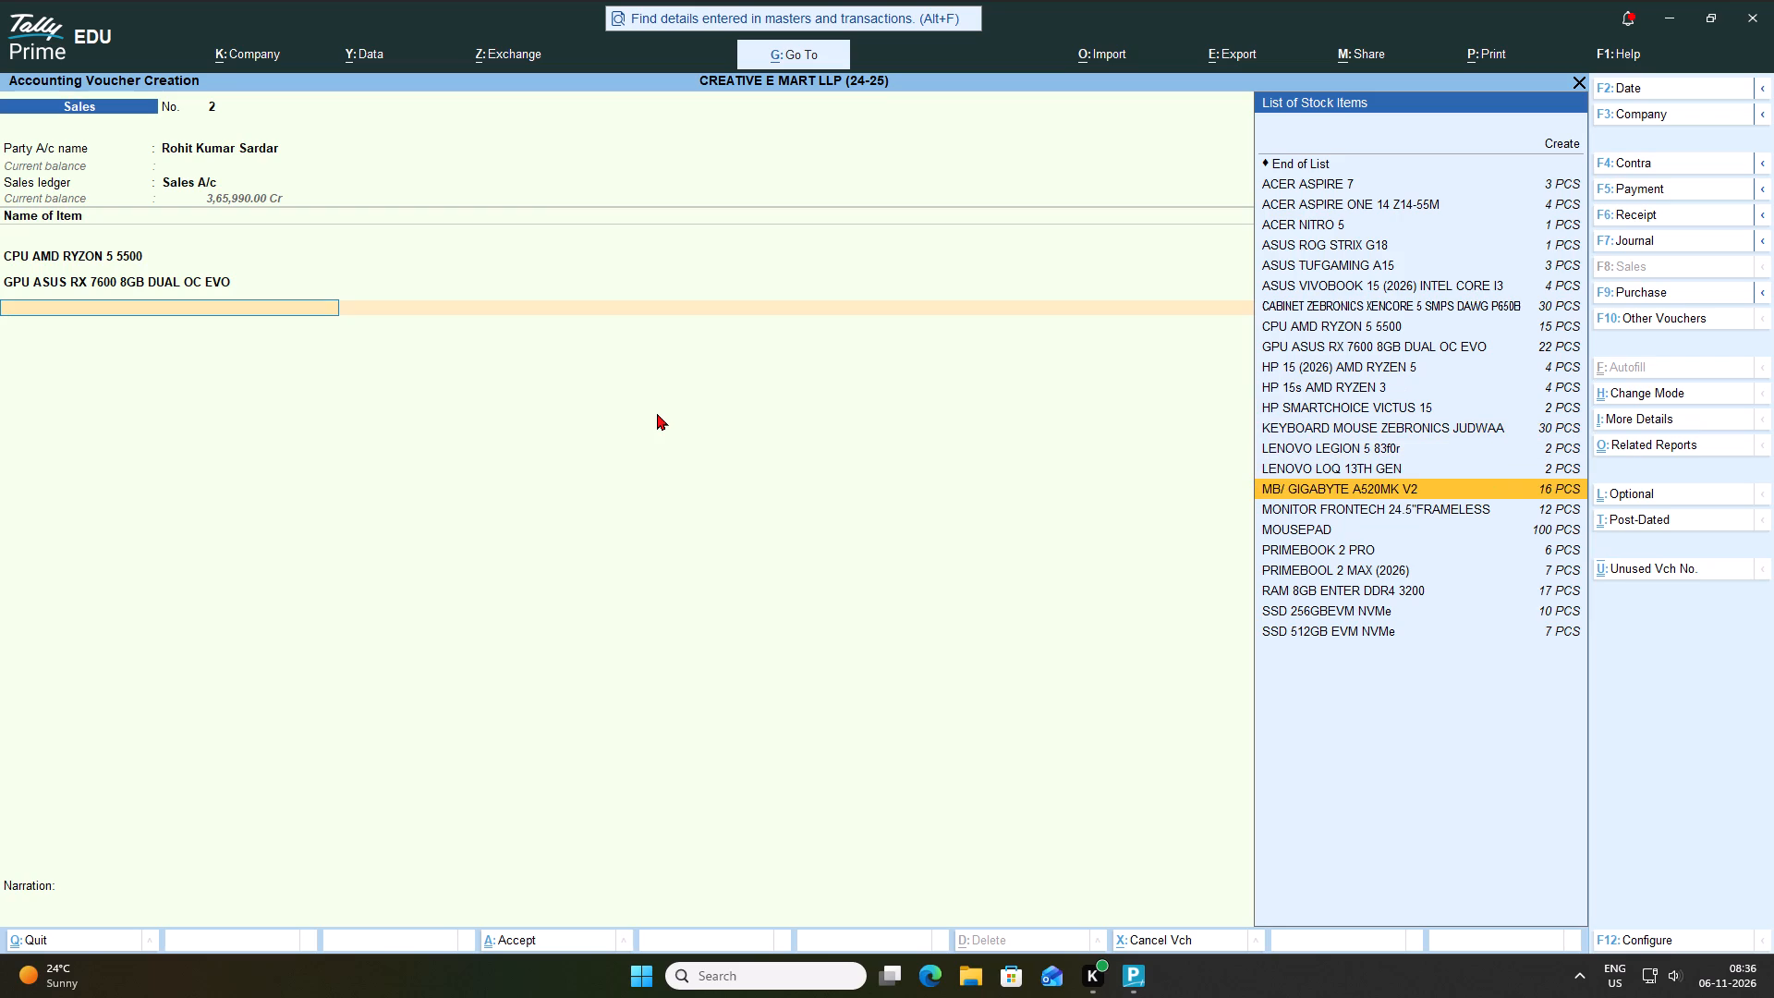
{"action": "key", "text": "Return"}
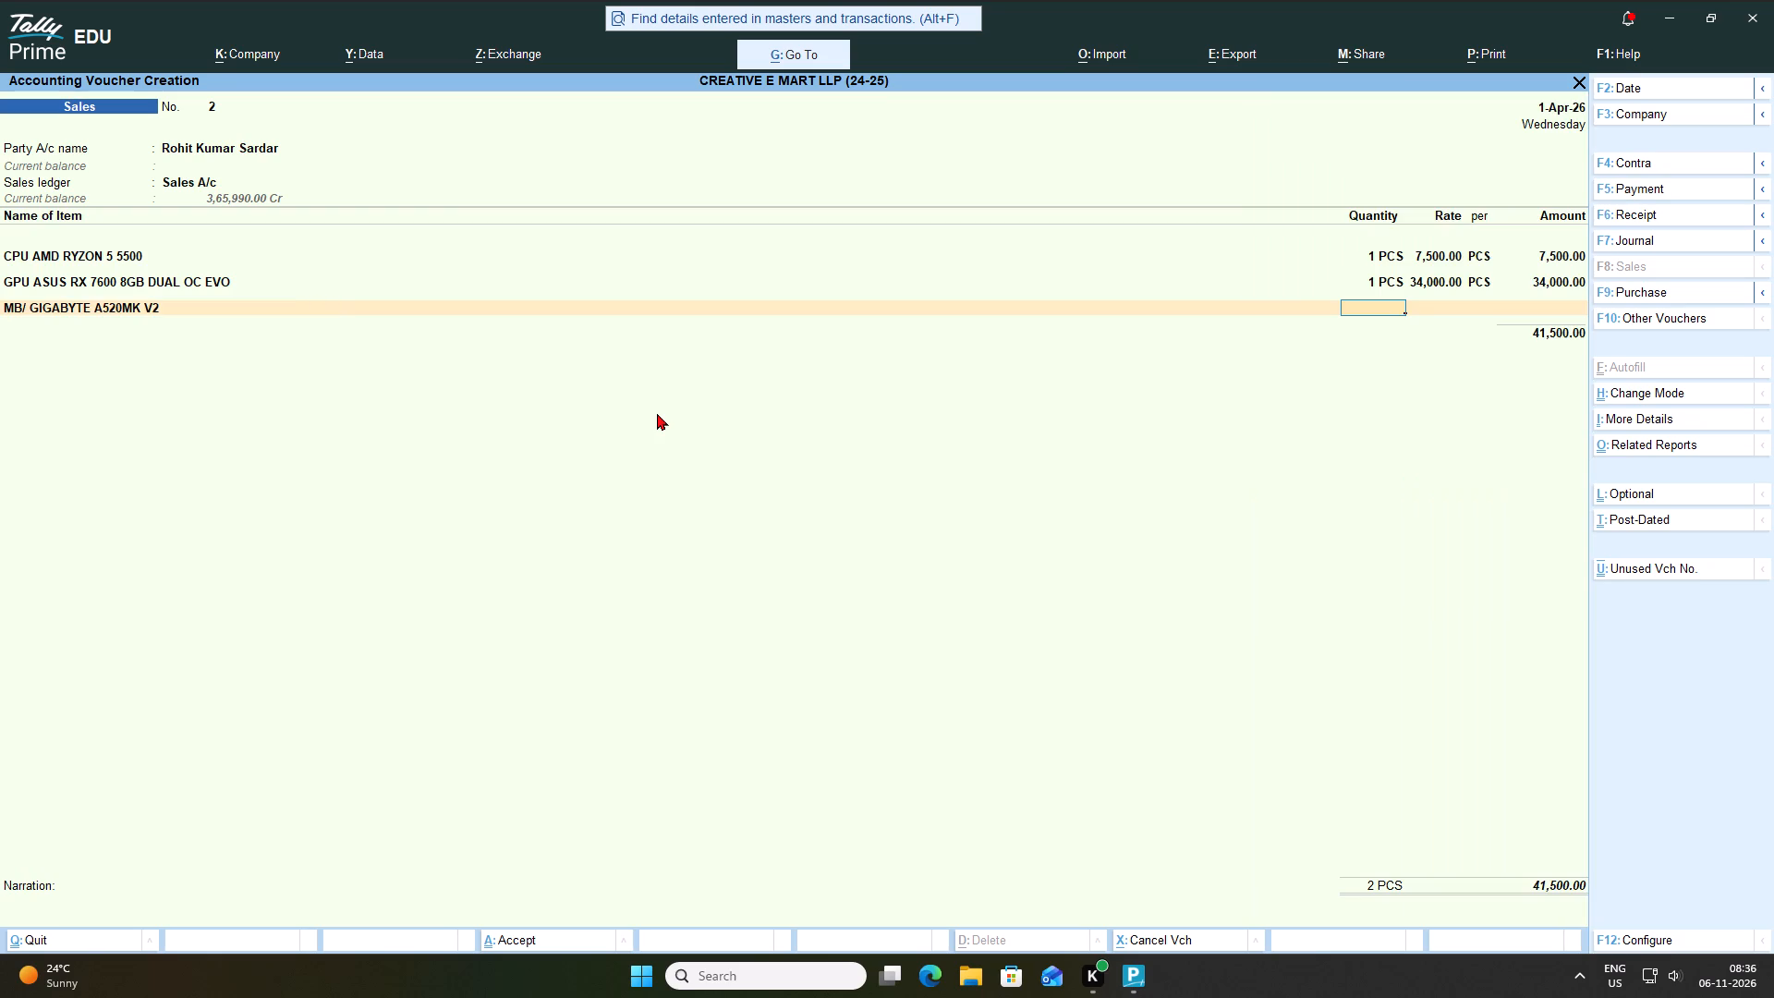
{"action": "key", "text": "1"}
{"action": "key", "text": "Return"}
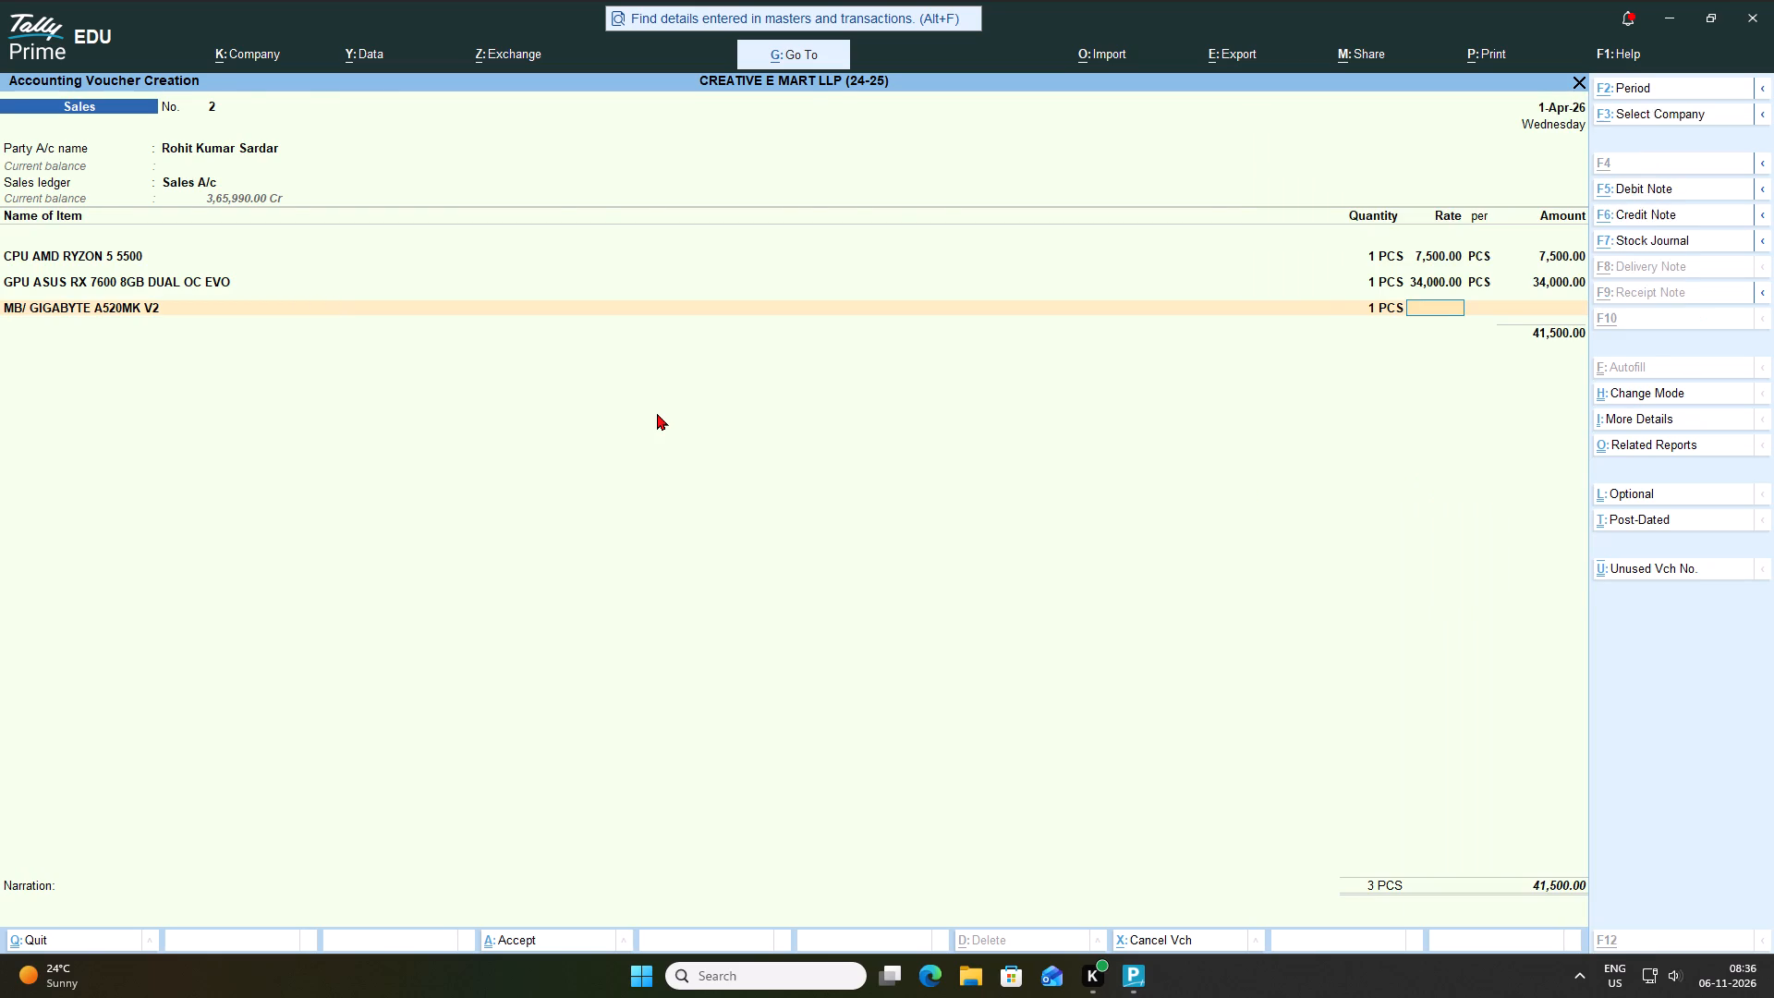
Consult the motherboard's stock query for its purchase rate and set its selling rate to 4,400 per PCS.
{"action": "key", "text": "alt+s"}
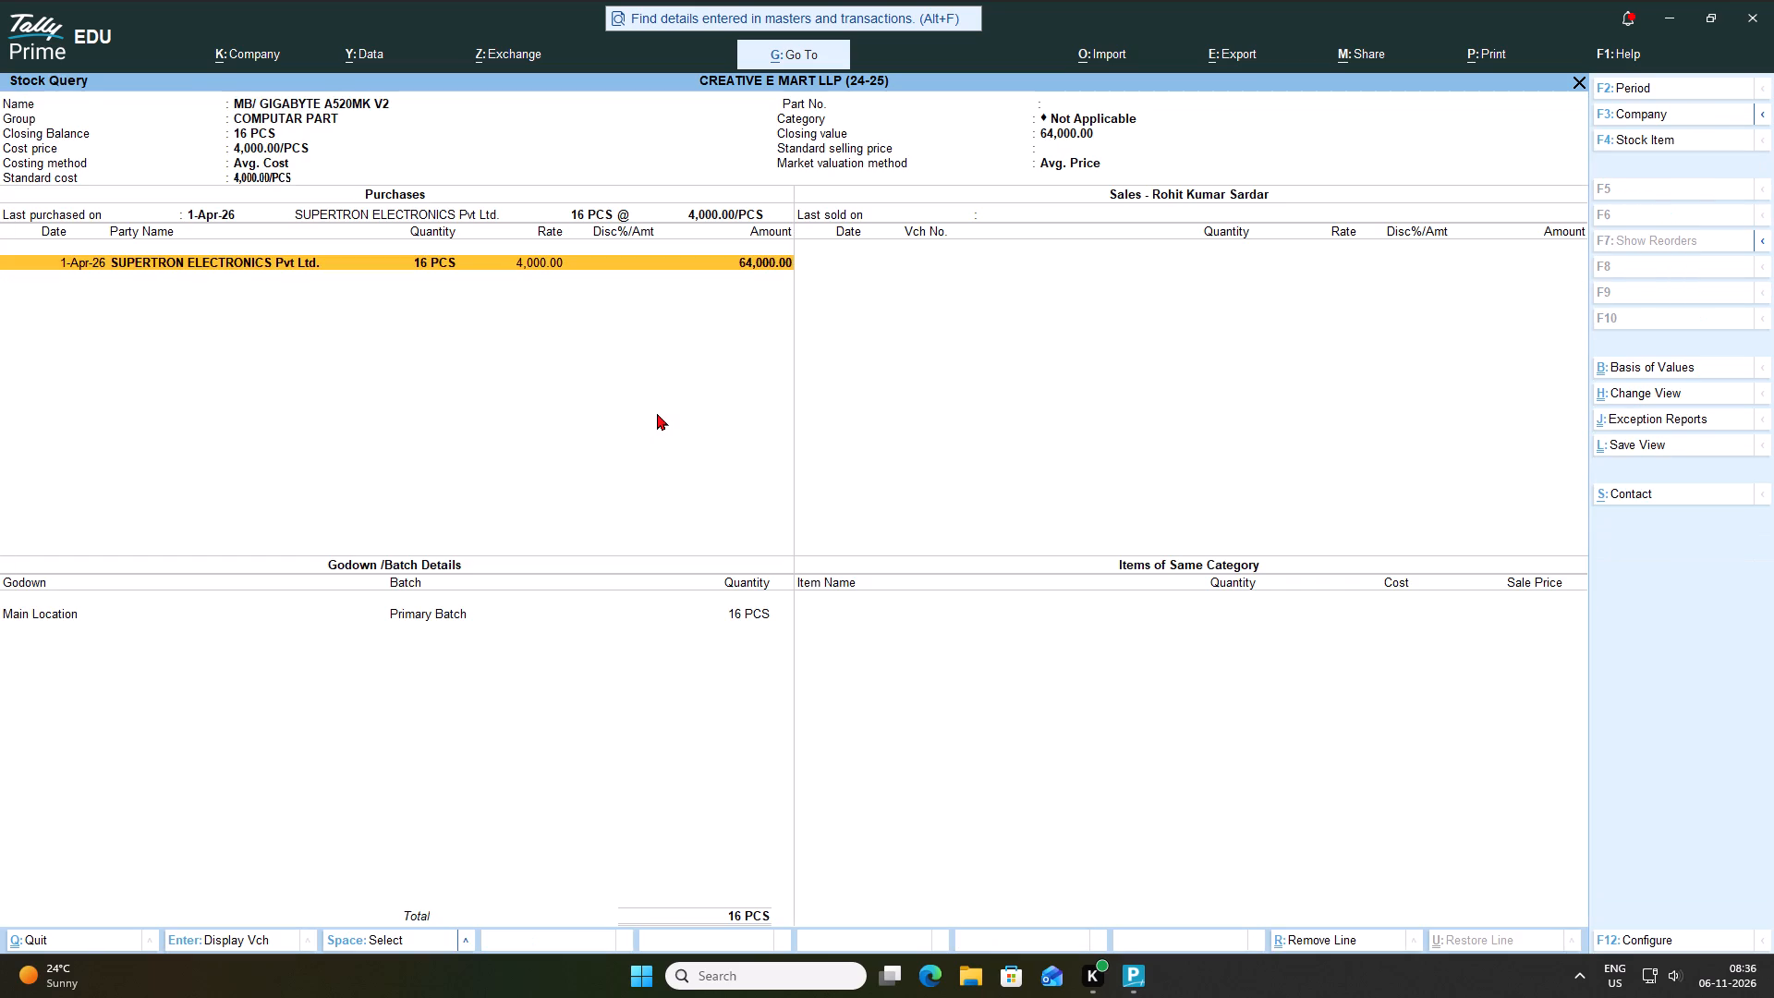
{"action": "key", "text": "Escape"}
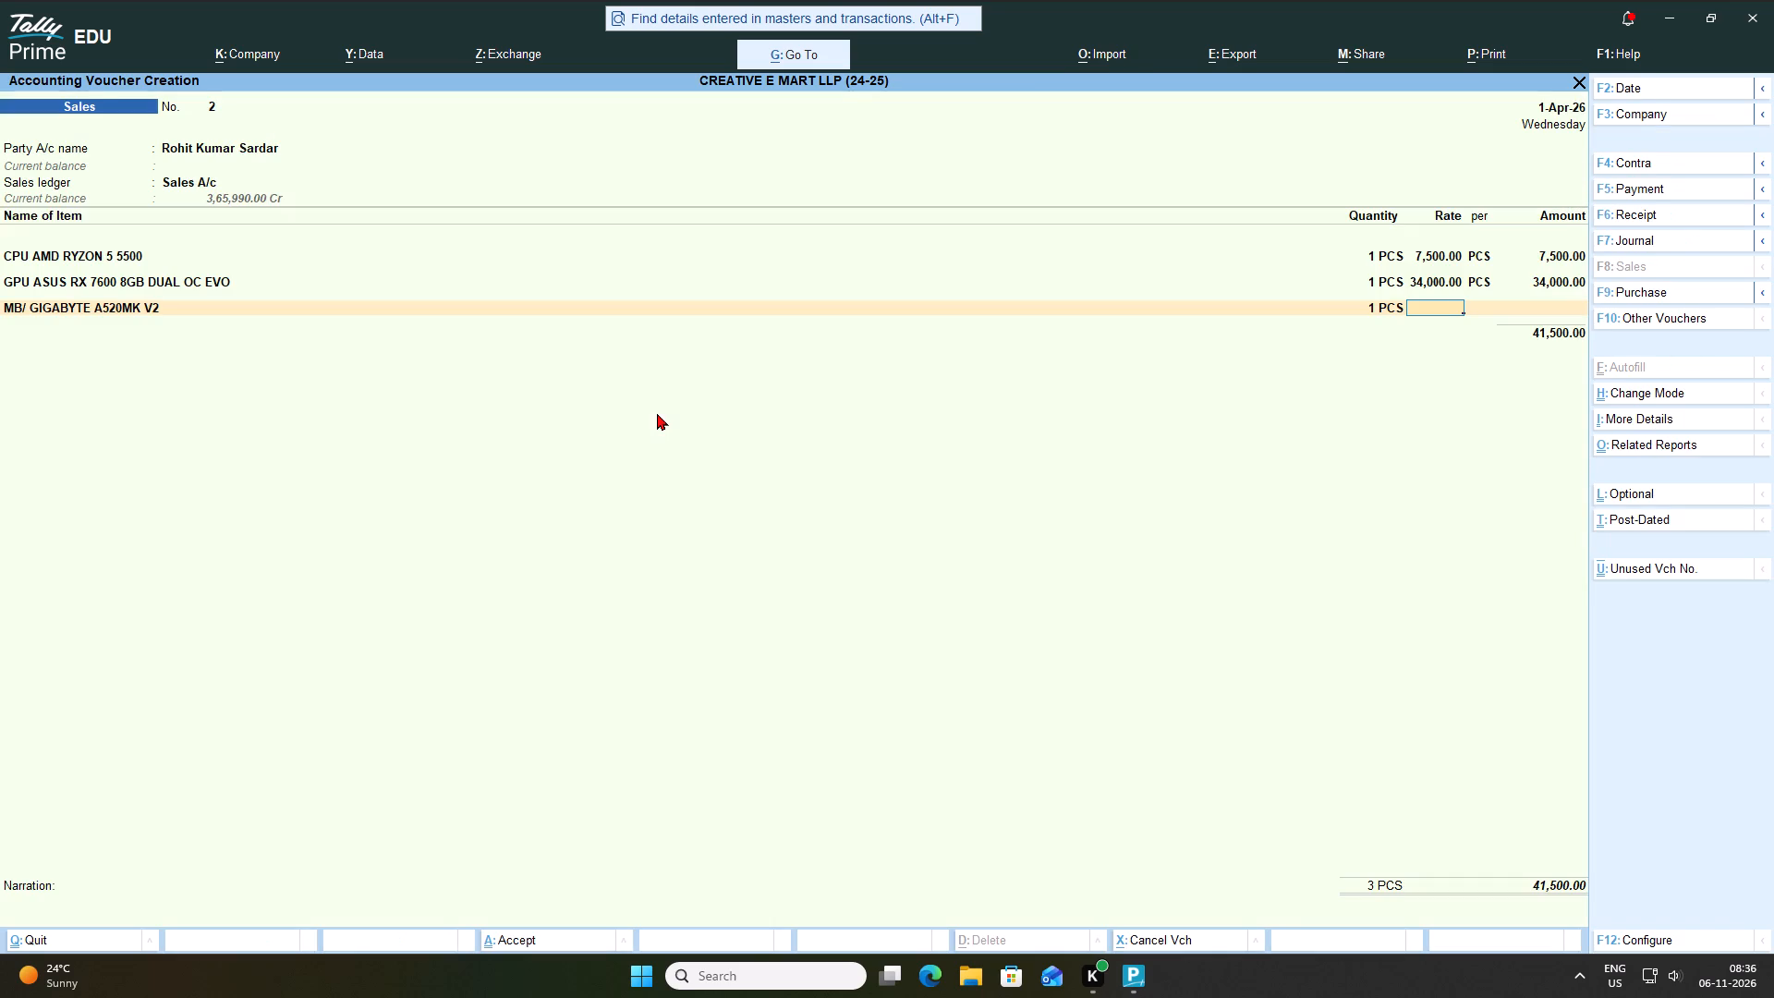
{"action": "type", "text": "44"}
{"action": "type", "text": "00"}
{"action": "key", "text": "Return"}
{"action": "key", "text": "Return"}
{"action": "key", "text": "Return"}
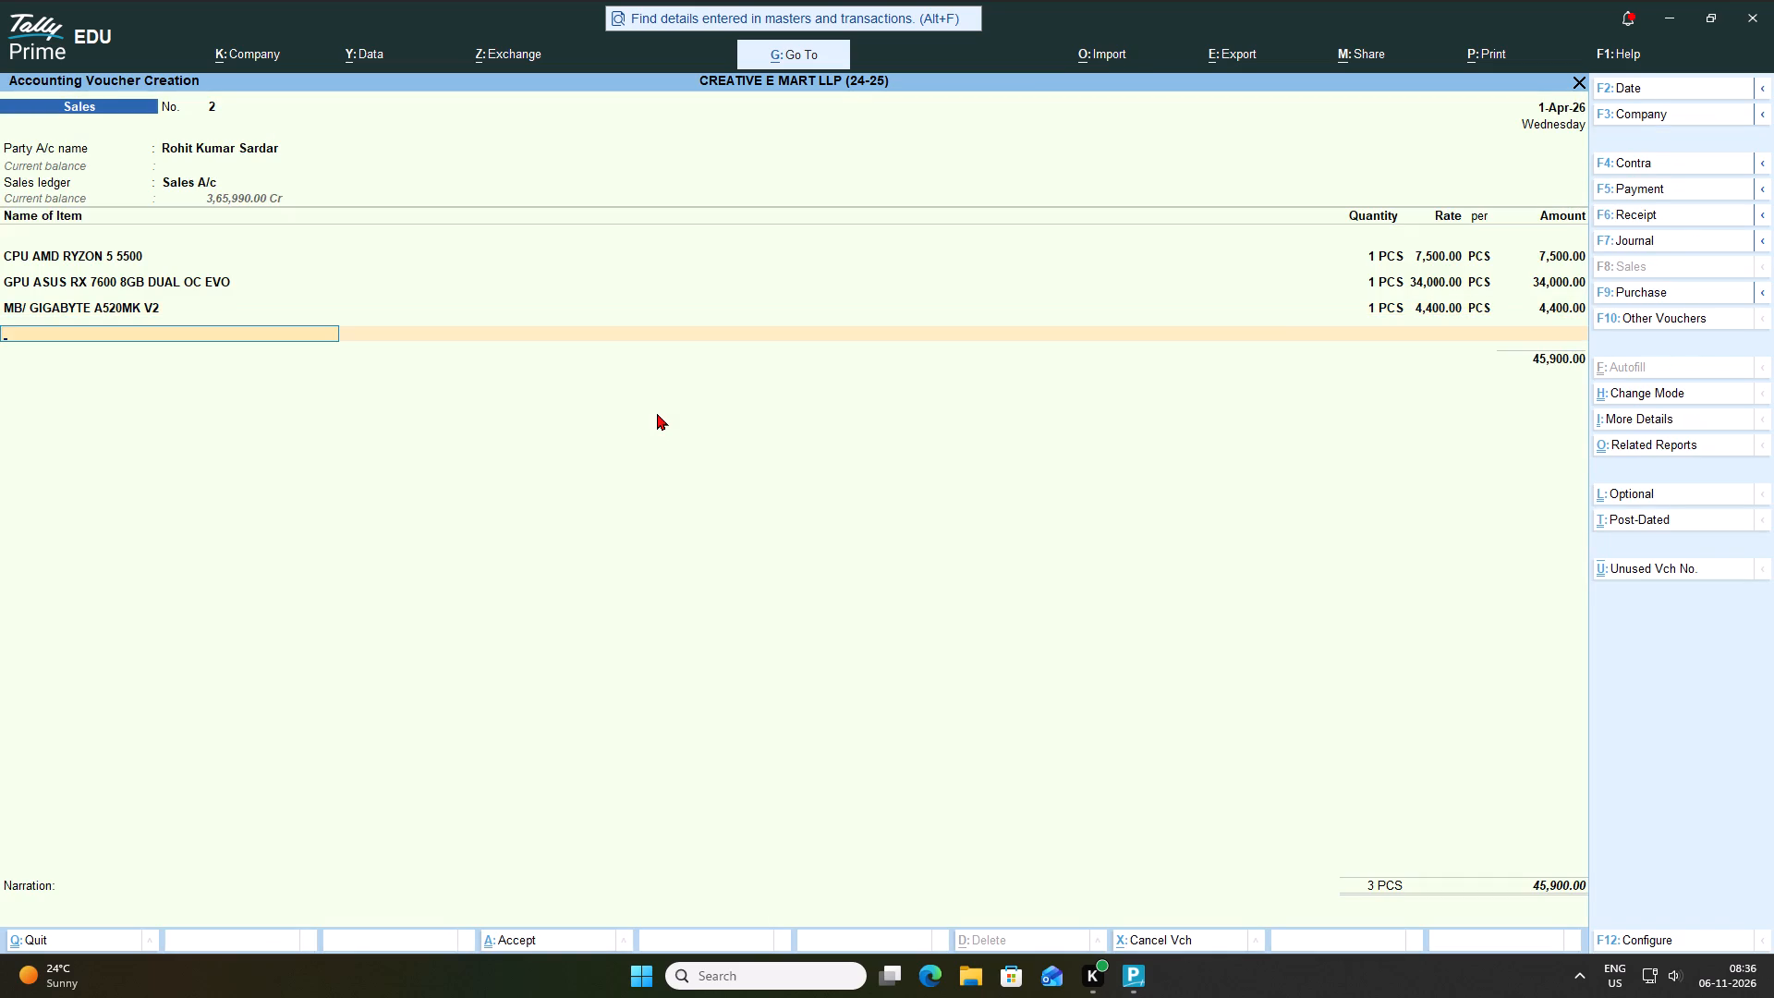
Add the stock item RAM 8GB ENTER DDR4 3200 to the voucher with a quantity of 2 PCS.
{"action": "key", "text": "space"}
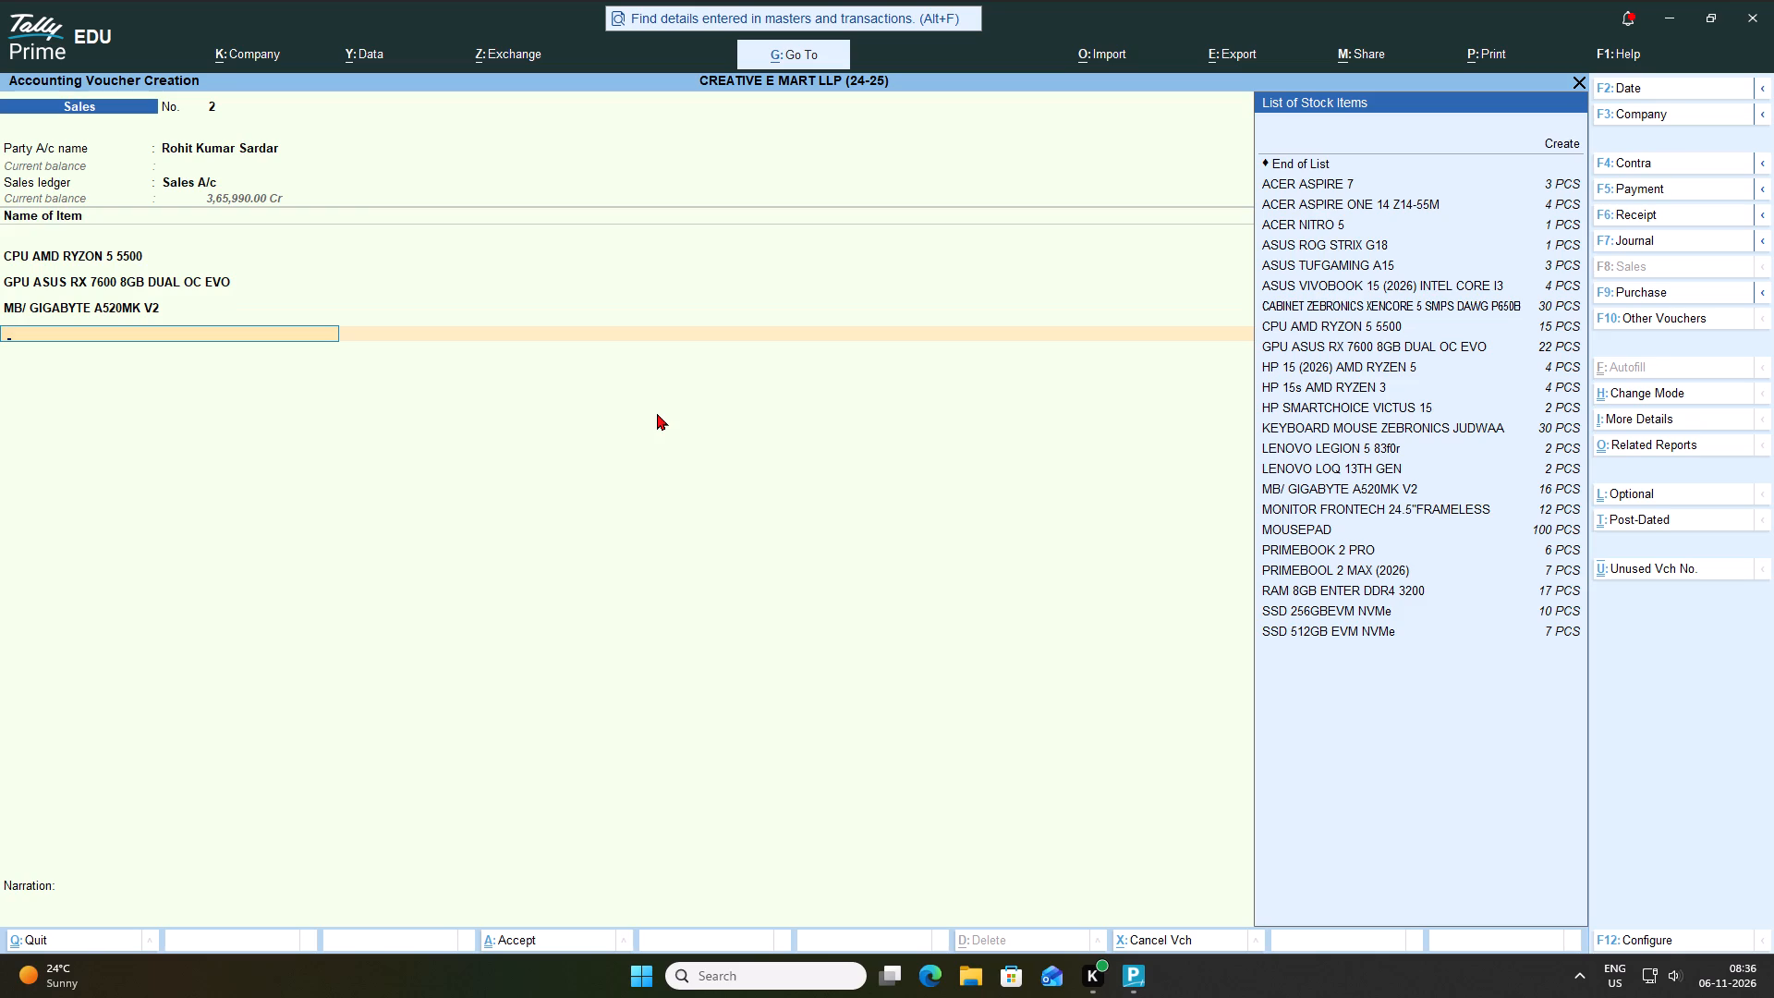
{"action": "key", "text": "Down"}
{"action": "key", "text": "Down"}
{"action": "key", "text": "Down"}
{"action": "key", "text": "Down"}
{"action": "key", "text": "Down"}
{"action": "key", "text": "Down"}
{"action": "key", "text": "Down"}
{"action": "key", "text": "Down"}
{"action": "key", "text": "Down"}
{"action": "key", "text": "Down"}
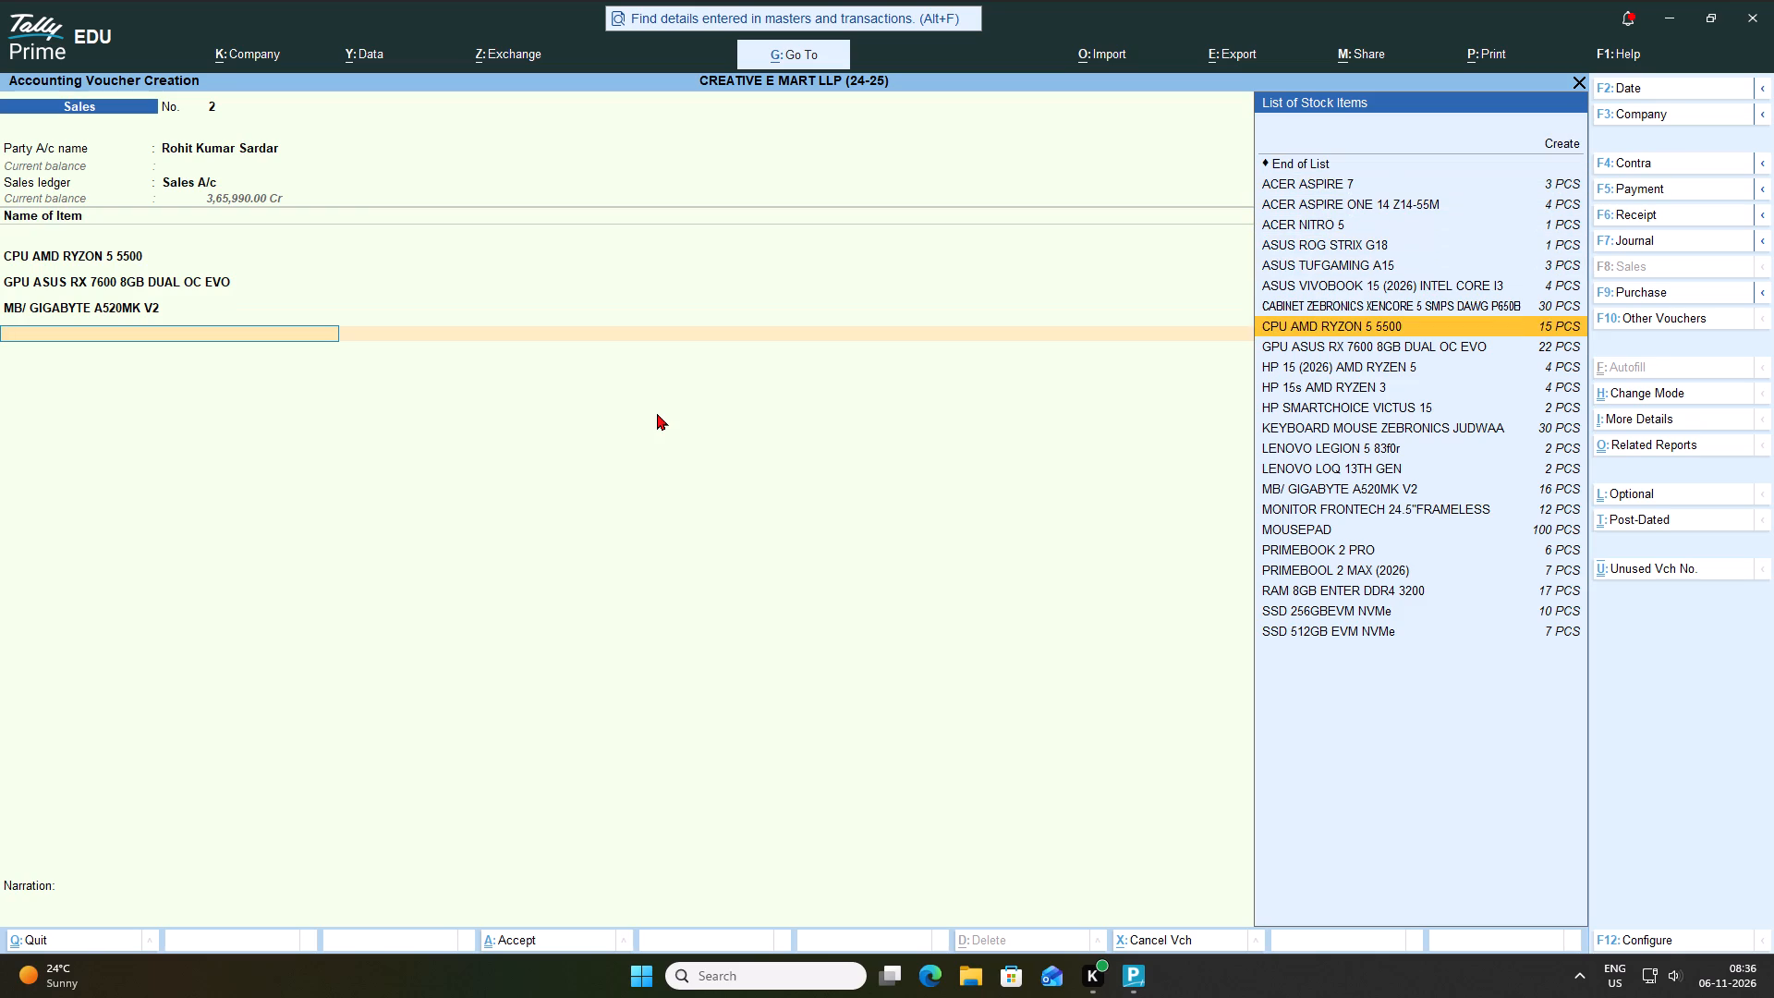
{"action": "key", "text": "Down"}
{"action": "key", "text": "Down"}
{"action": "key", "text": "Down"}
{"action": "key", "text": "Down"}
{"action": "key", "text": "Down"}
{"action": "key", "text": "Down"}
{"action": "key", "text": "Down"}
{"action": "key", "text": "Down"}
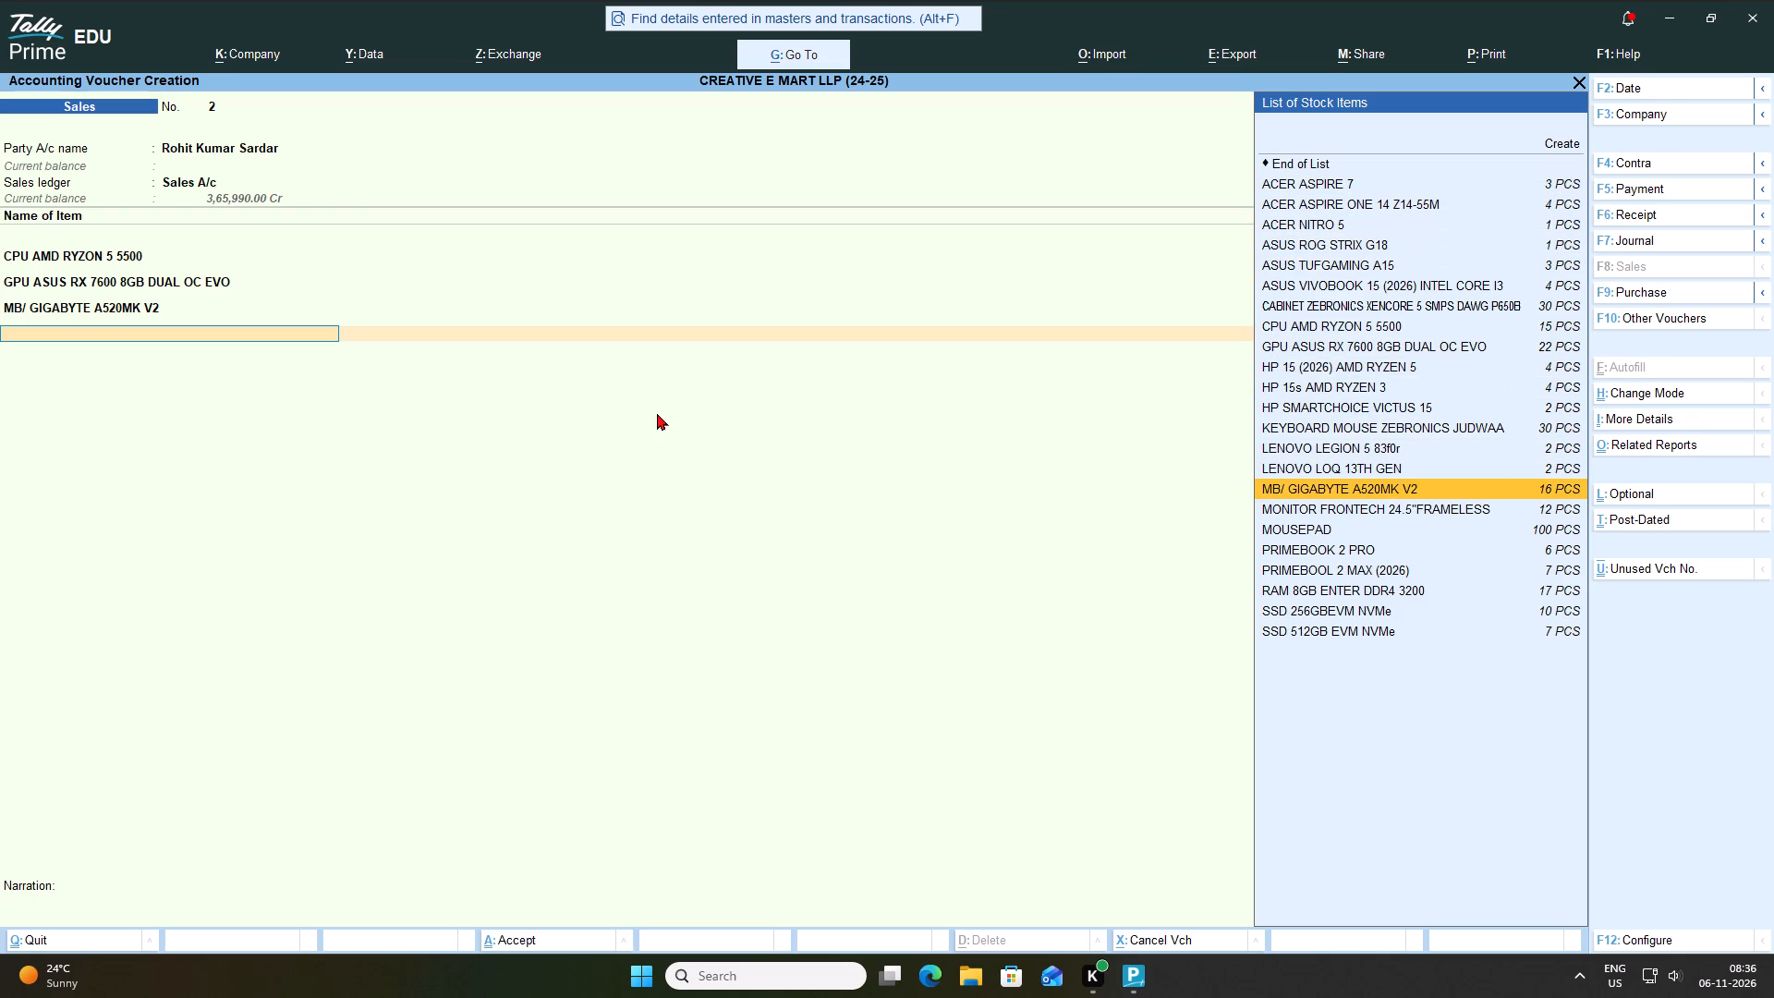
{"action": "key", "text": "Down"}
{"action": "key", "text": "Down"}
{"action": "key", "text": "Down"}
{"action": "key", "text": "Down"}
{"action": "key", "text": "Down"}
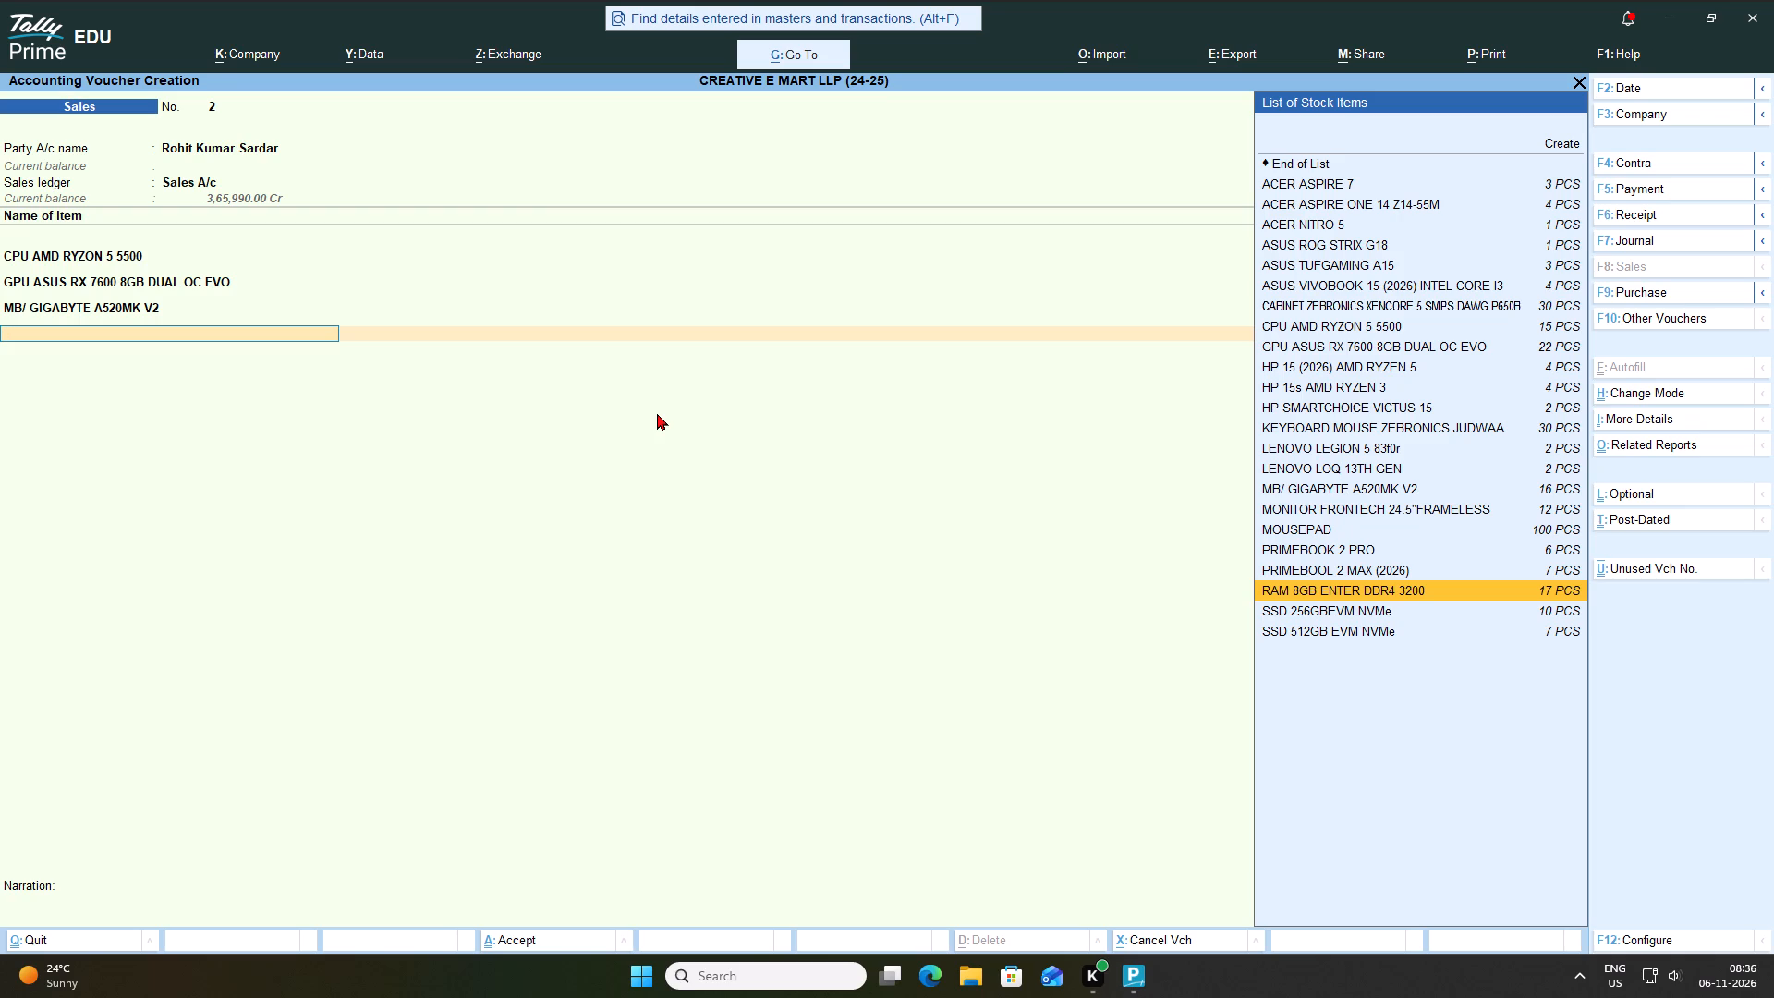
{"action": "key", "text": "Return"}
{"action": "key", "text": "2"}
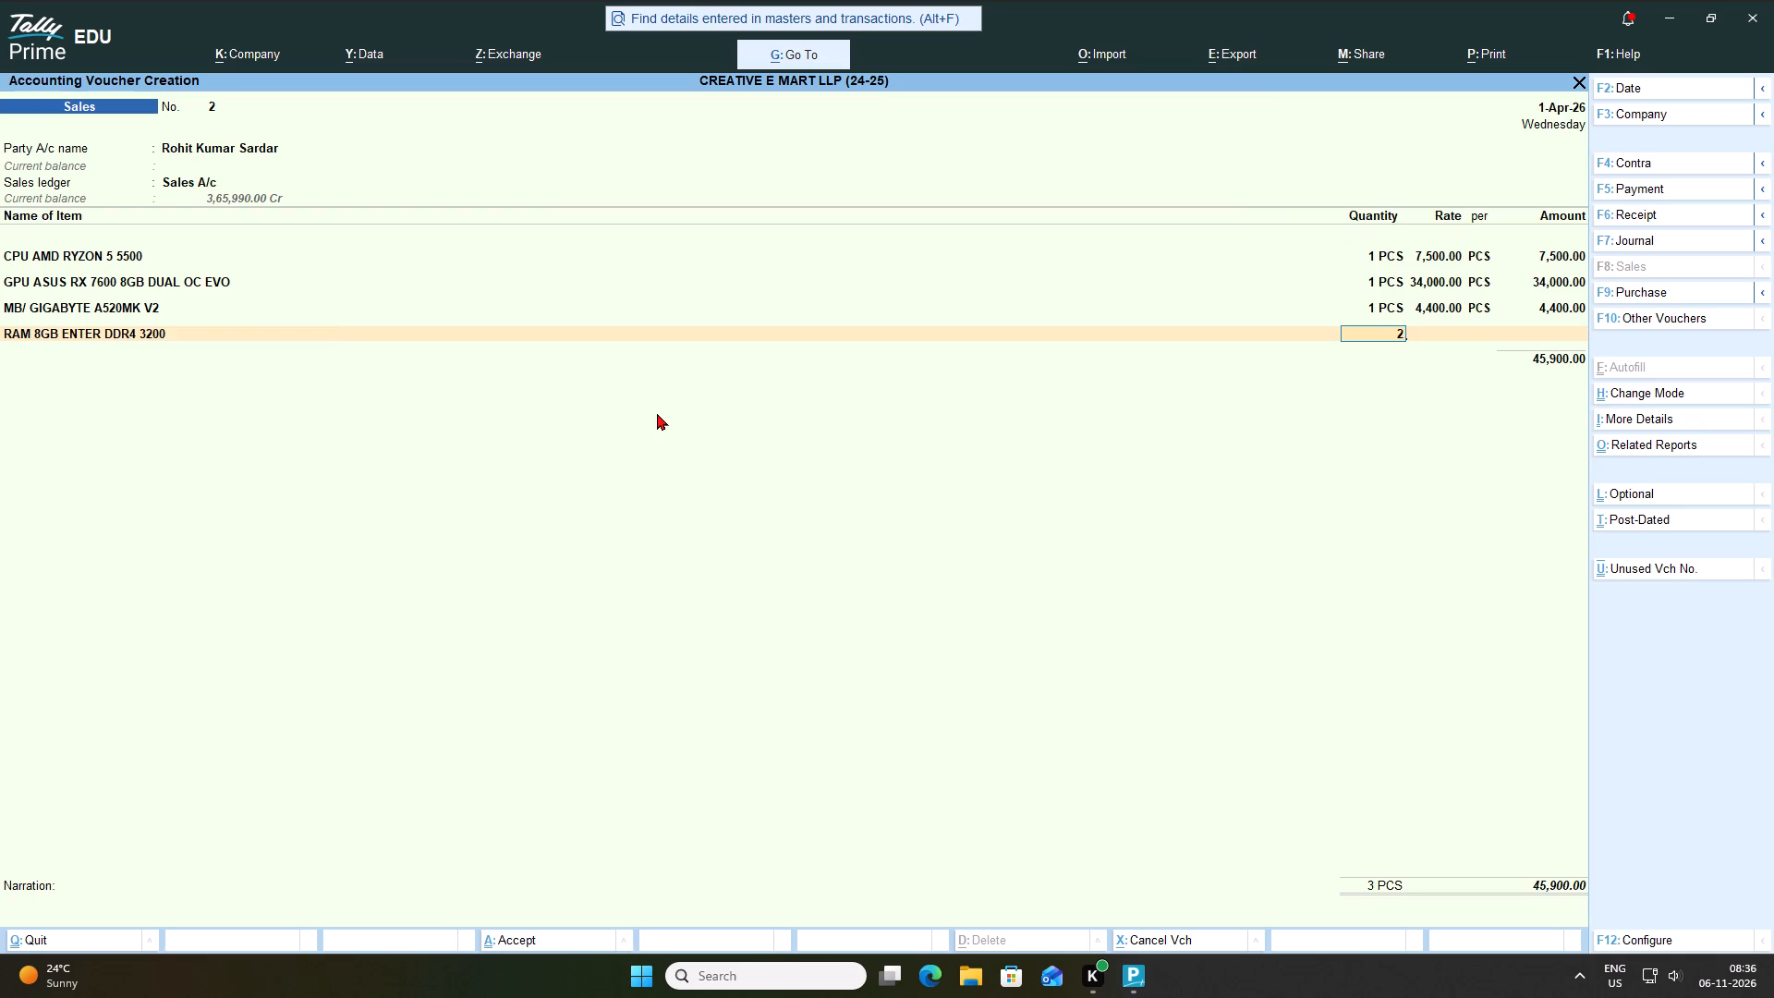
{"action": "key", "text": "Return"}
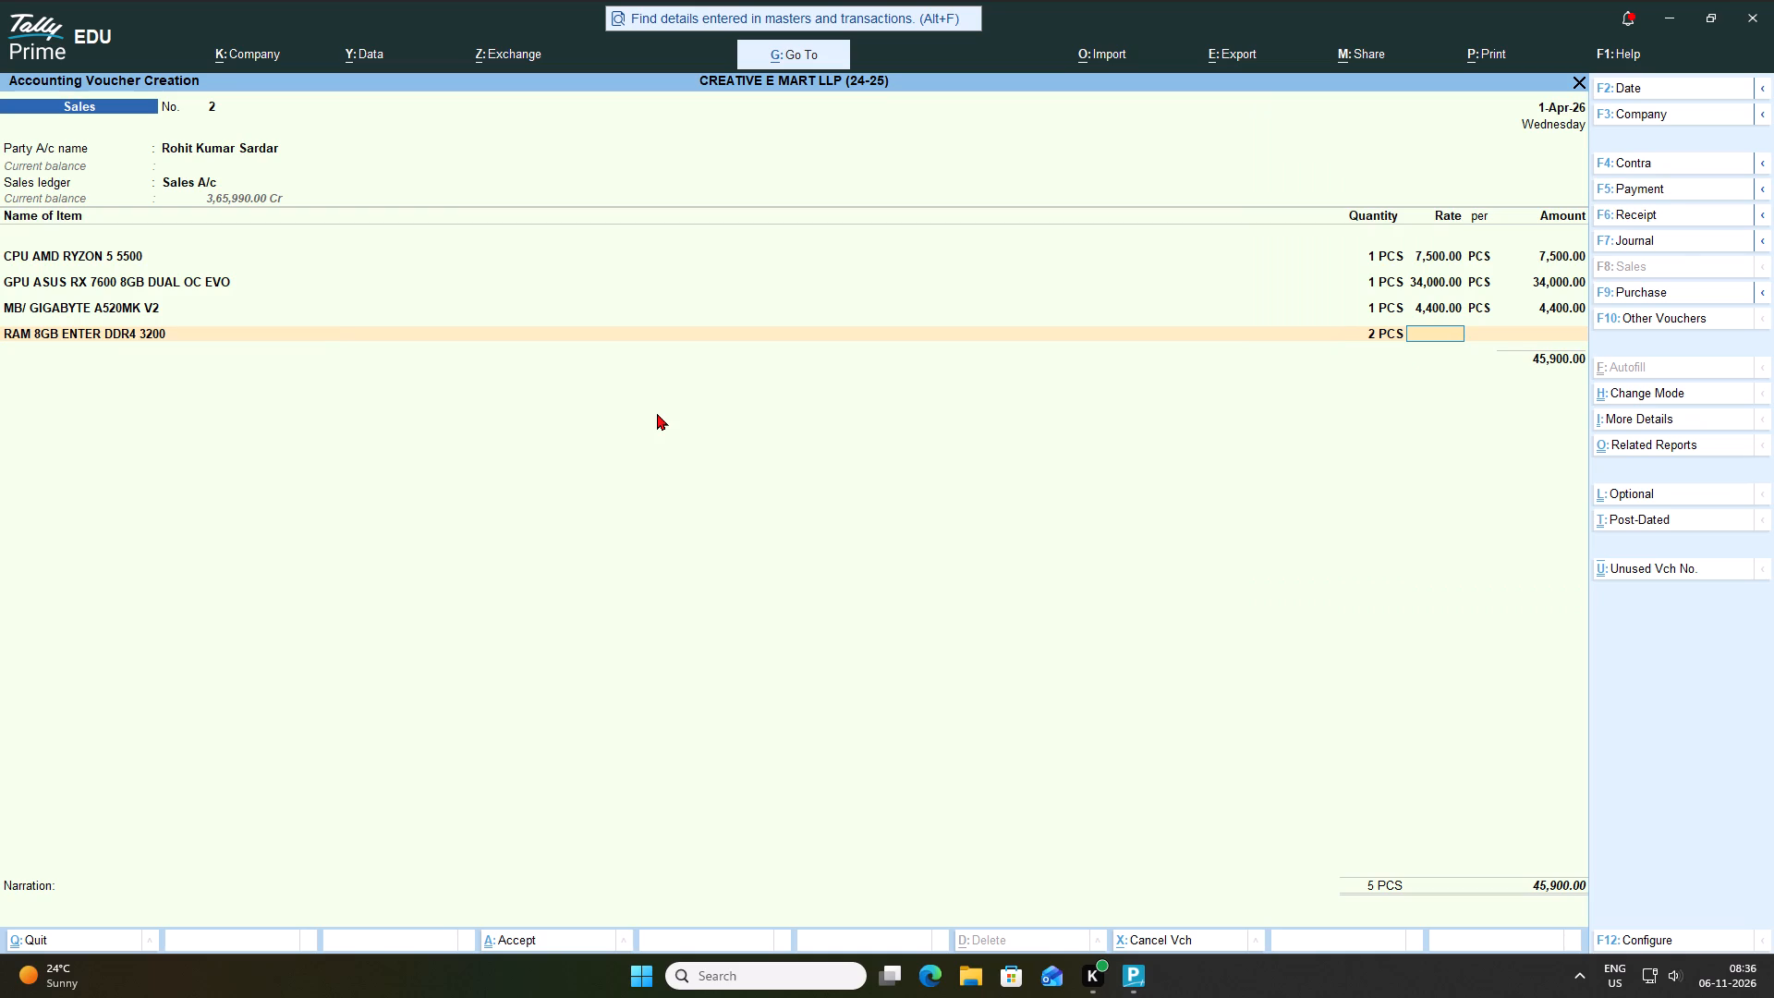
Examine the stock query of RAM 8GB ENTER DDR4 3200 for its purchase details, keeping the same item on the voucher line.
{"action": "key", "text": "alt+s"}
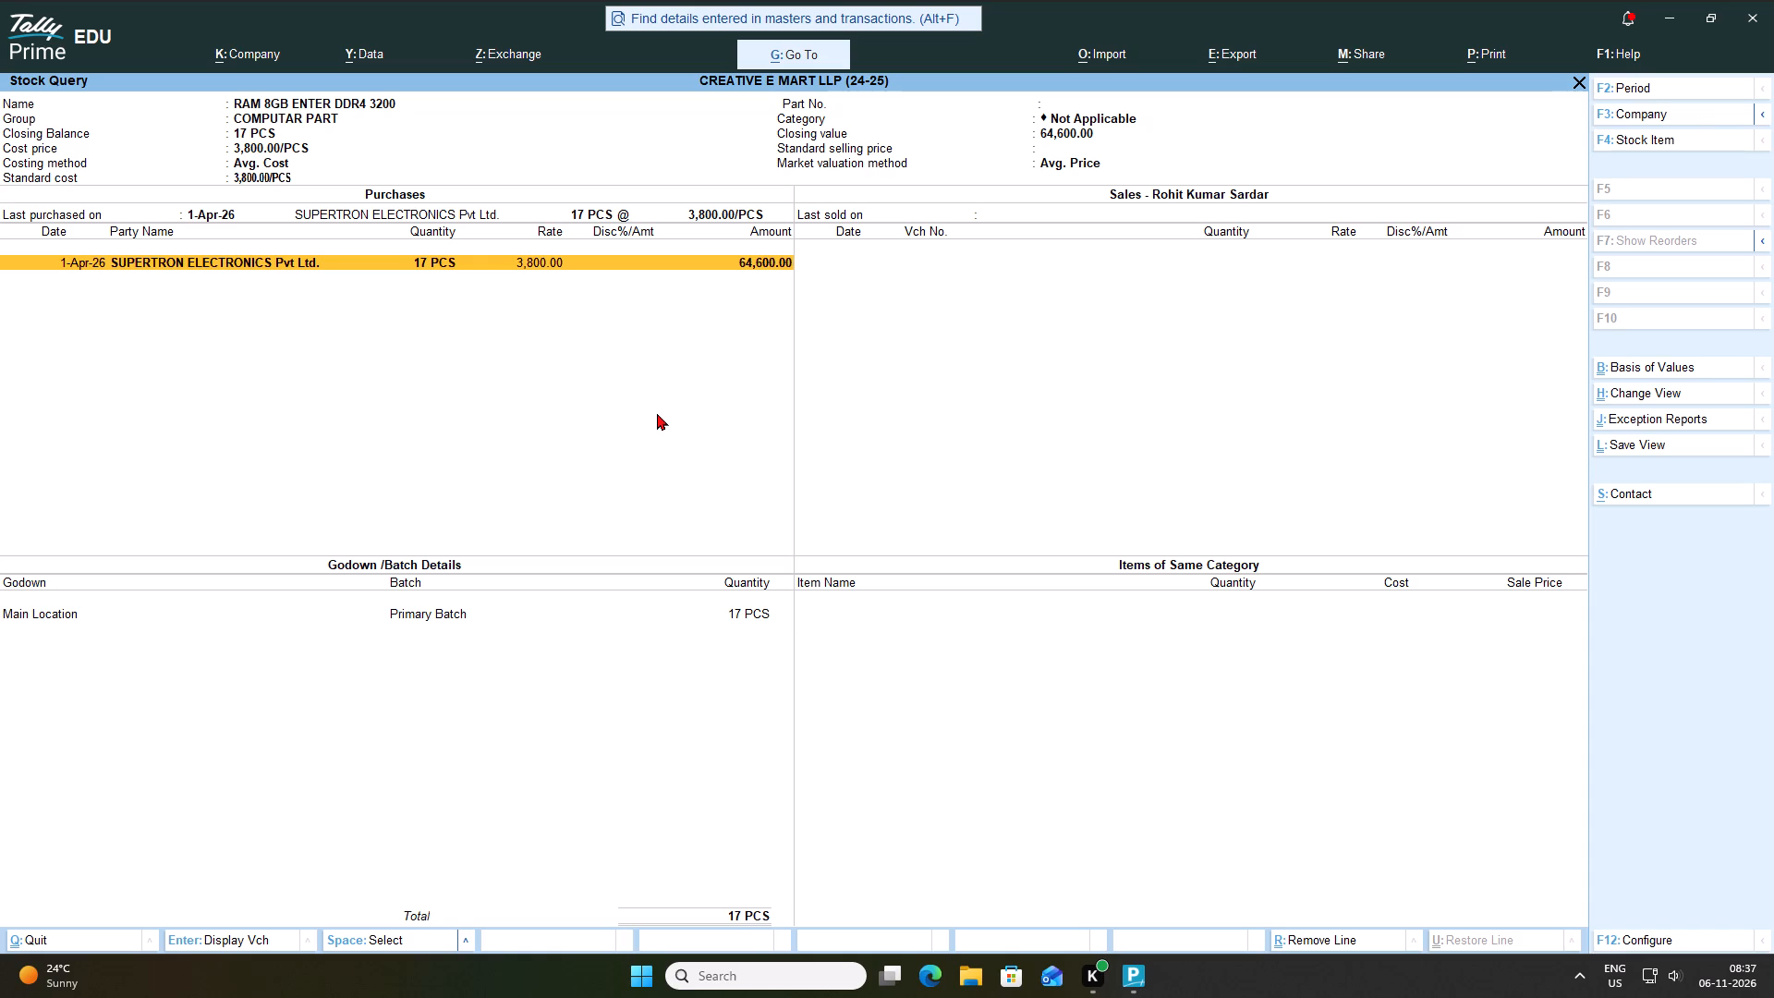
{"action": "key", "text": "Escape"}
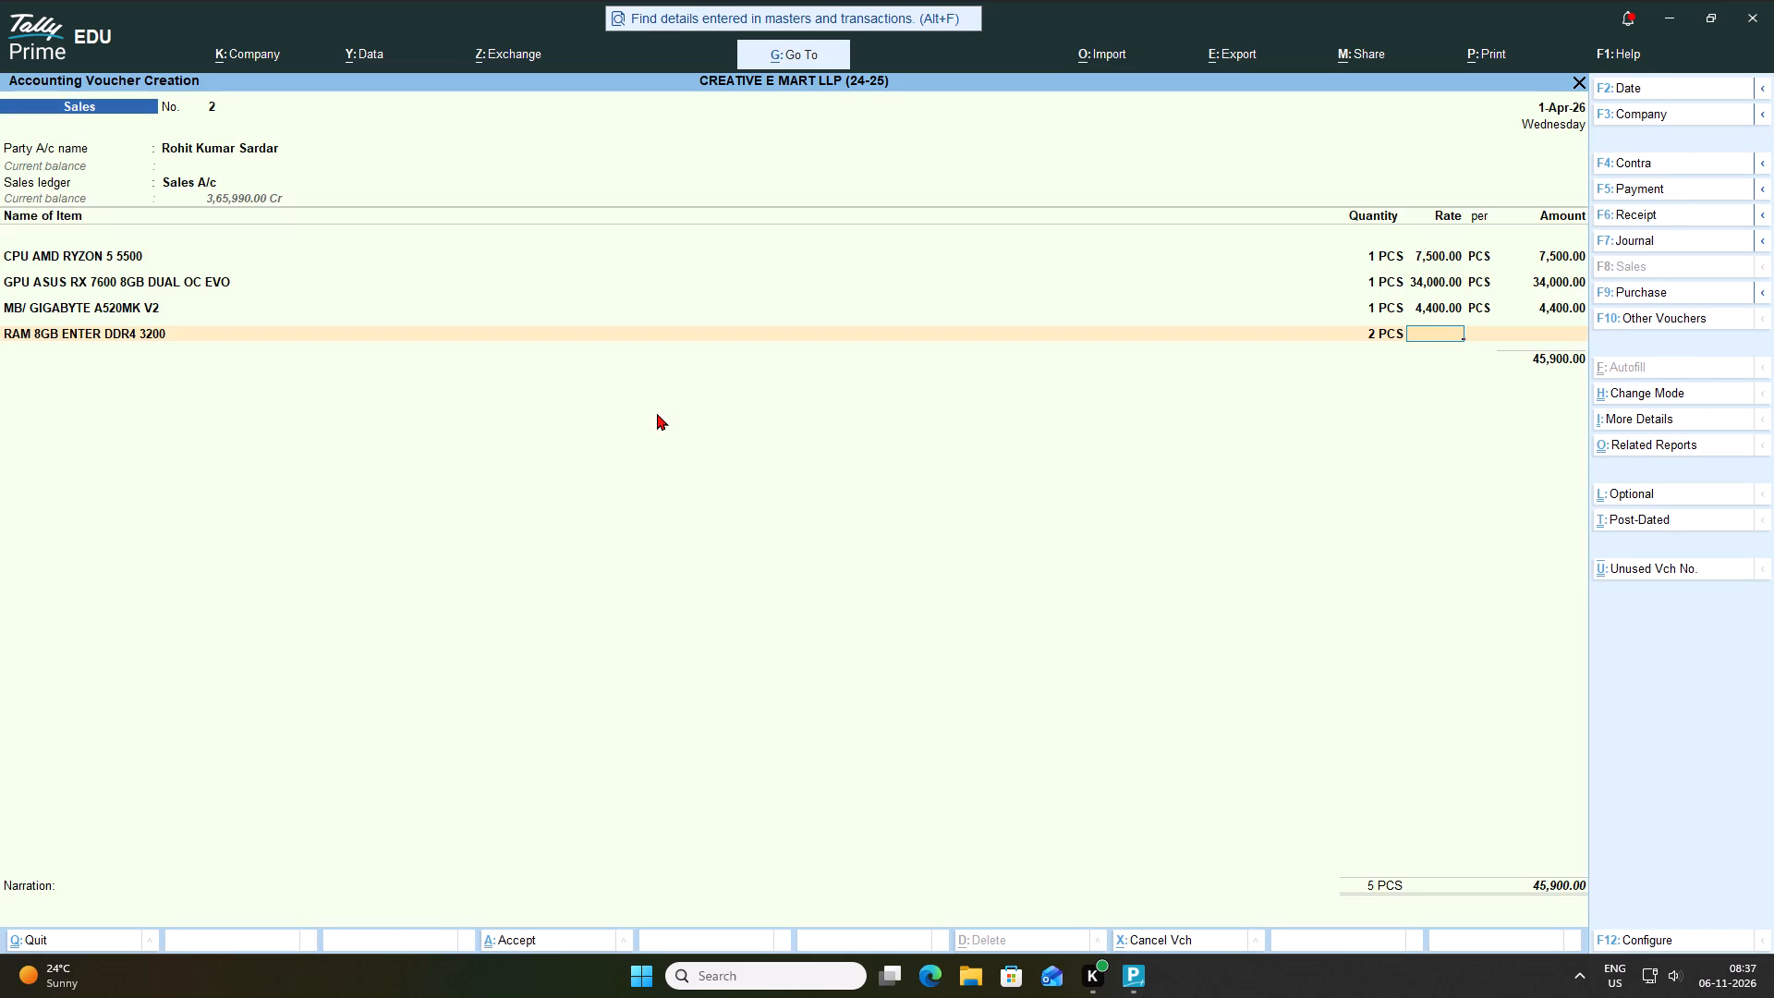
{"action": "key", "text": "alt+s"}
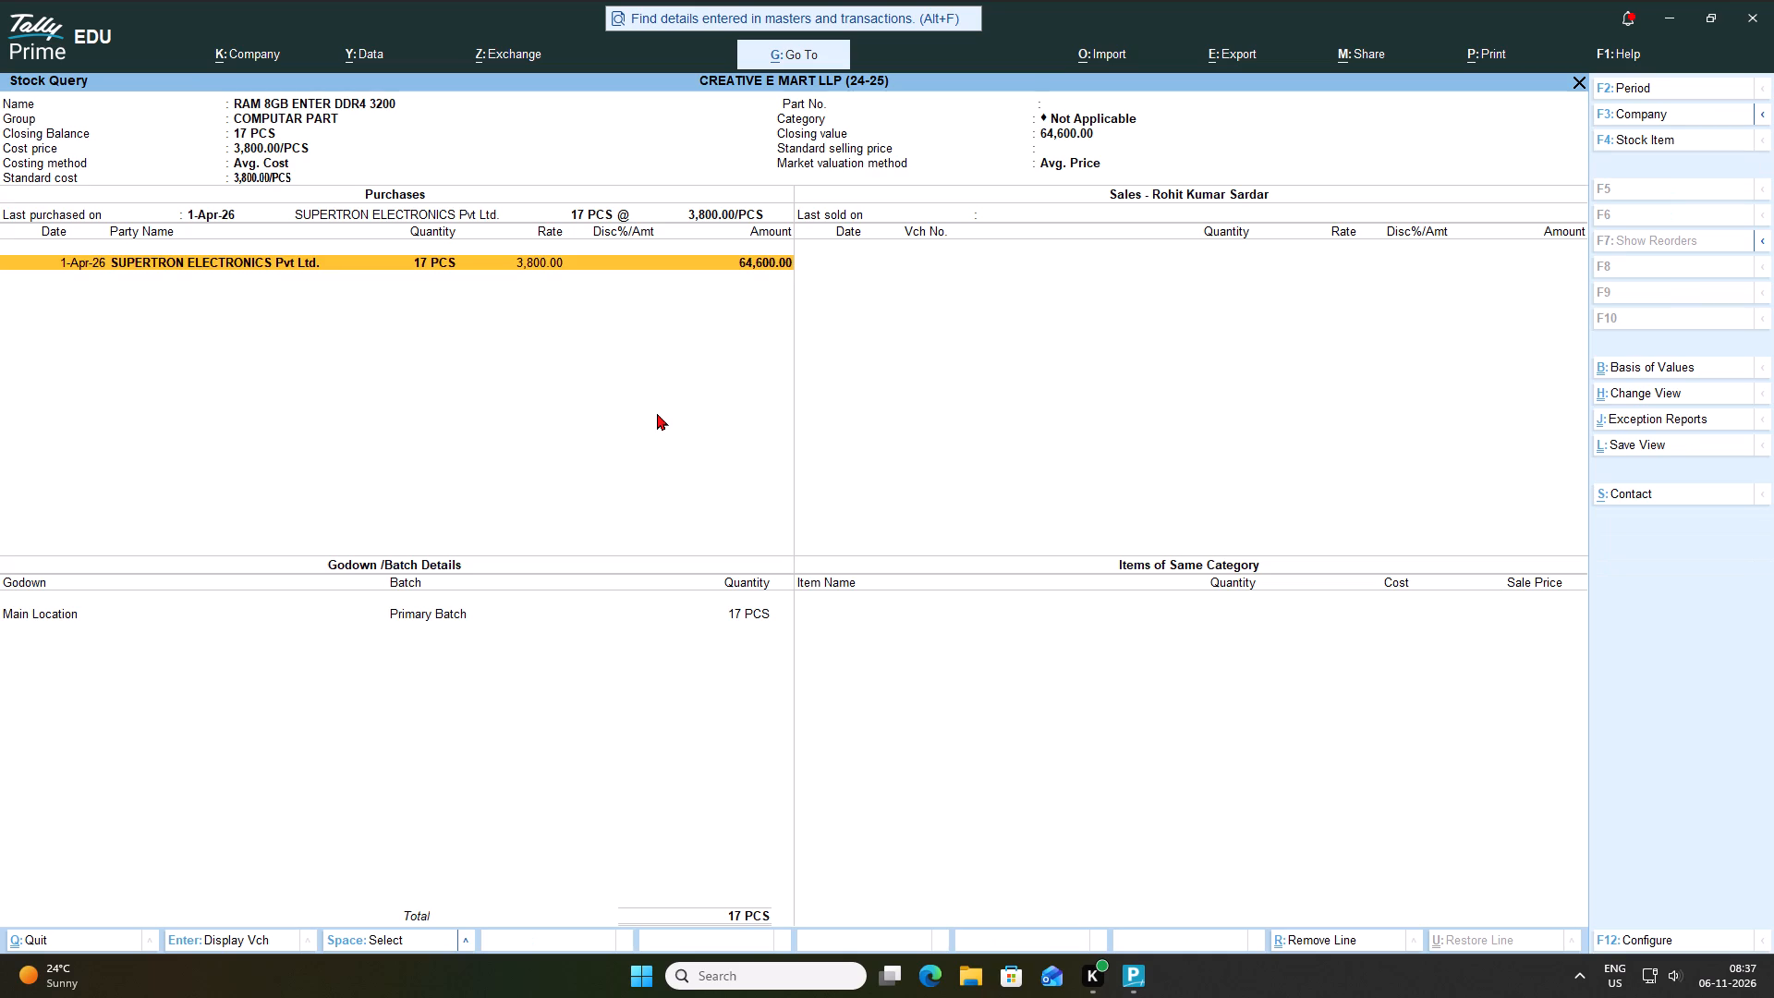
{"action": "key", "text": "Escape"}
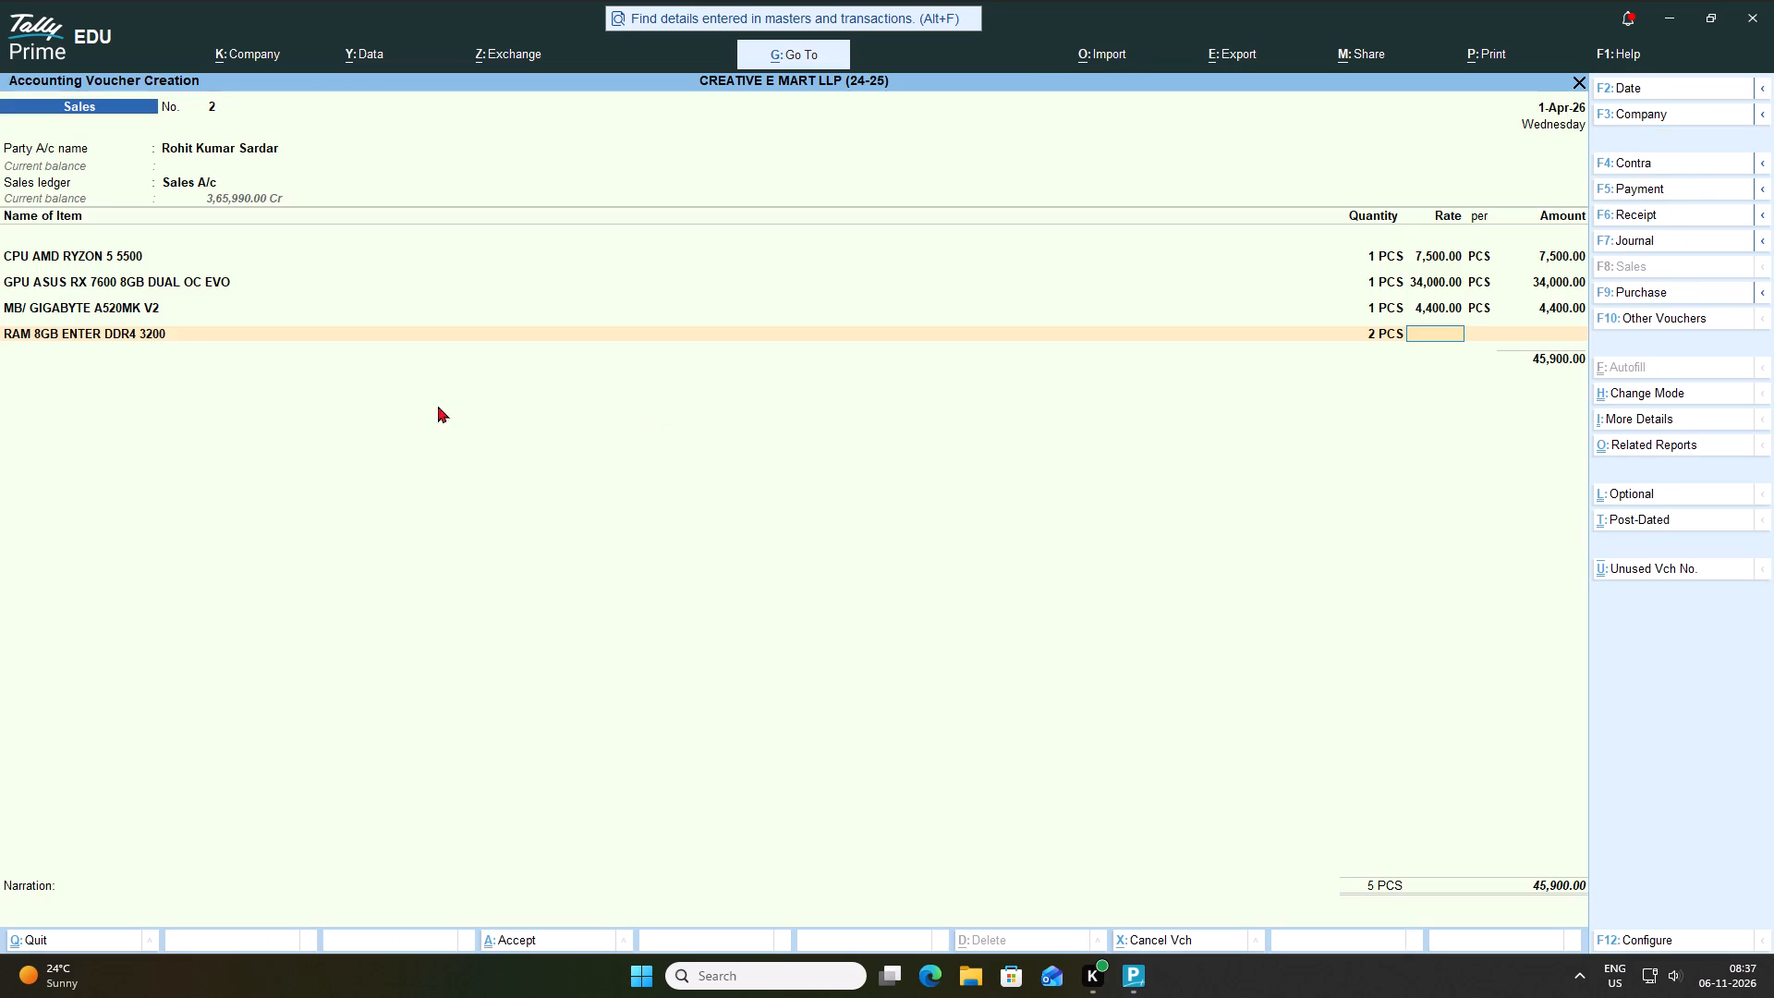
{"action": "left_click", "coordinate": [86, 328]}
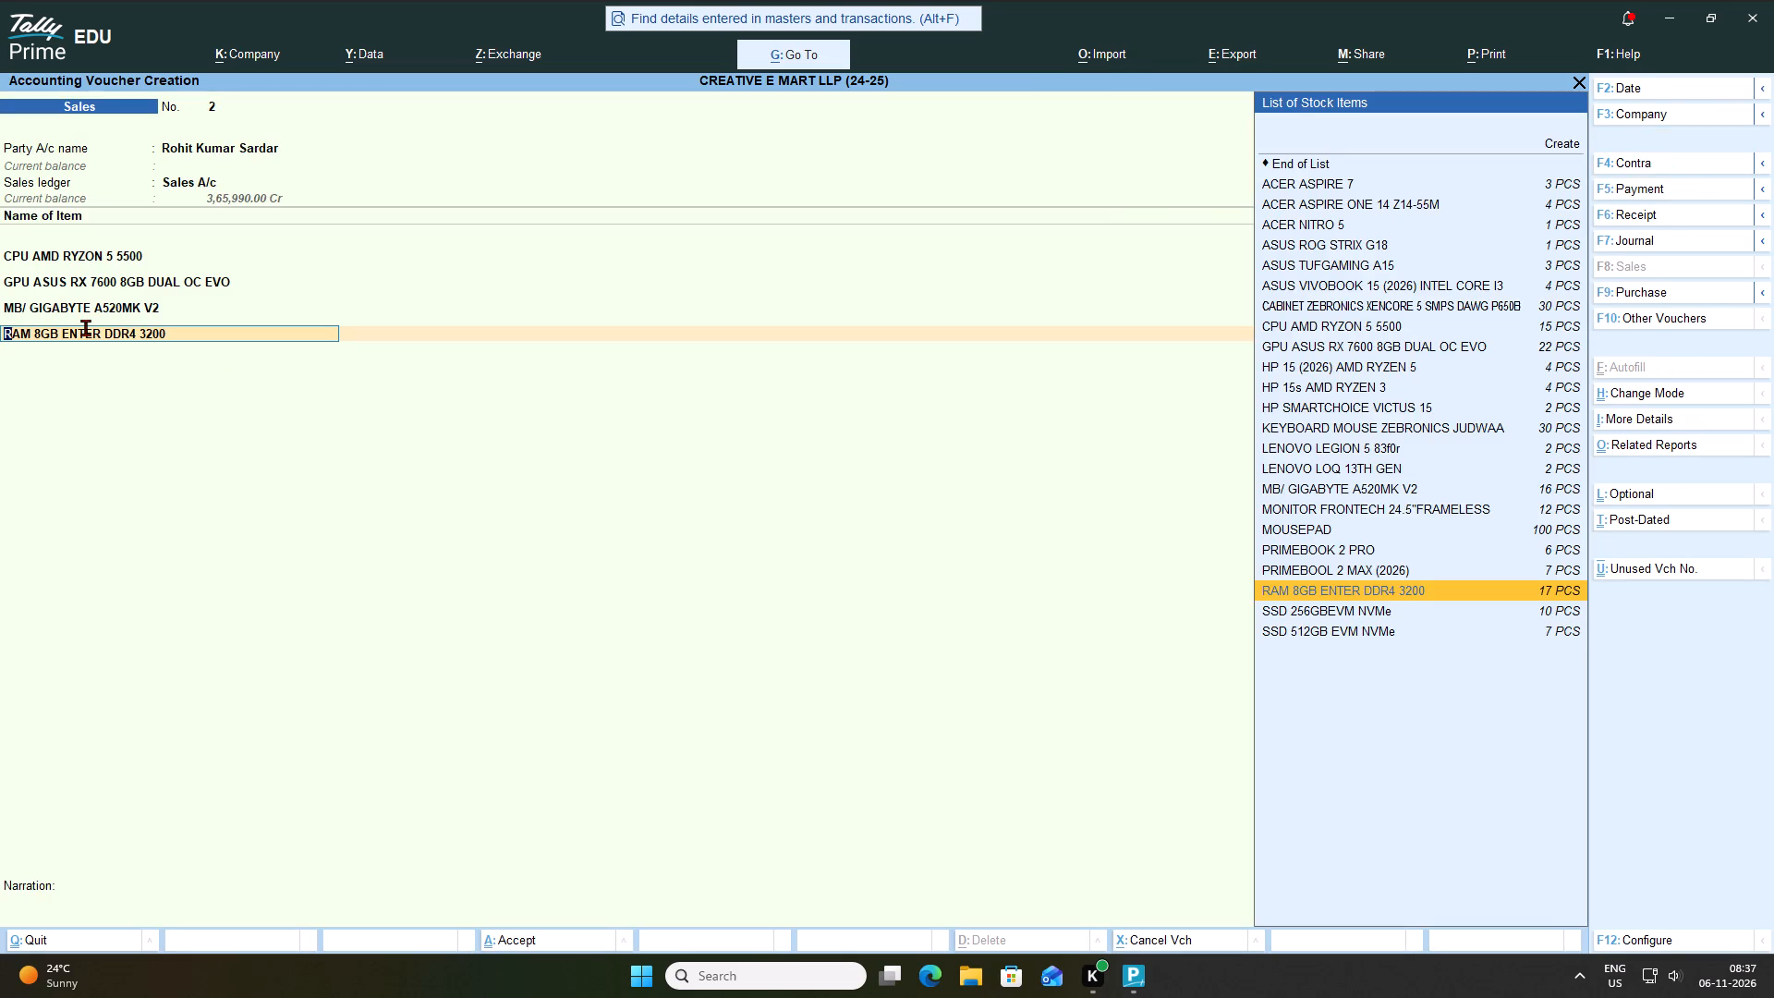
{"action": "left_click", "coordinate": [1322, 591]}
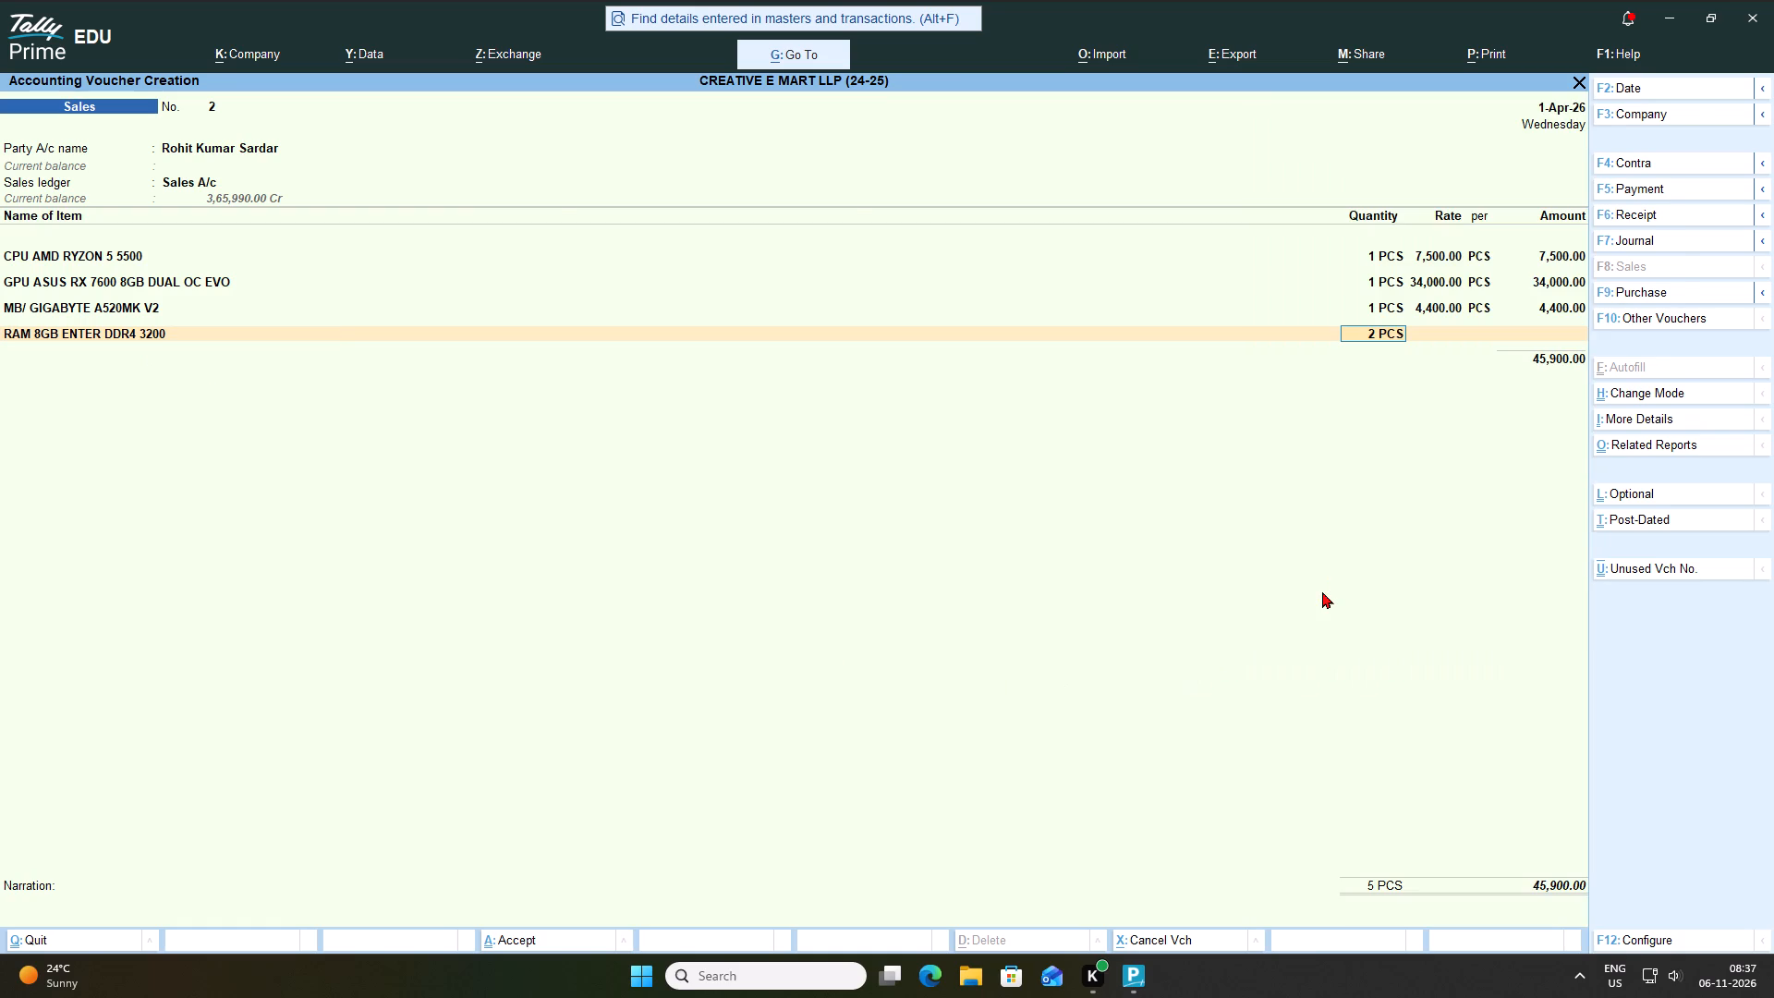
{"action": "key", "text": "alt+s"}
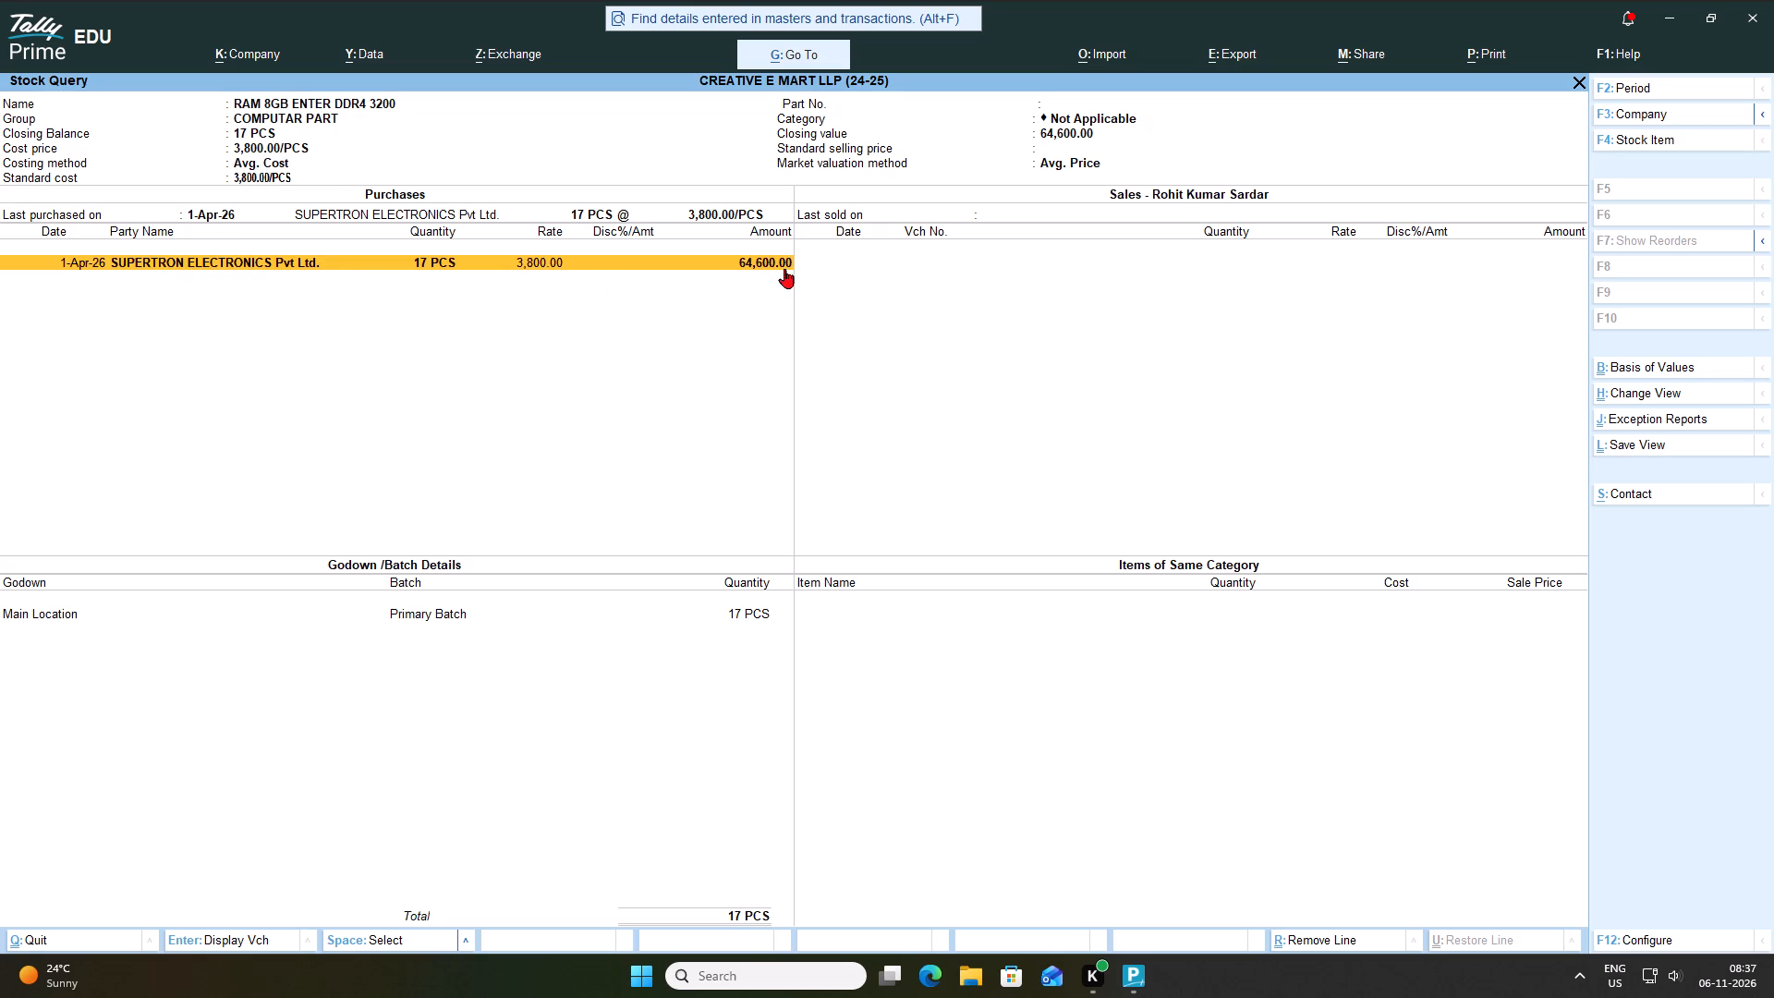
{"action": "key", "text": "Escape"}
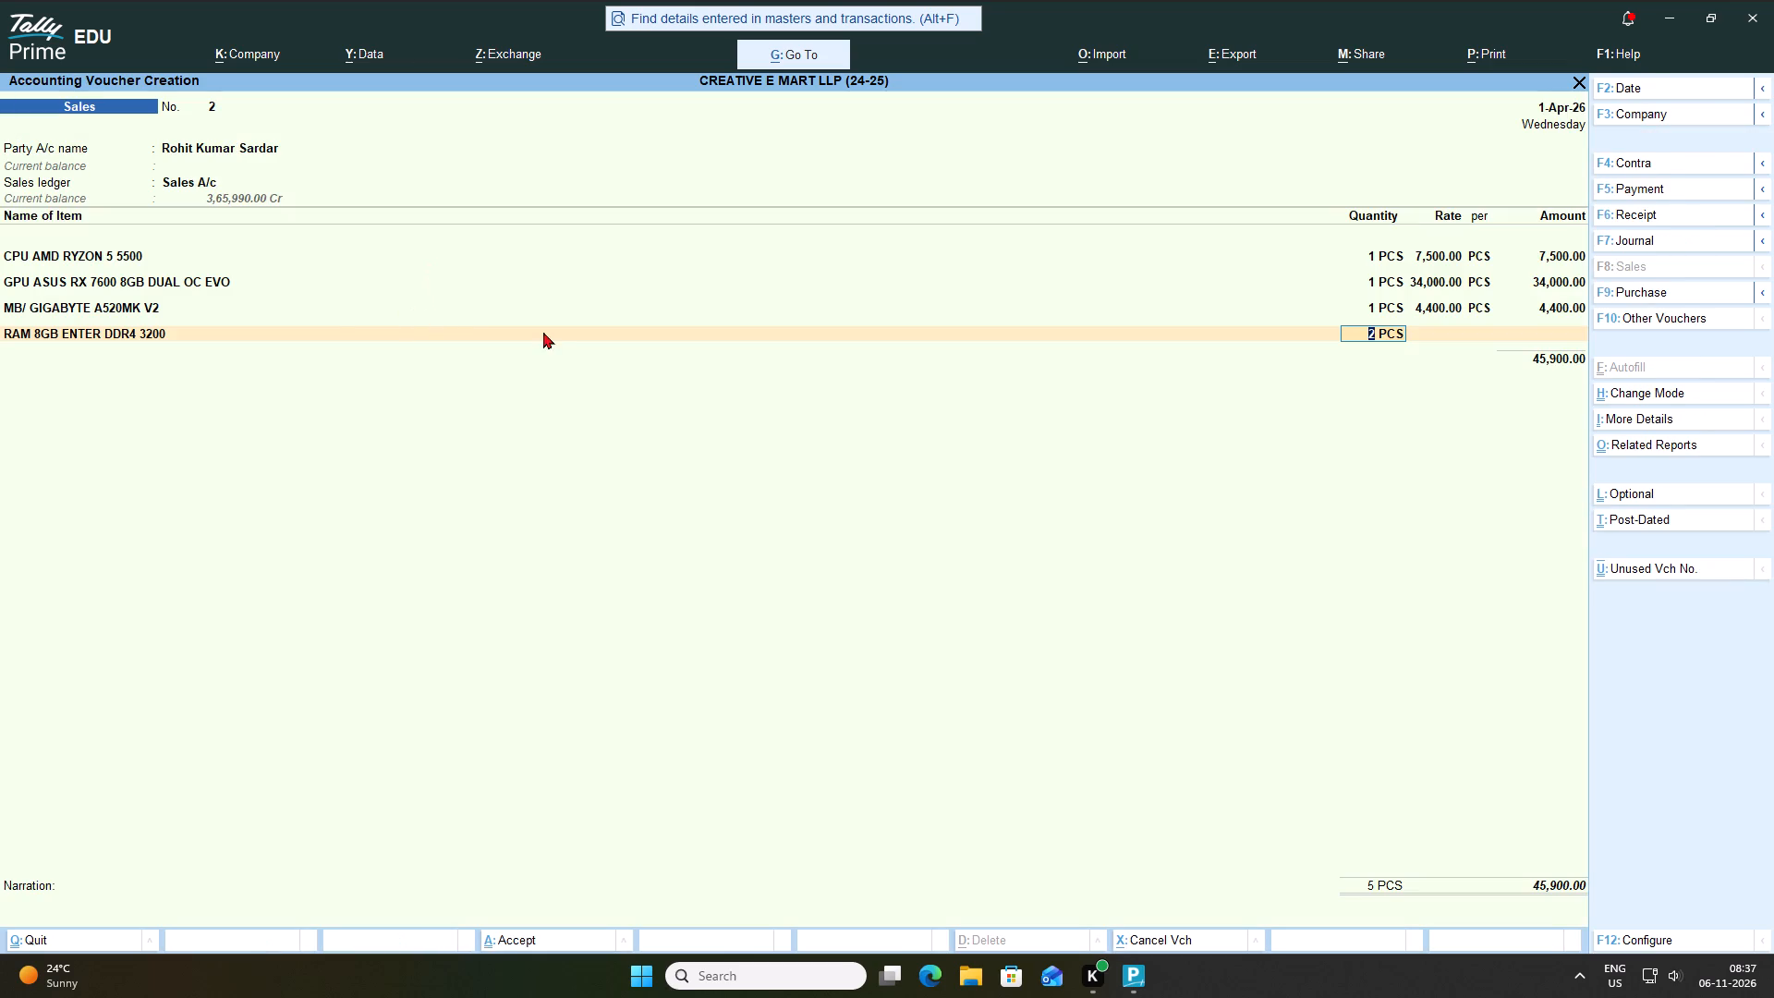
{"action": "left_click", "coordinate": [121, 334]}
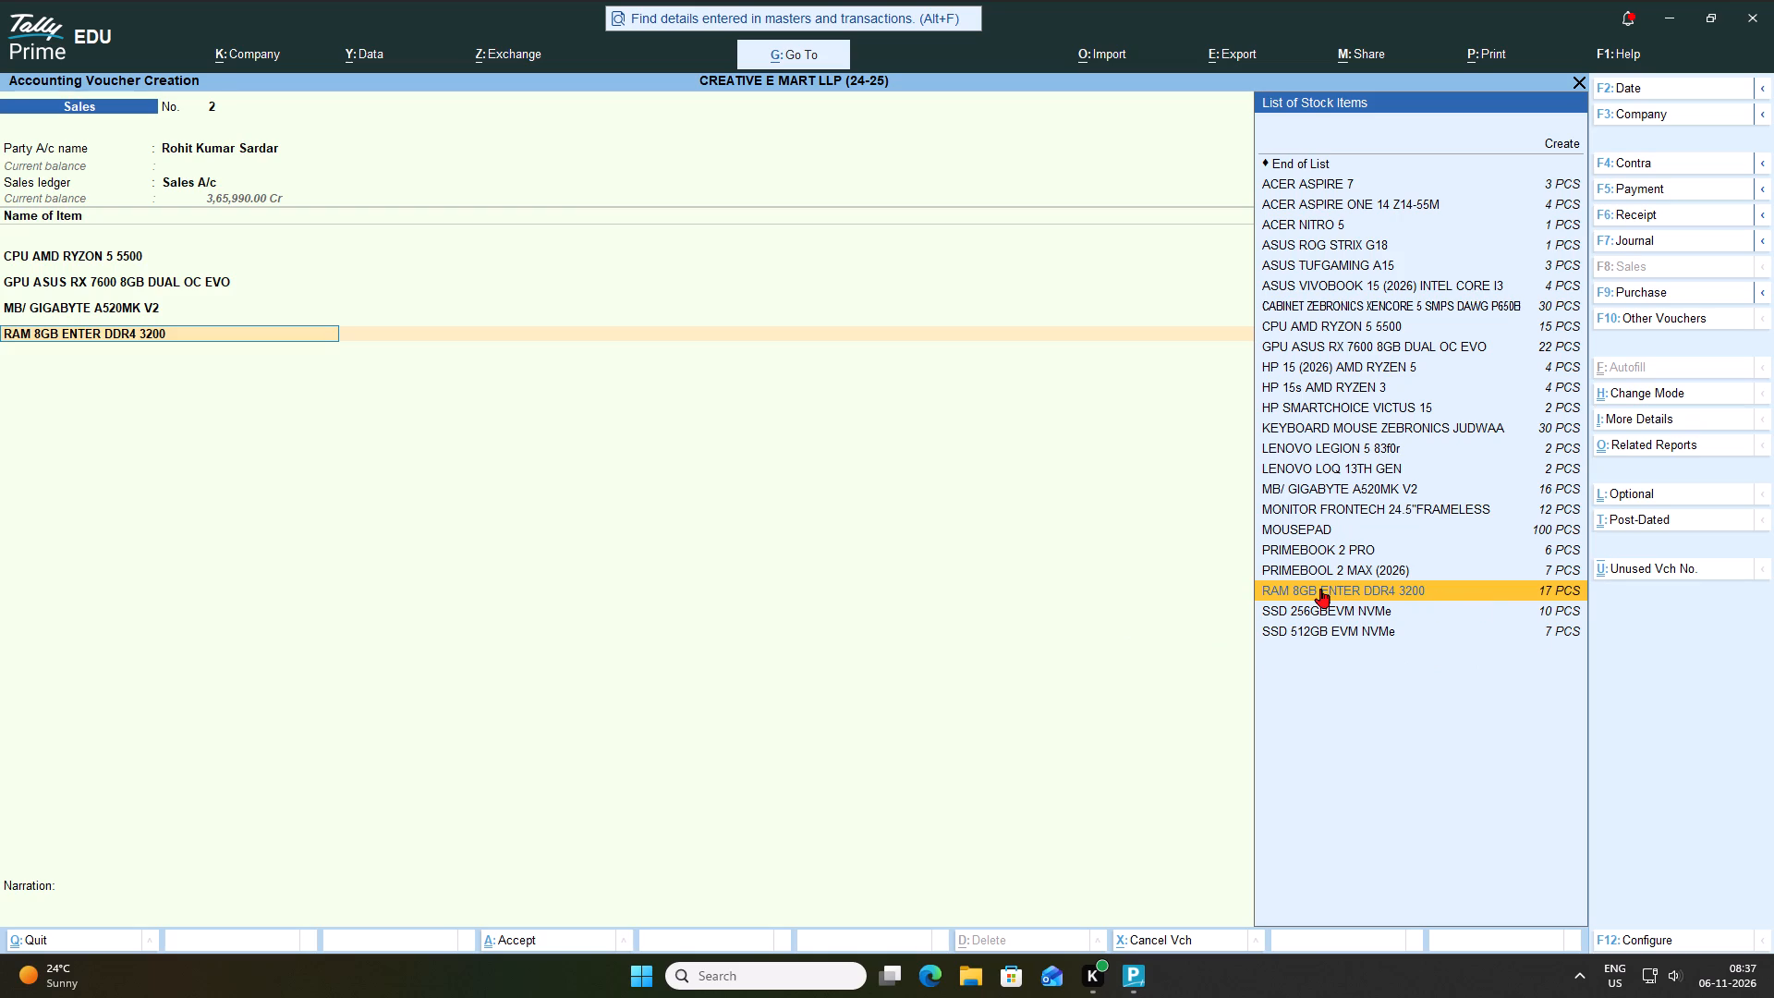
{"action": "left_click", "coordinate": [1294, 588]}
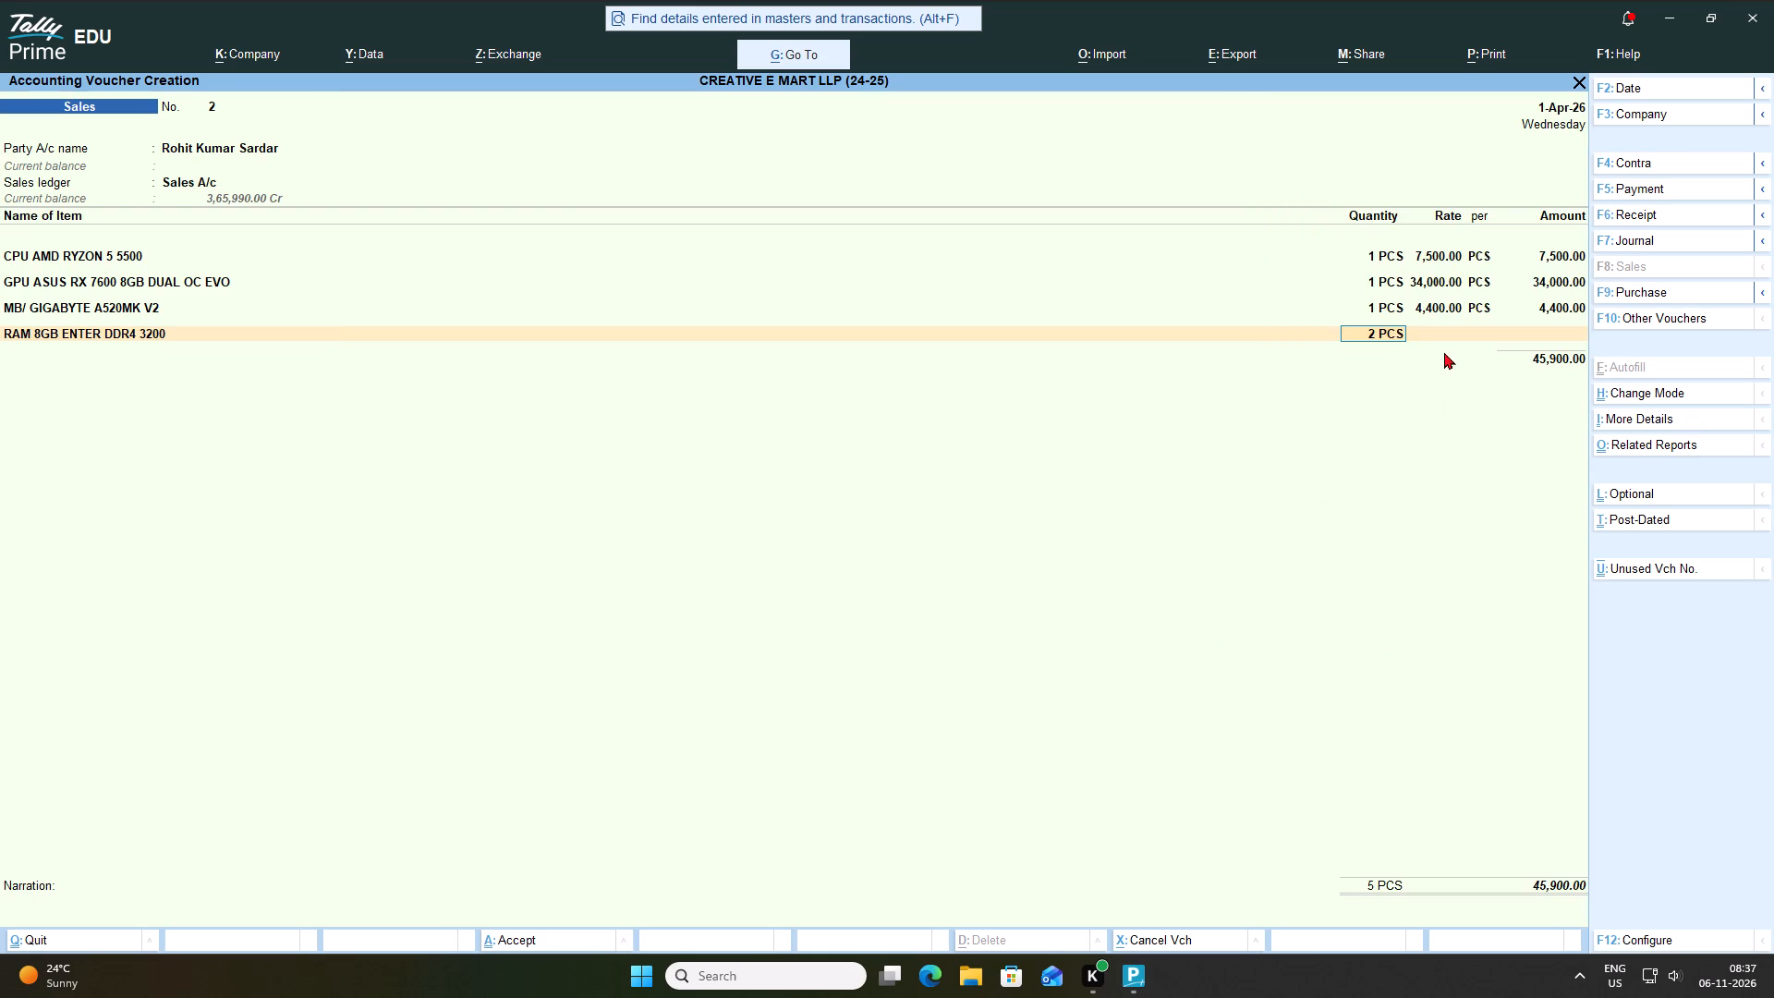
{"action": "key", "text": "Return"}
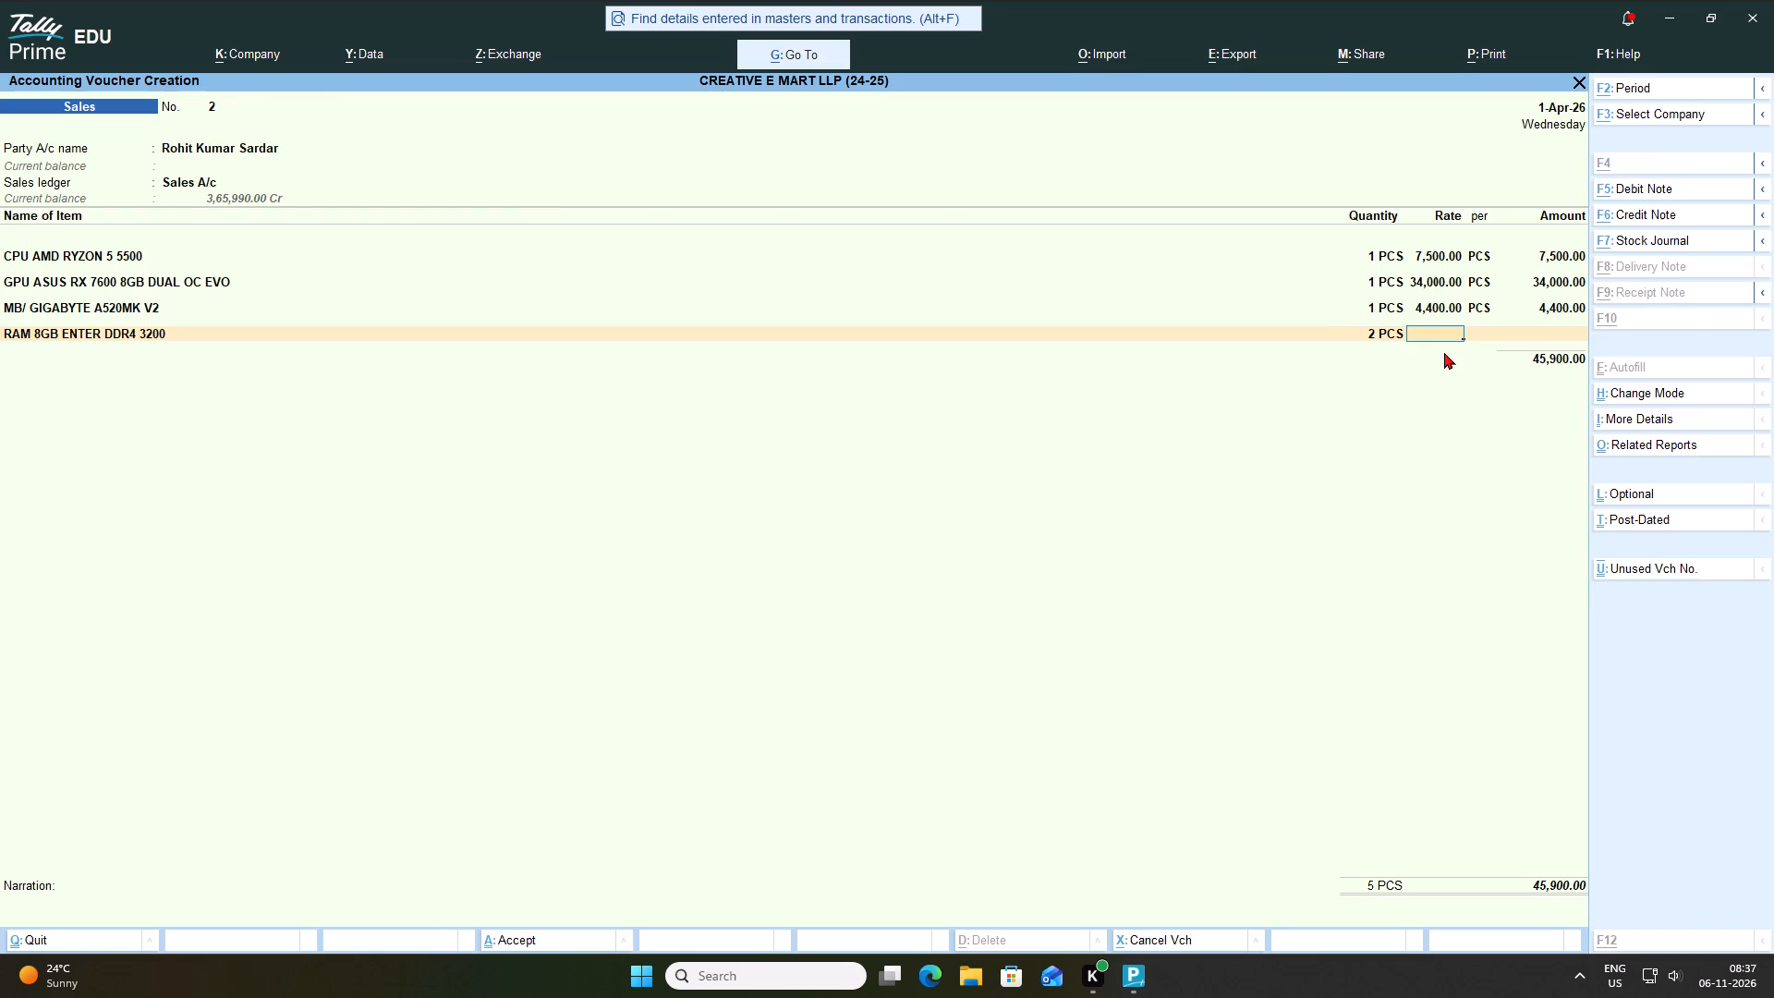
Consult the RAM's stock query for its purchase rate and set its selling rate to 4,000 per PCS.
{"action": "key", "text": "alt+s"}
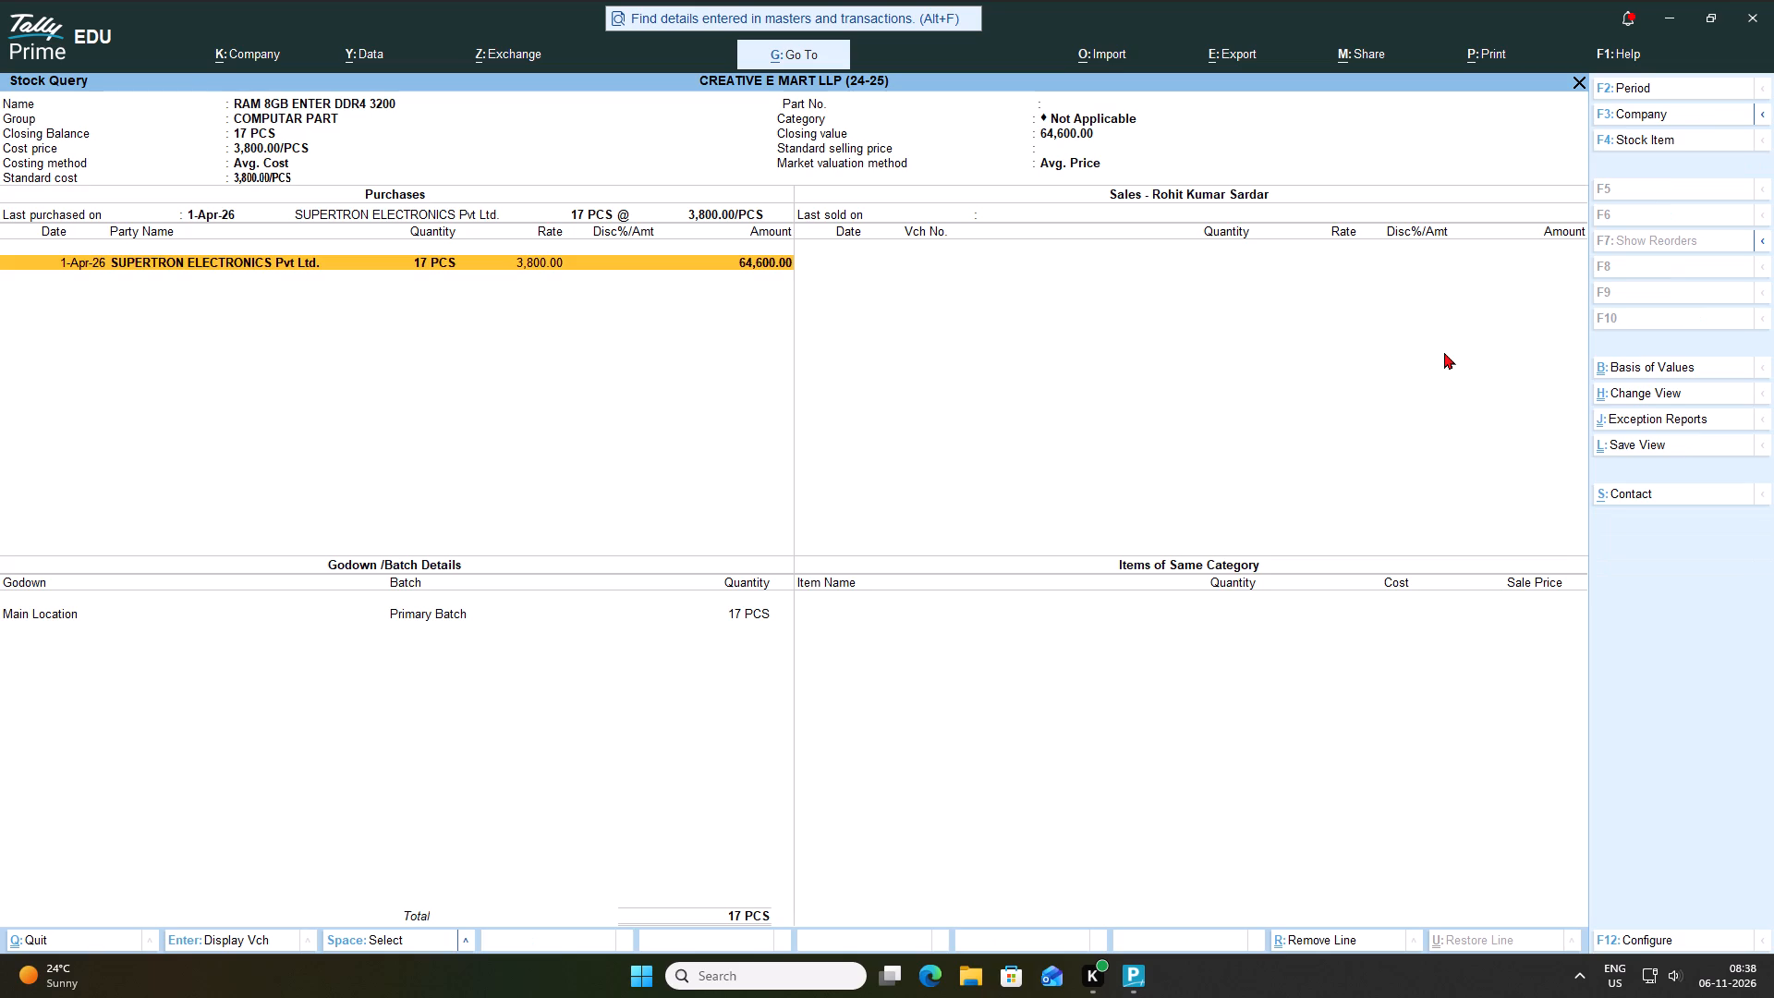
{"action": "key", "text": "Escape"}
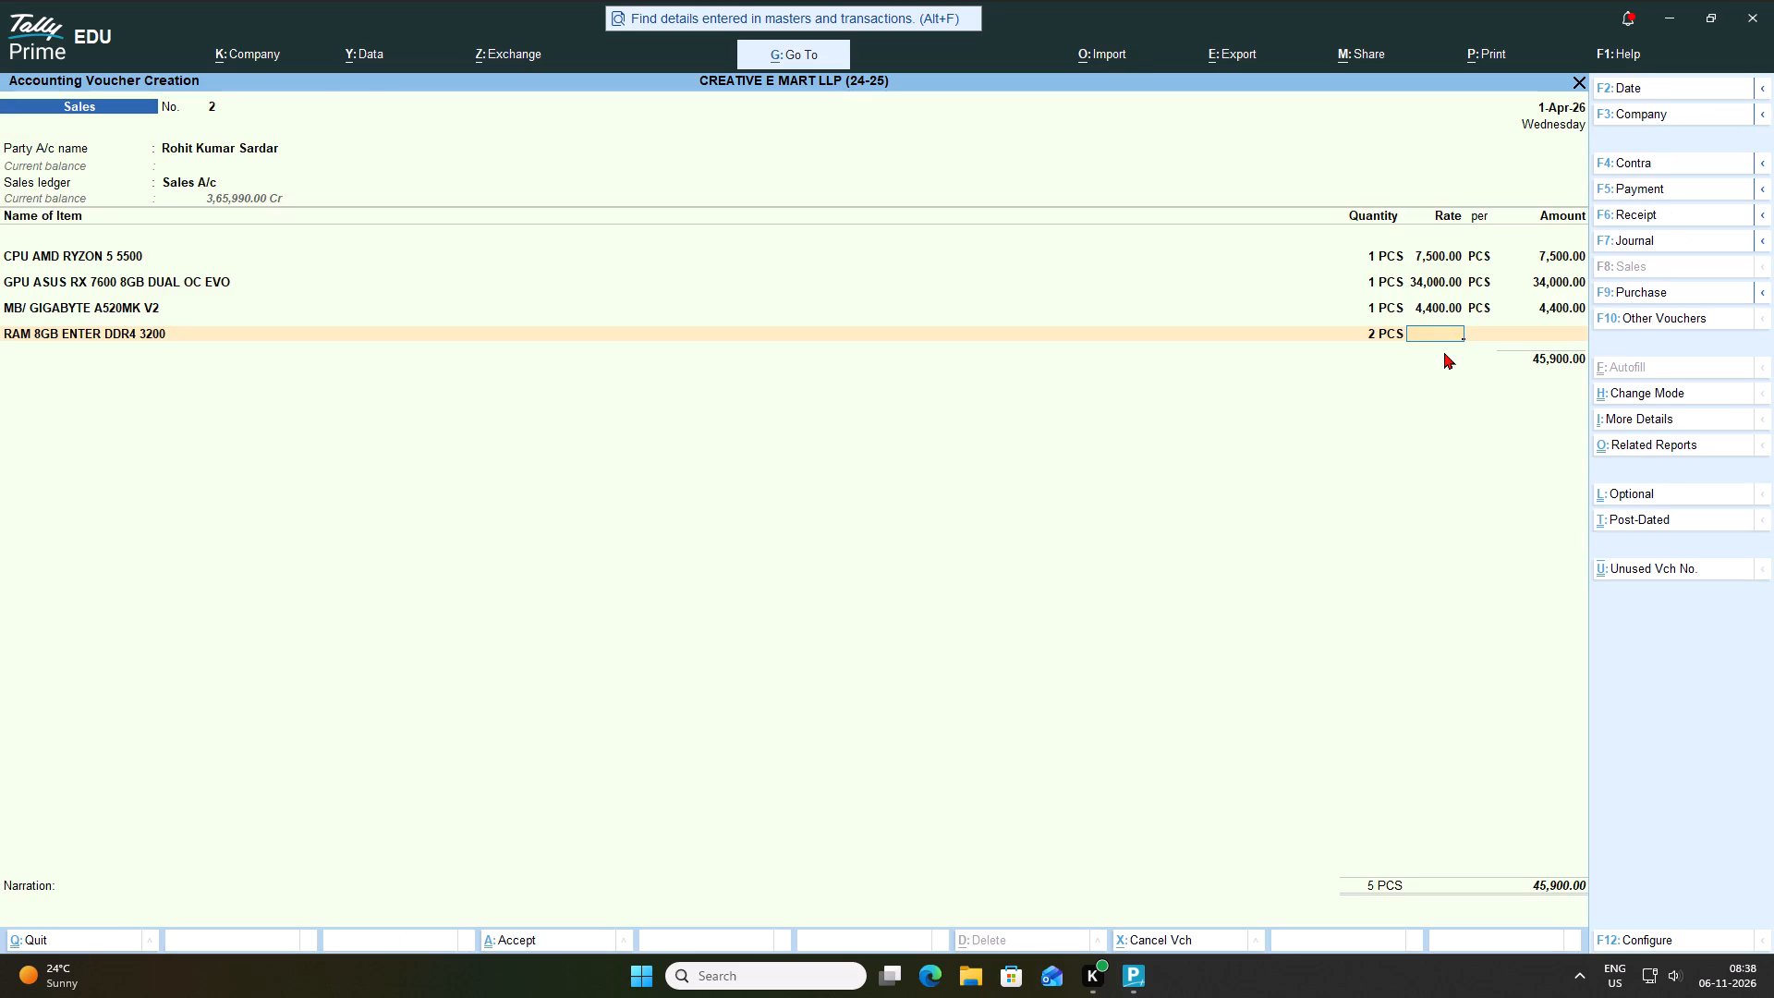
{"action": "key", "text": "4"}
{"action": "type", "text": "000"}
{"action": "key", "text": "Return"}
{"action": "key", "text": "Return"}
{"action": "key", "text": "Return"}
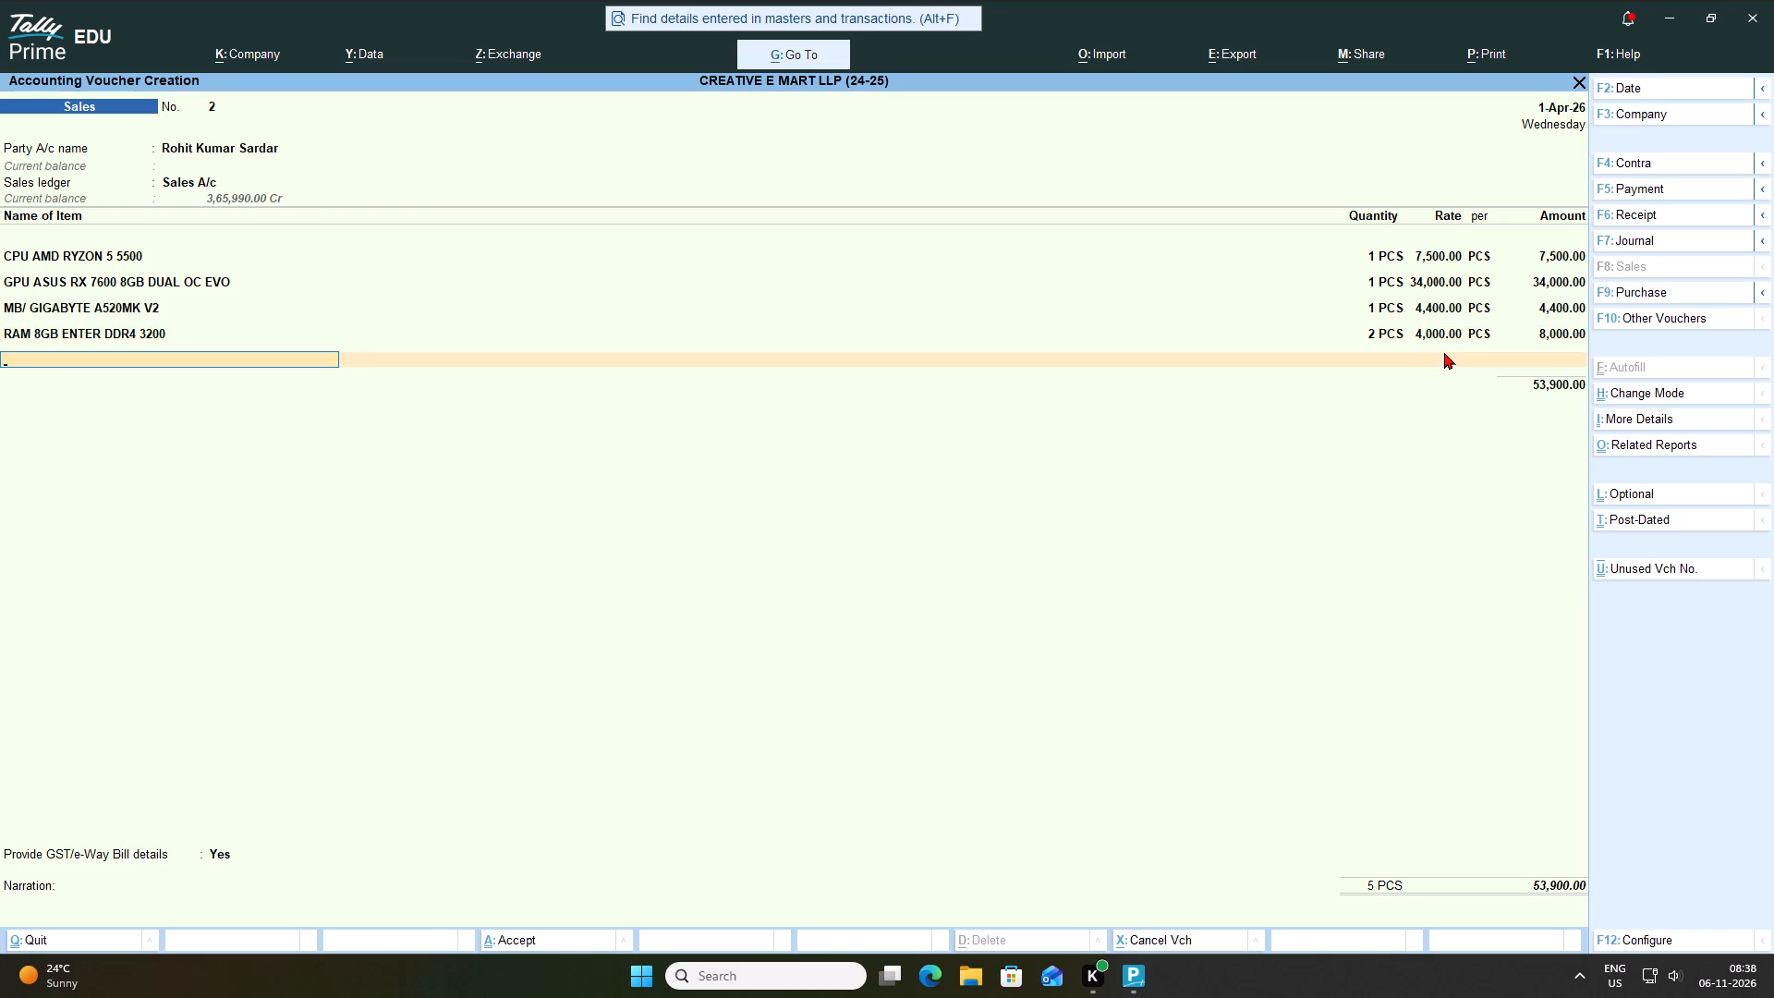
Add the stock item SSD 512GB EVM NVMe to the voucher with a quantity of 1 PCS.
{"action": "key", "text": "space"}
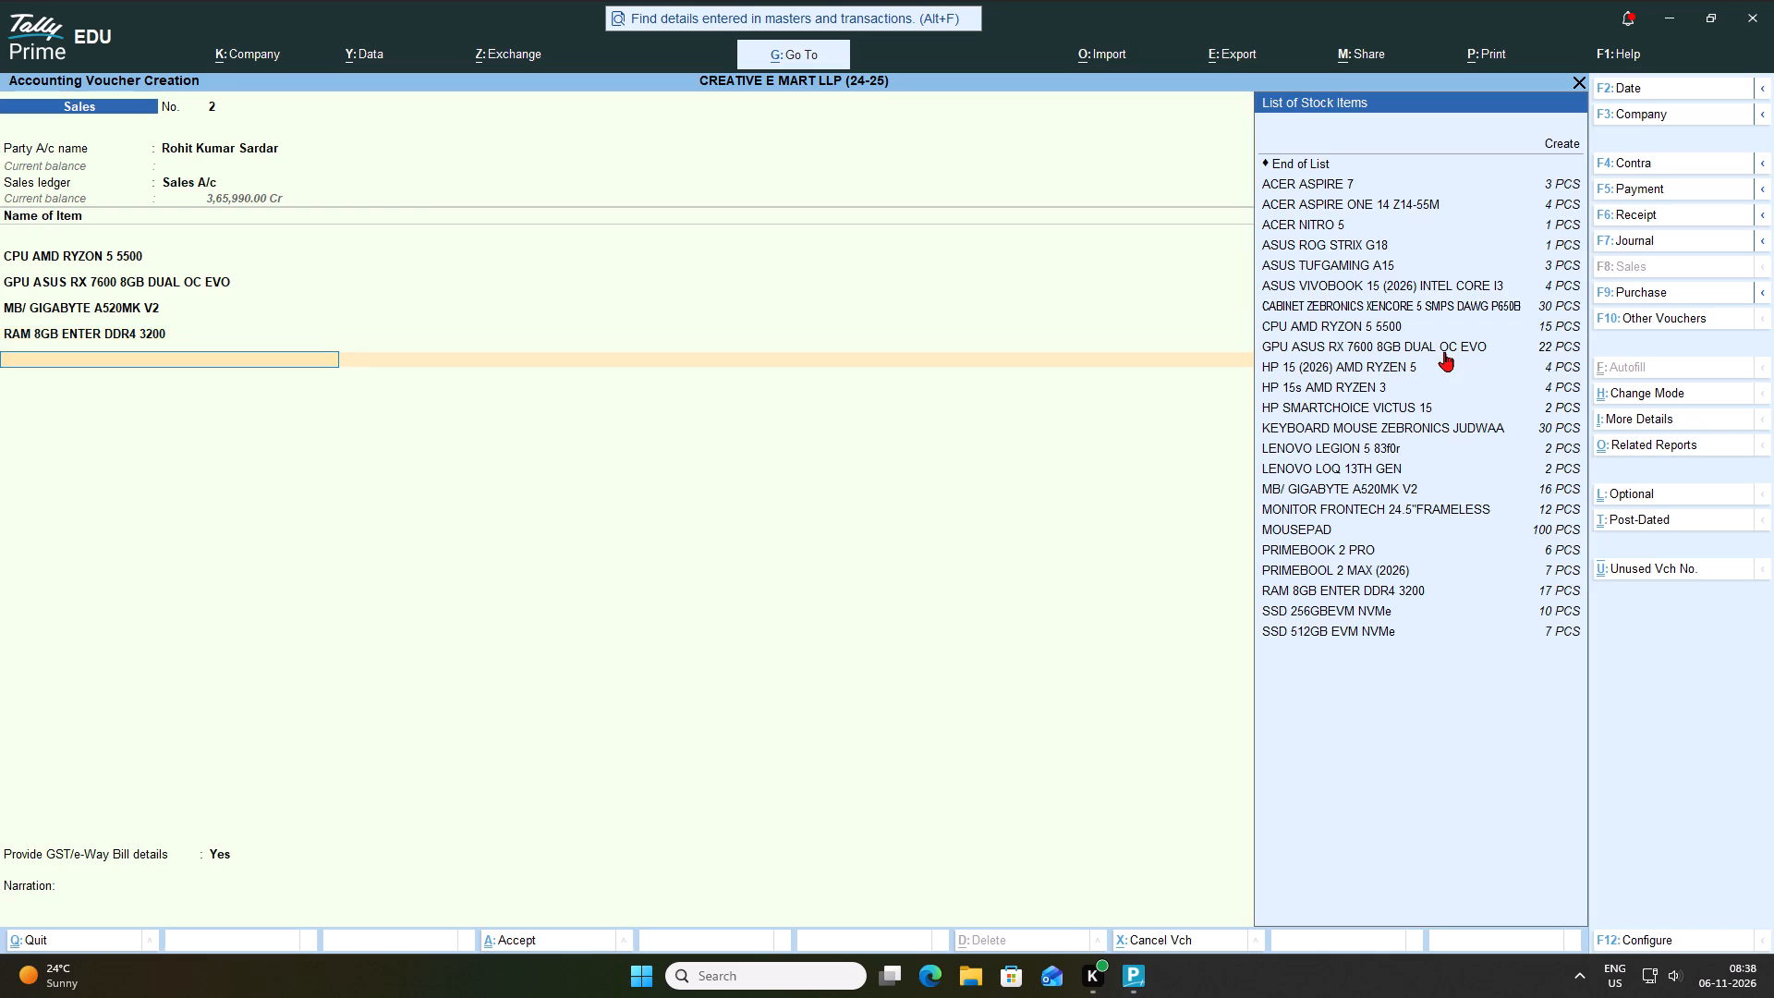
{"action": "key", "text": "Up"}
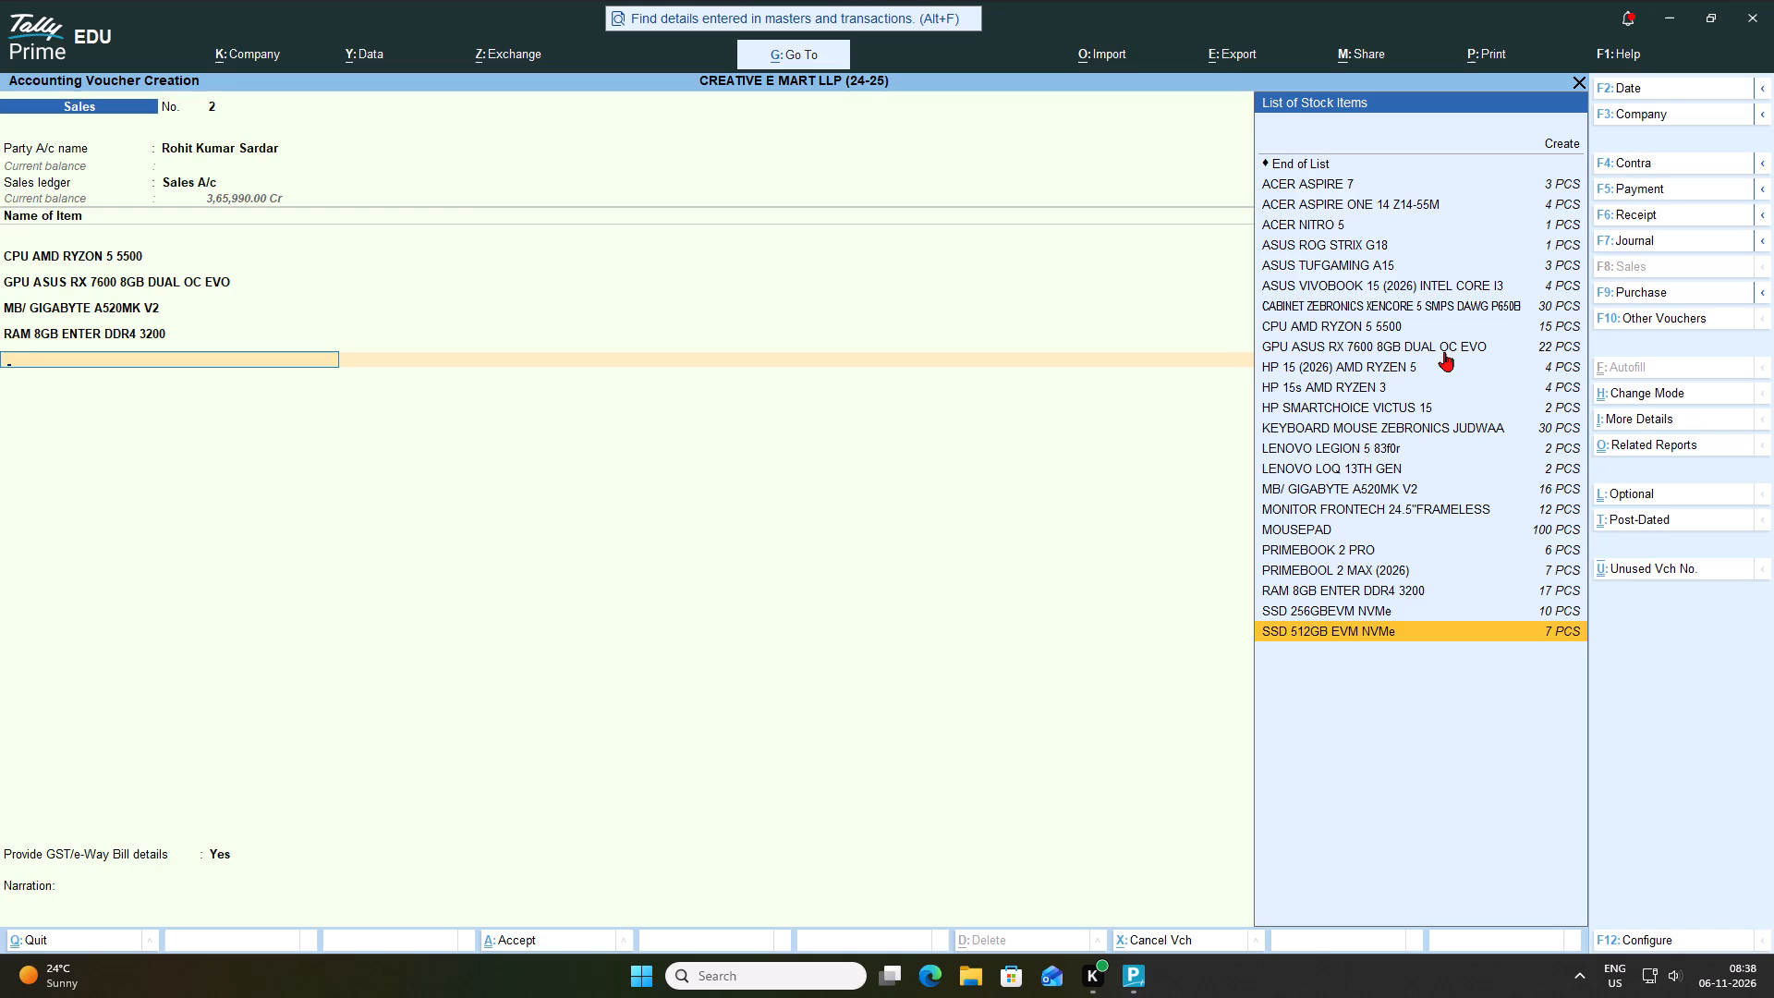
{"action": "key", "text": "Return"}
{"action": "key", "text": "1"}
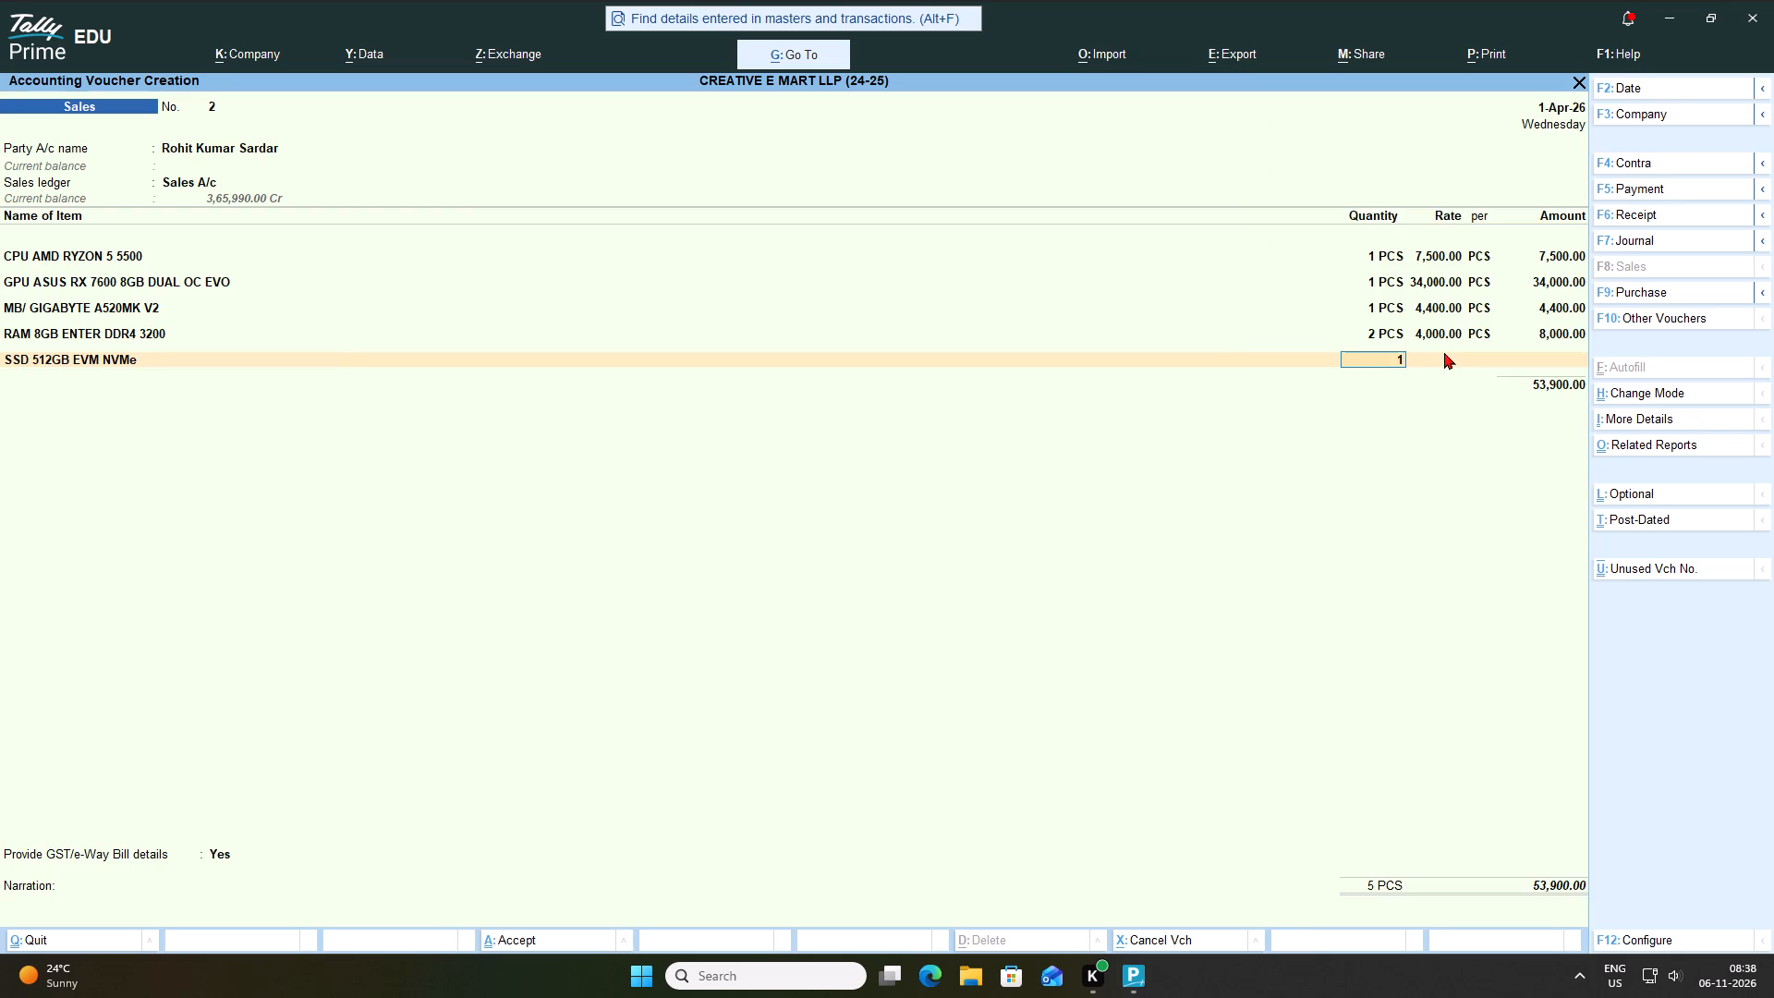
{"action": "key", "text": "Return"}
Consult the stock query of SSD 512GB EVM NVMe for its purchase rate.
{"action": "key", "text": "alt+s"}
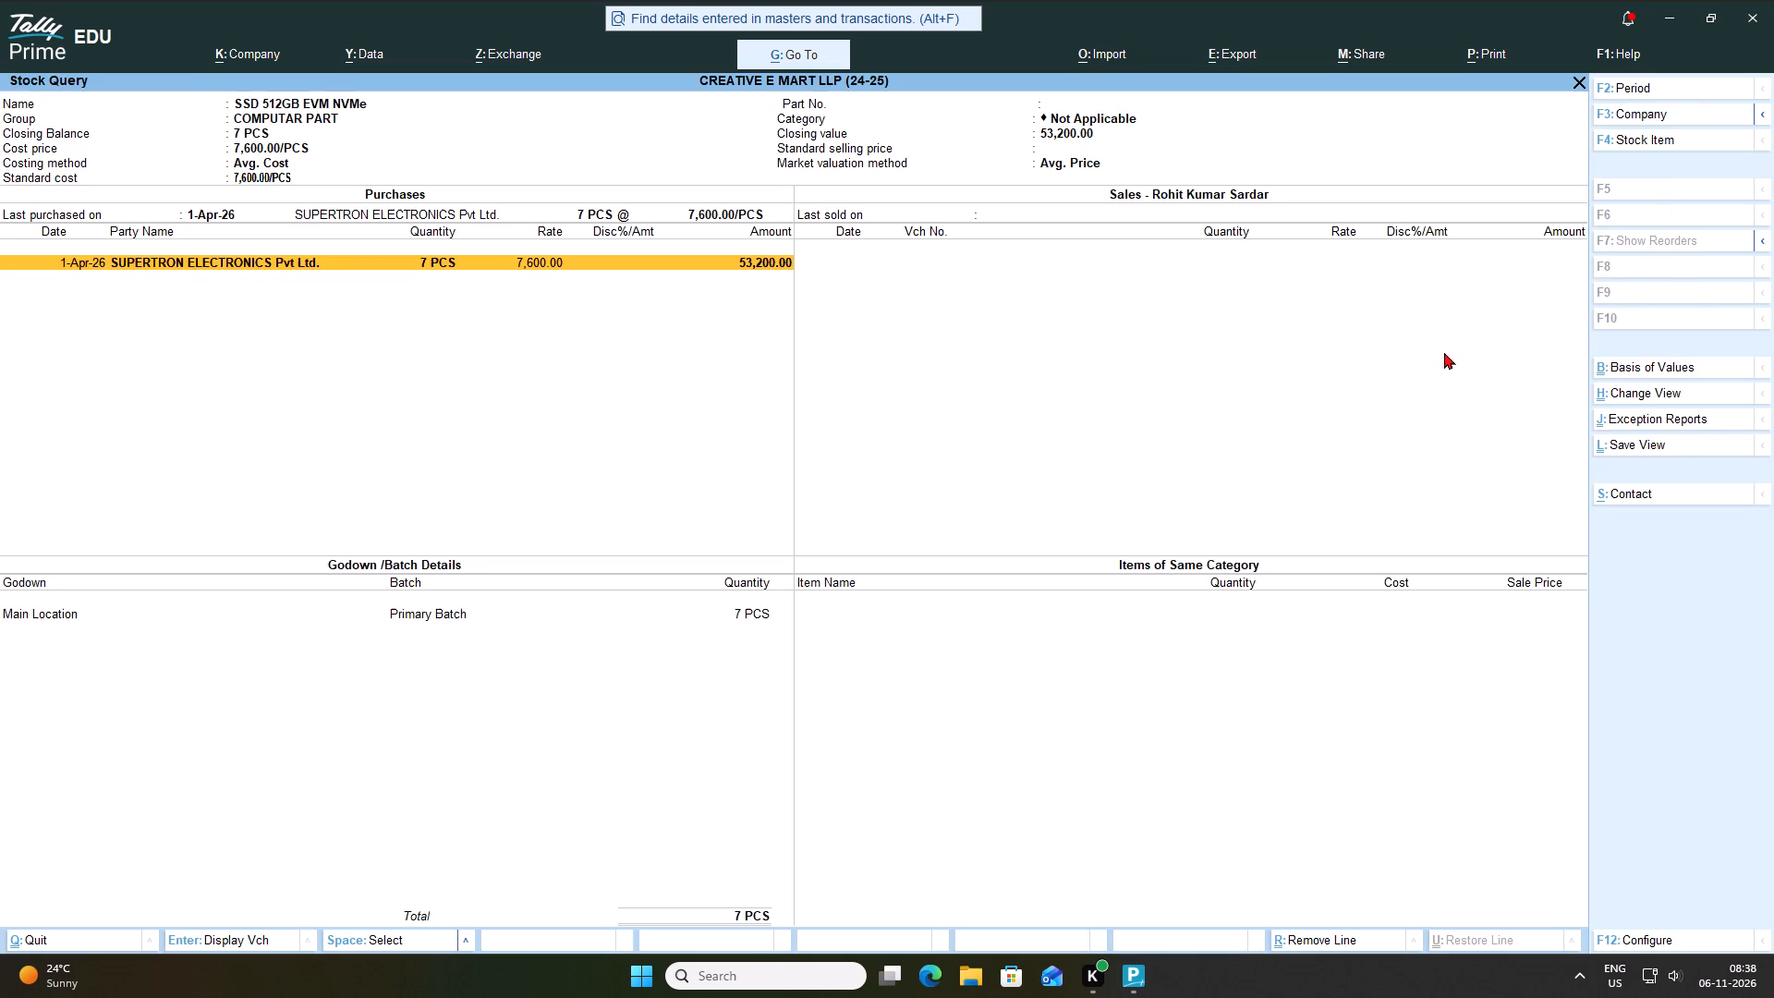
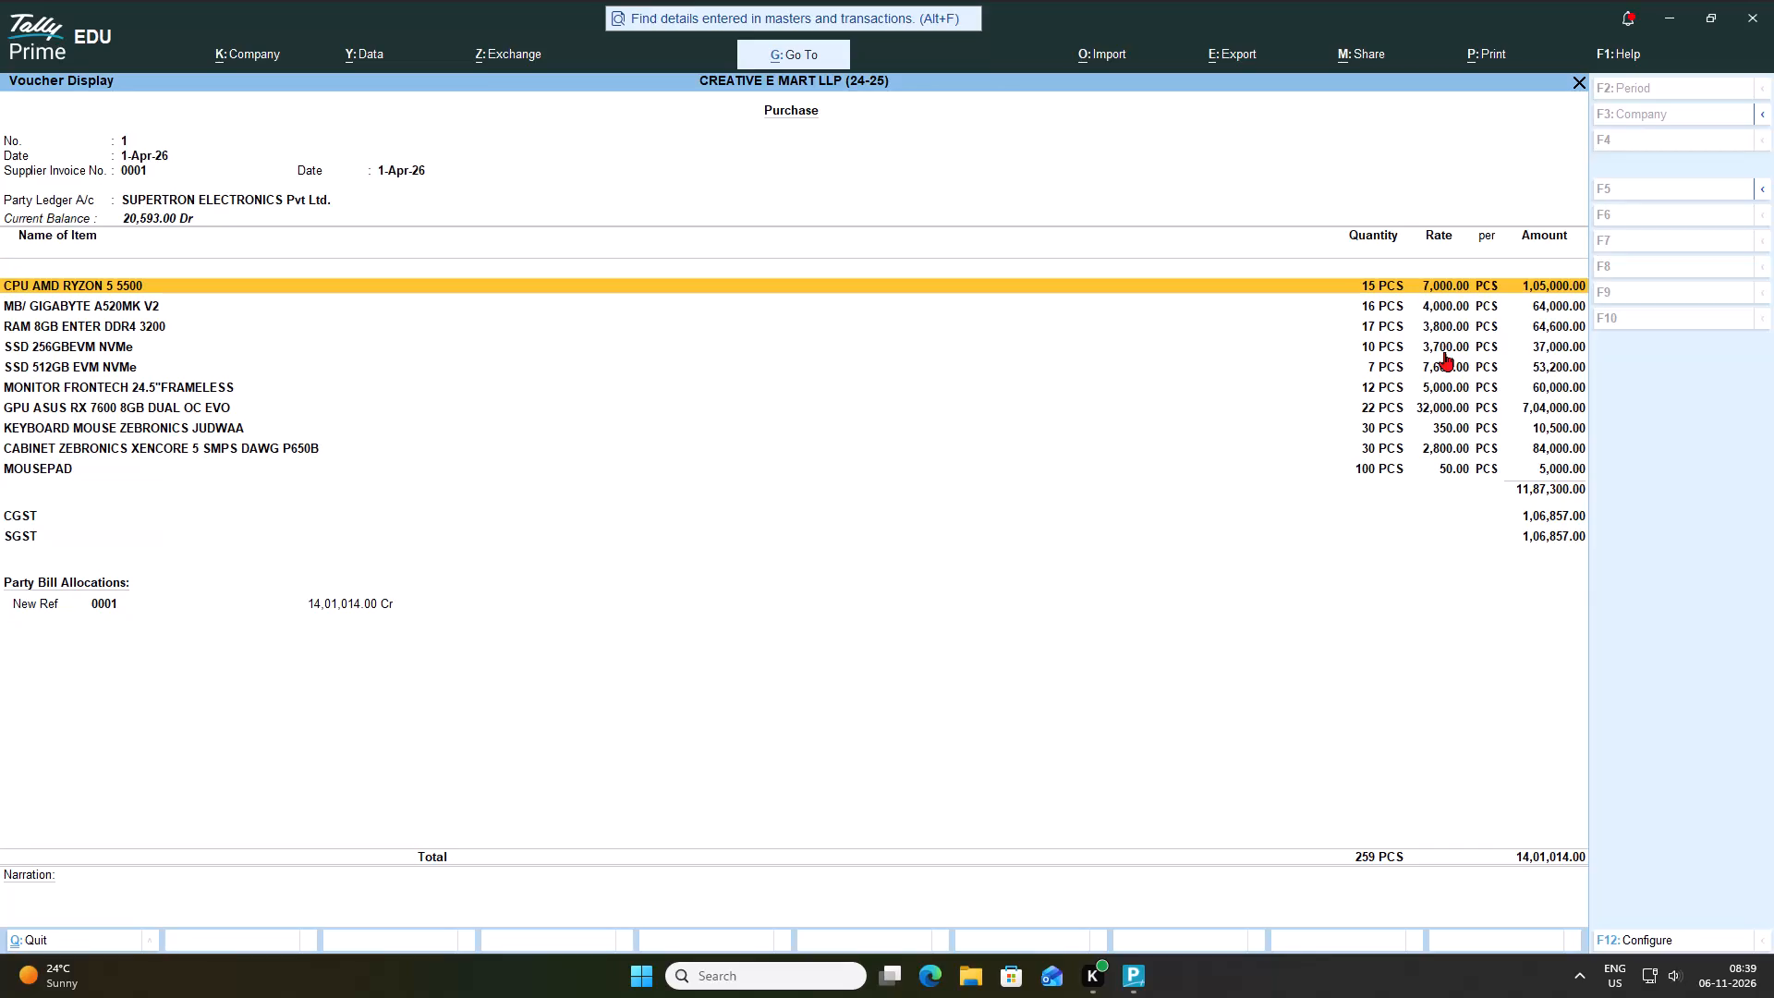
Return to the sales voucher and set the selling rate of SSD 512GB EVM NVMe to 7,990 per PCS.
{"action": "key", "text": "Escape"}
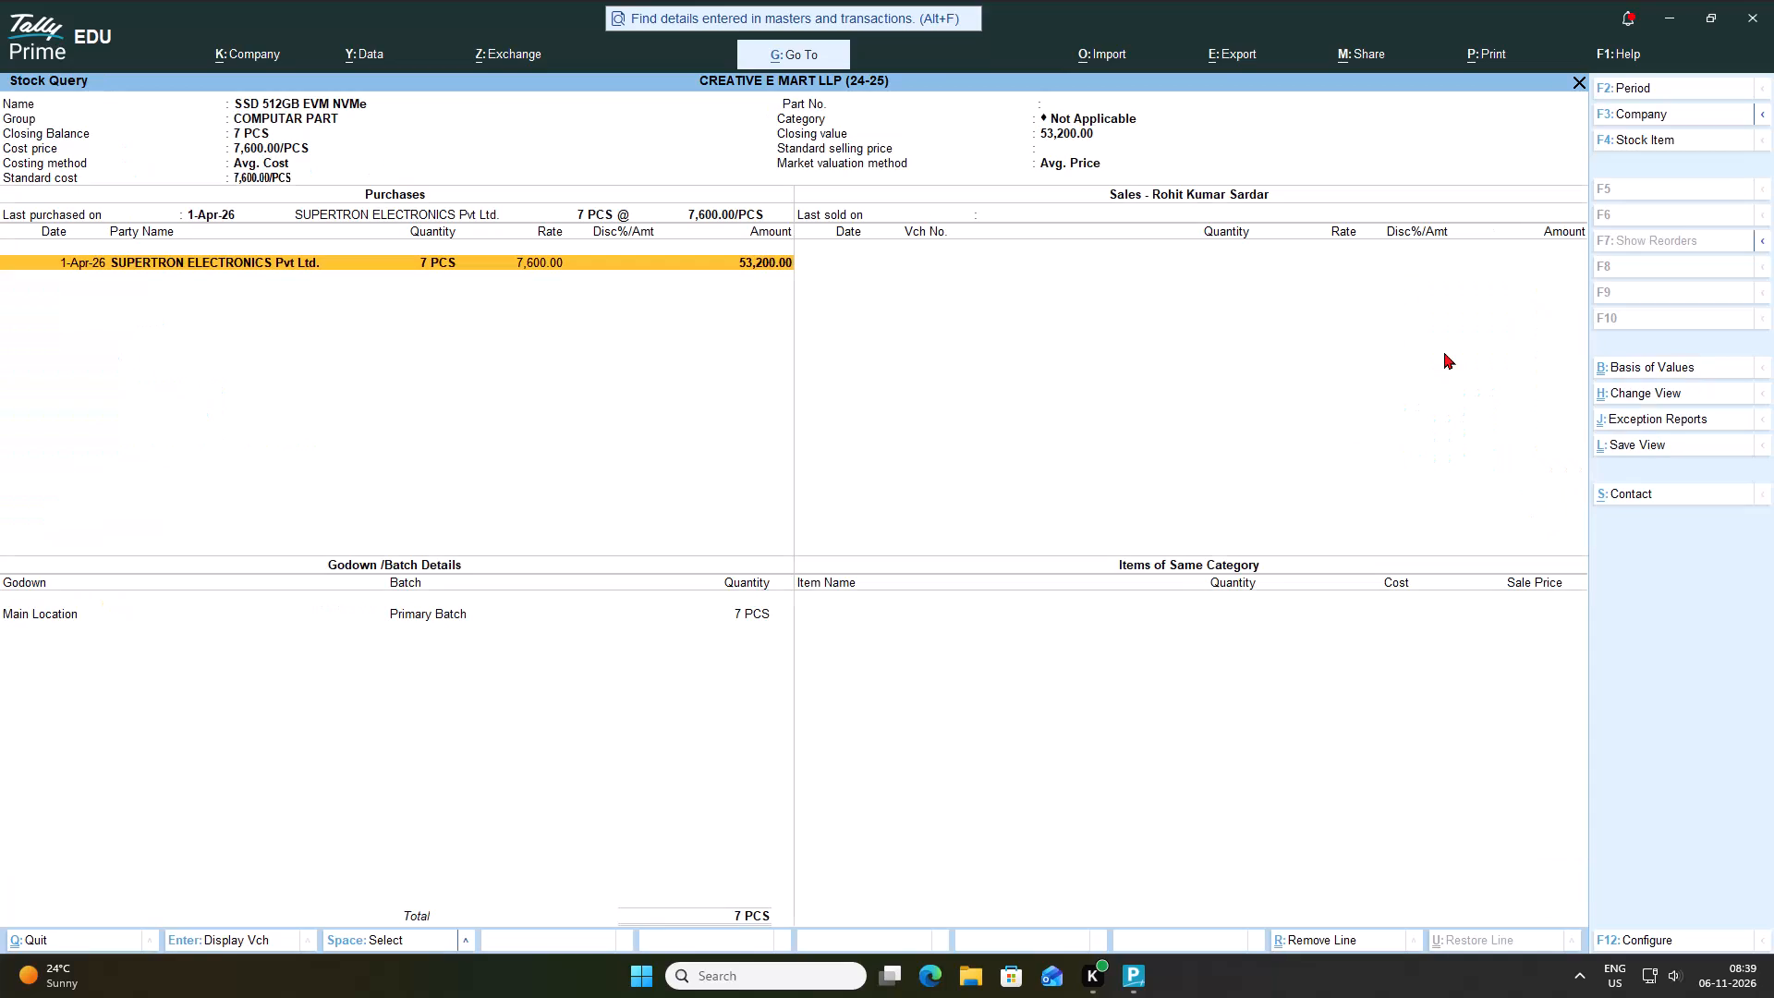
{"action": "key", "text": "Escape"}
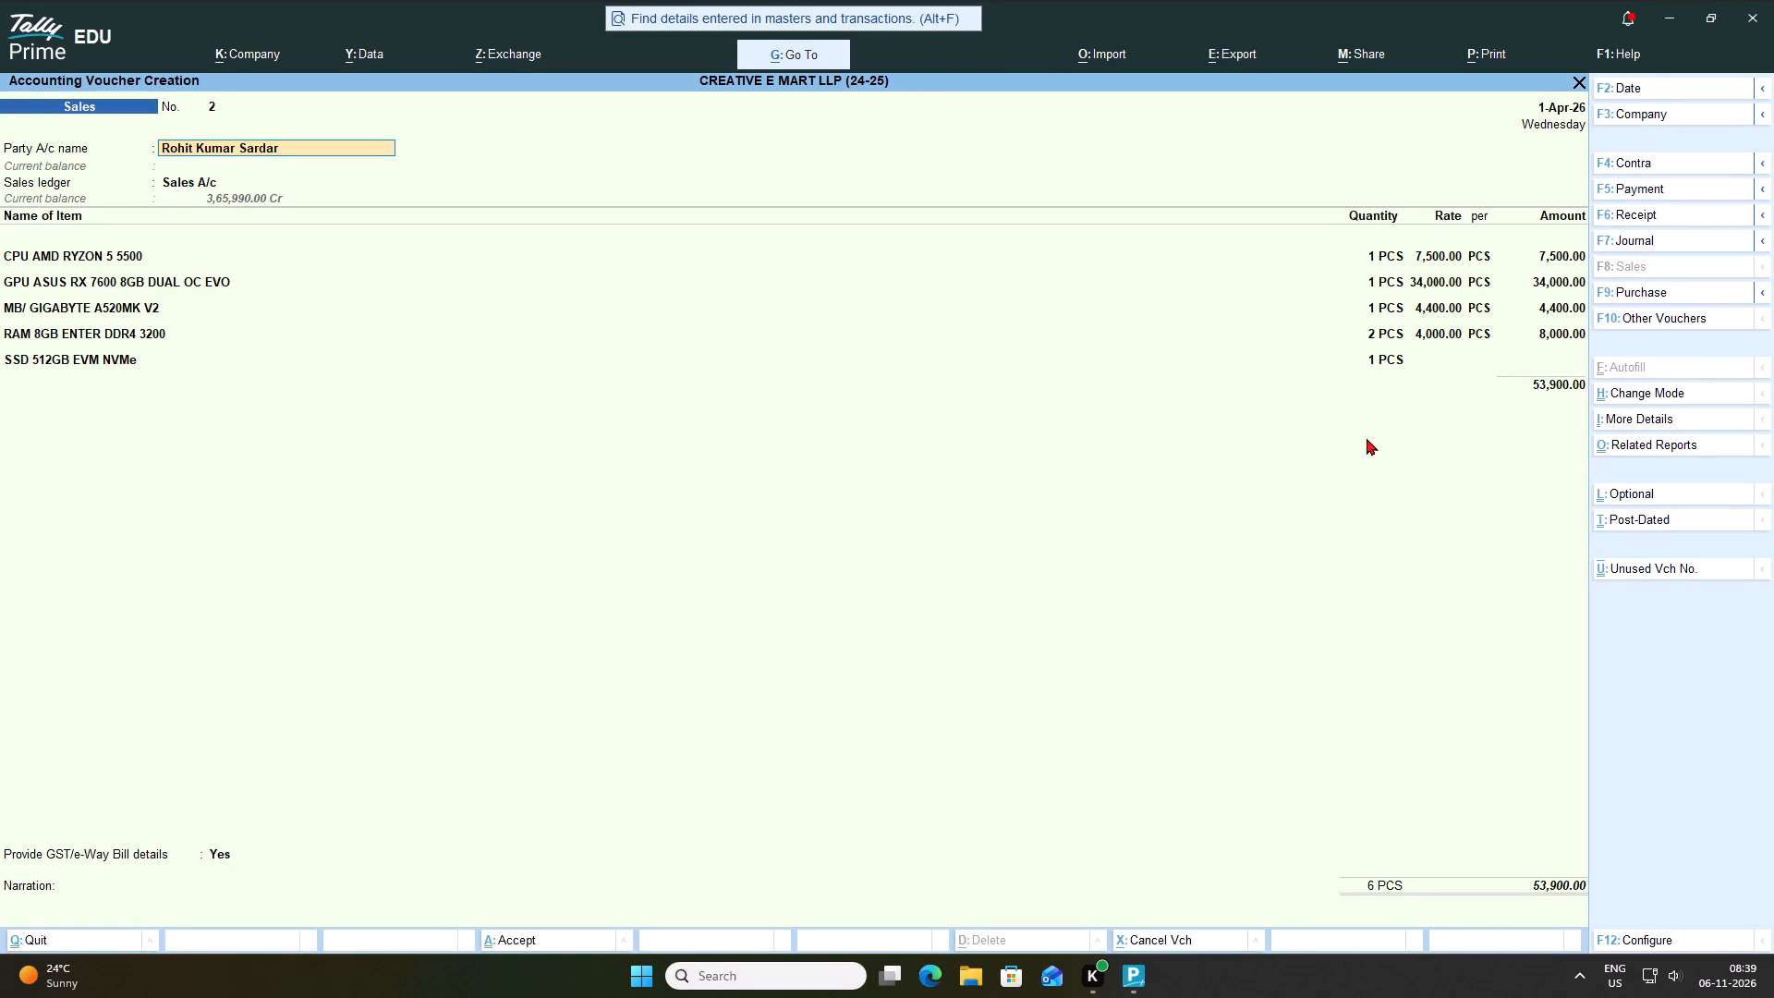
{"action": "left_click", "coordinate": [1391, 361]}
{"action": "key", "text": "Return"}
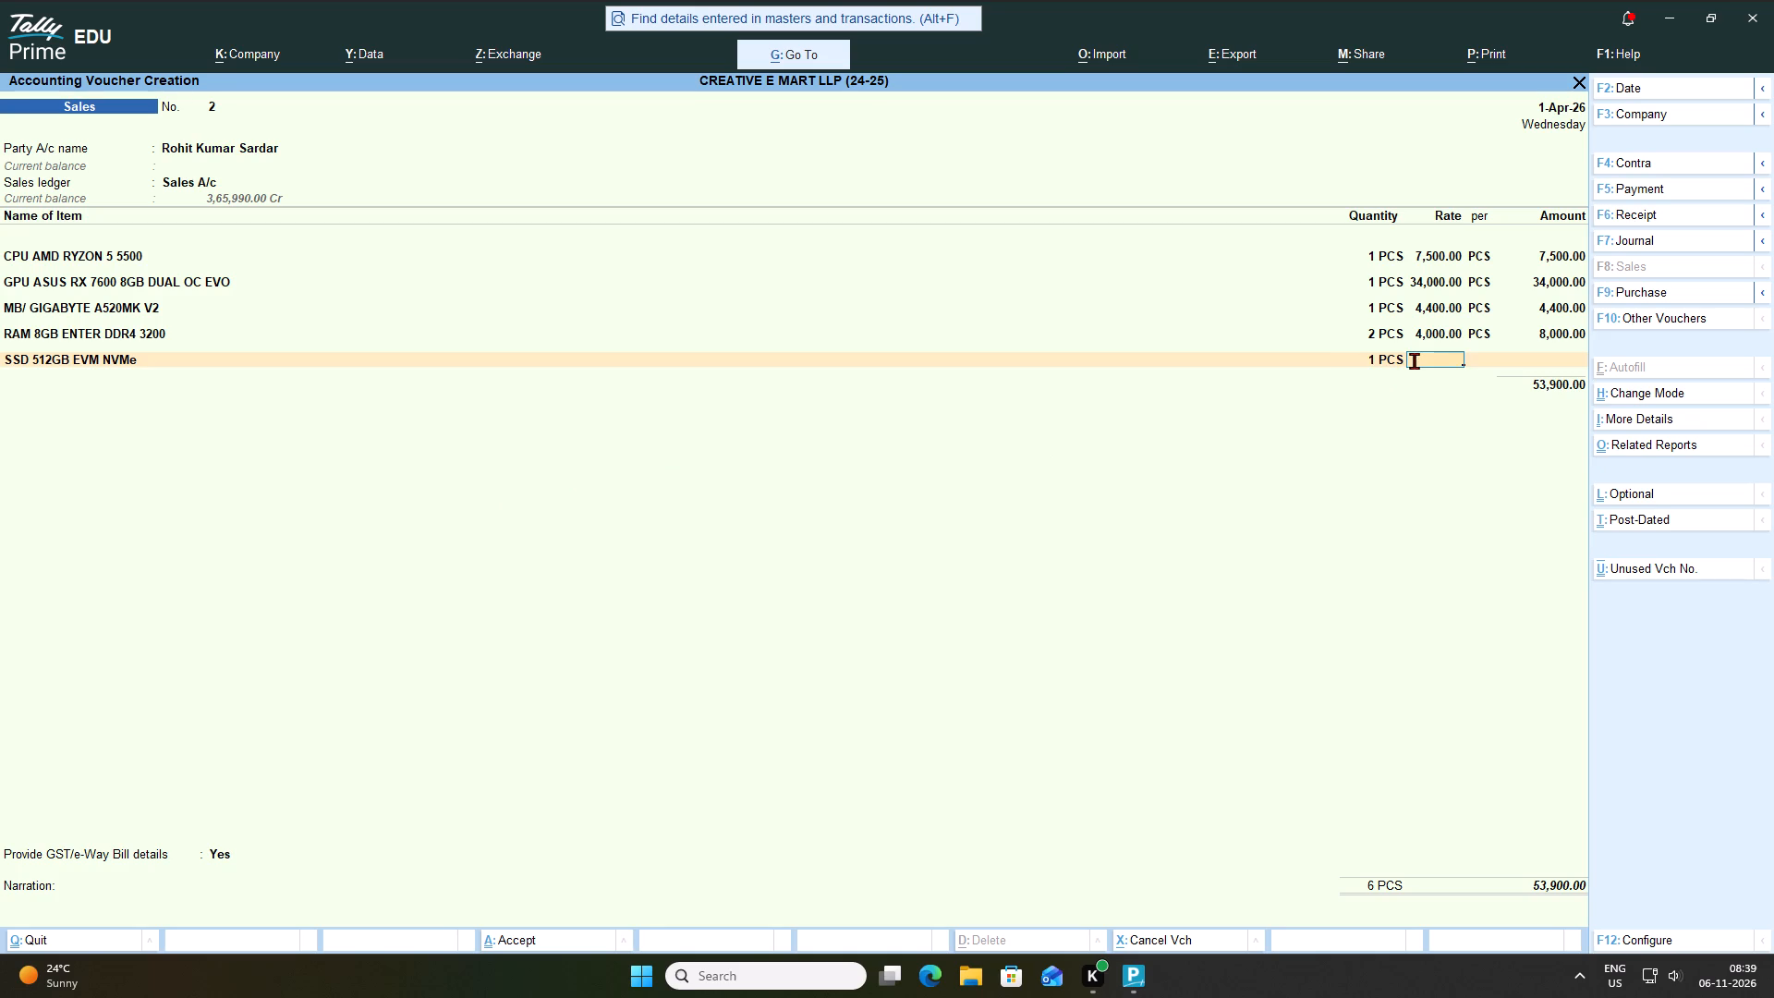
{"action": "key", "text": "7"}
{"action": "key", "text": "9"}
{"action": "type", "text": "90"}
{"action": "key", "text": "0"}
{"action": "key", "text": "BackSpace"}
{"action": "key", "text": "Return"}
{"action": "key", "text": "Return"}
{"action": "key", "text": "Return"}
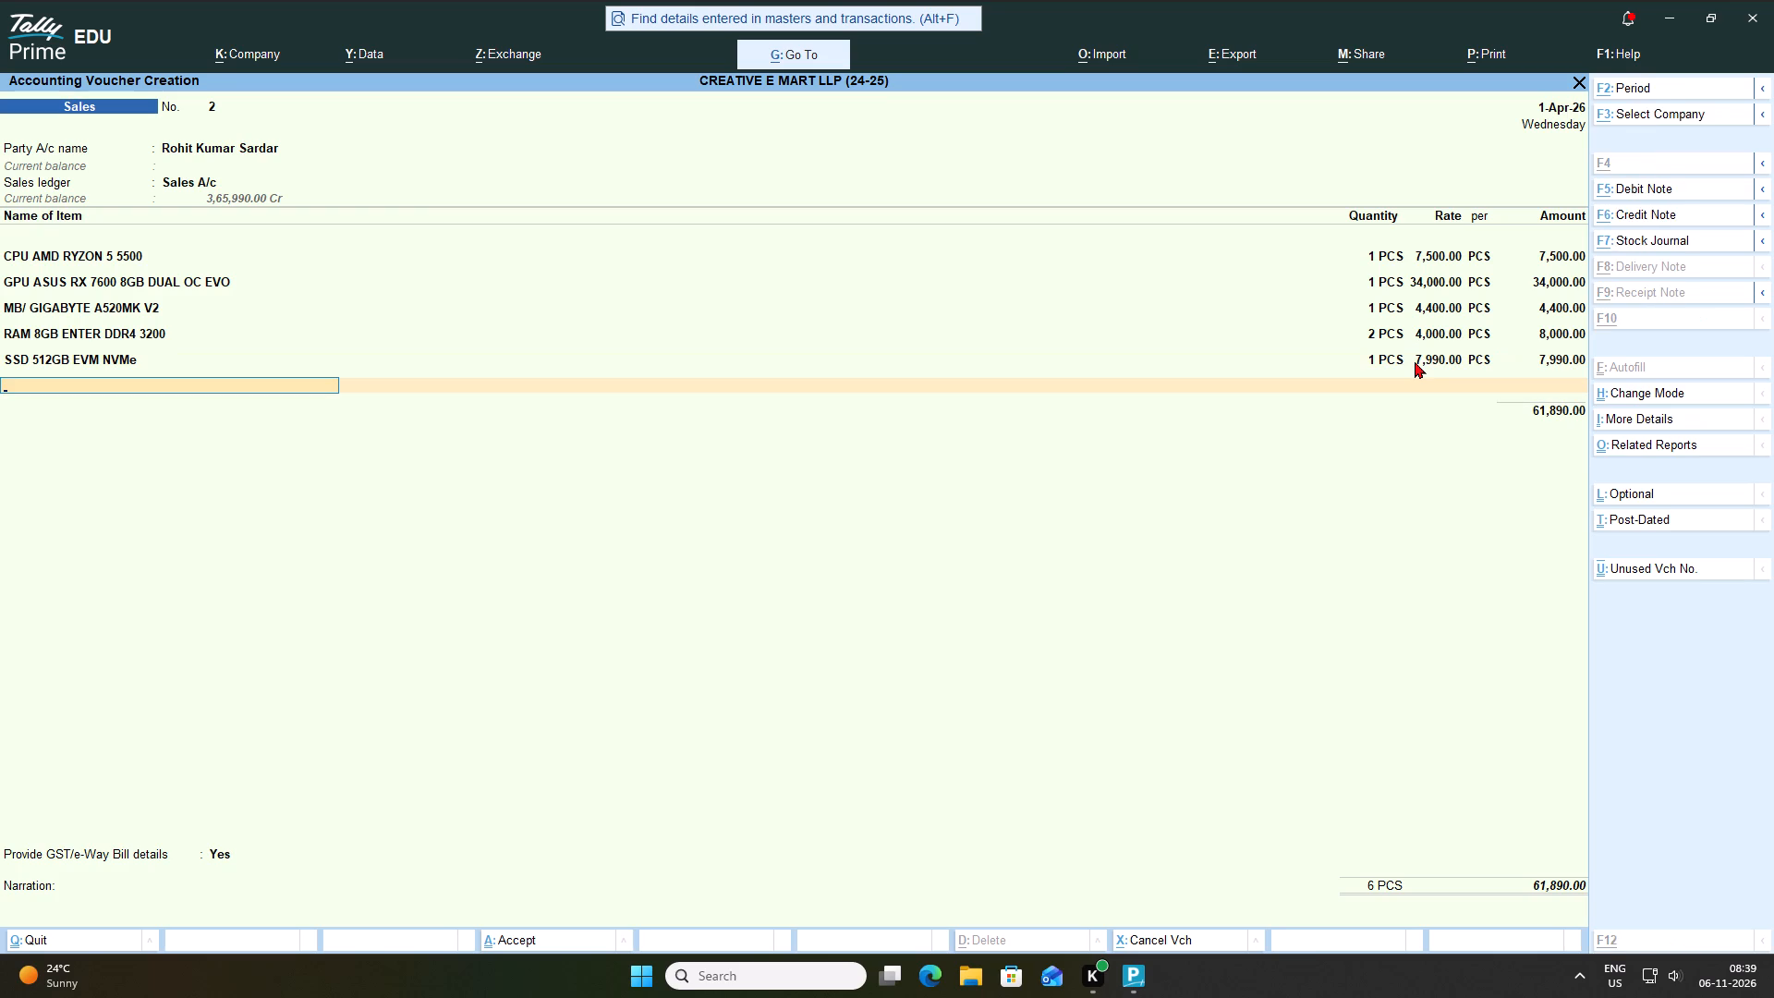
Add the stock item MONITOR FRONTECH 24.5"FRAMELESS to the voucher with a quantity of 1 PCS.
{"action": "key", "text": "space"}
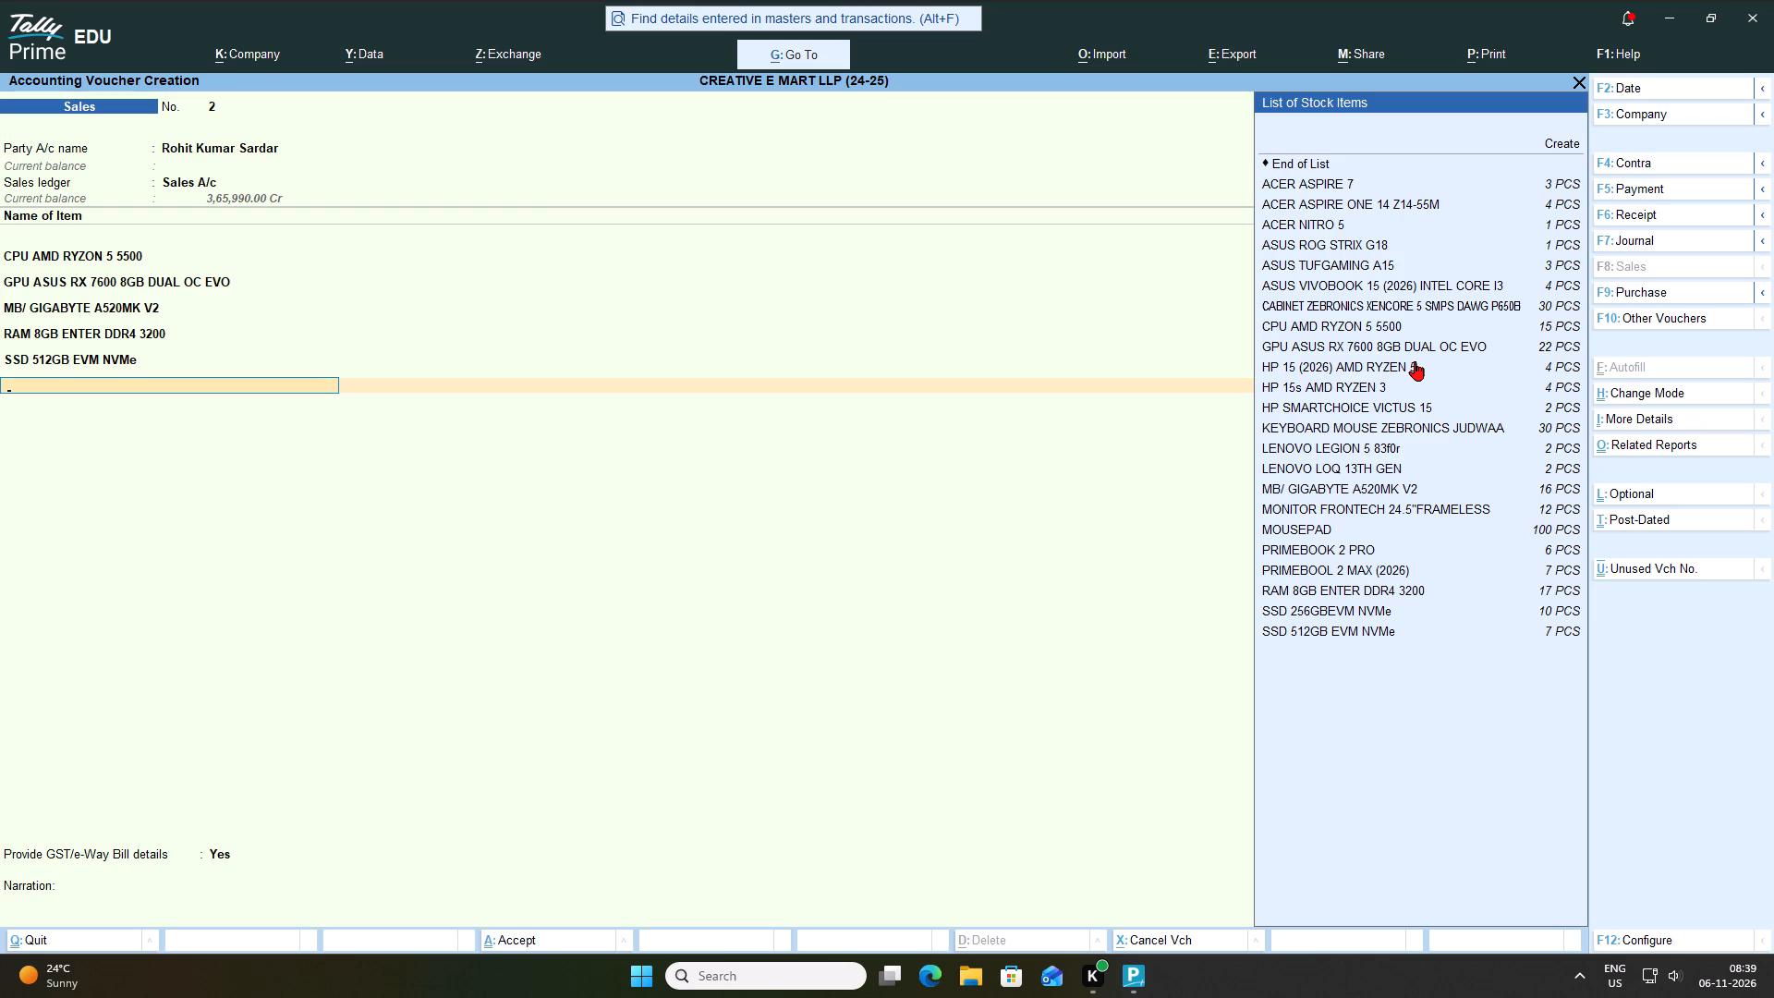
{"action": "key", "text": "Down"}
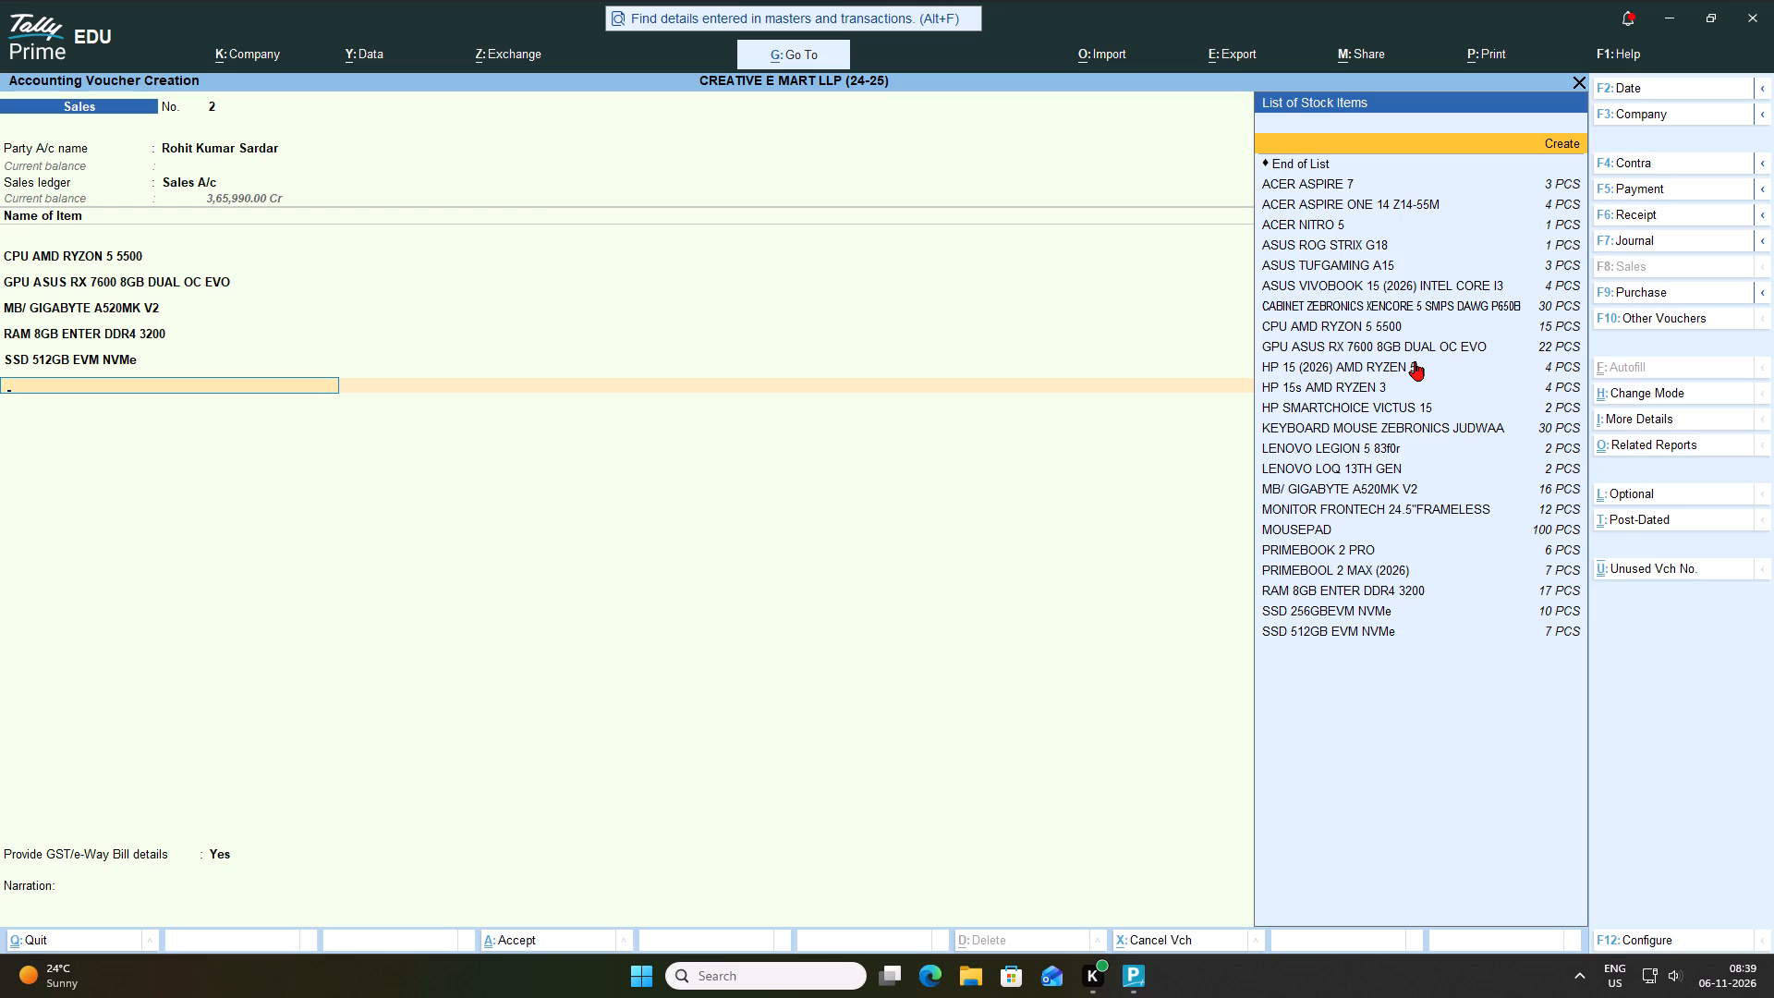
{"action": "key", "text": "Down"}
{"action": "key", "text": "Down"}
{"action": "key", "text": "Down"}
{"action": "key", "text": "Down"}
{"action": "key", "text": "Down"}
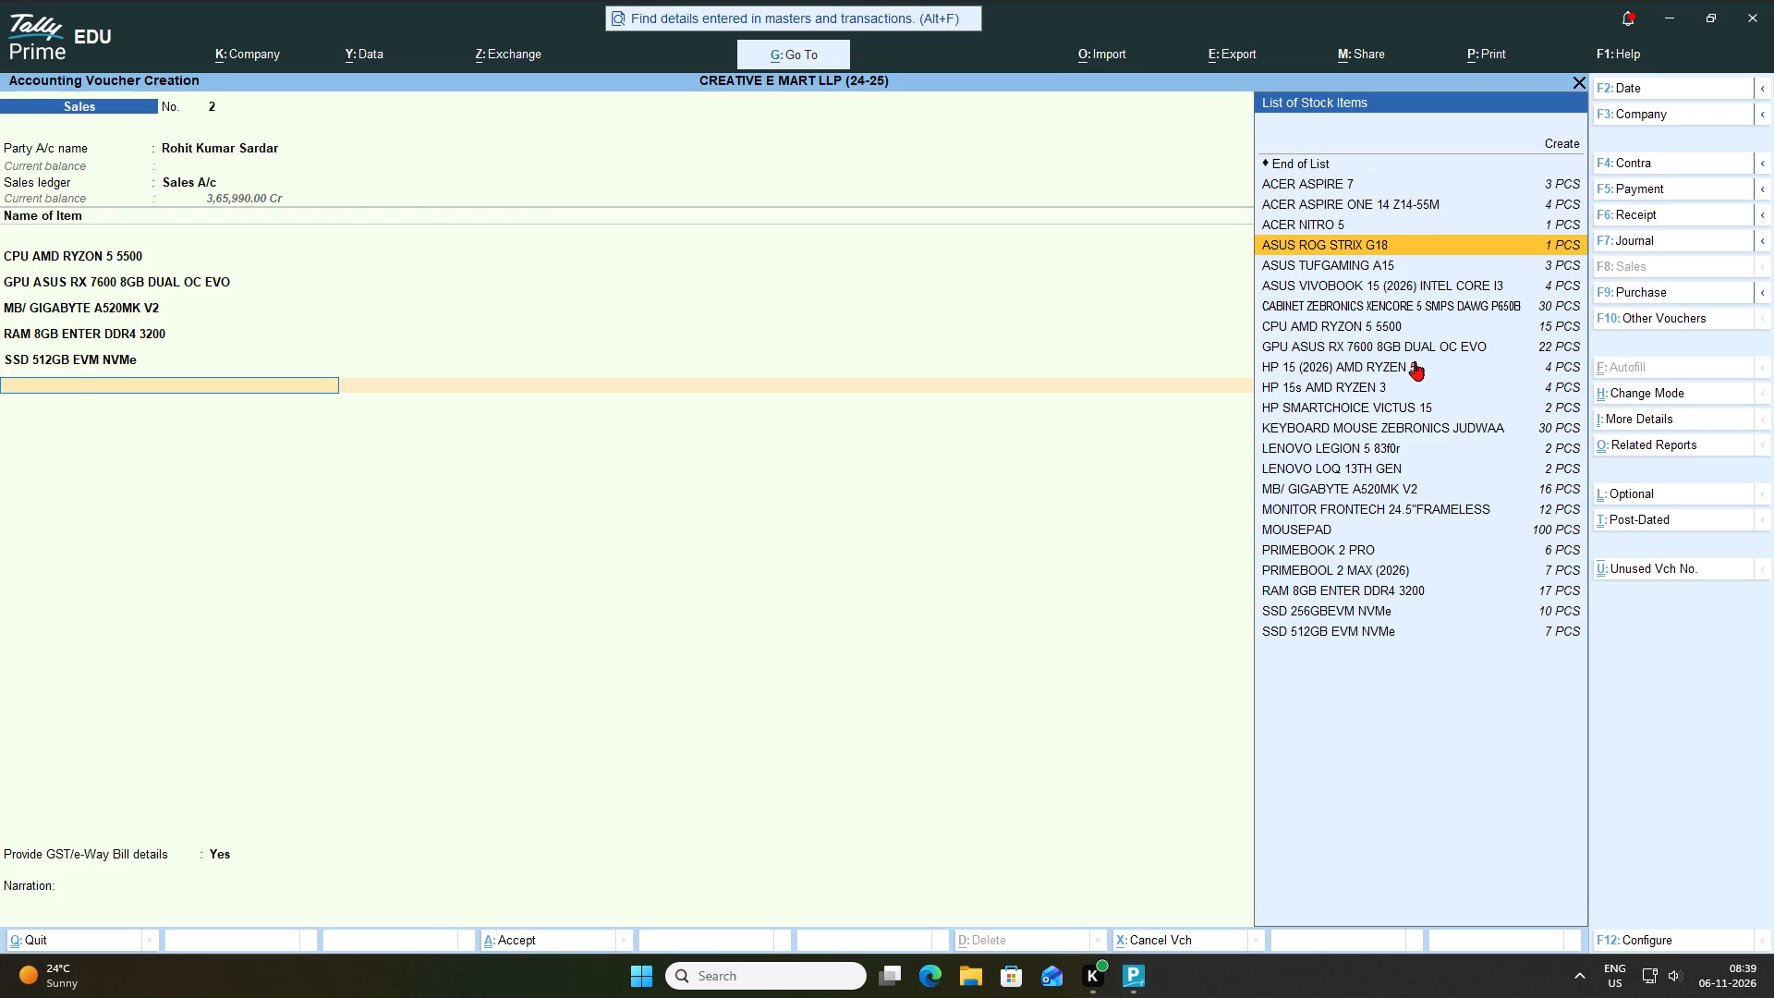
{"action": "key", "text": "Down"}
{"action": "key", "text": "Down"}
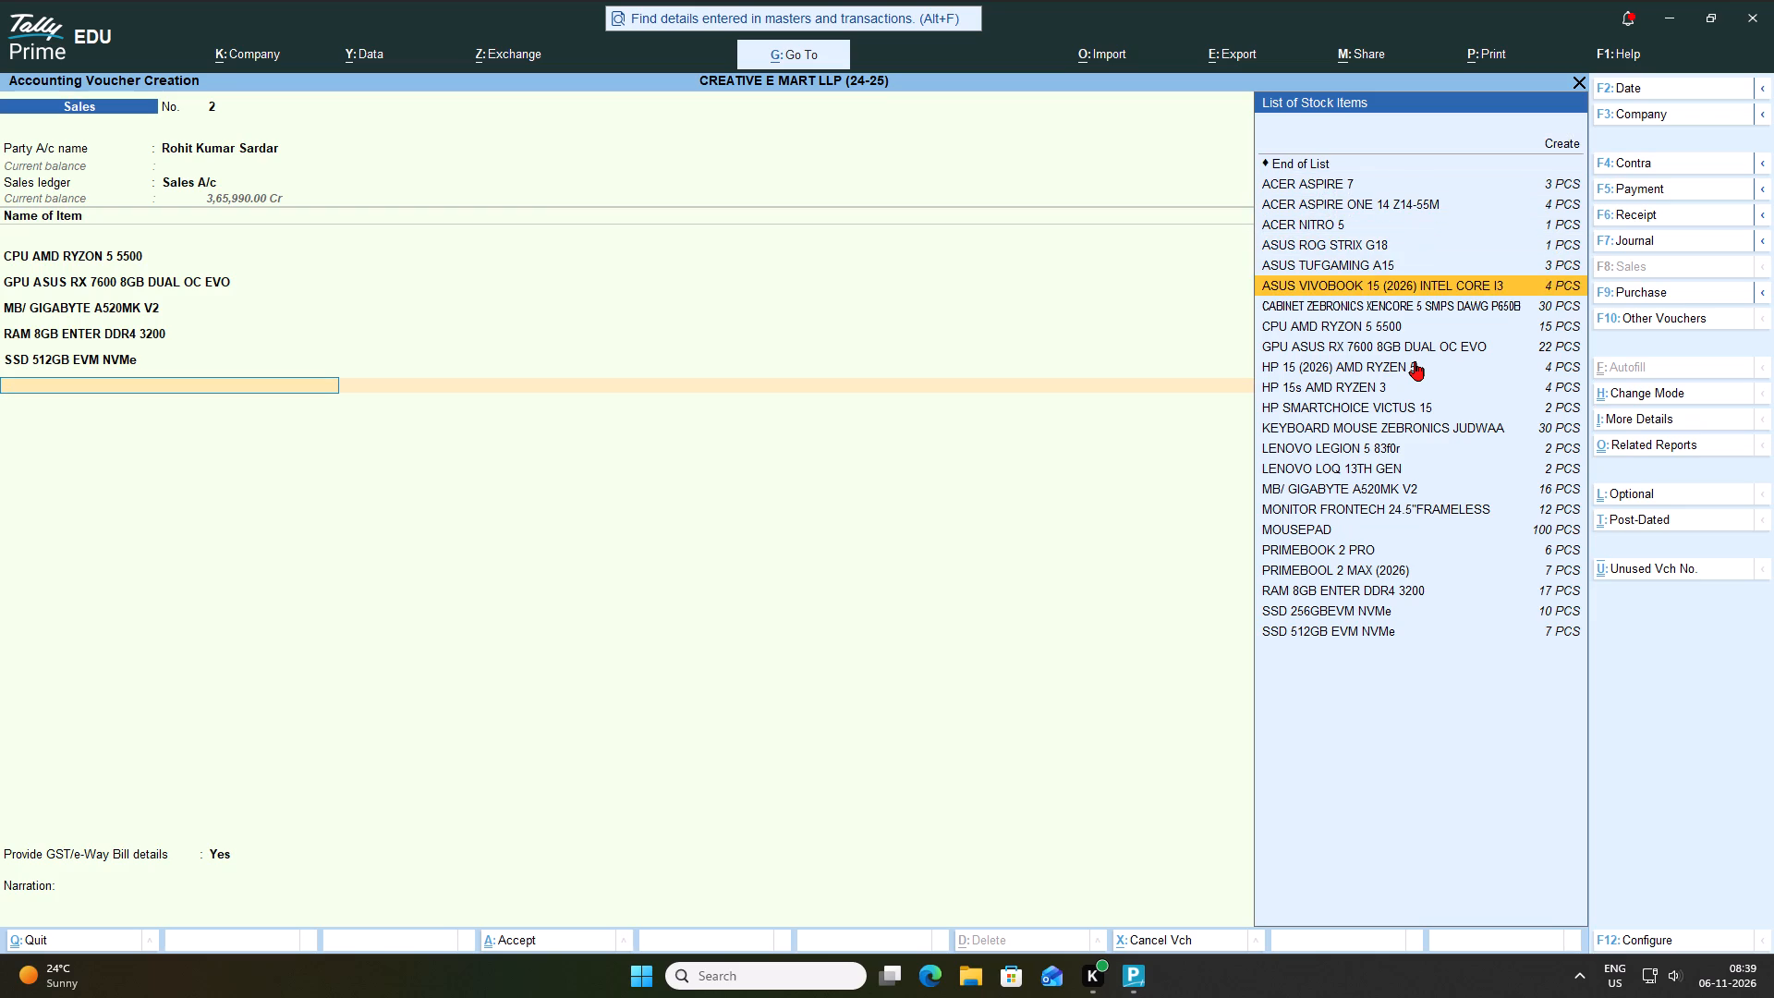
{"action": "key", "text": "Down"}
{"action": "key", "text": "Down"}
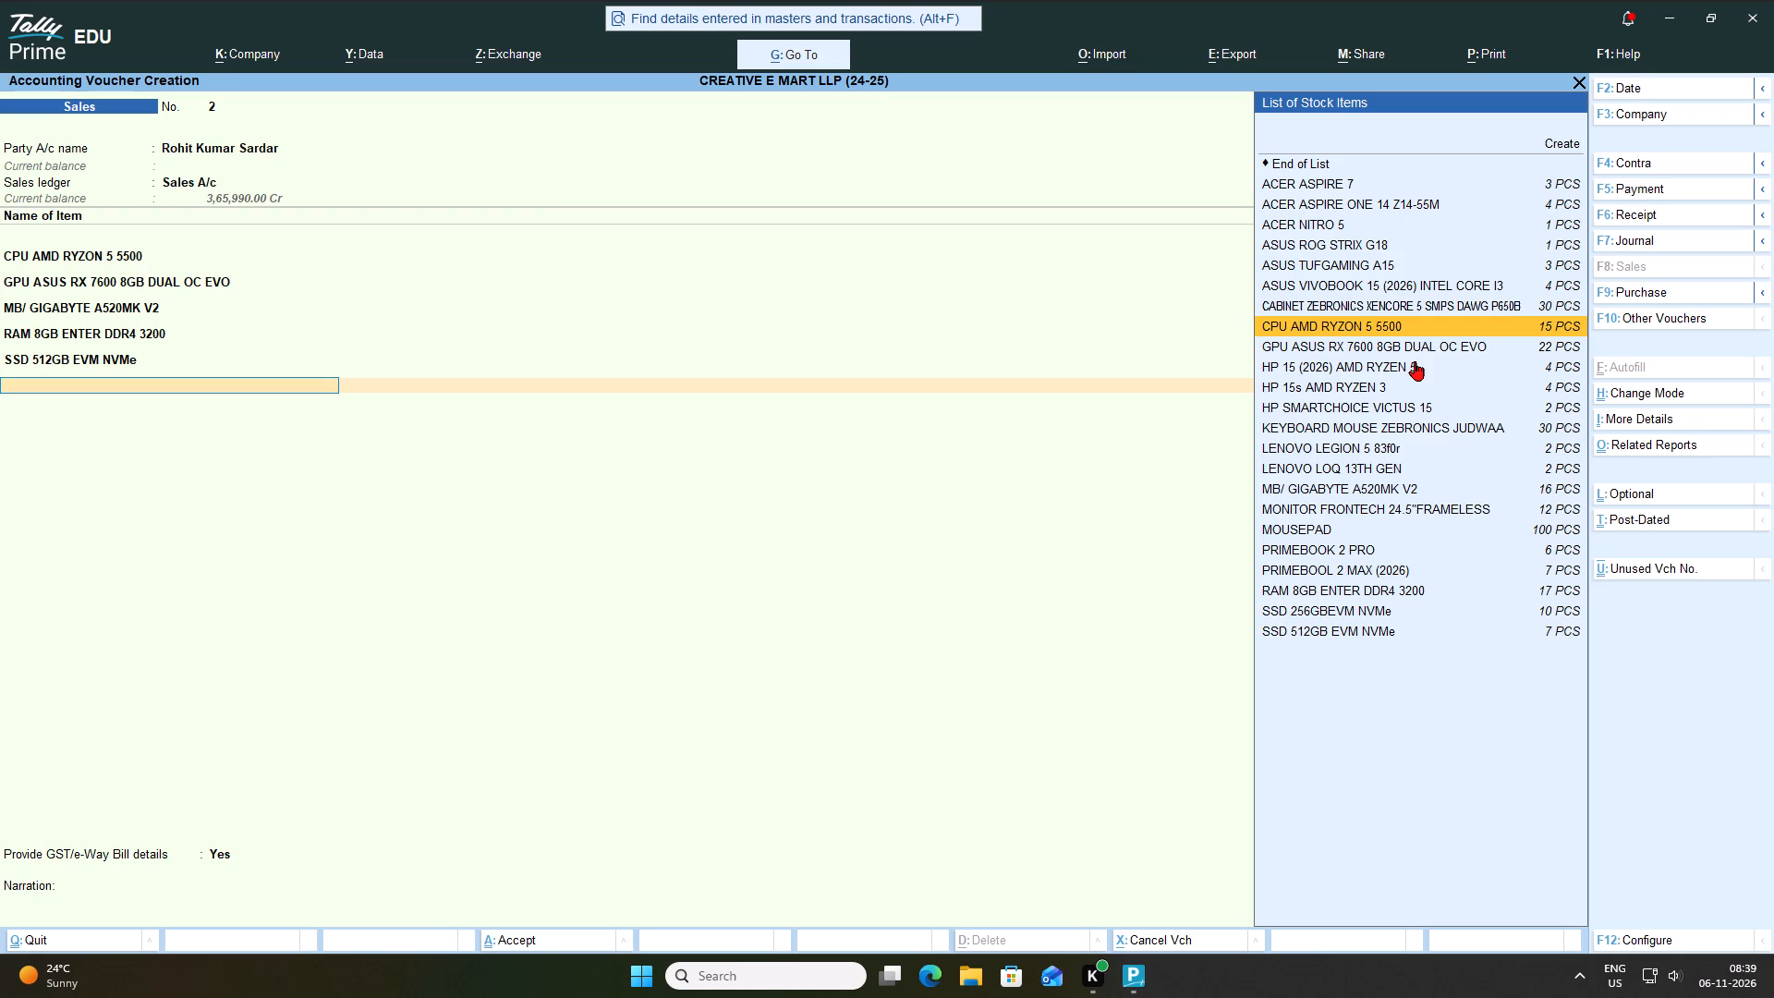
{"action": "key", "text": "Down"}
{"action": "key", "text": "Down"}
{"action": "key", "text": "Down"}
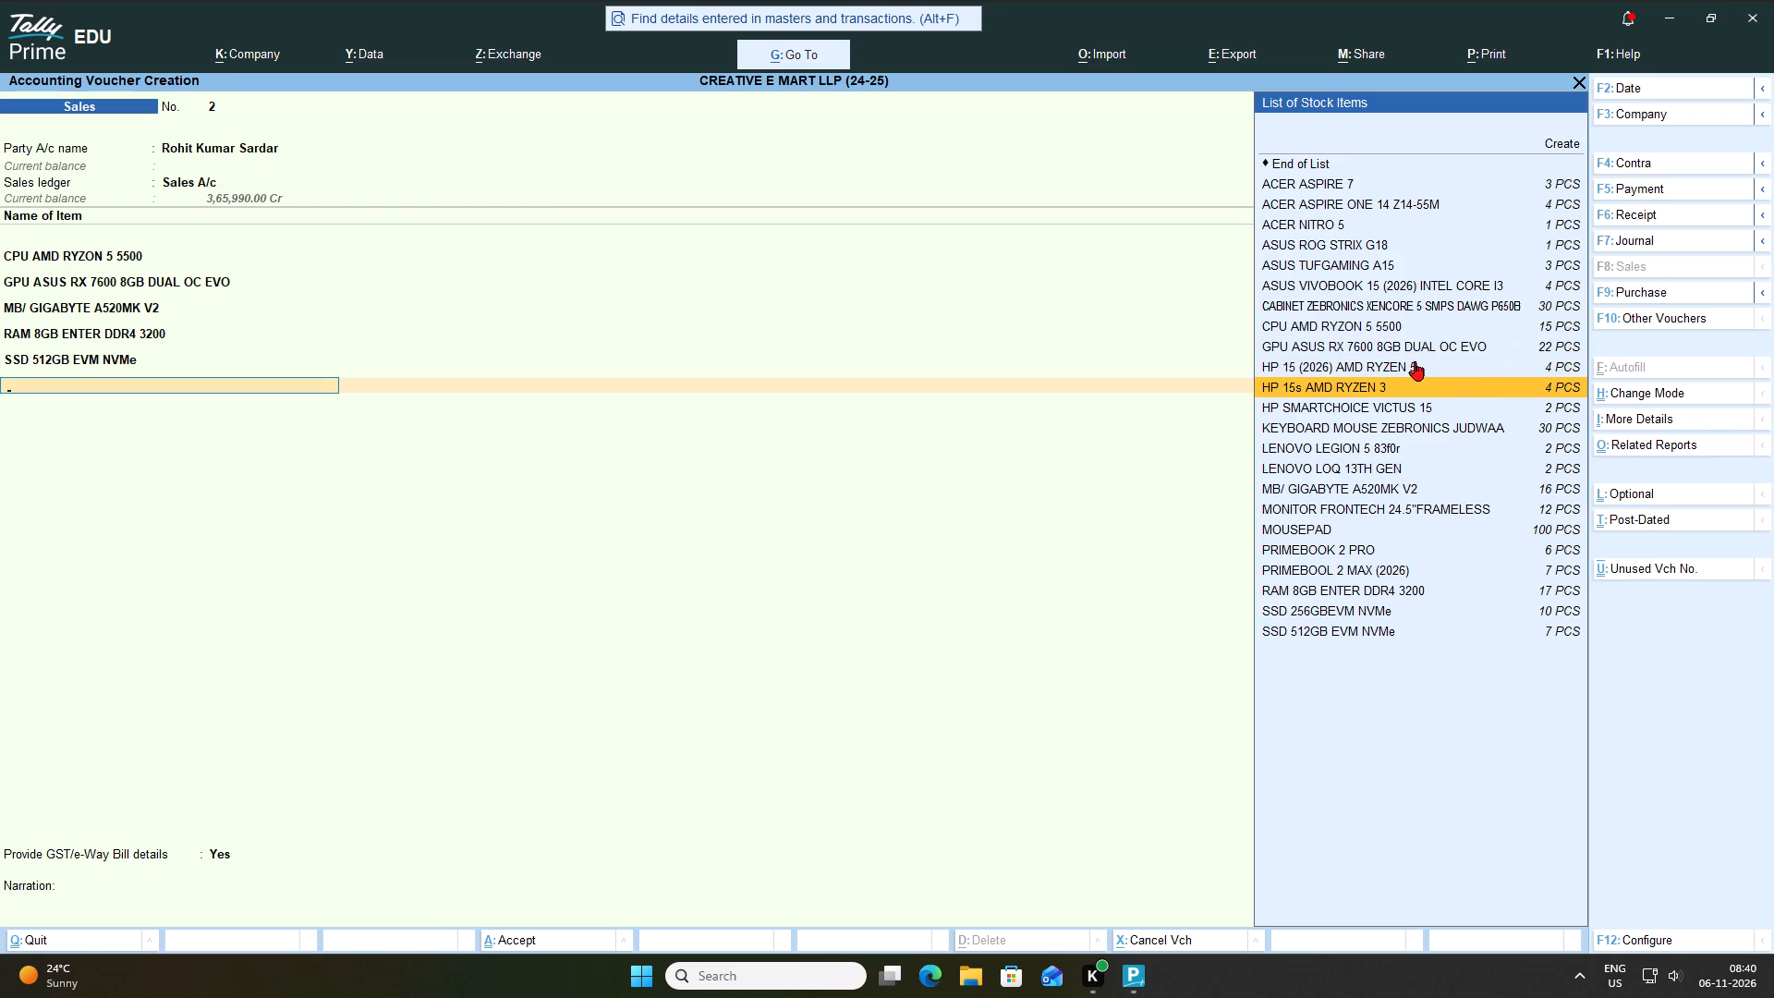
{"action": "key", "text": "Down"}
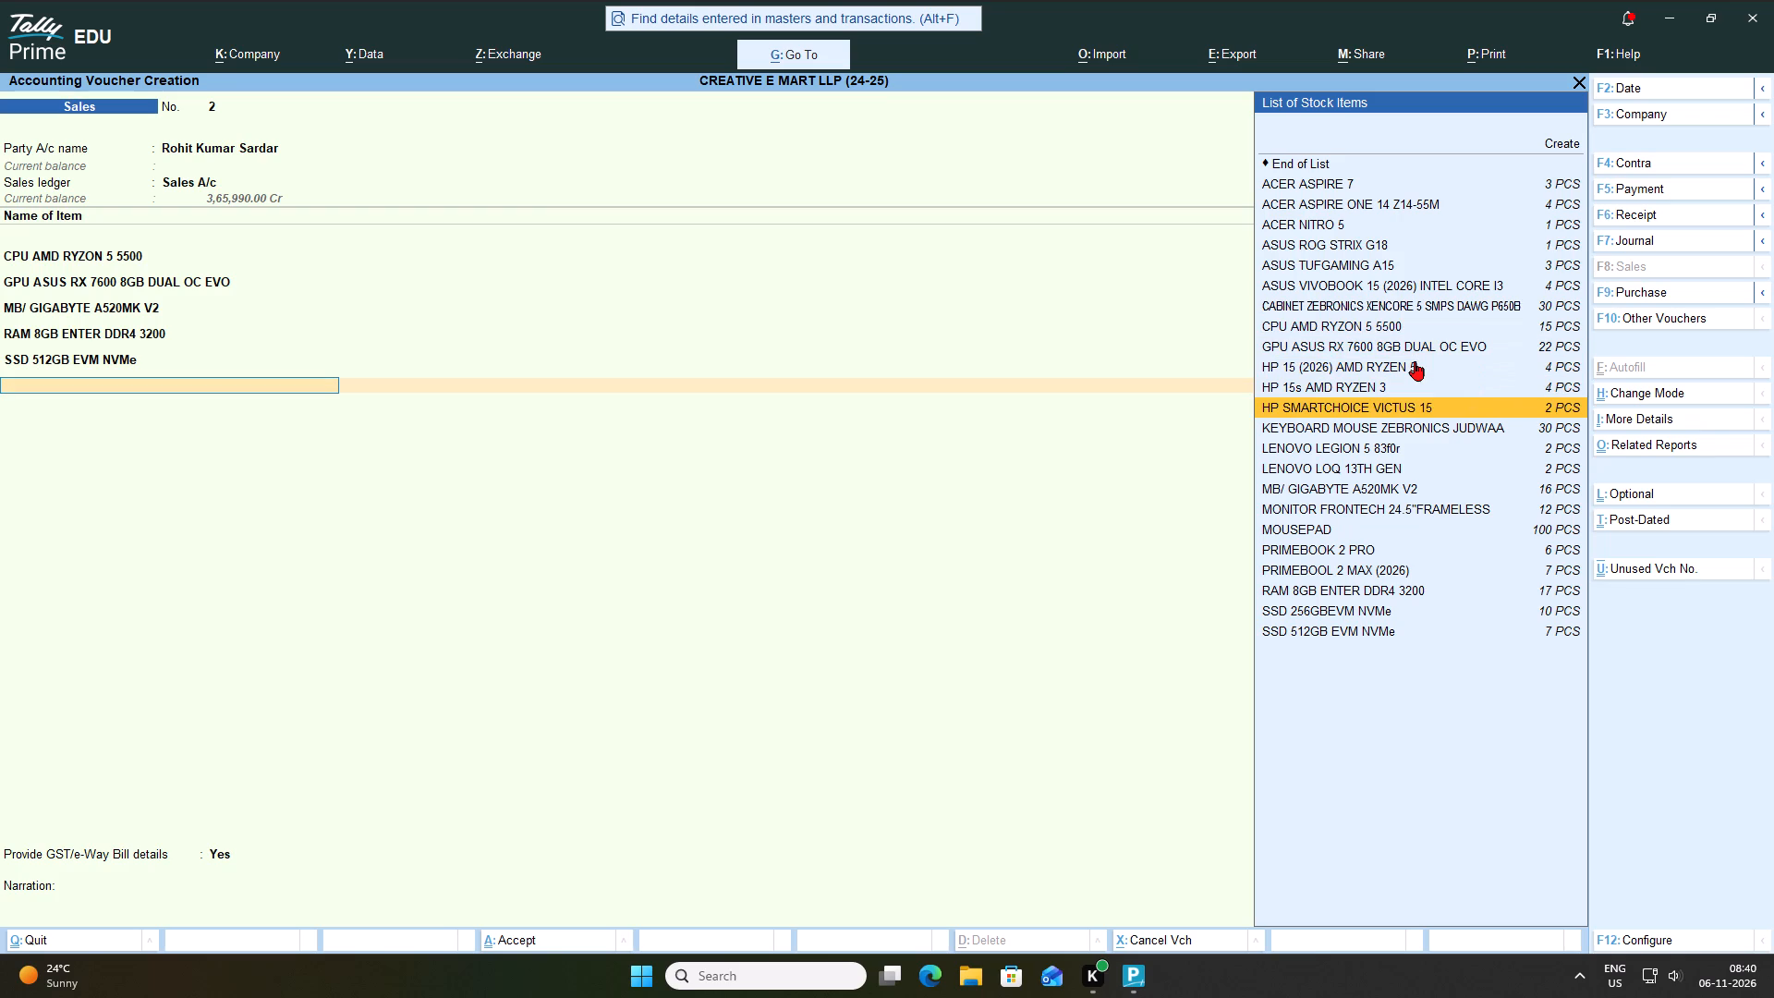
{"action": "key", "text": "Down"}
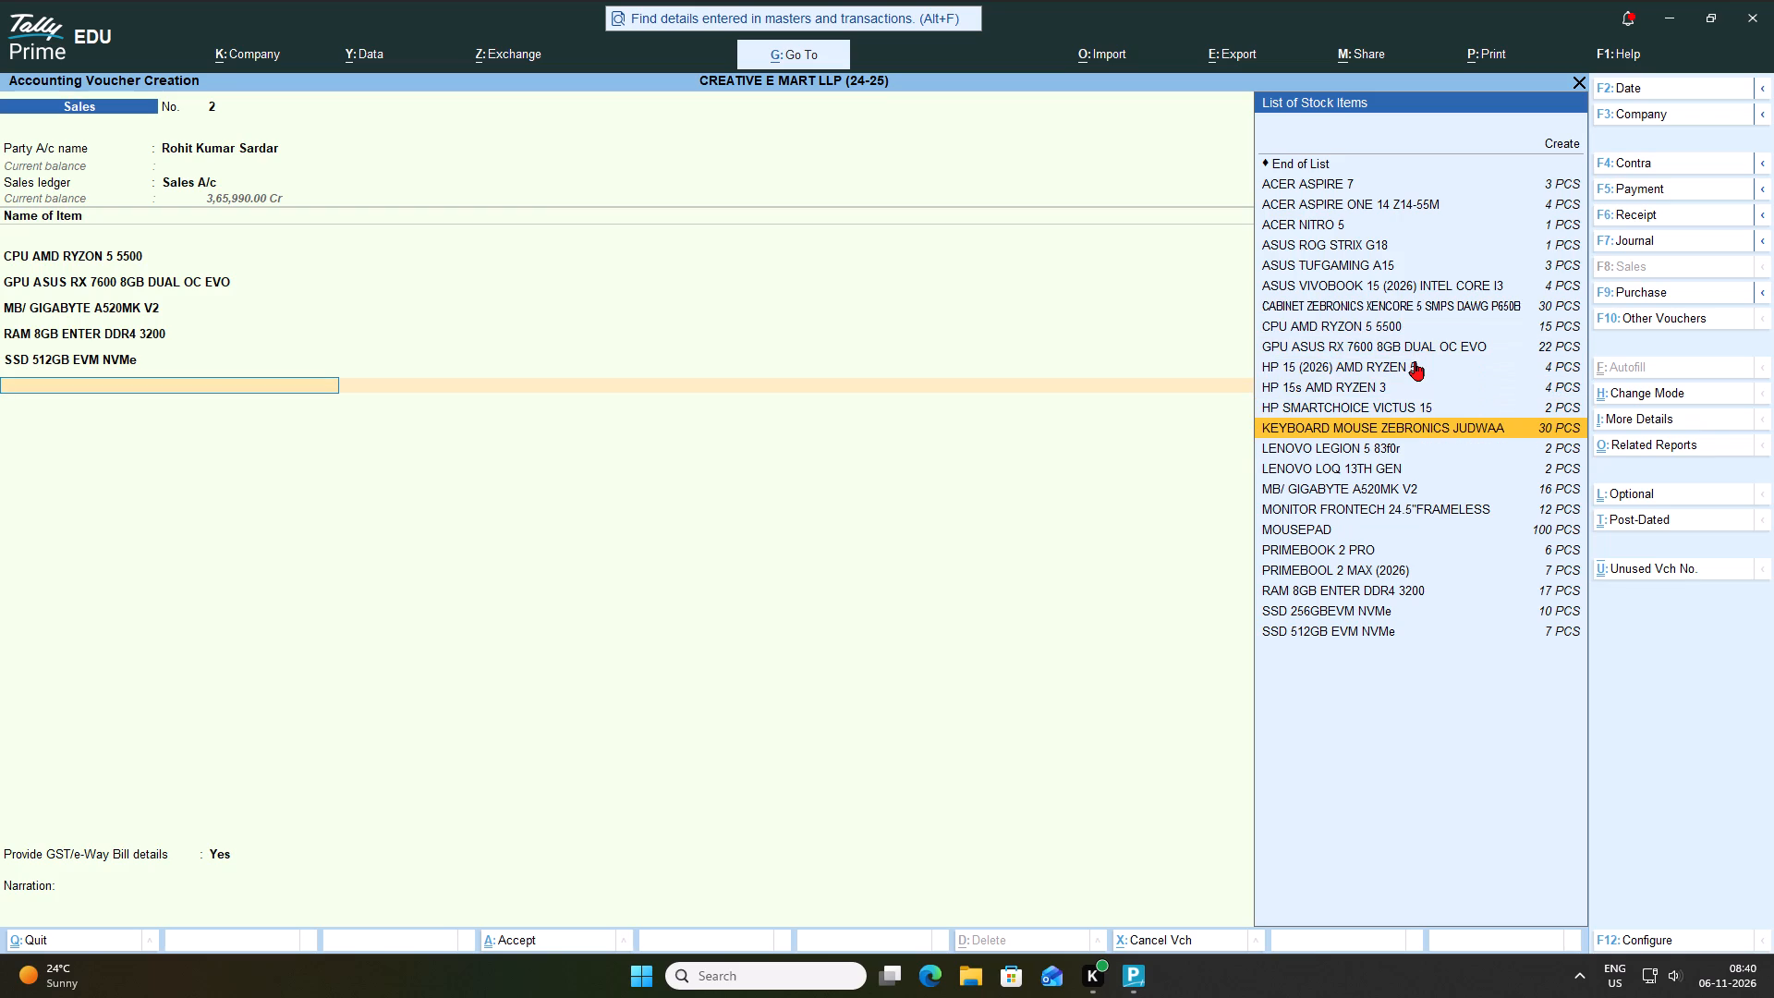
{"action": "key", "text": "Down"}
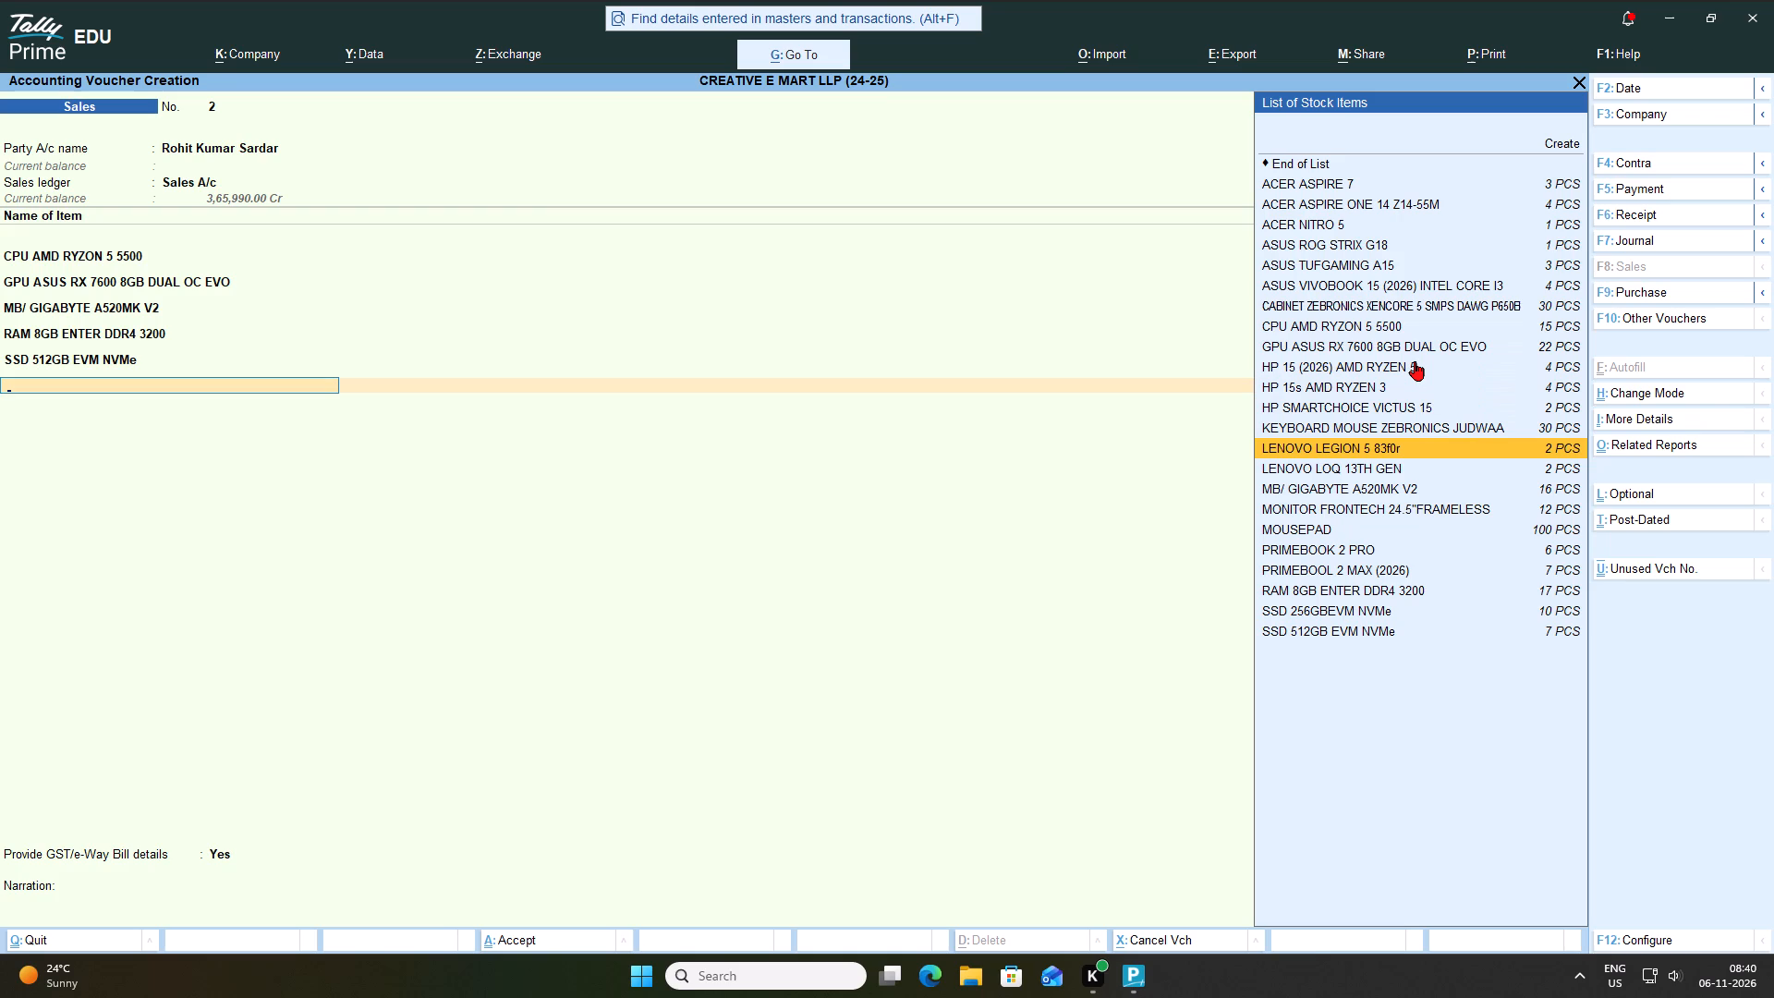
{"action": "key", "text": "Down"}
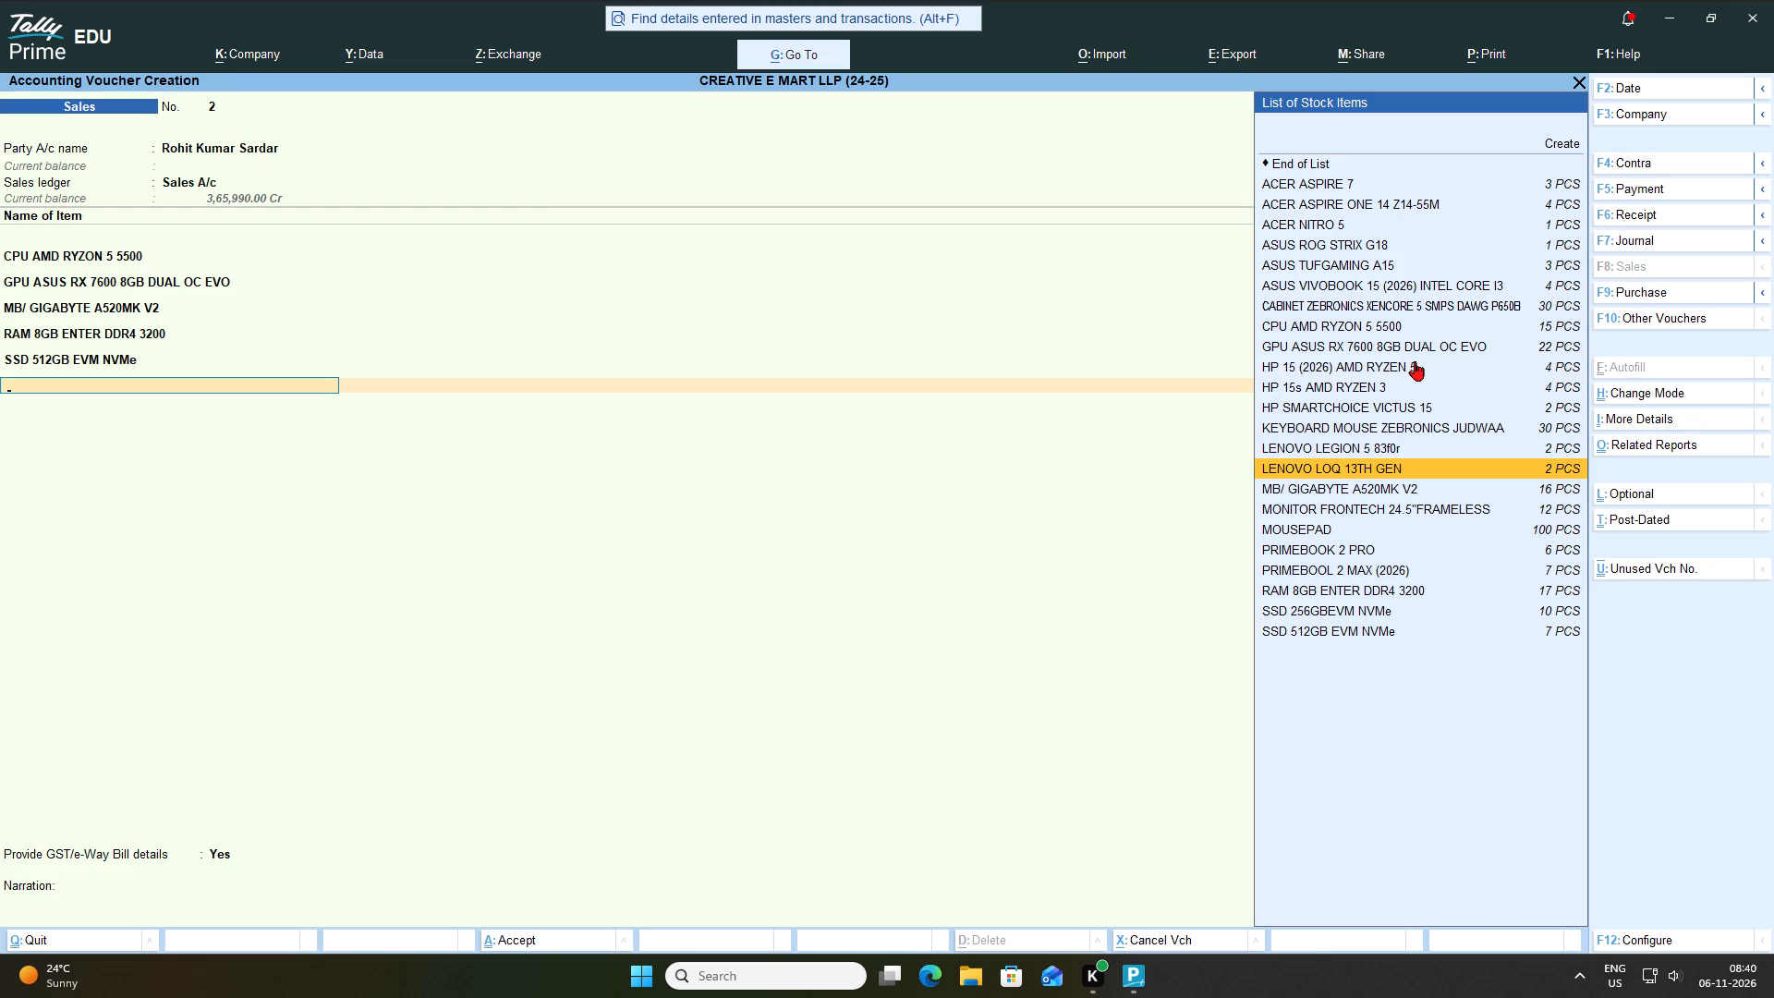
{"action": "key", "text": "Down"}
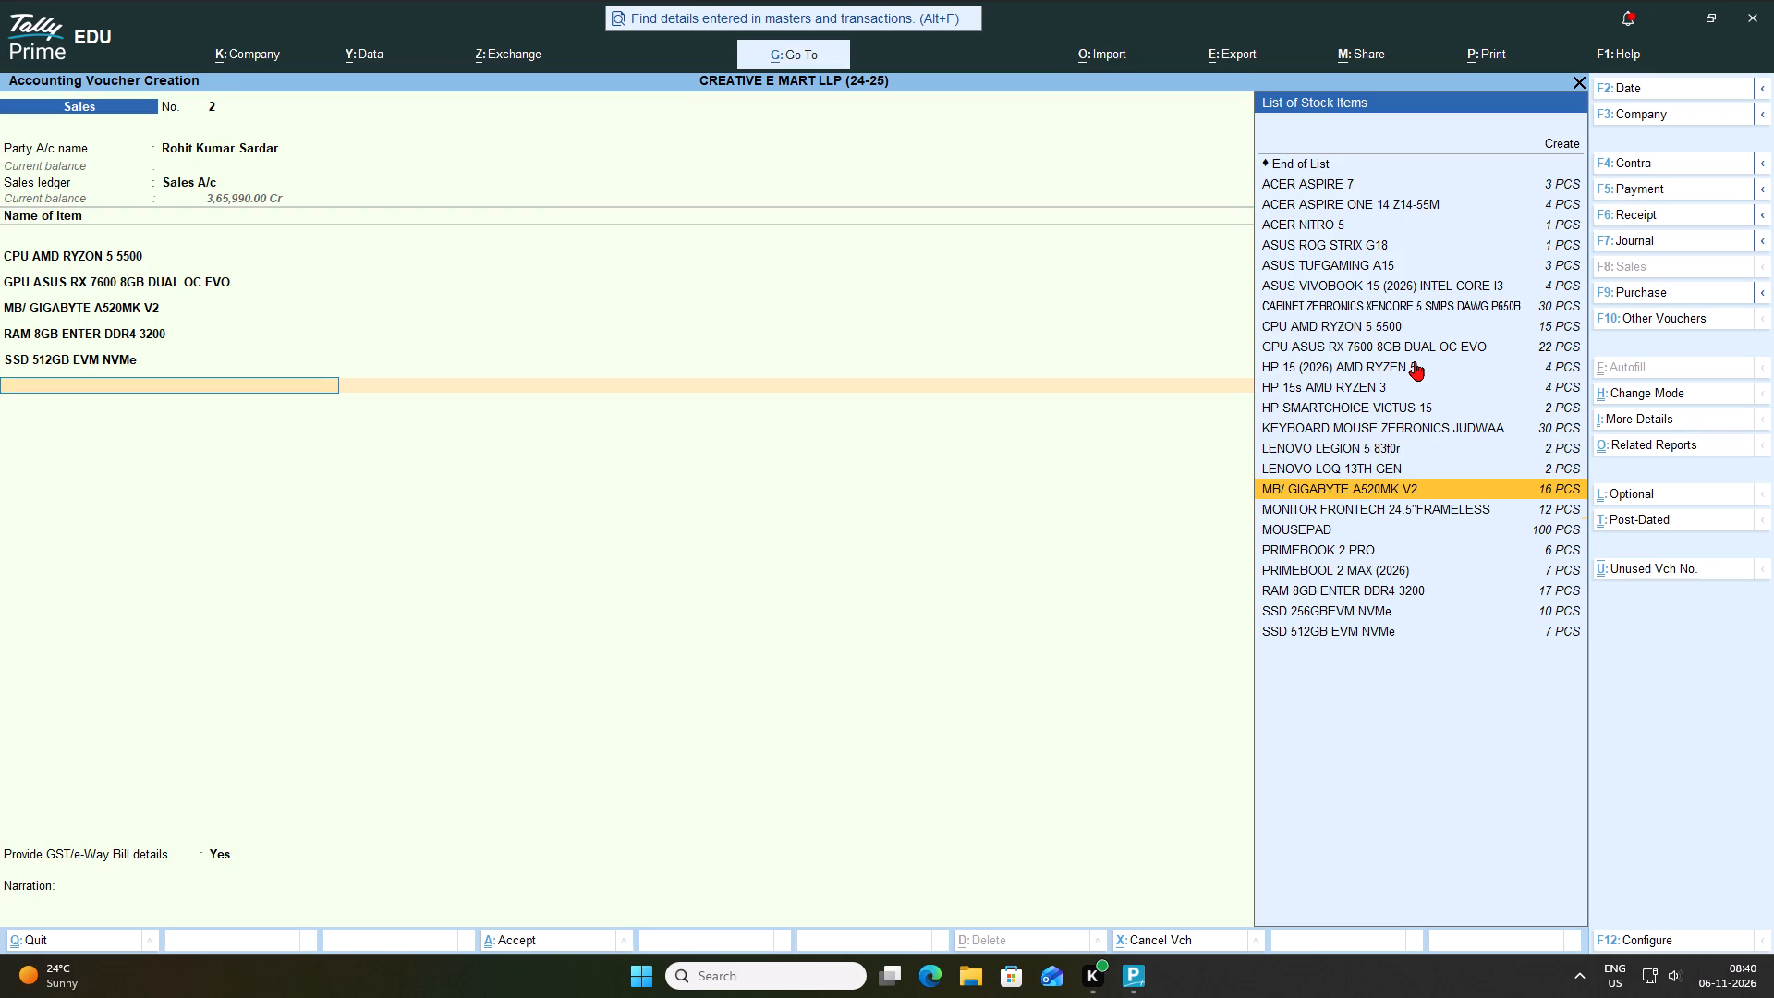
{"action": "key", "text": "Down"}
{"action": "key", "text": "Return"}
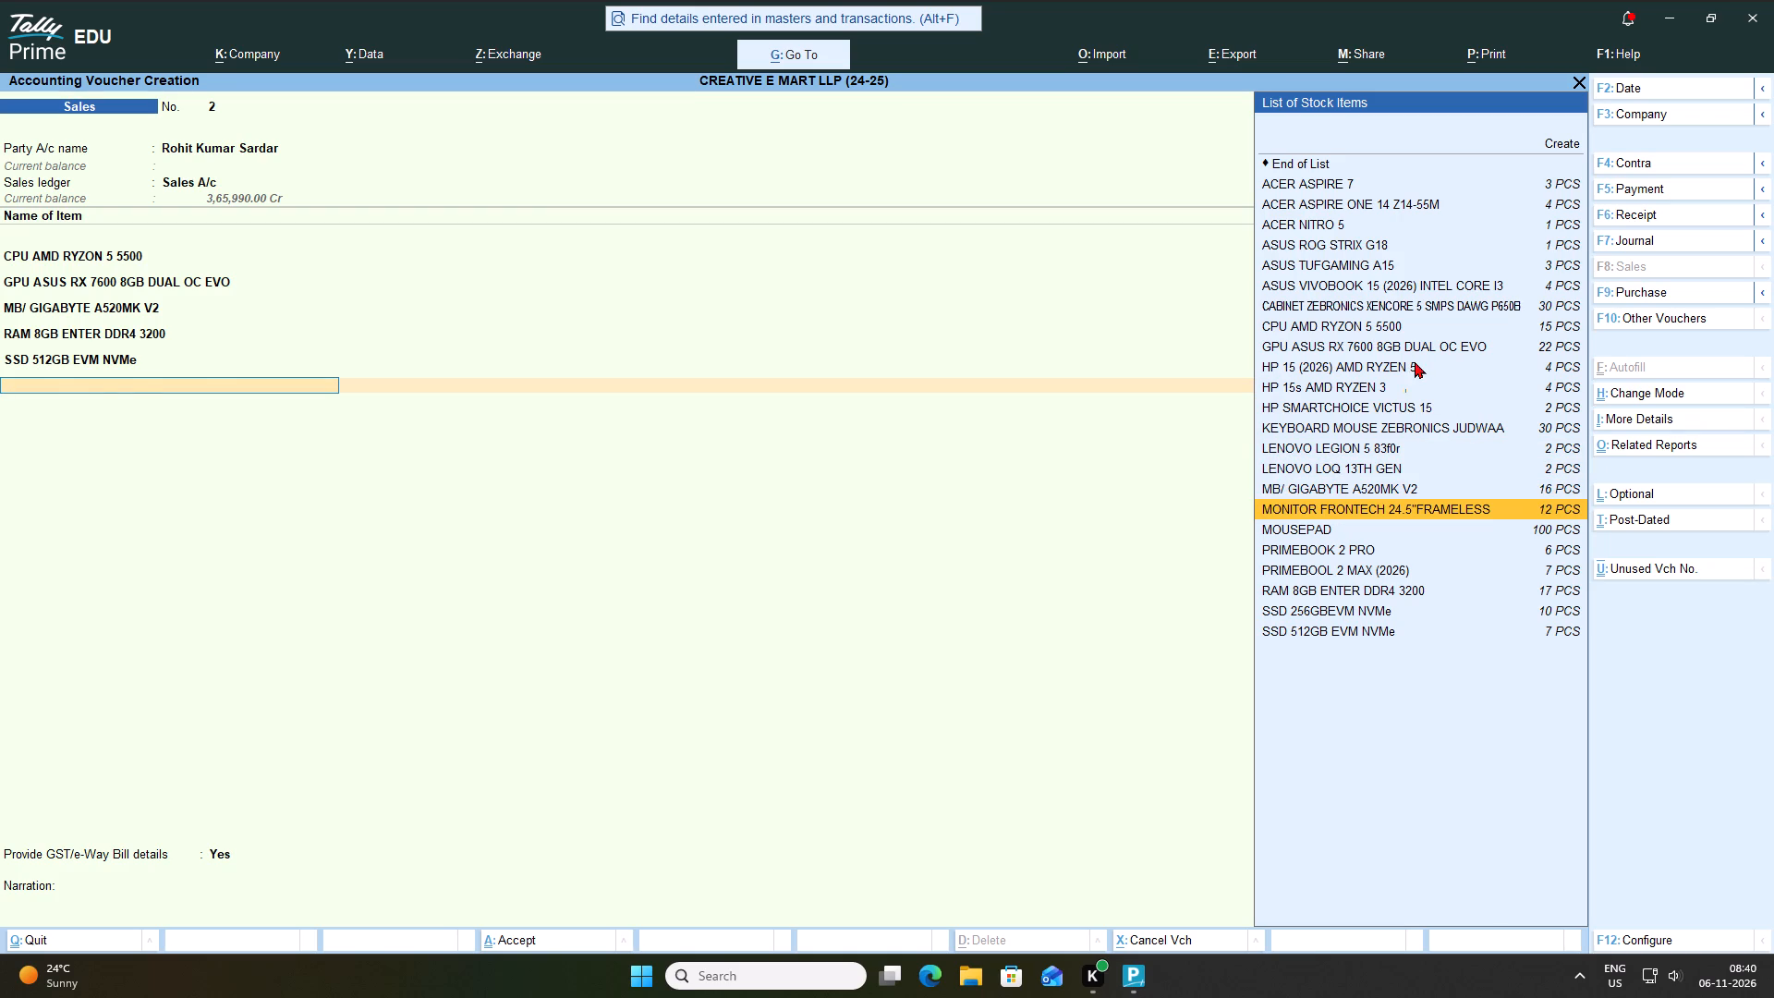
{"action": "key", "text": "1"}
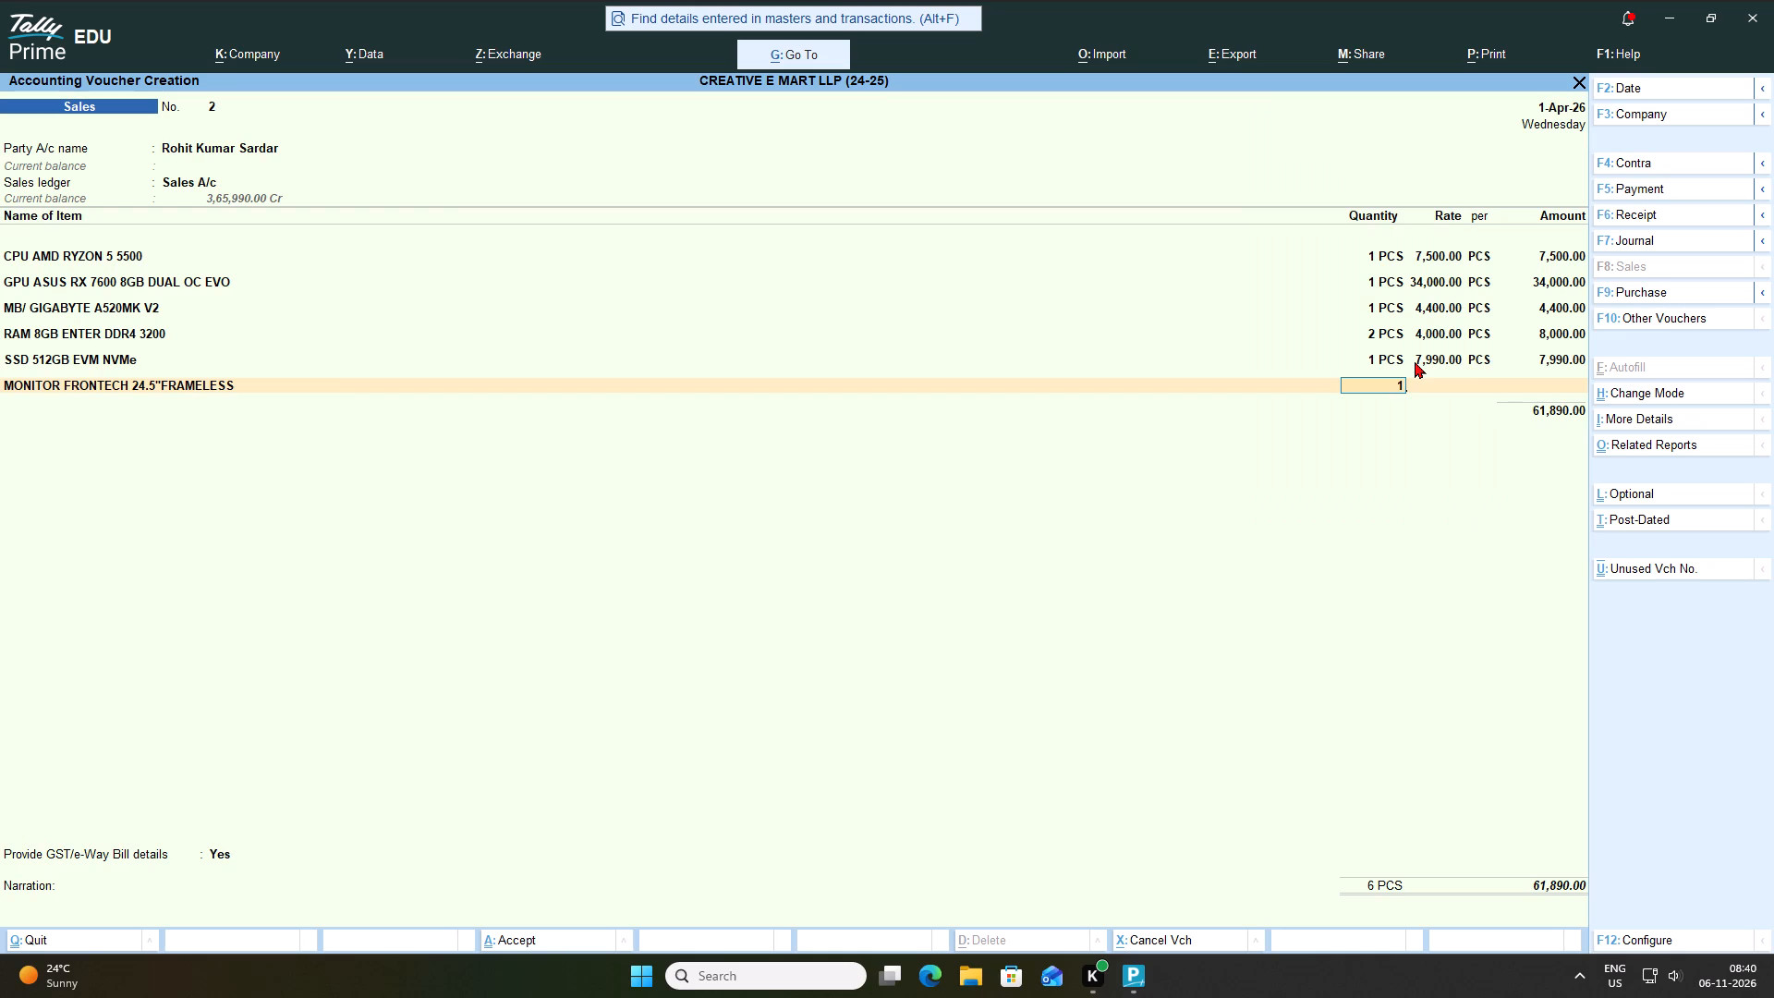
{"action": "key", "text": "Return"}
Consult the monitor's stock query for its purchase rate and set its selling rate to 5,400 per PCS.
{"action": "key", "text": "alt+s"}
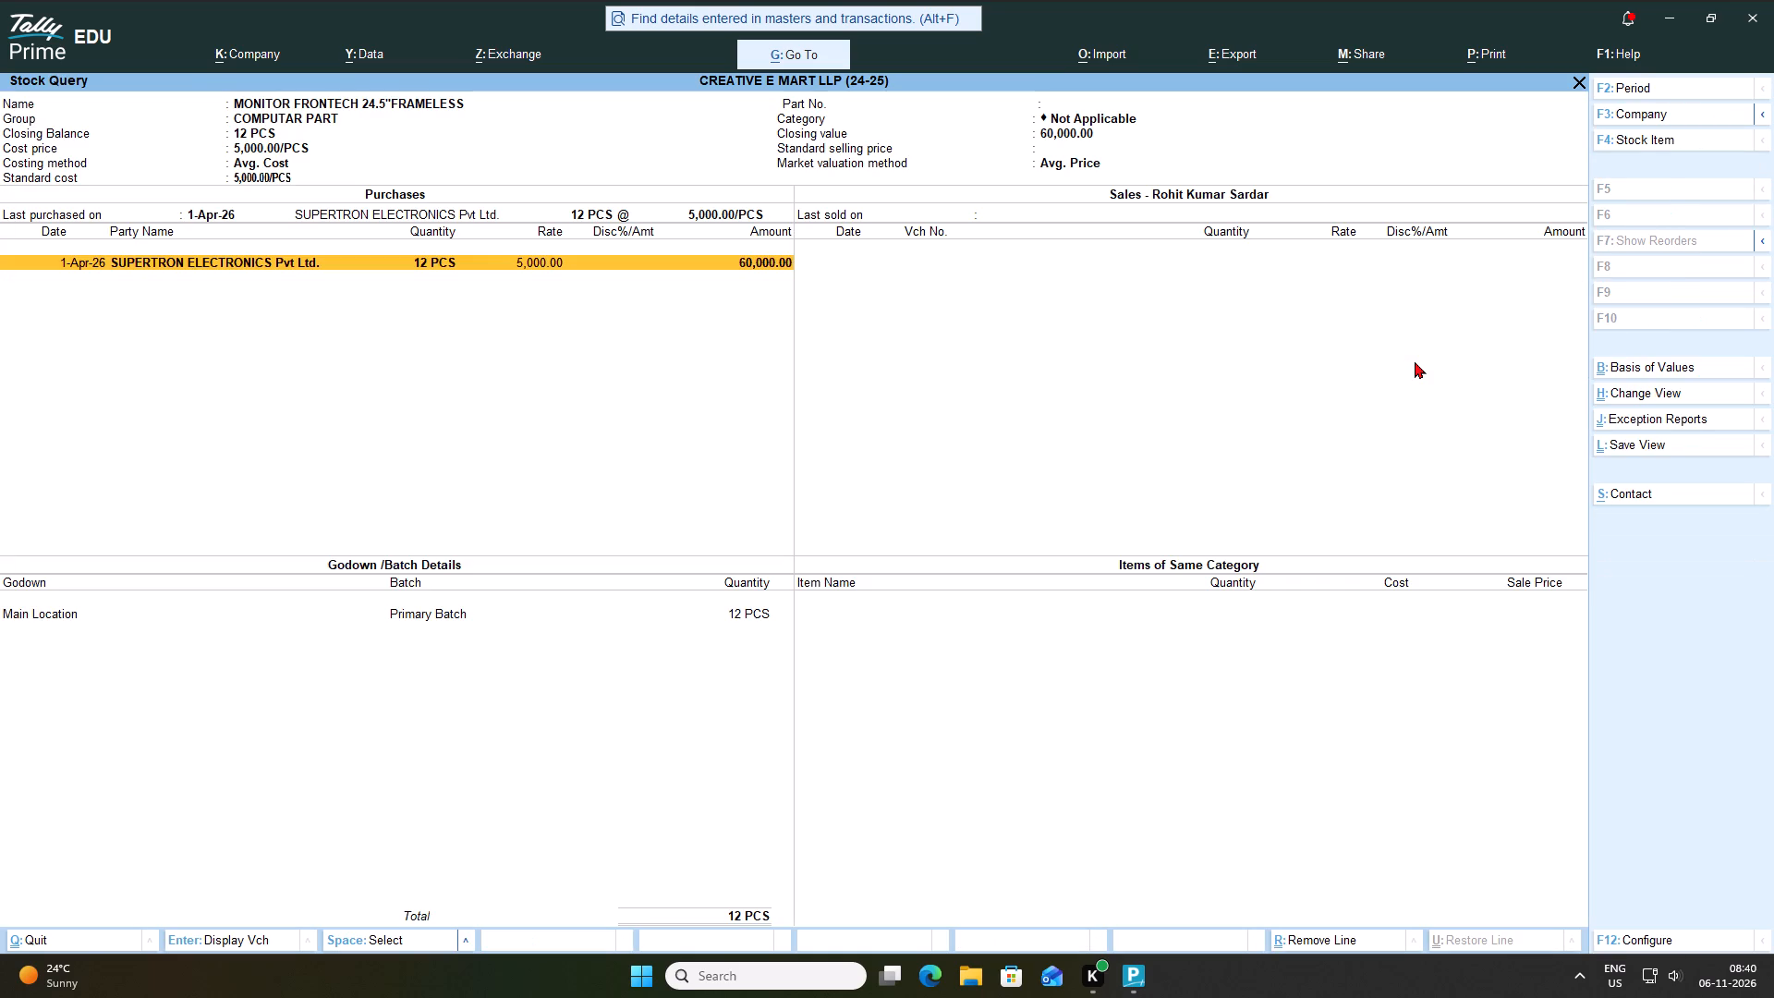
{"action": "key", "text": "Escape"}
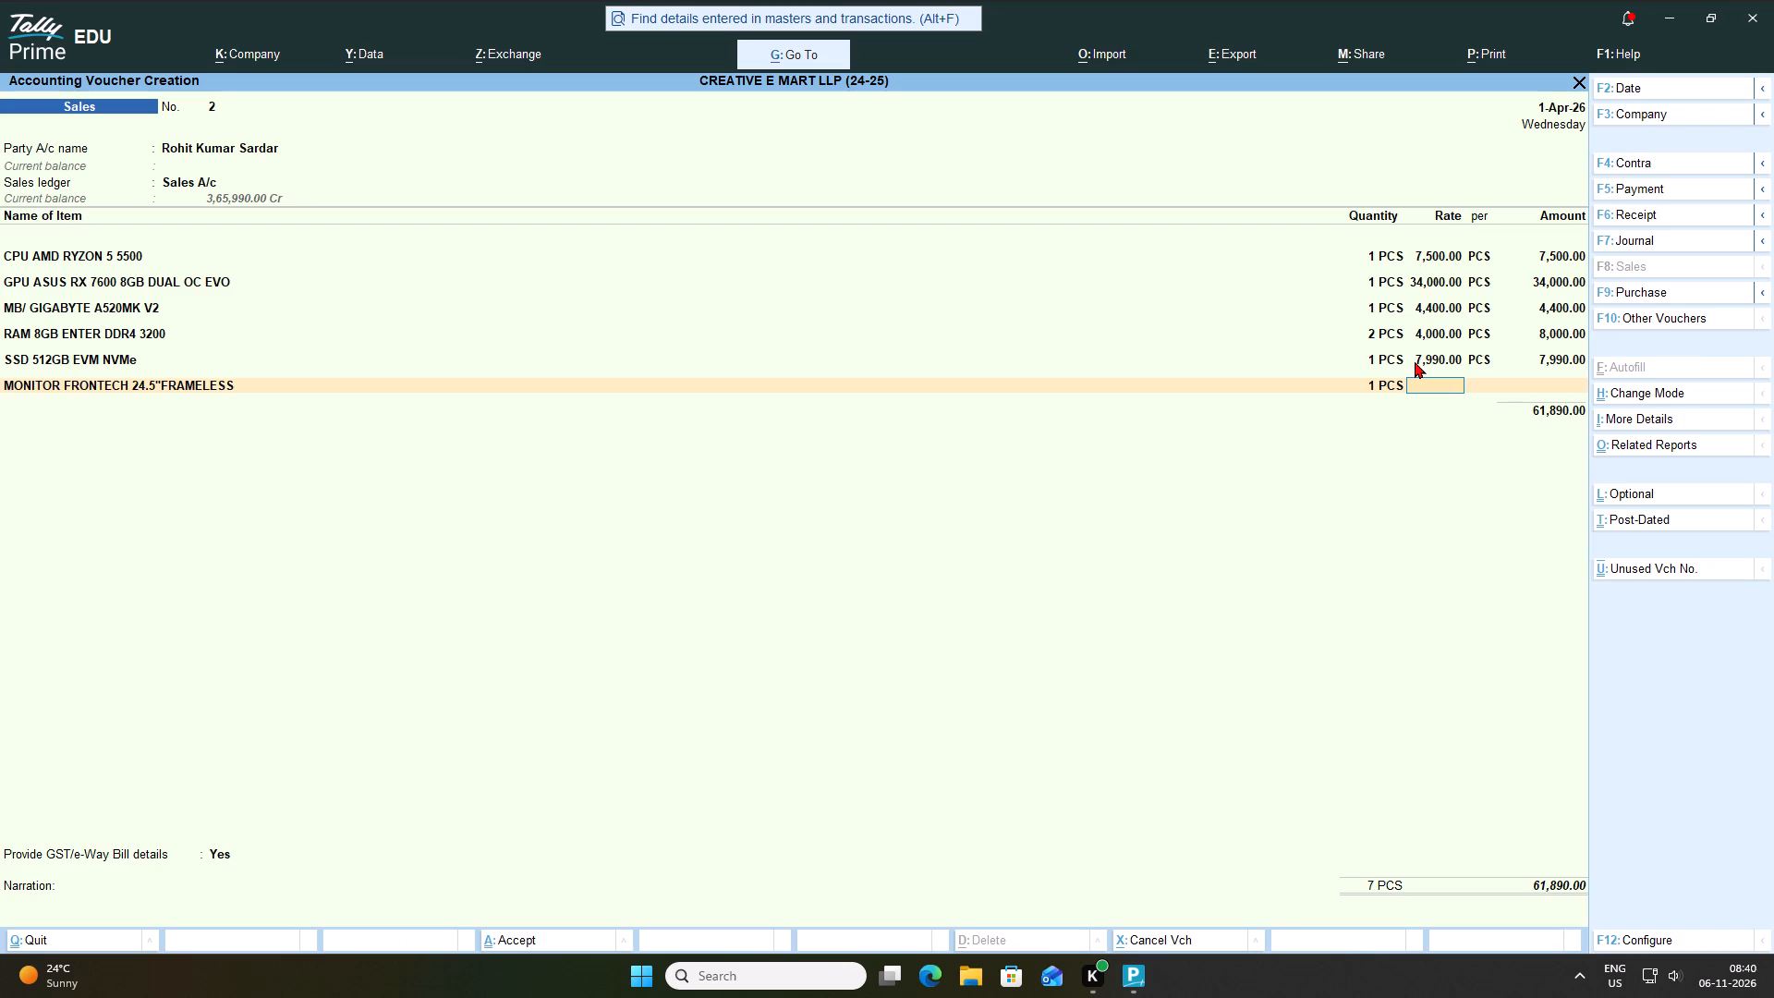
{"action": "type", "text": "54"}
{"action": "type", "text": "00"}
{"action": "key", "text": "Return"}
{"action": "key", "text": "Return"}
{"action": "key", "text": "Return"}
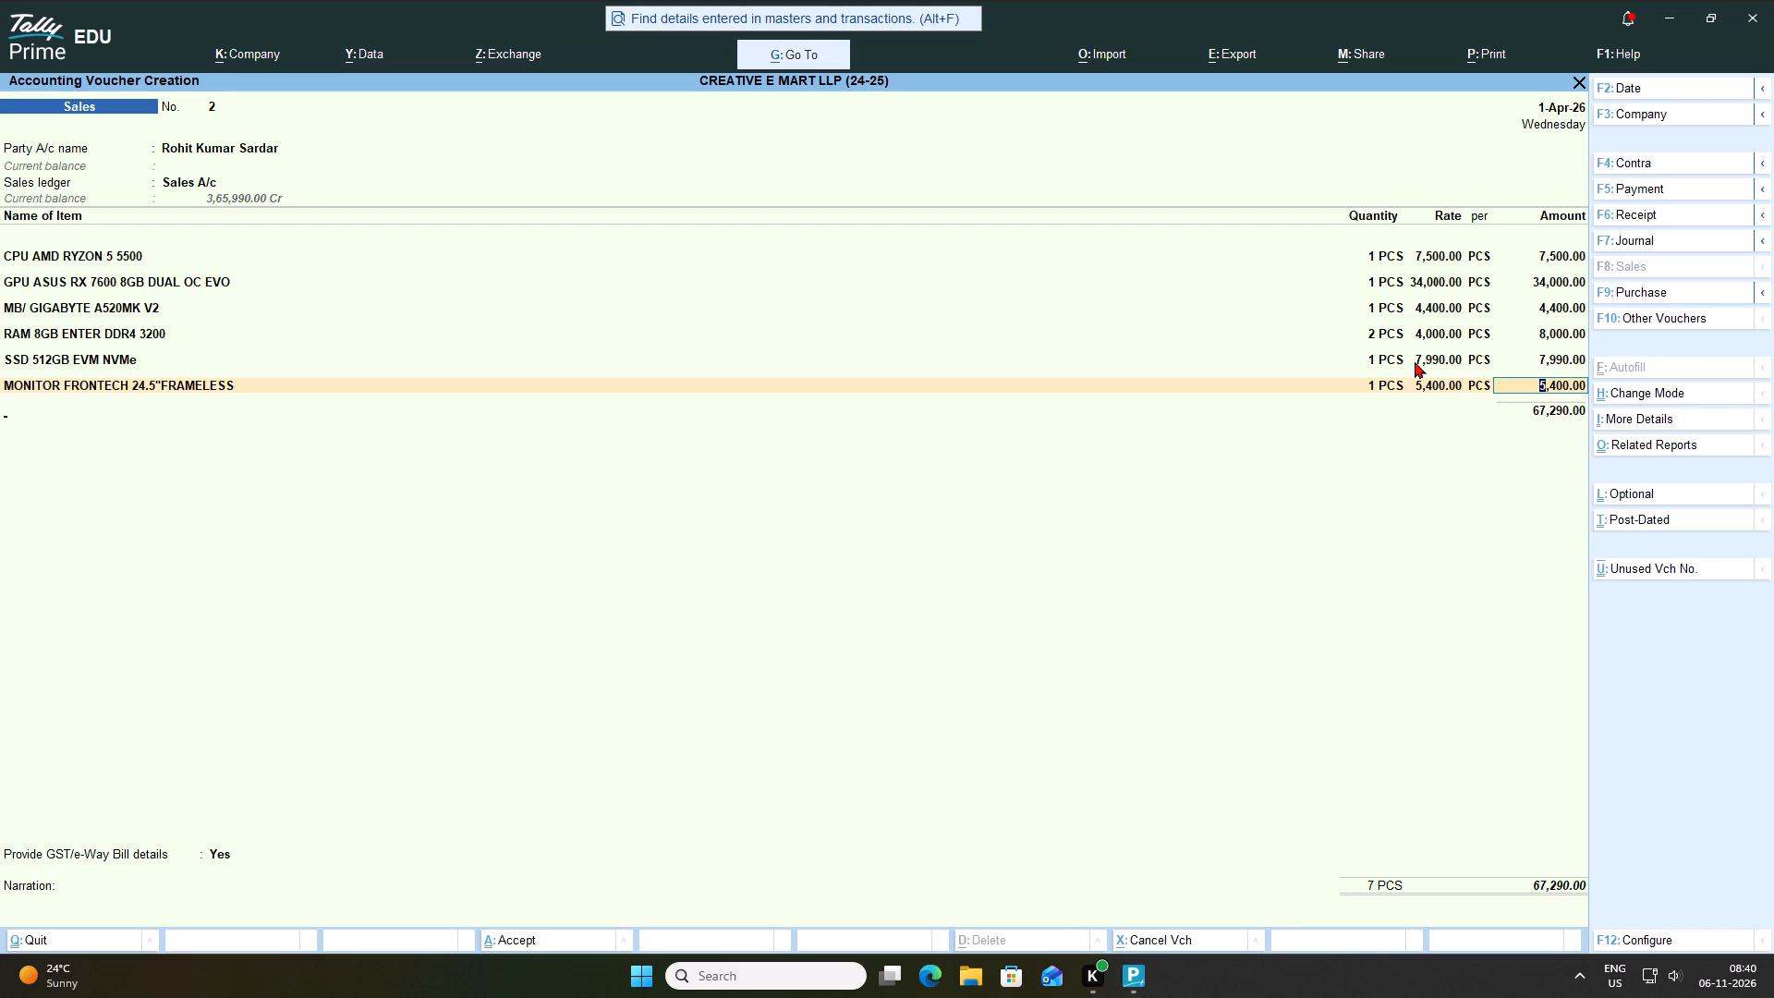
Add the stock item CABINET ZEBRONICS XENCORE 5 SMPS DAWG P650B to the sales voucher with a quantity of 1 PCS.
{"action": "key", "text": "space"}
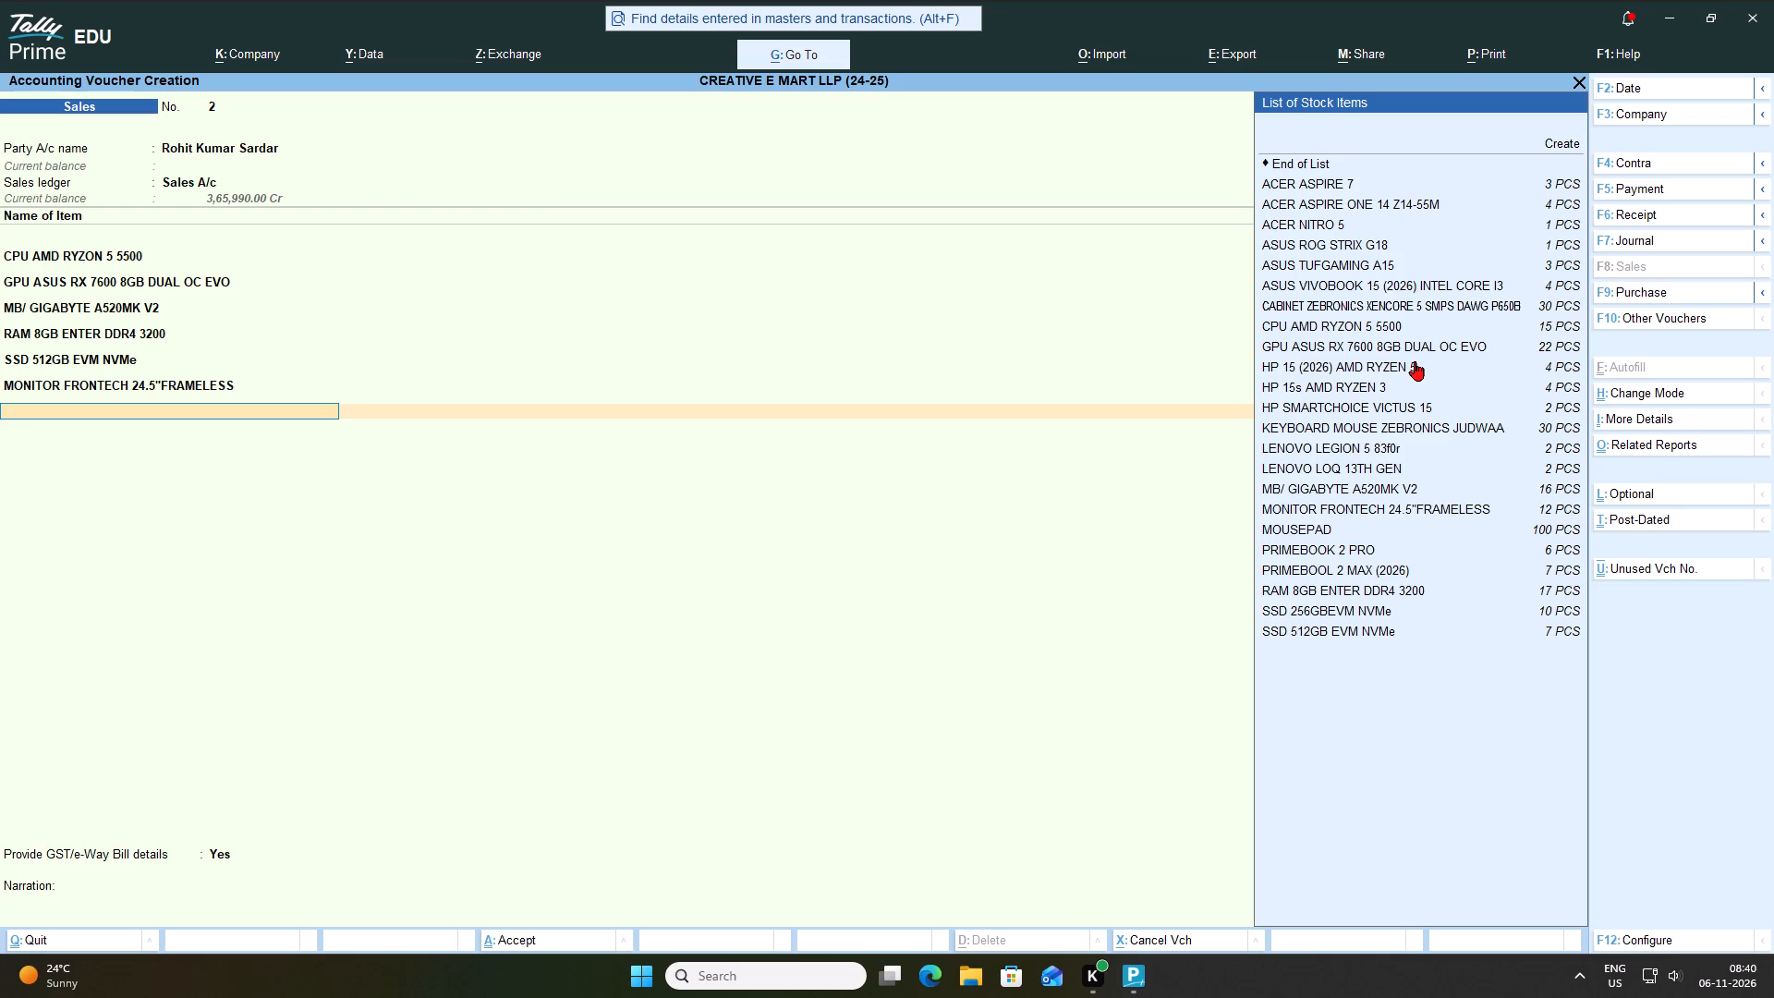
{"action": "key", "text": "p"}
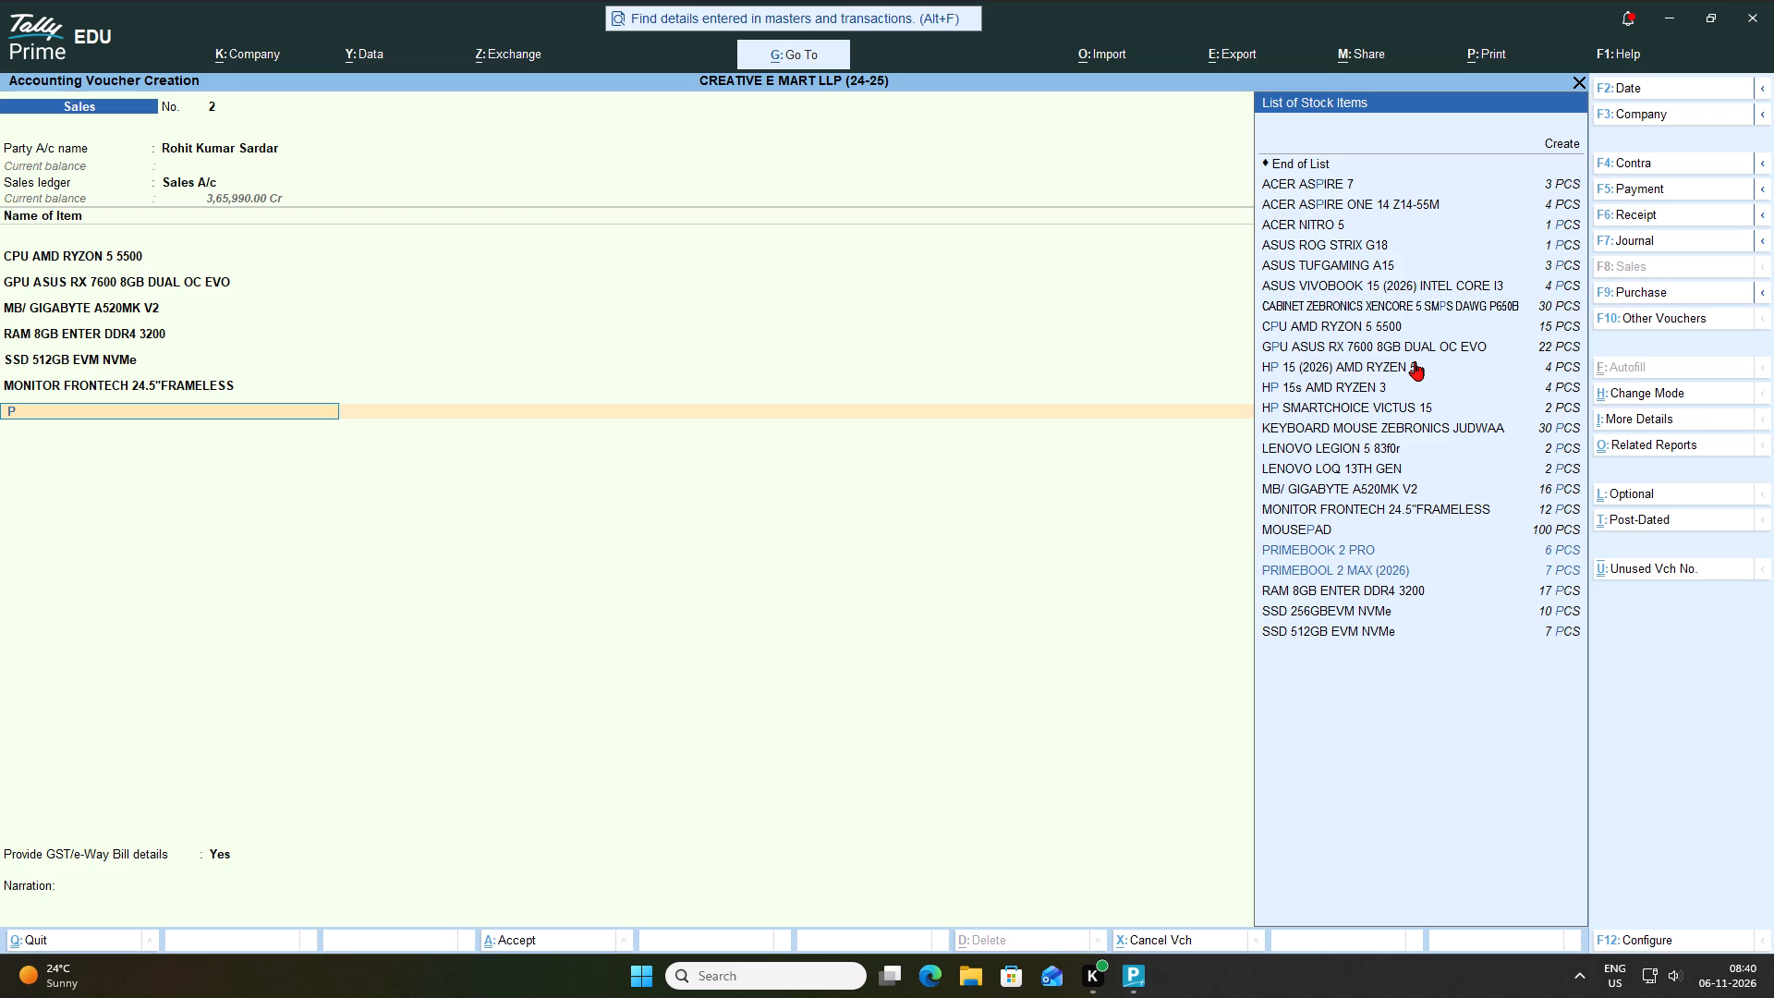
{"action": "key", "text": "Down"}
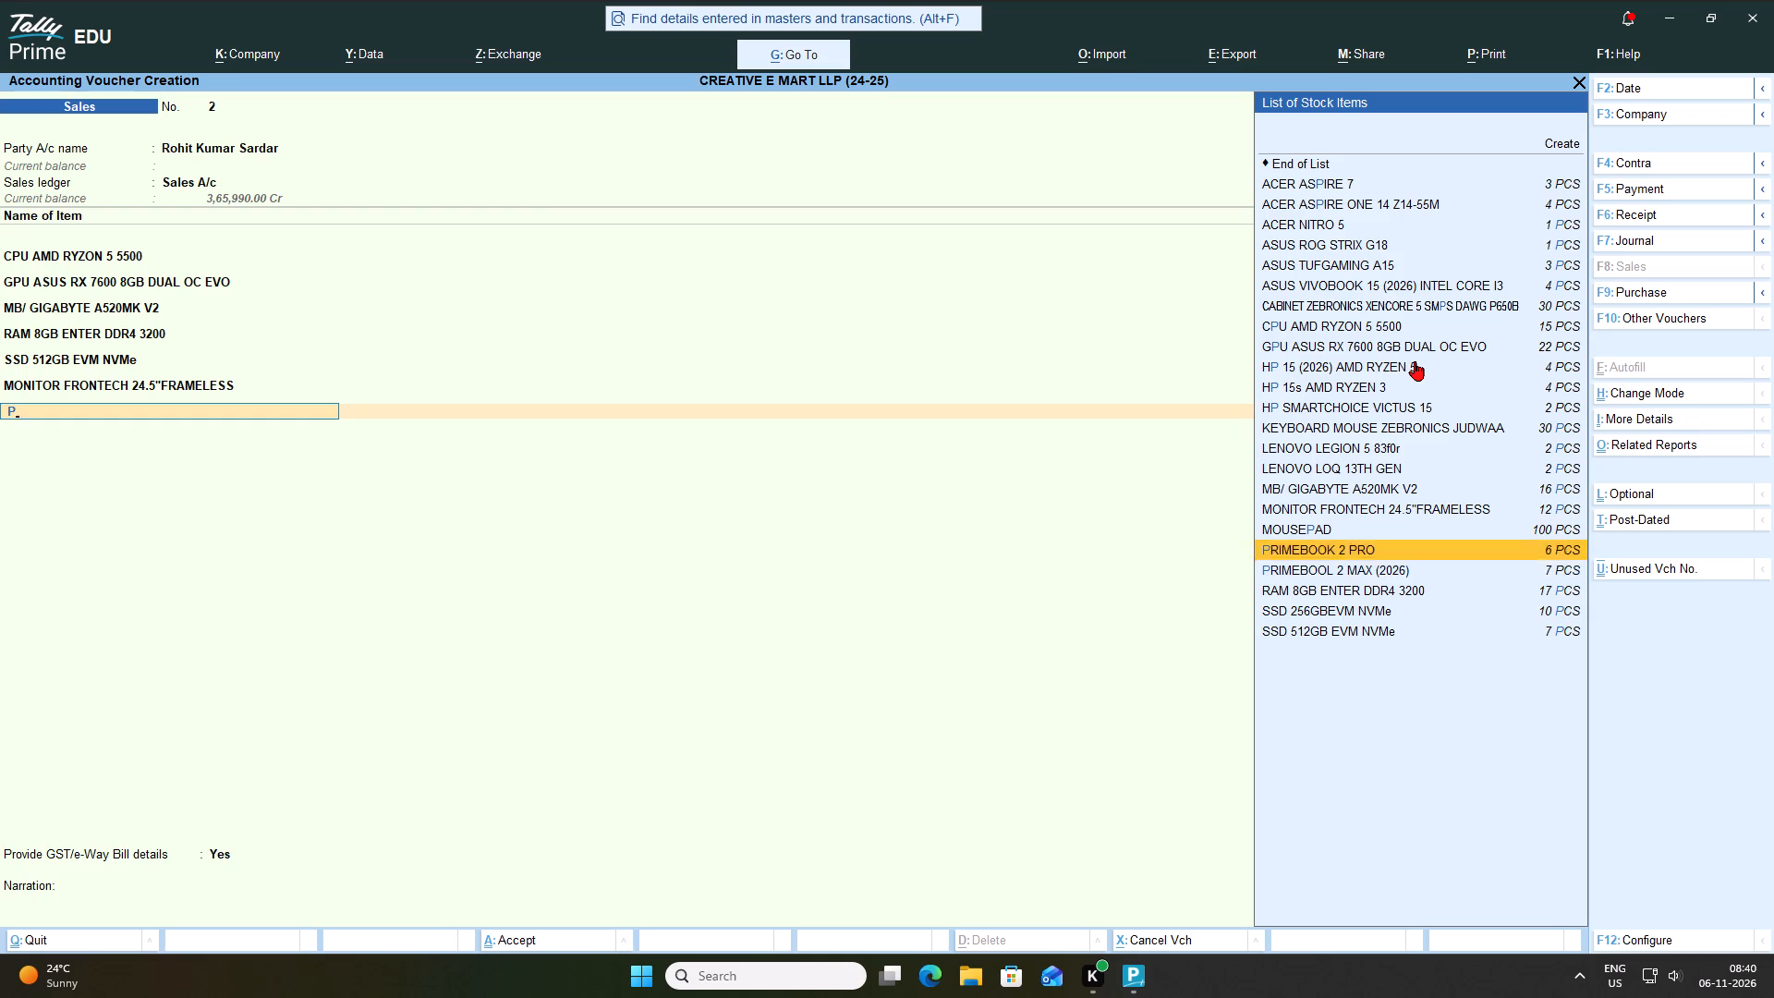
{"action": "key", "text": "Down"}
{"action": "key", "text": "Down"}
{"action": "key", "text": "Down"}
{"action": "key", "text": "Down"}
{"action": "key", "text": "Up"}
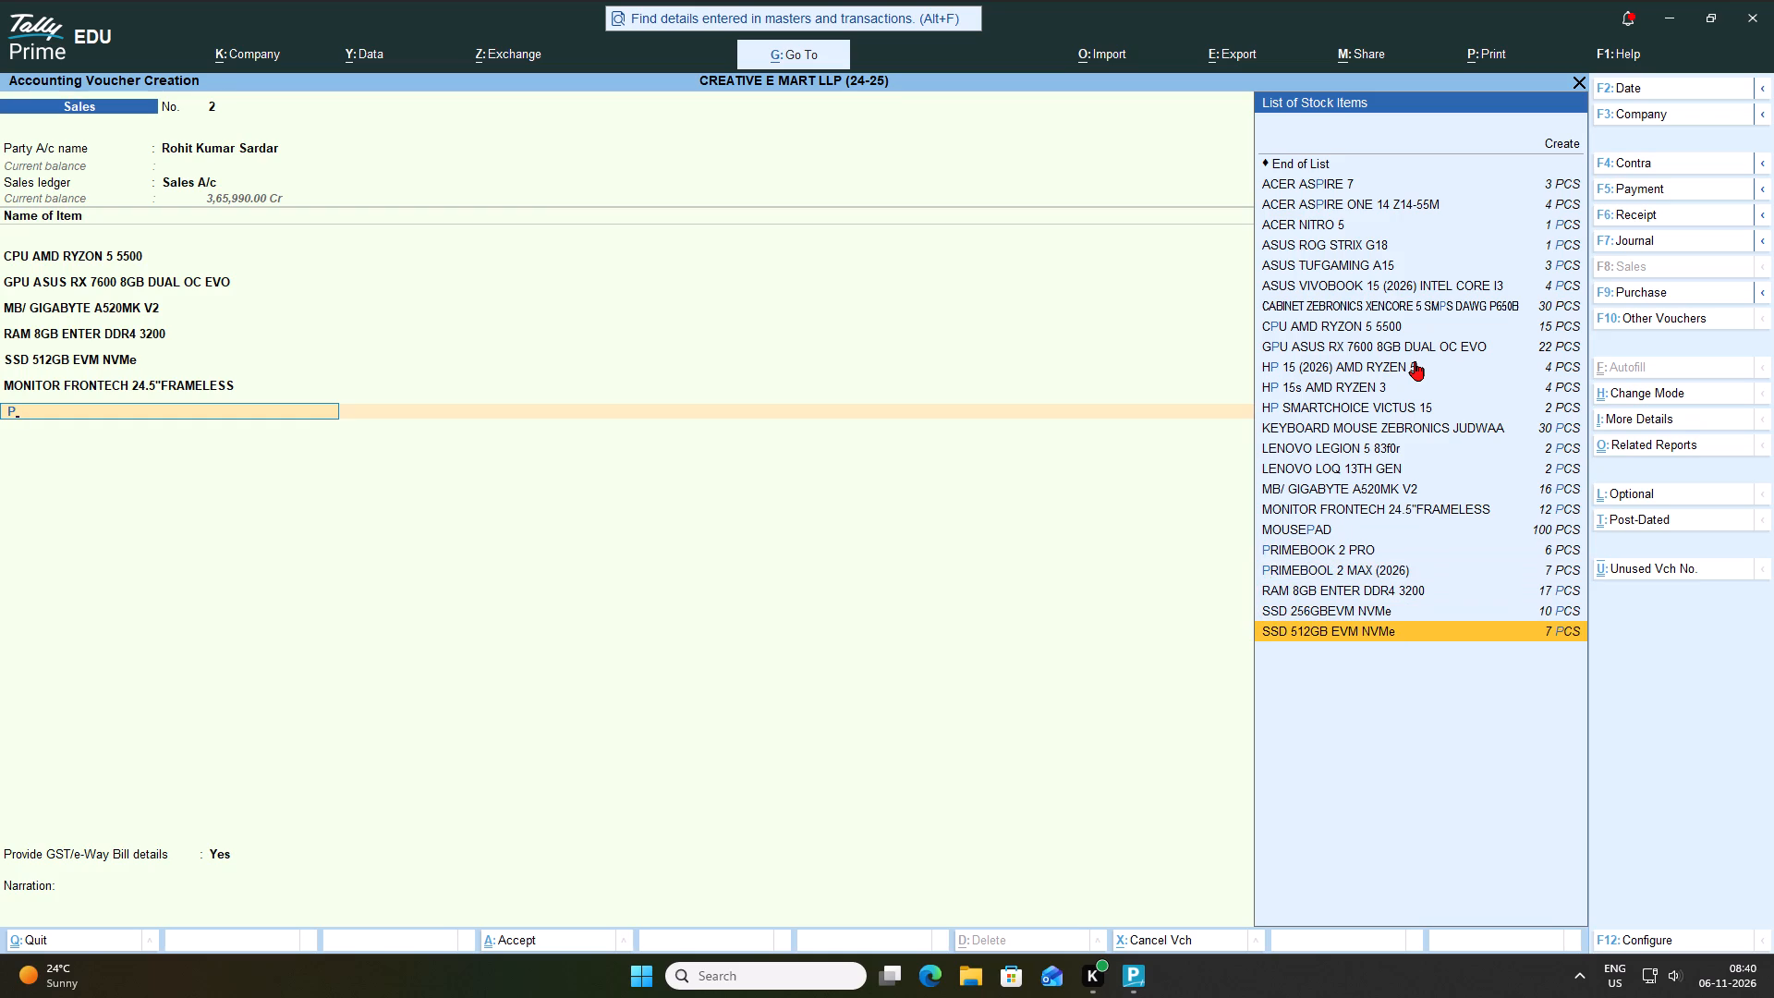
{"action": "key", "text": "Up"}
{"action": "key", "text": "Up"}
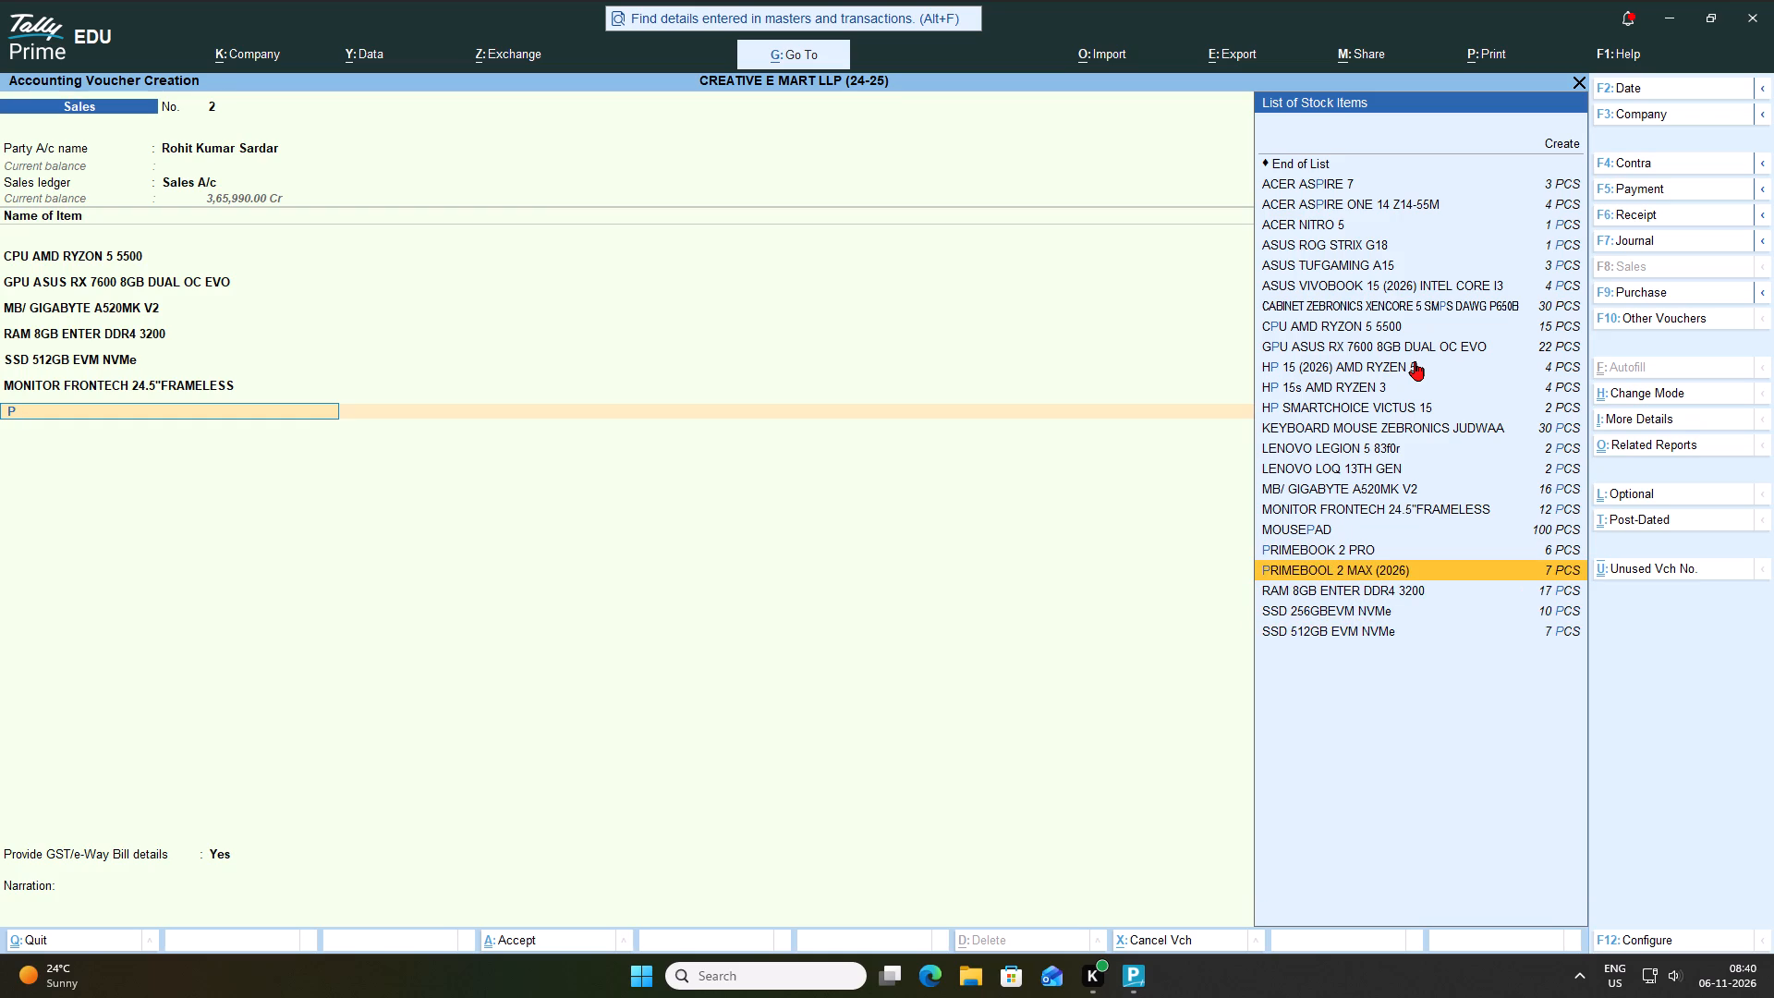
{"action": "key", "text": "Up"}
{"action": "key", "text": "Up"}
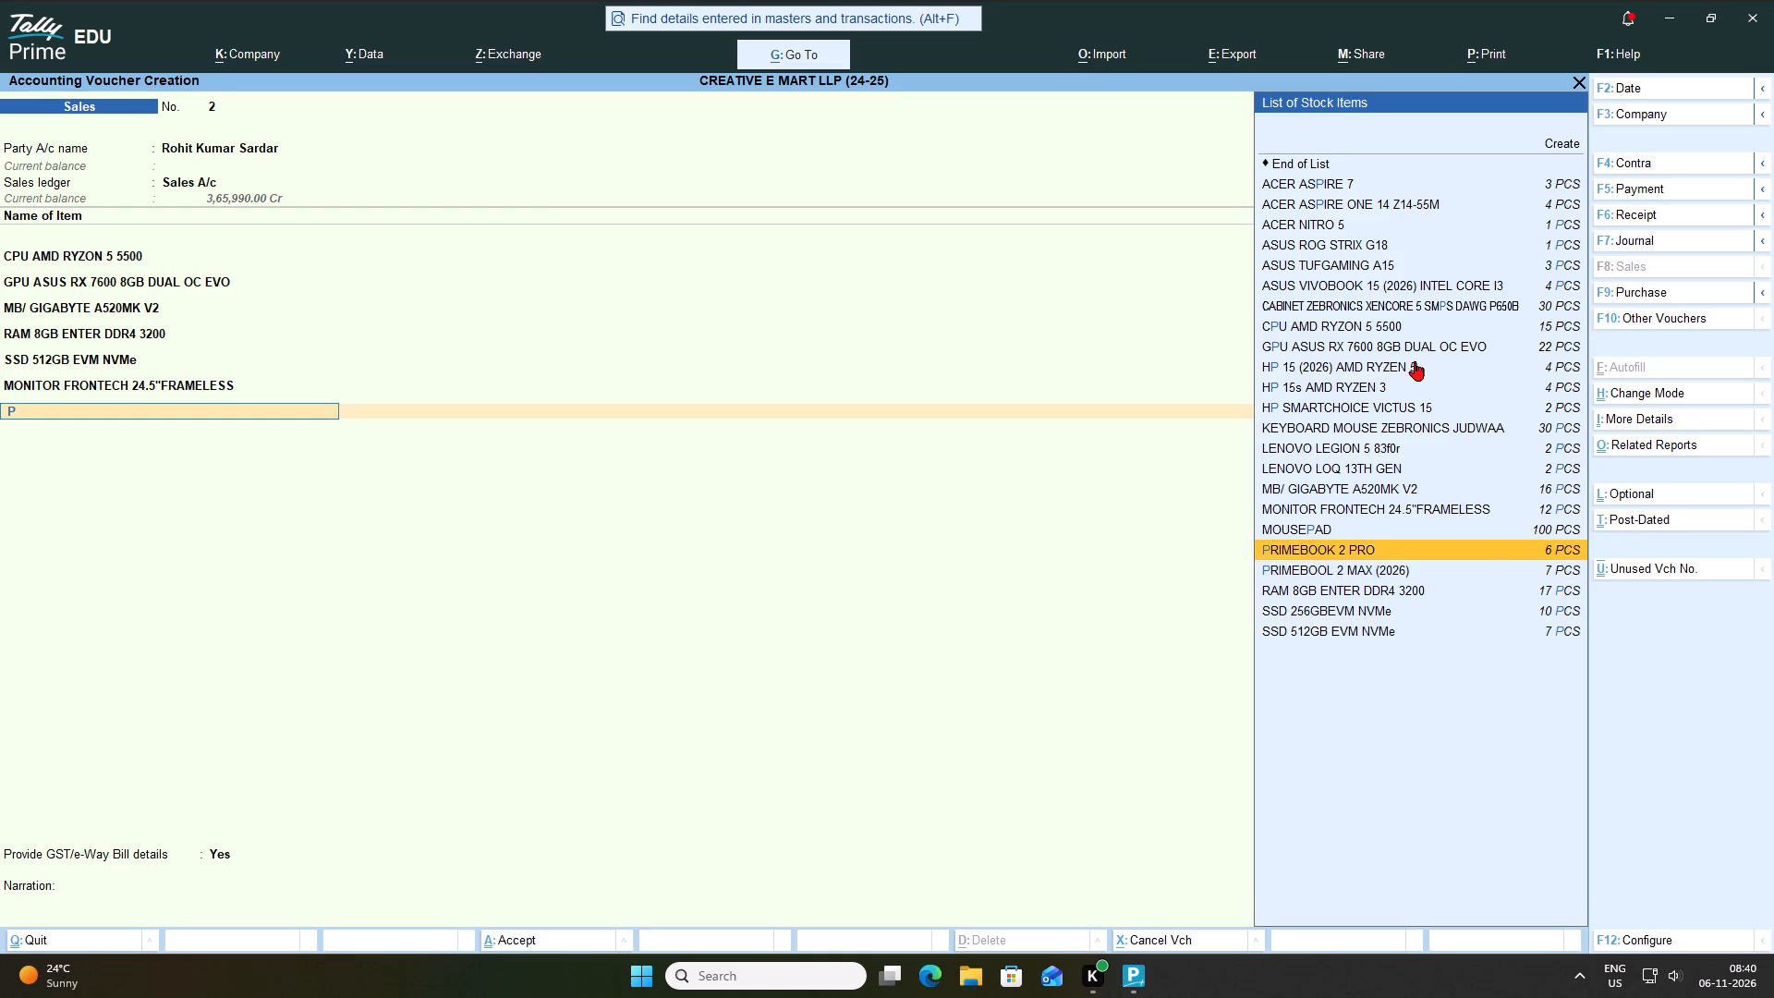
{"action": "key", "text": "Up"}
{"action": "key", "text": "Up"}
{"action": "key", "text": "Up"}
{"action": "key", "text": "Up"}
{"action": "key", "text": "Up"}
{"action": "key", "text": "Up"}
{"action": "key", "text": "Up"}
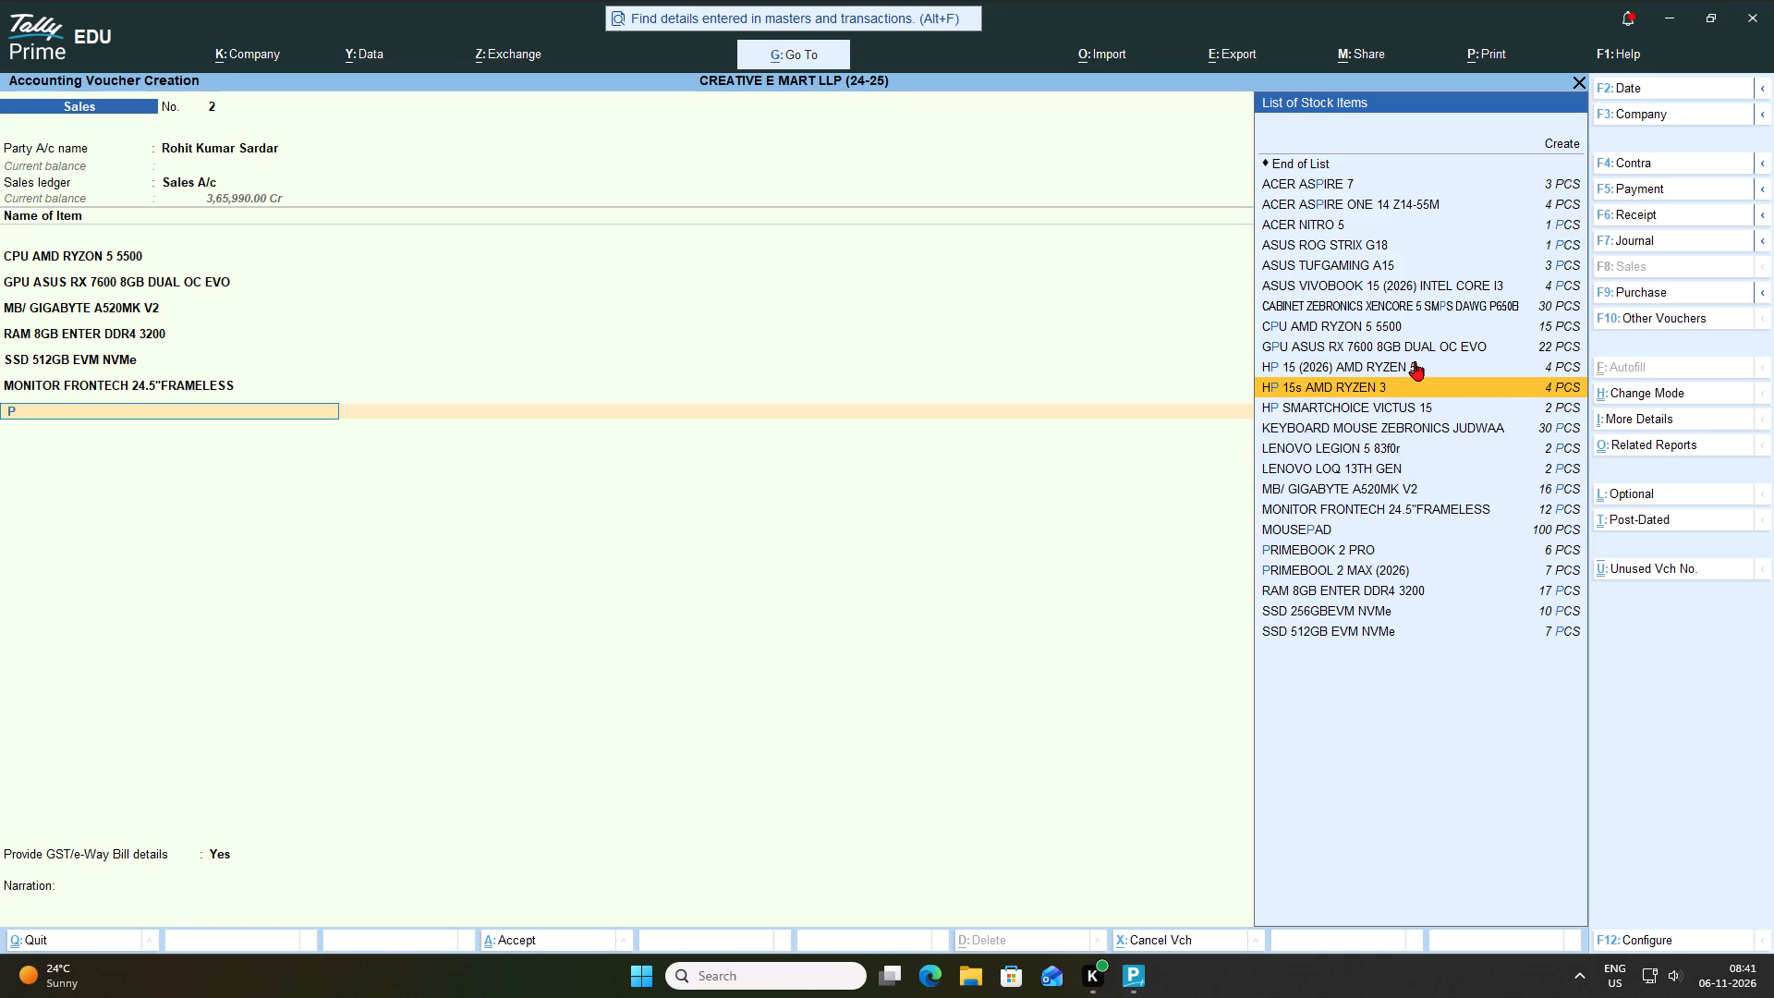
{"action": "key", "text": "Up"}
{"action": "key", "text": "Up"}
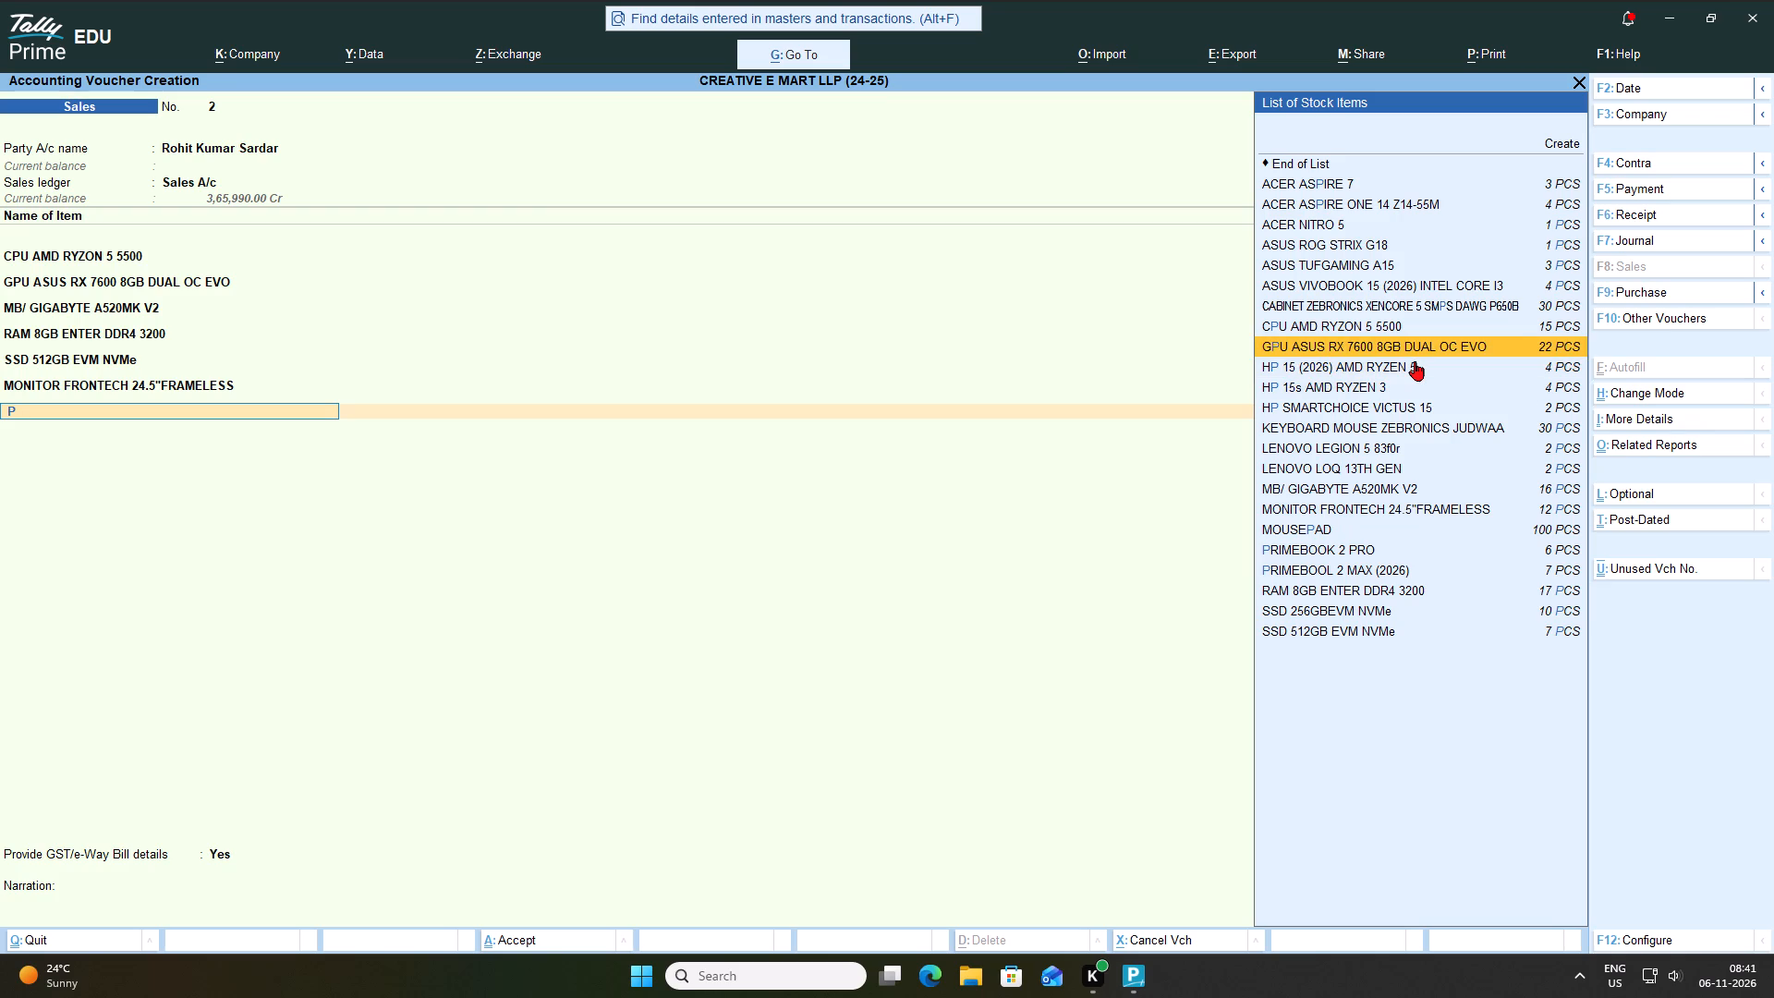
{"action": "key", "text": "Up"}
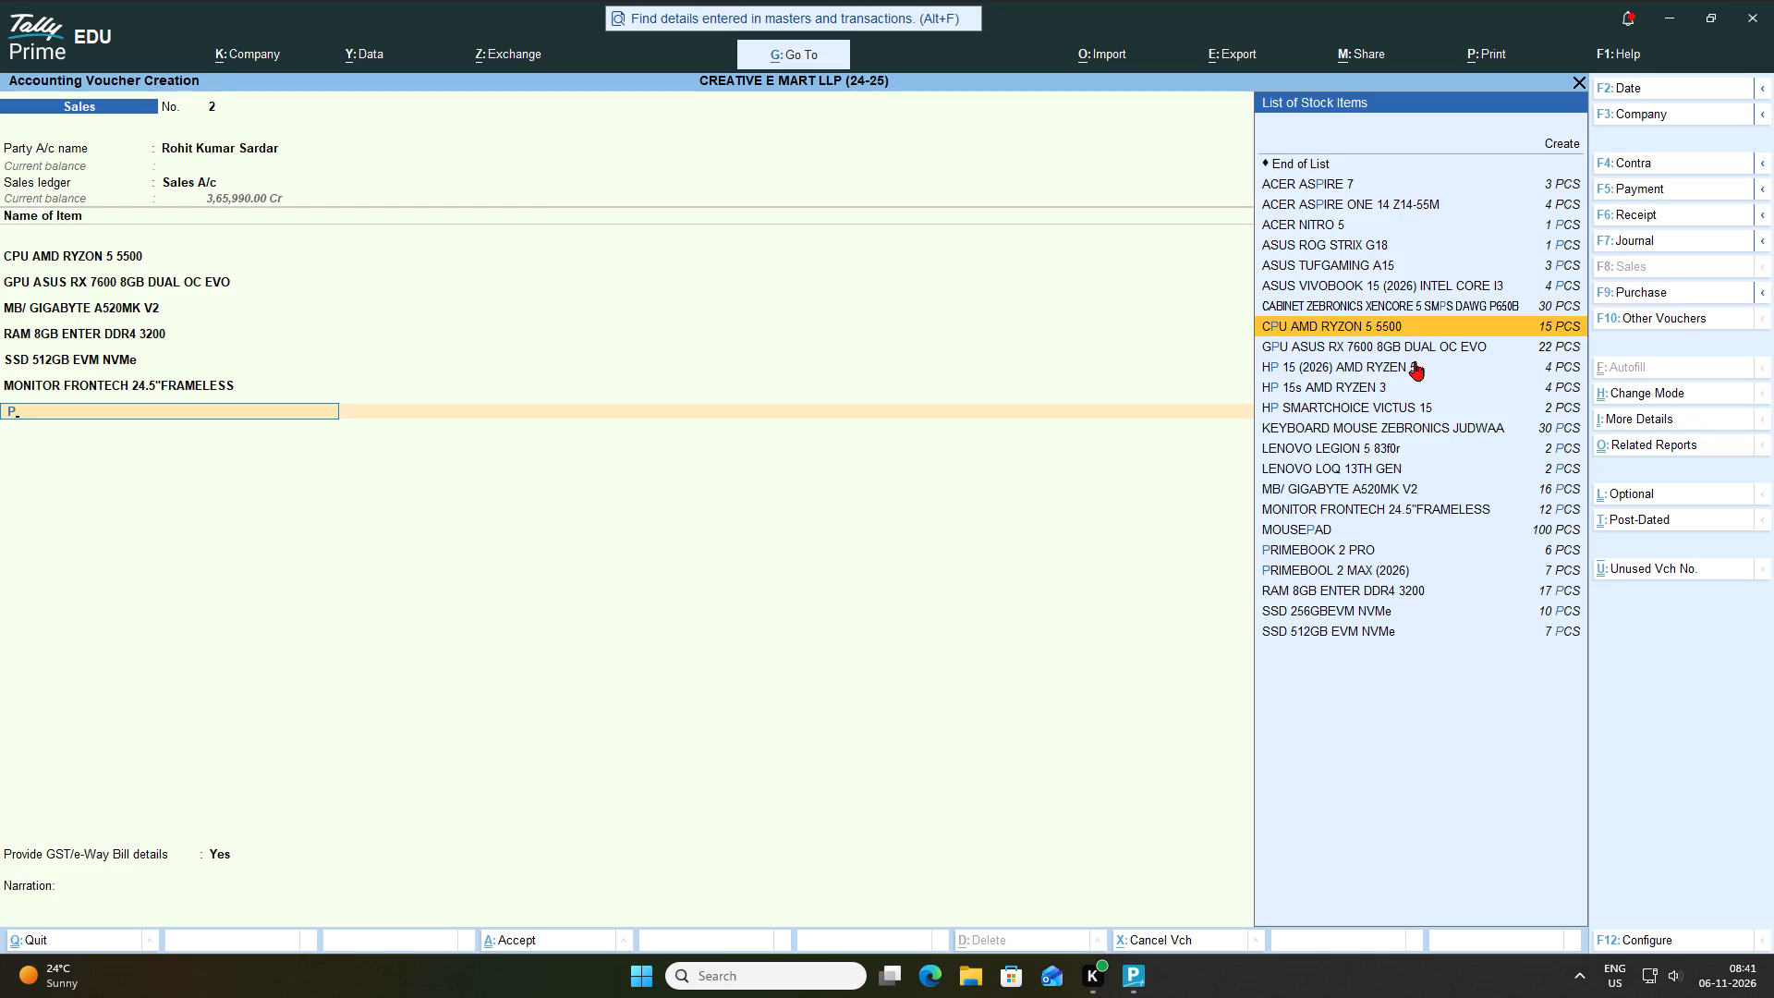
{"action": "key", "text": "Up"}
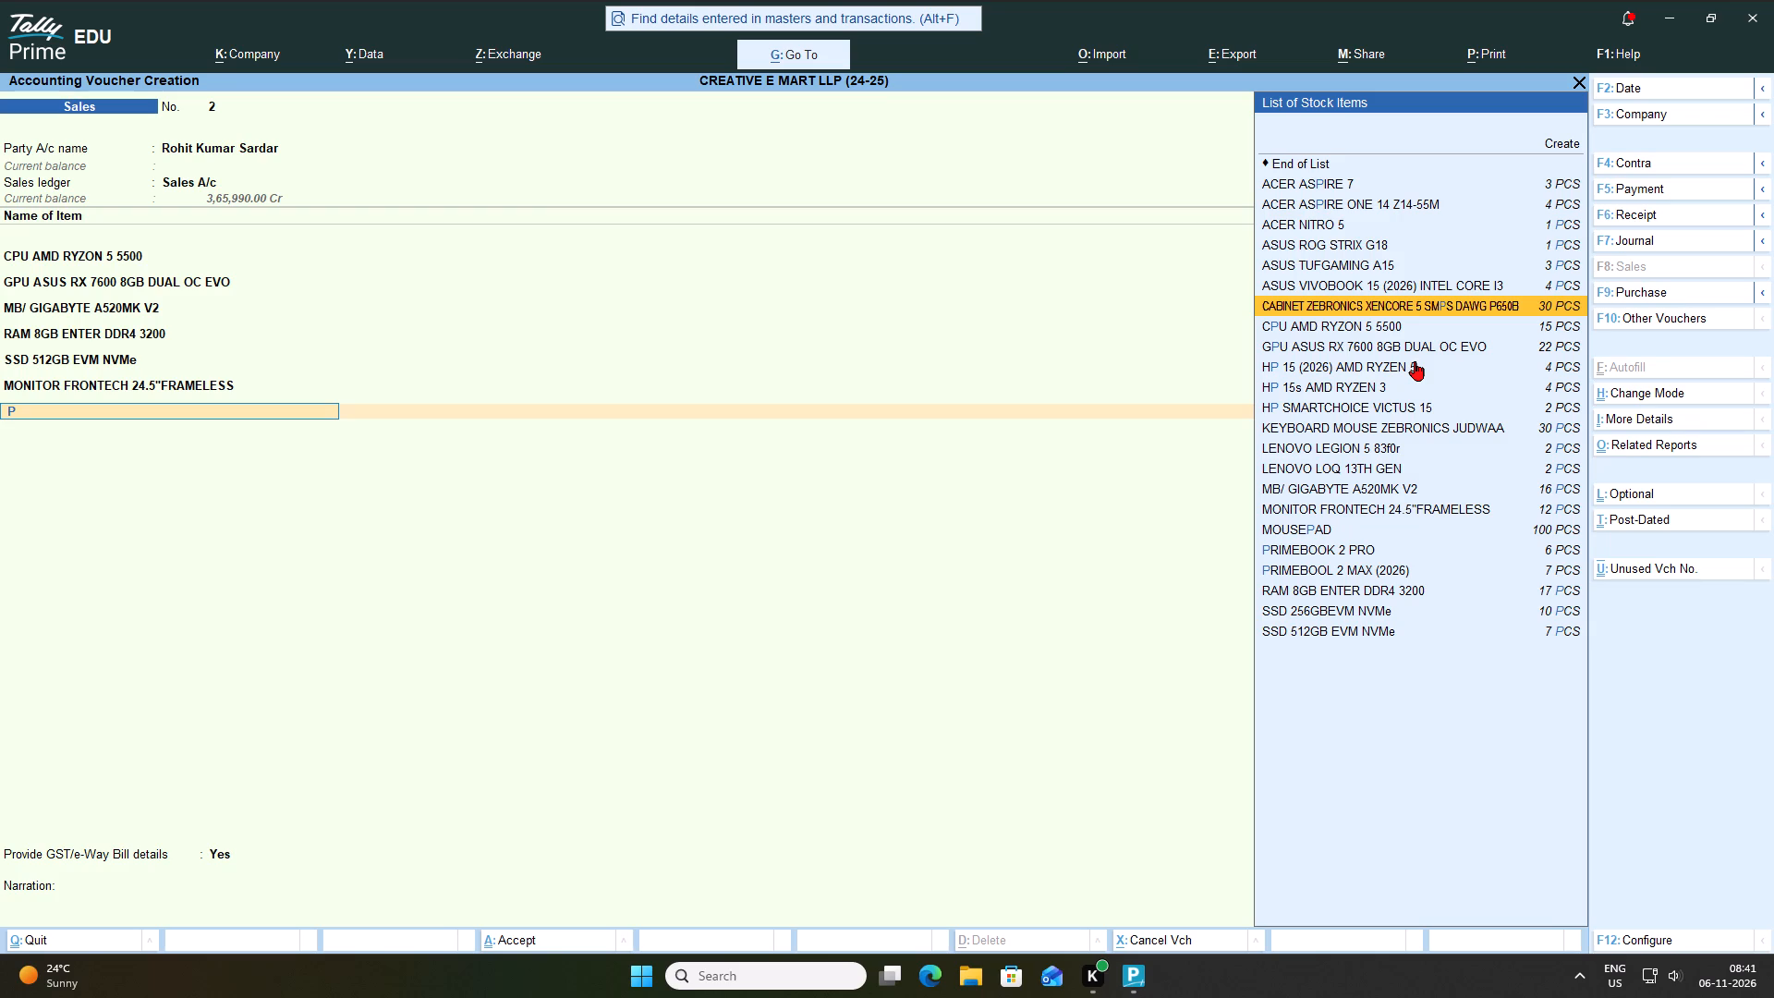
{"action": "key", "text": "Return"}
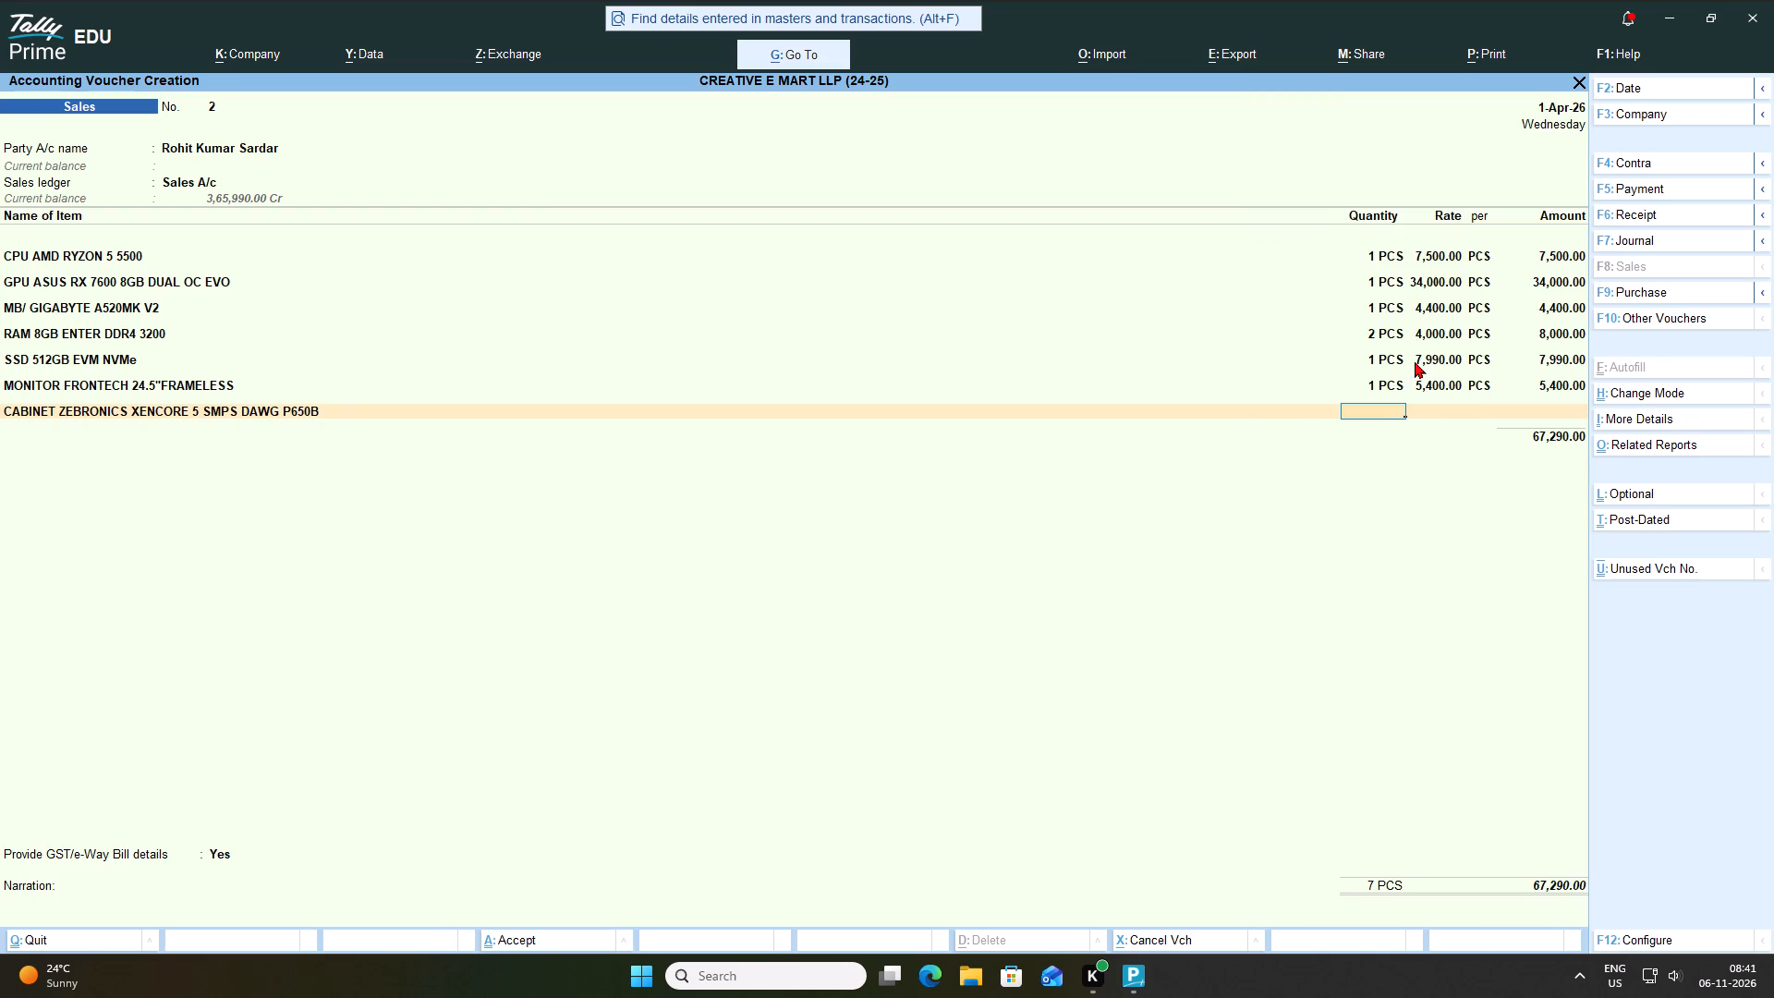
{"action": "key", "text": "1"}
{"action": "key", "text": "Return"}
Consult the cabinet's stock query and its SUPERTRON ELECTRONICS purchase voucher for the purchase rate, and return to the sales voucher.
{"action": "key", "text": "alt+s"}
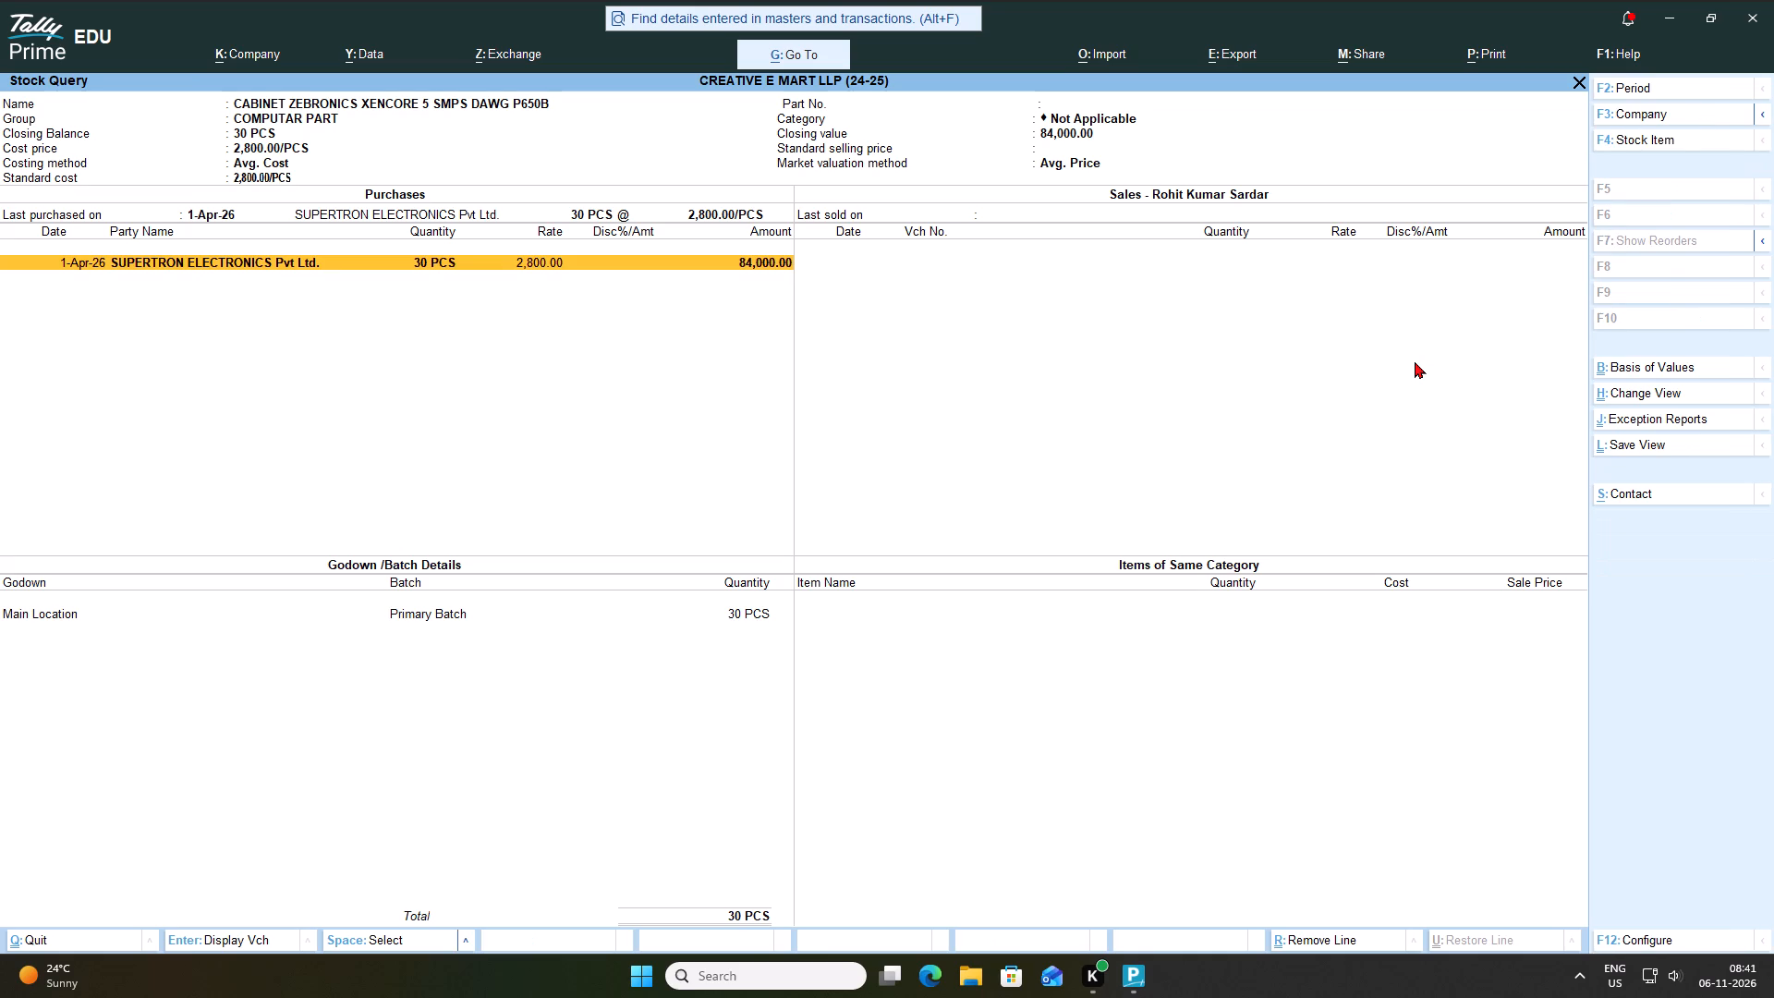
{"action": "key", "text": "Return"}
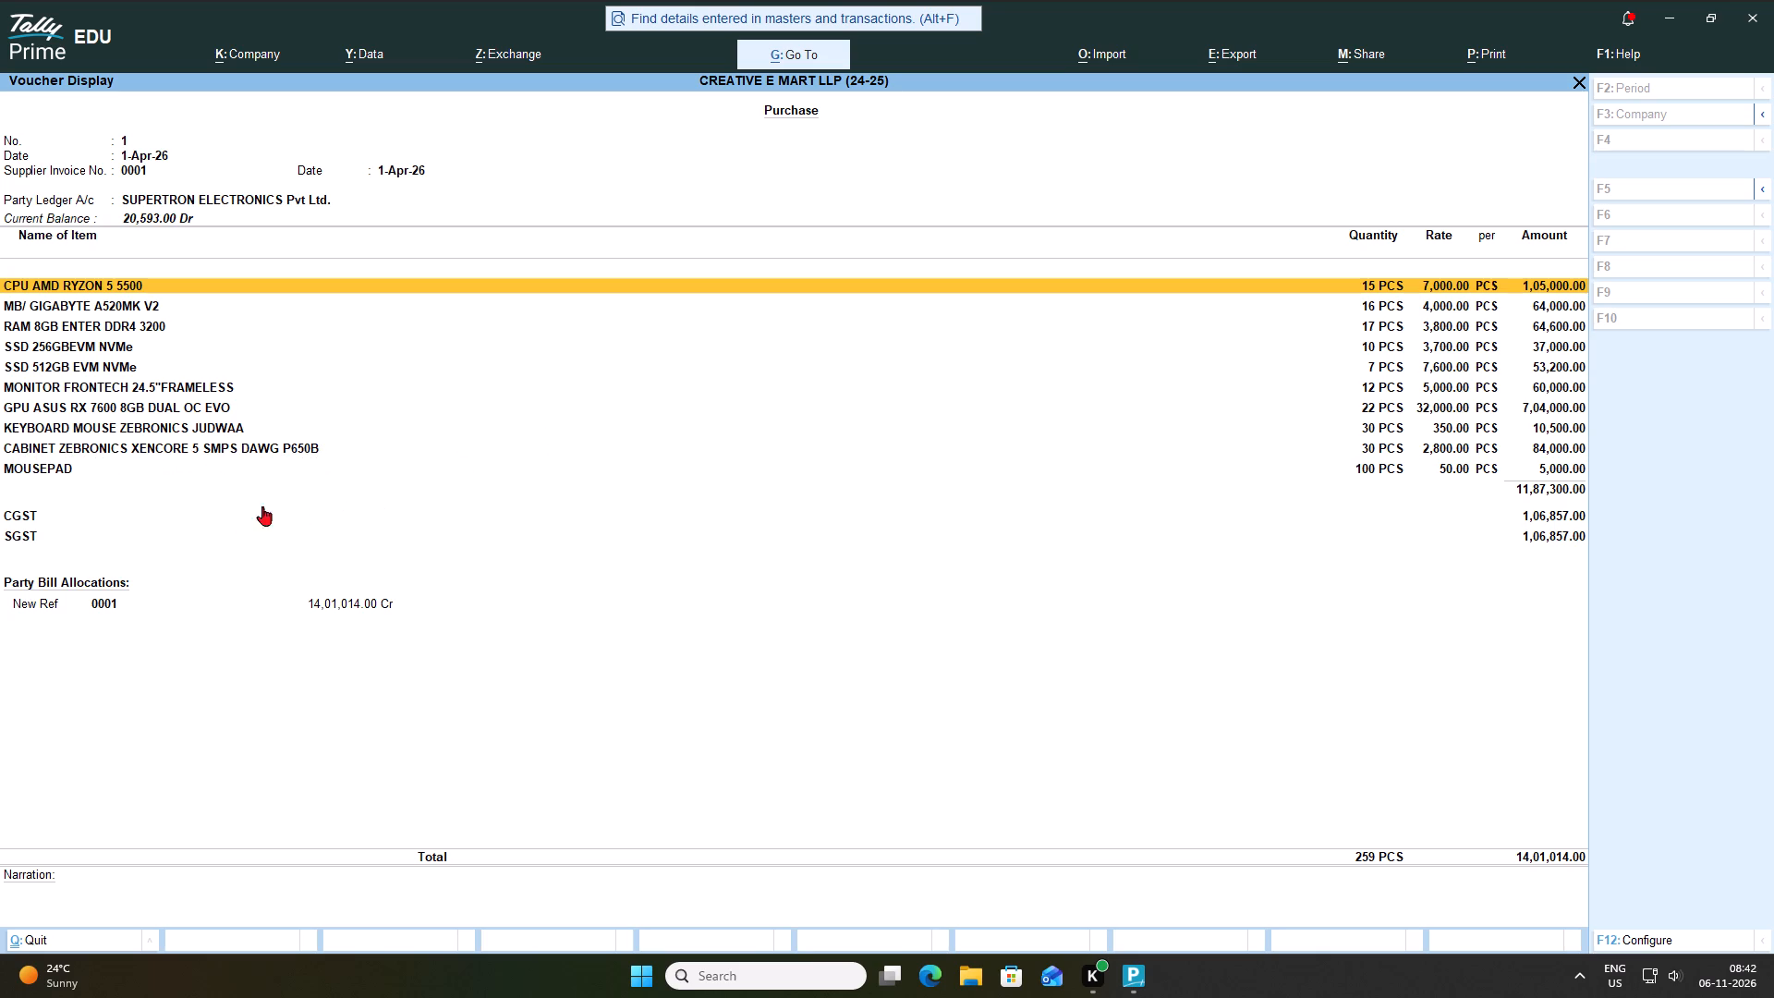
{"action": "left_click", "coordinate": [136, 359]}
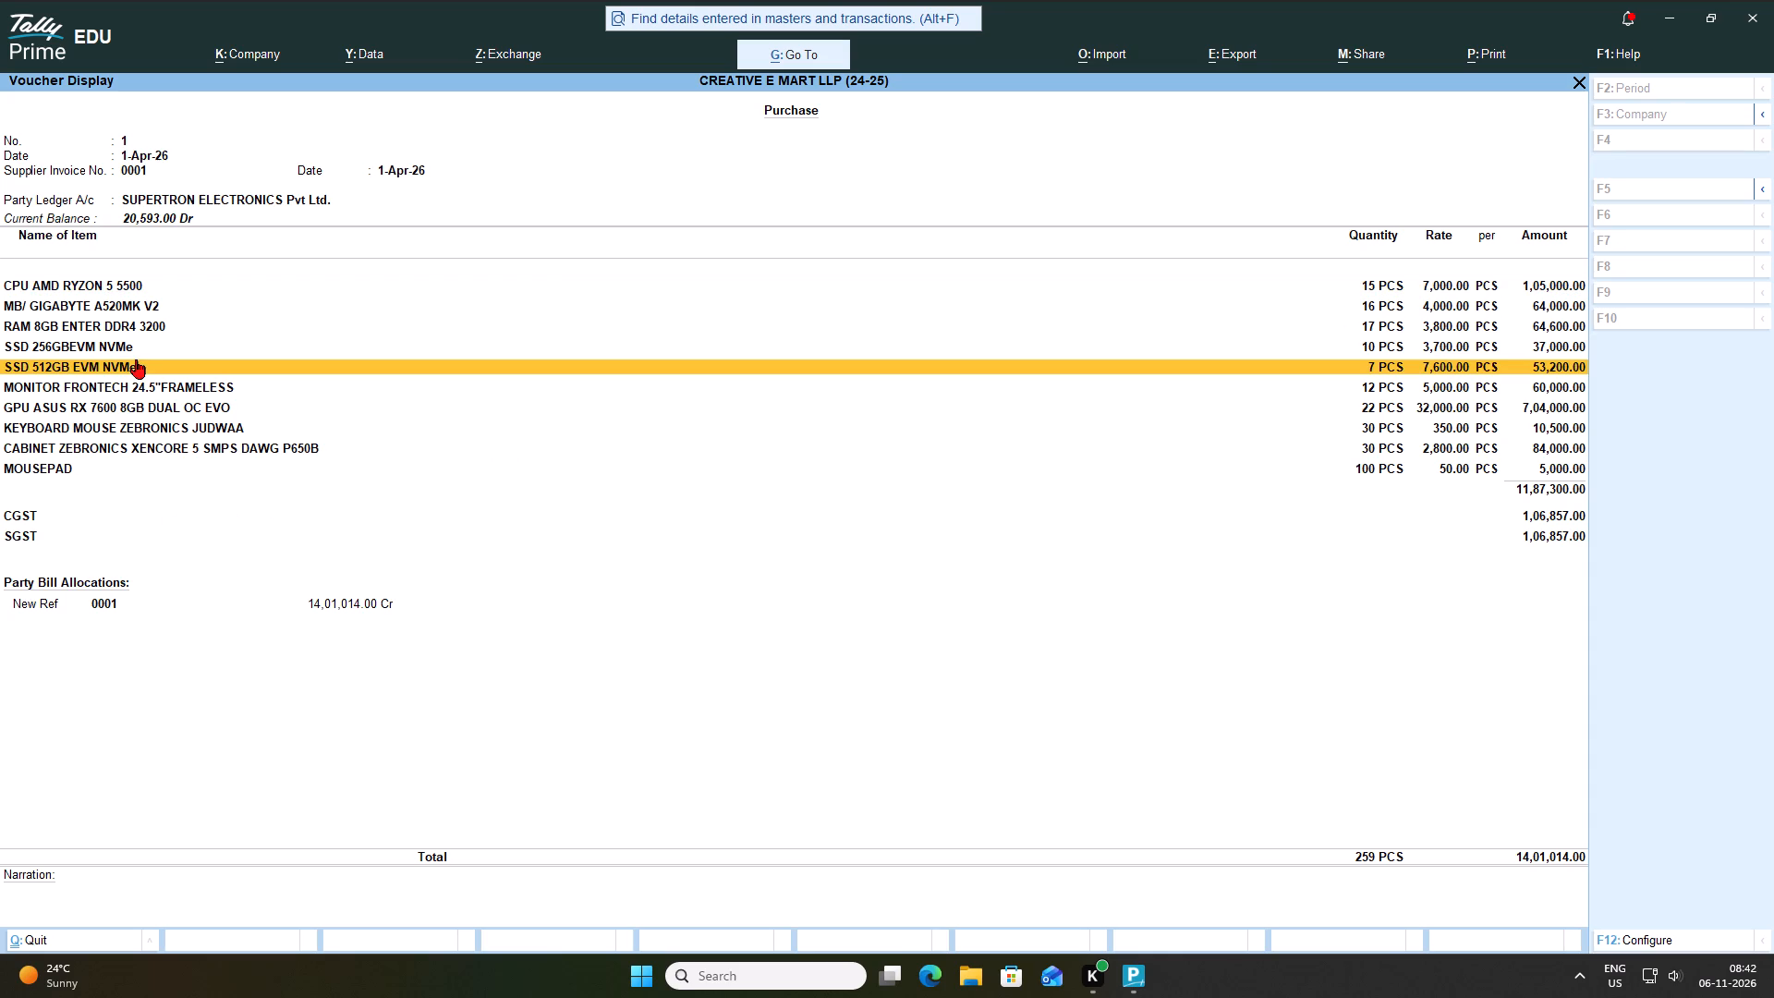
{"action": "left_click", "coordinate": [140, 396]}
{"action": "left_click", "coordinate": [140, 396]}
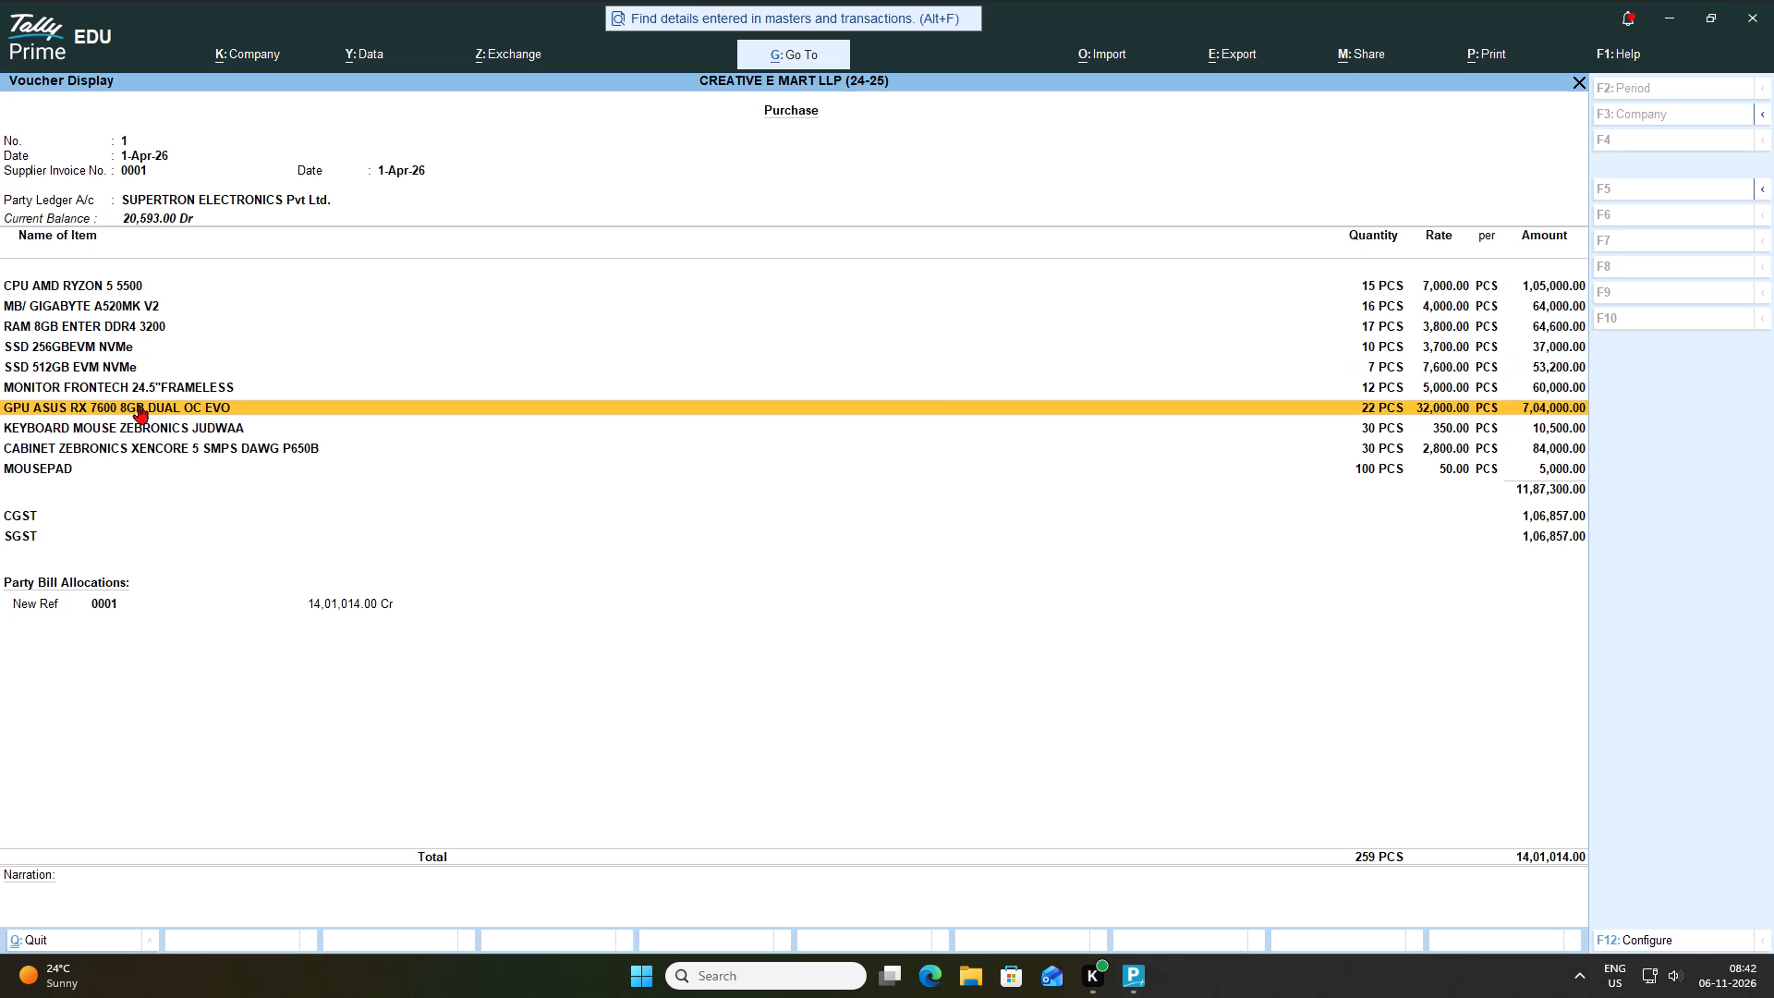
{"action": "key", "text": "Return"}
{"action": "key", "text": "Return"}
{"action": "key", "text": "Return"}
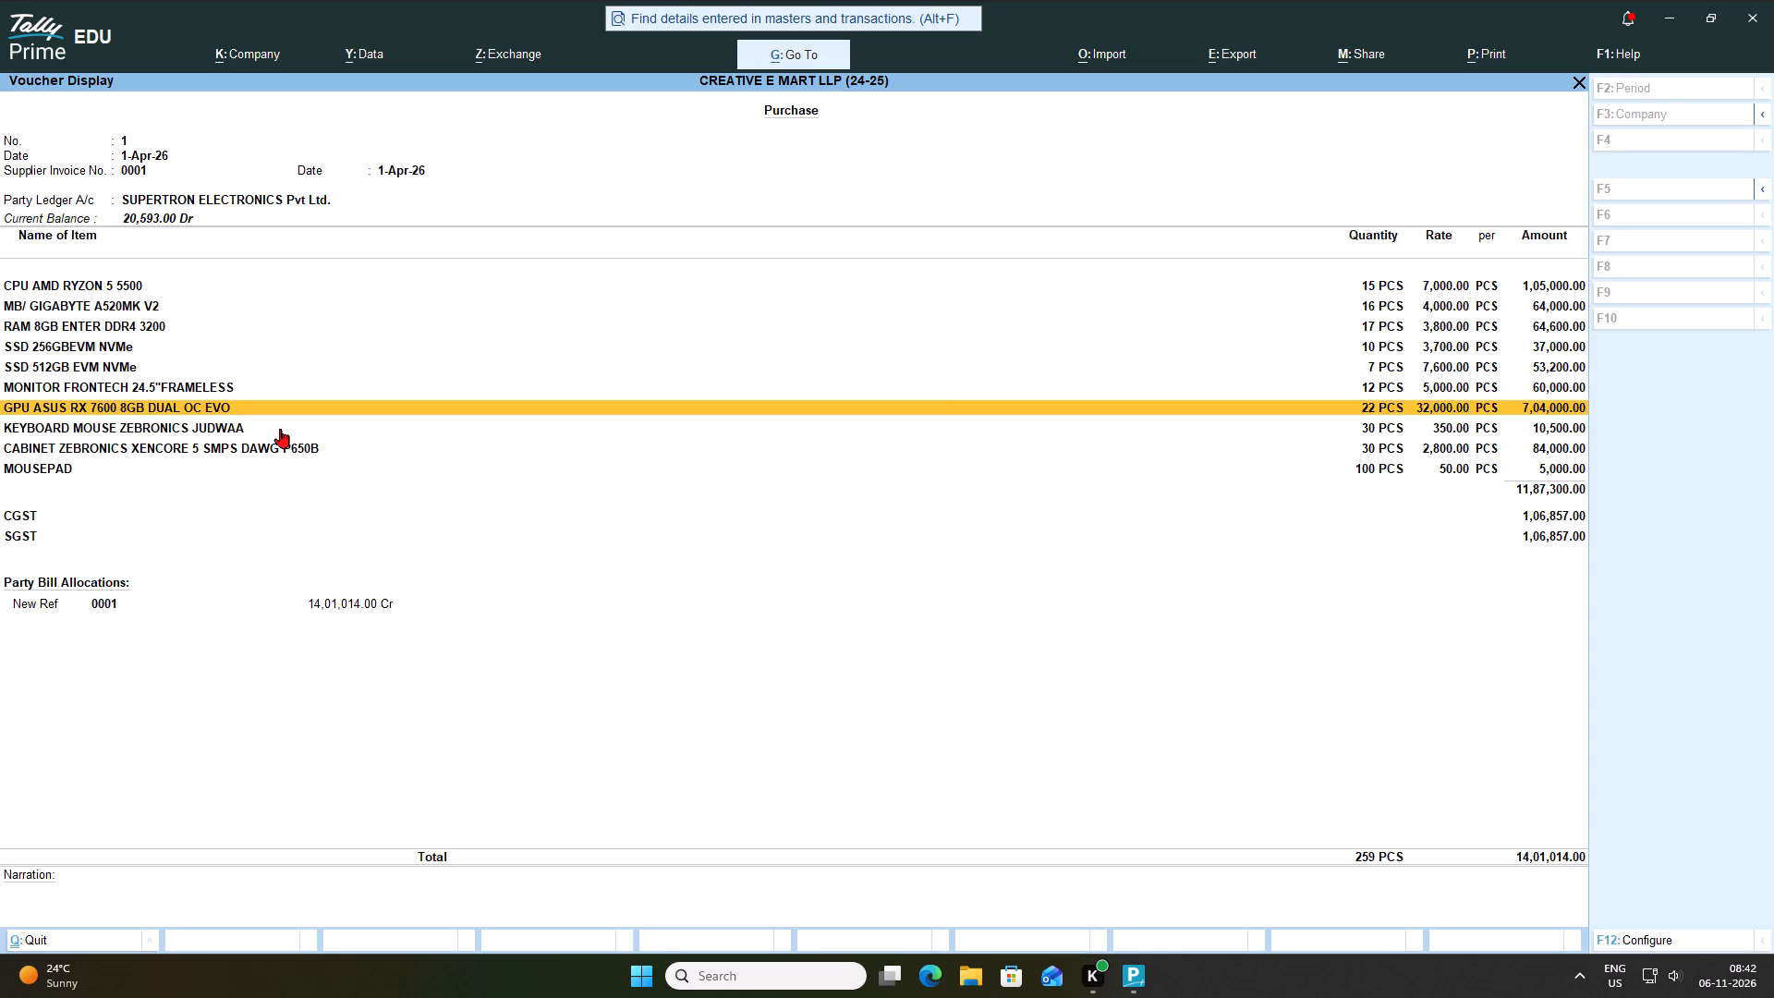
{"action": "left_click", "coordinate": [280, 429]}
{"action": "left_click", "coordinate": [120, 440]}
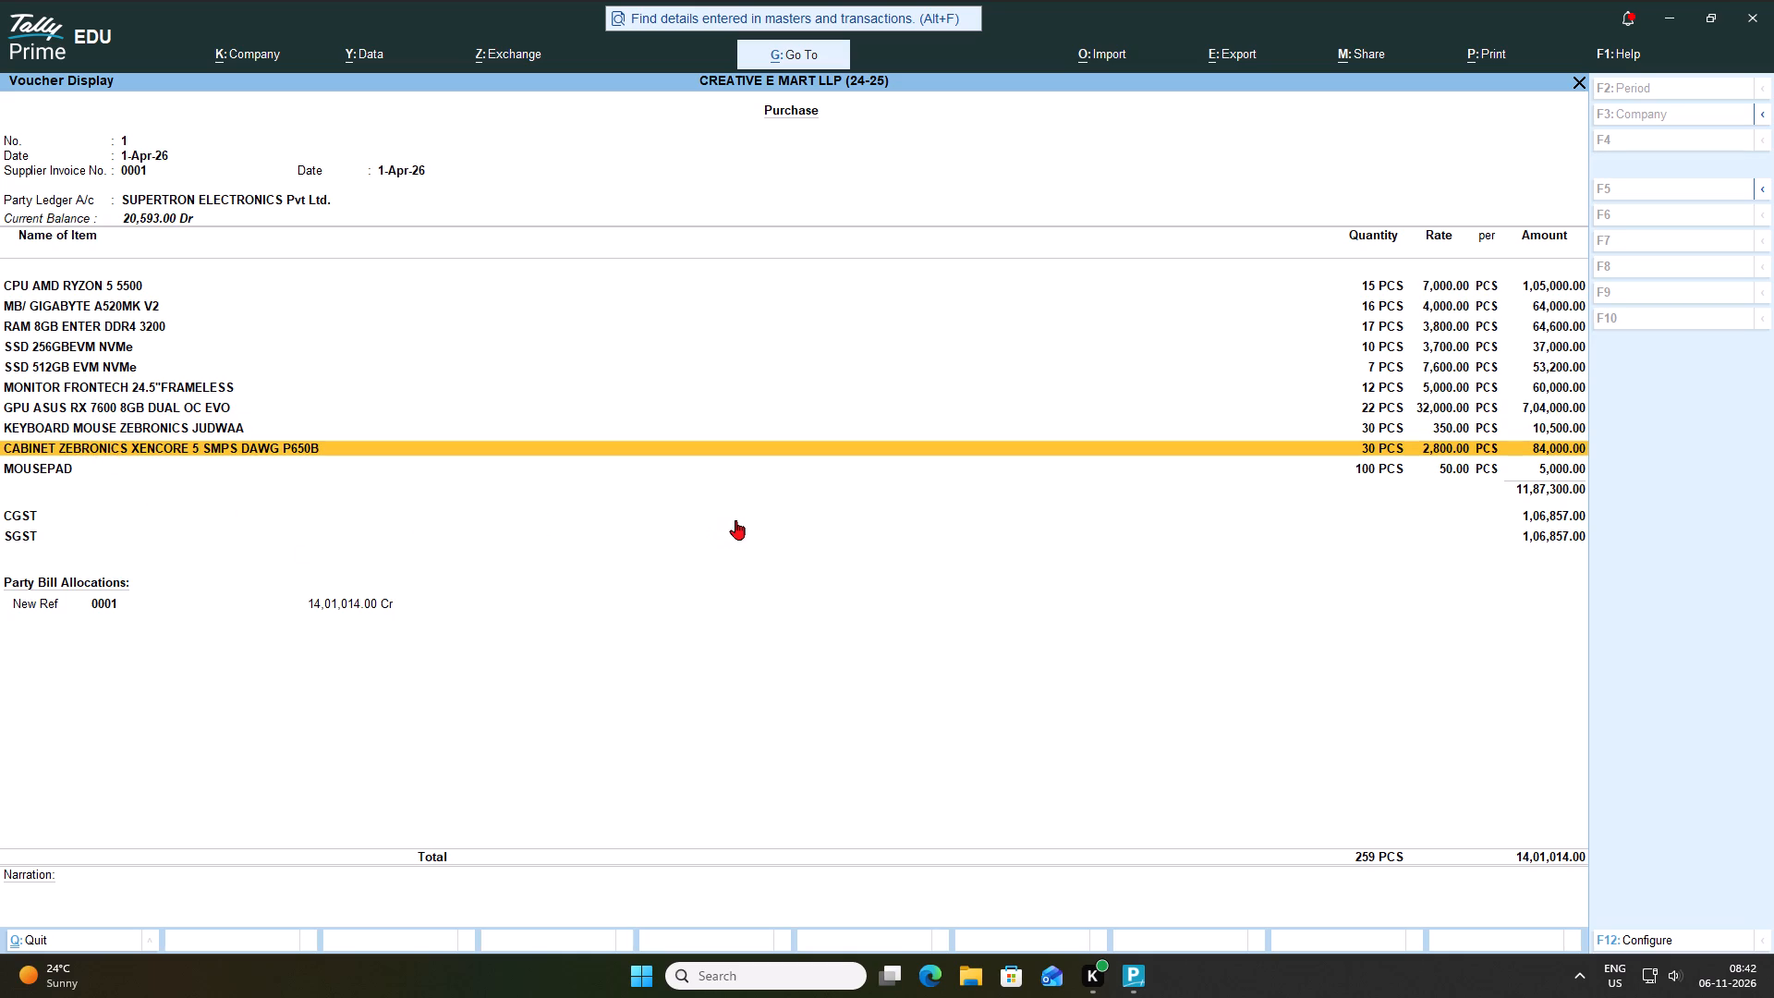
{"action": "key", "text": "Down"}
{"action": "key", "text": "Up"}
{"action": "key", "text": "Return"}
{"action": "key", "text": "Return"}
{"action": "key", "text": "Return"}
{"action": "key", "text": "Return"}
{"action": "key", "text": "Return"}
{"action": "key", "text": "Return"}
{"action": "key", "text": "Escape"}
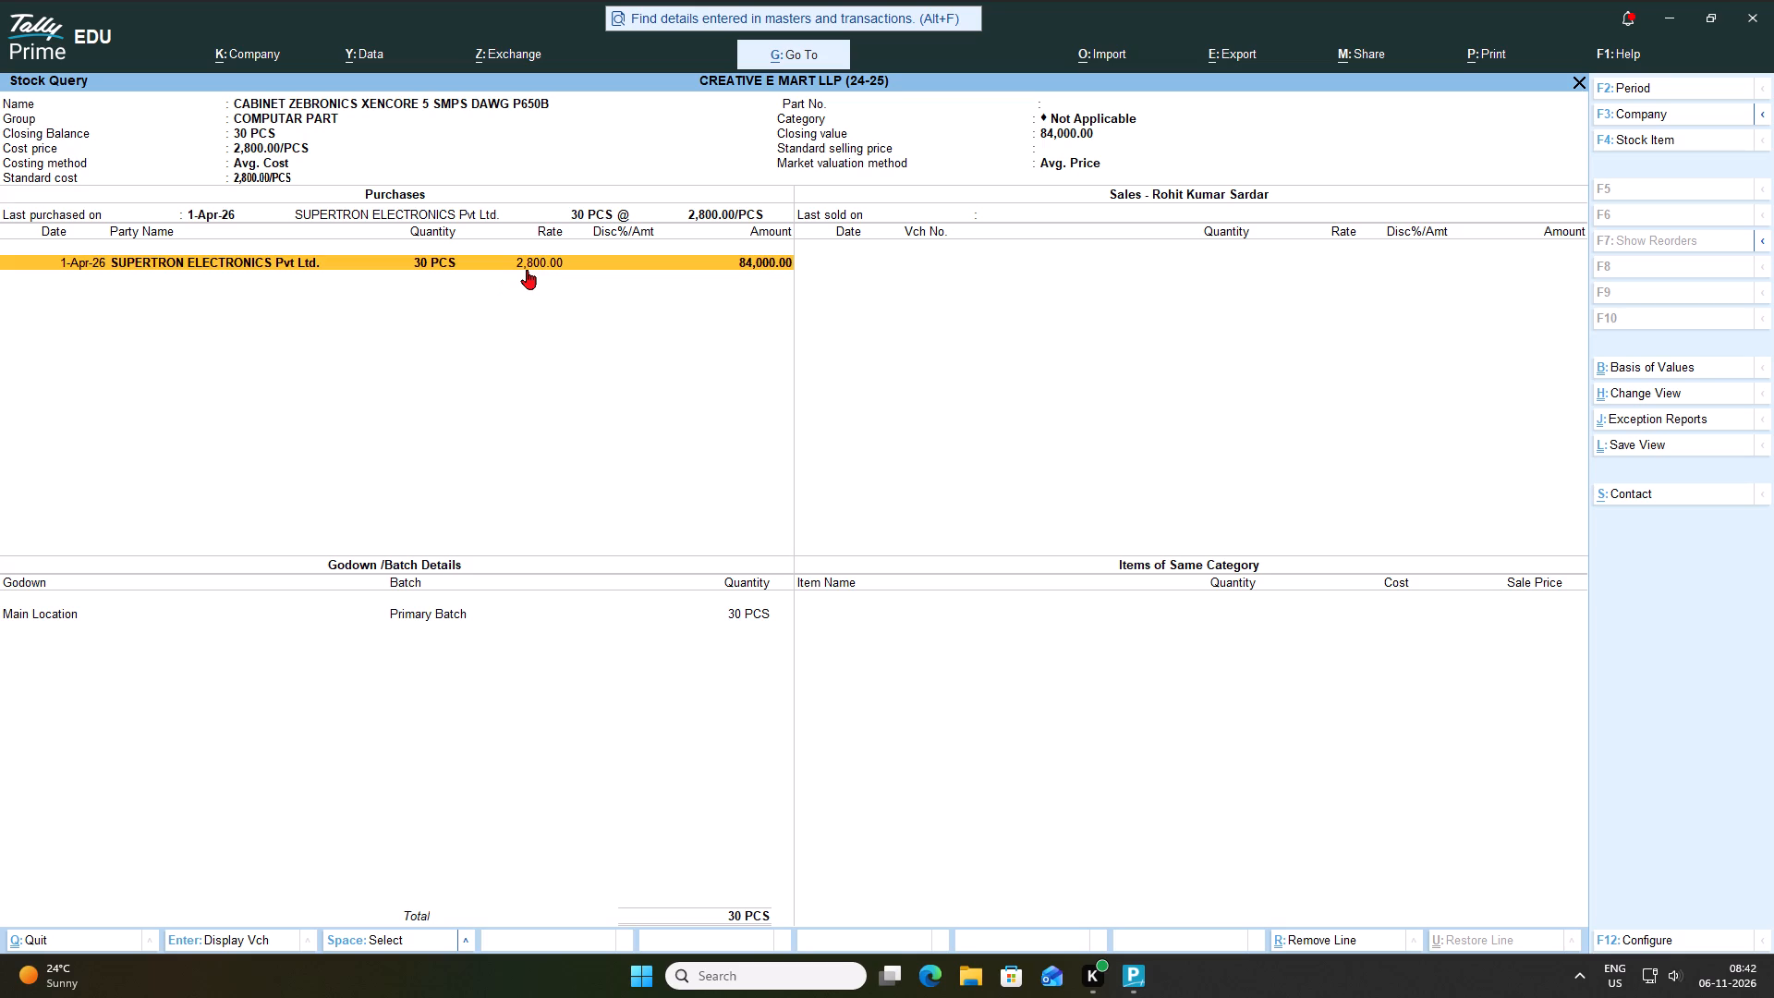
{"action": "key", "text": "Escape"}
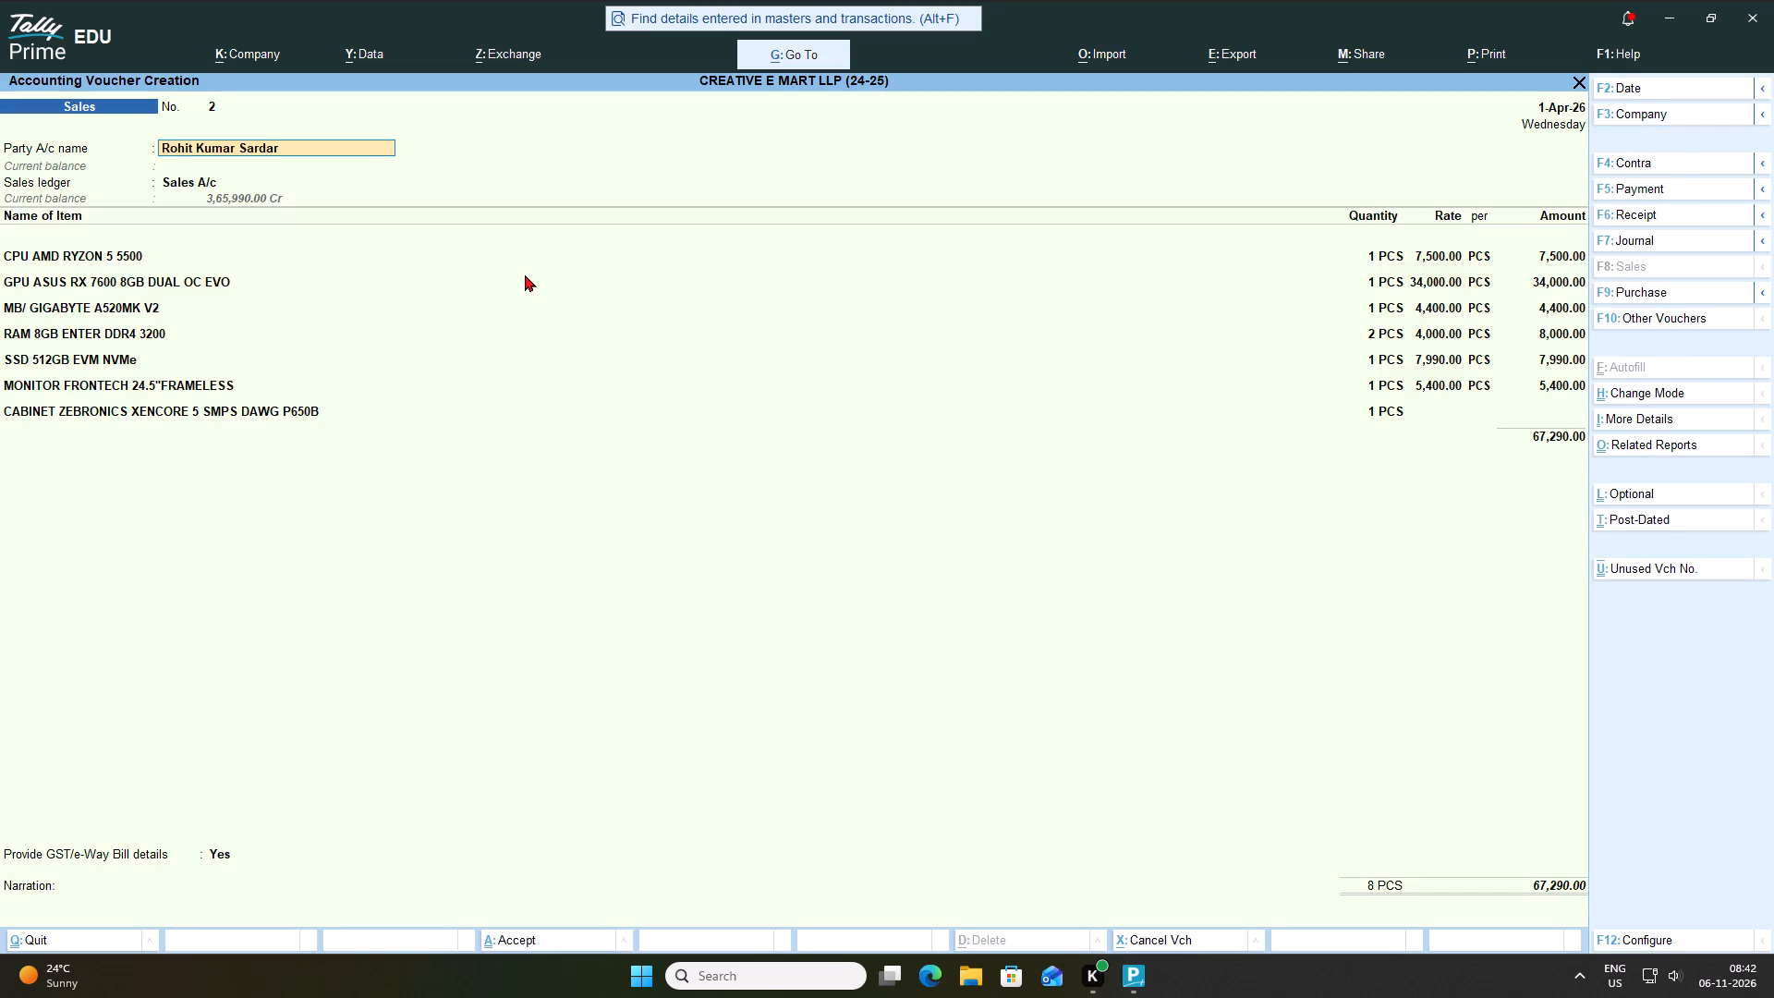
Set the selling rate of CABINET ZEBRONICS XENCORE 5 SMPS DAWG P650B to 3,000 per PCS.
{"action": "left_click", "coordinate": [1435, 410]}
{"action": "key", "text": "3"}
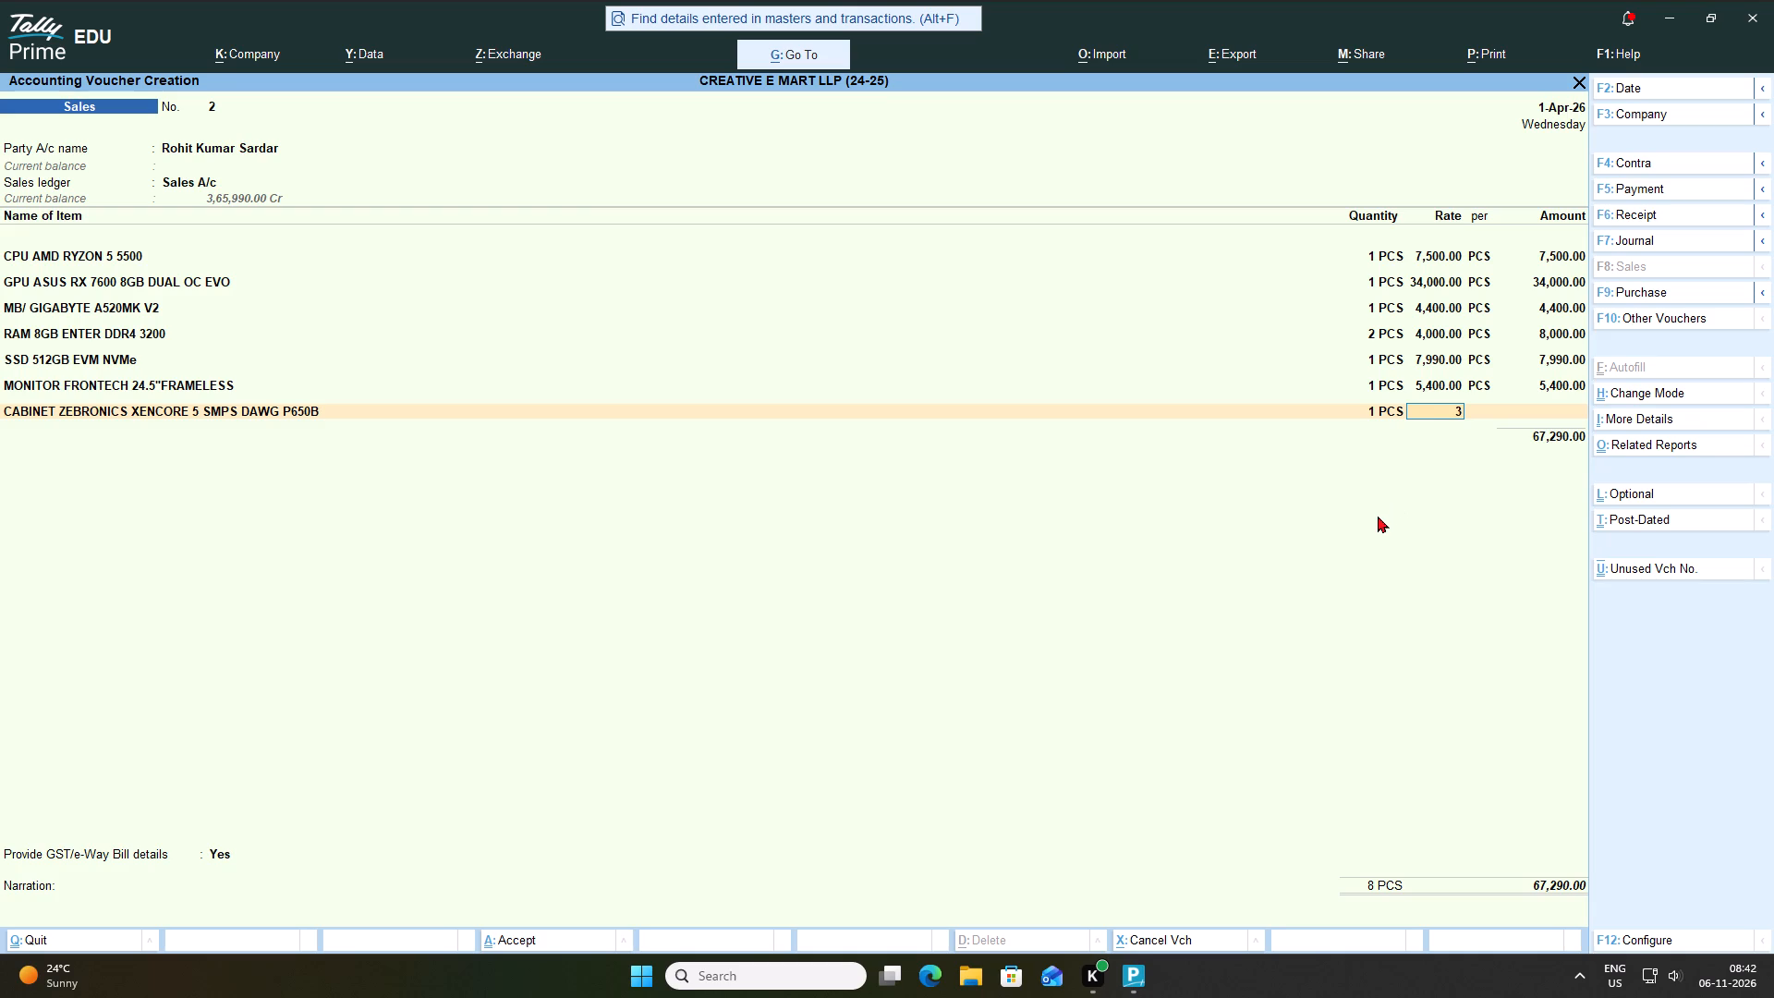
{"action": "type", "text": "000"}
{"action": "key", "text": "Return"}
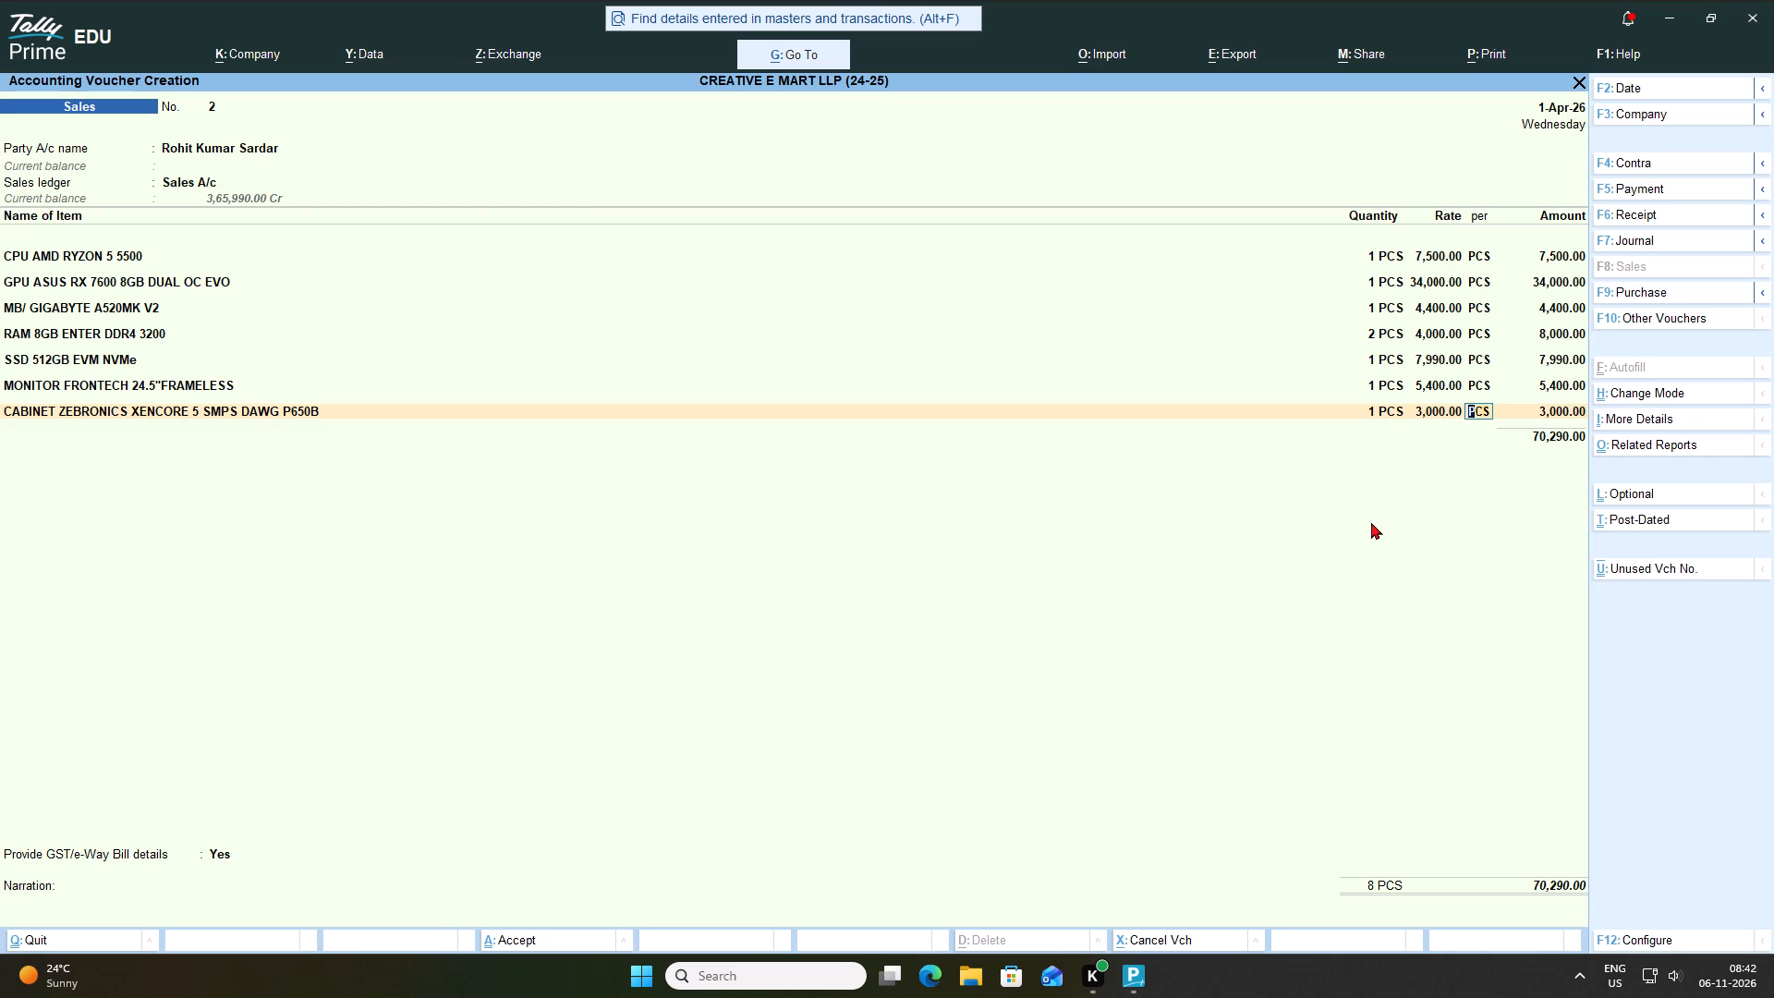
{"action": "key", "text": "Return"}
{"action": "key", "text": "Return"}
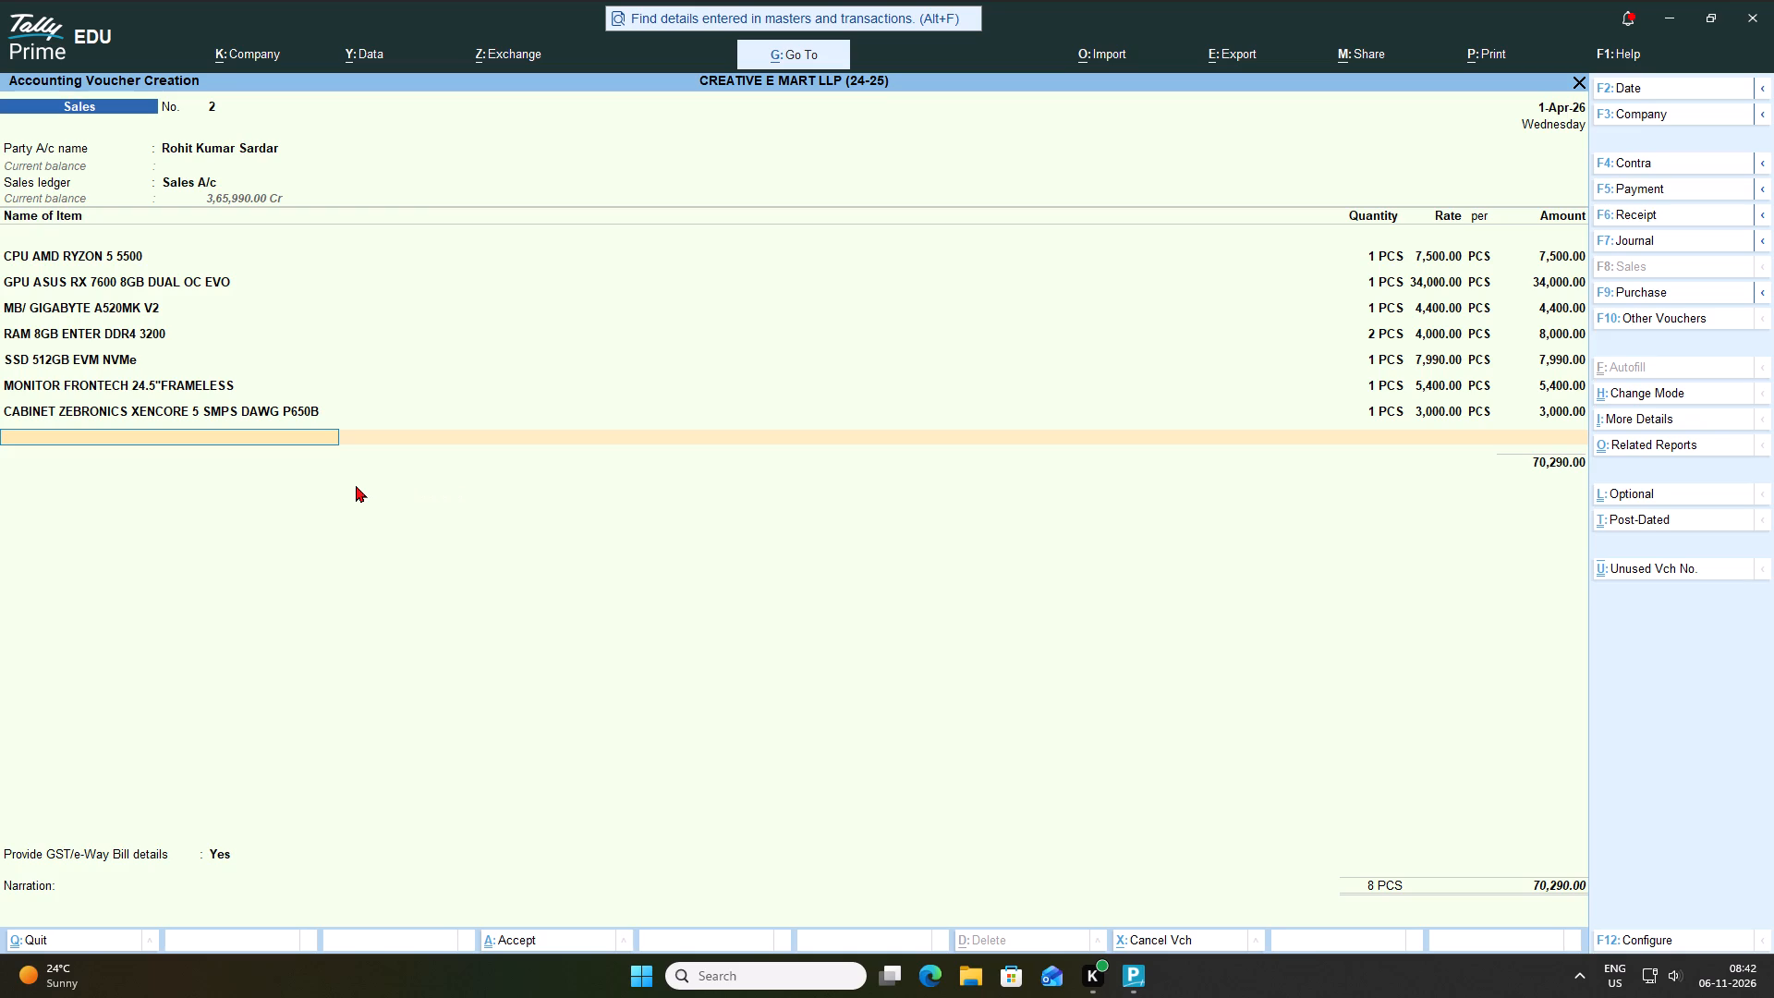
End the item list and add the CGST and SGST tax ledgers below the items.
{"action": "key", "text": "Return"}
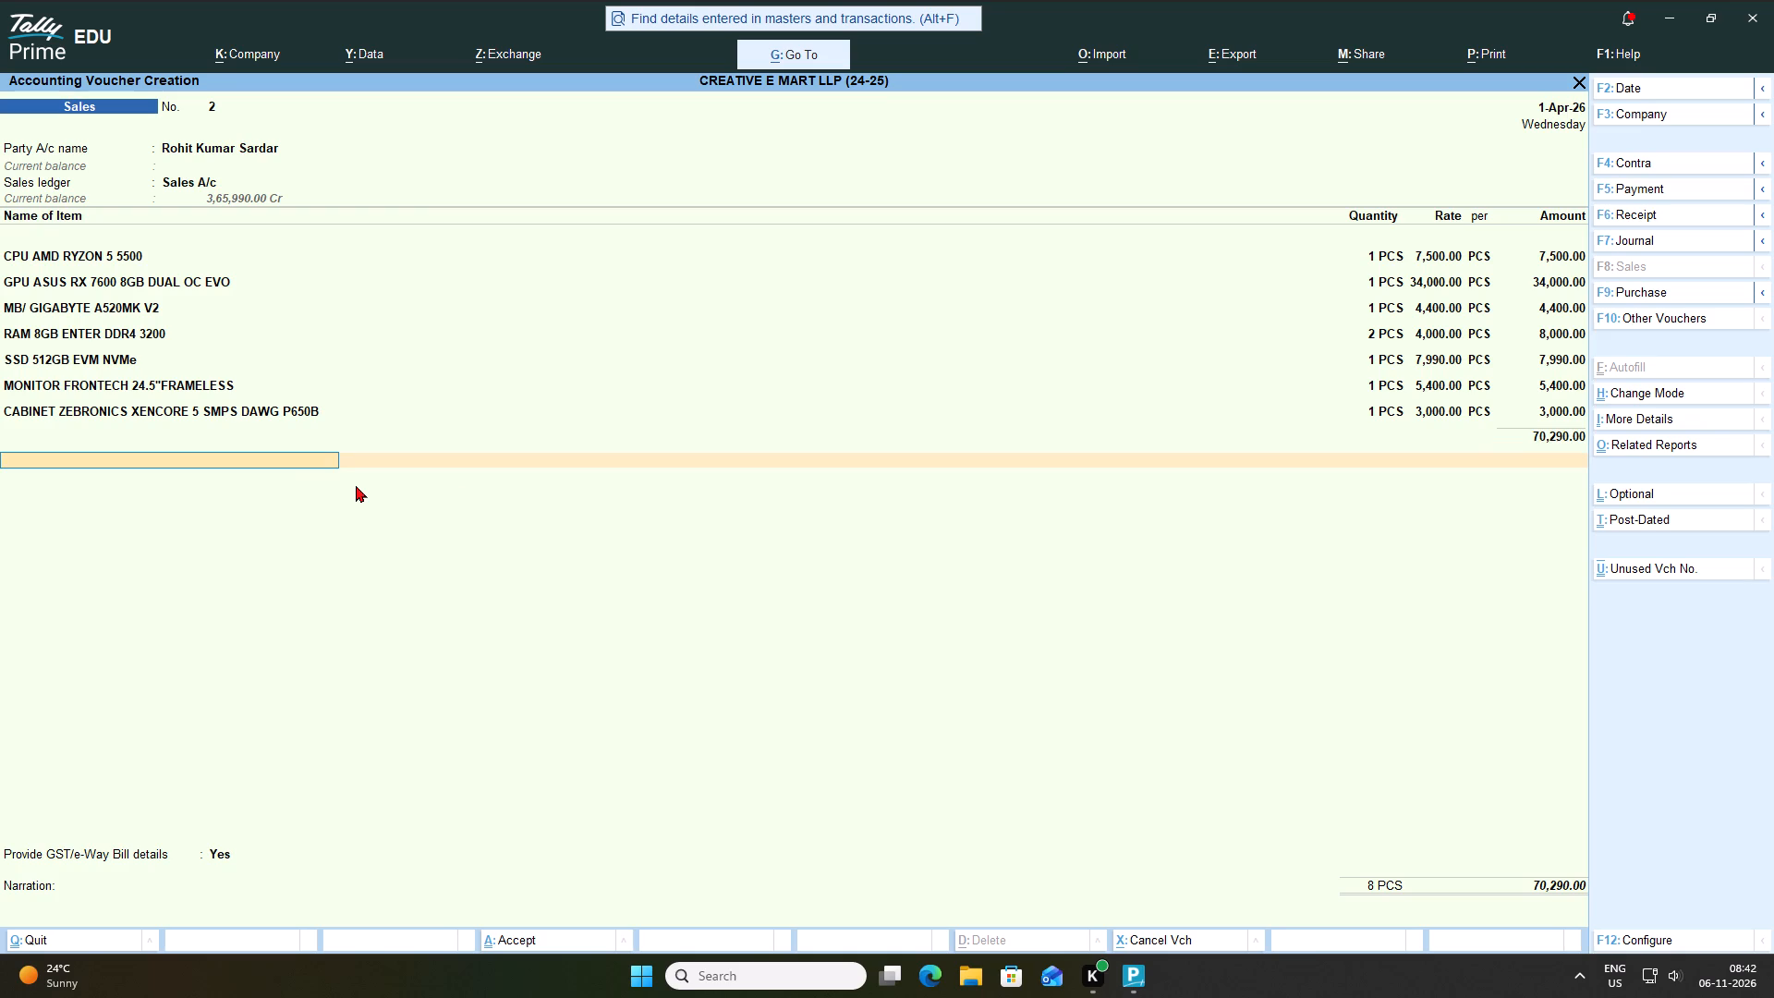
{"action": "key", "text": "space"}
{"action": "left_click", "coordinate": [1330, 177]}
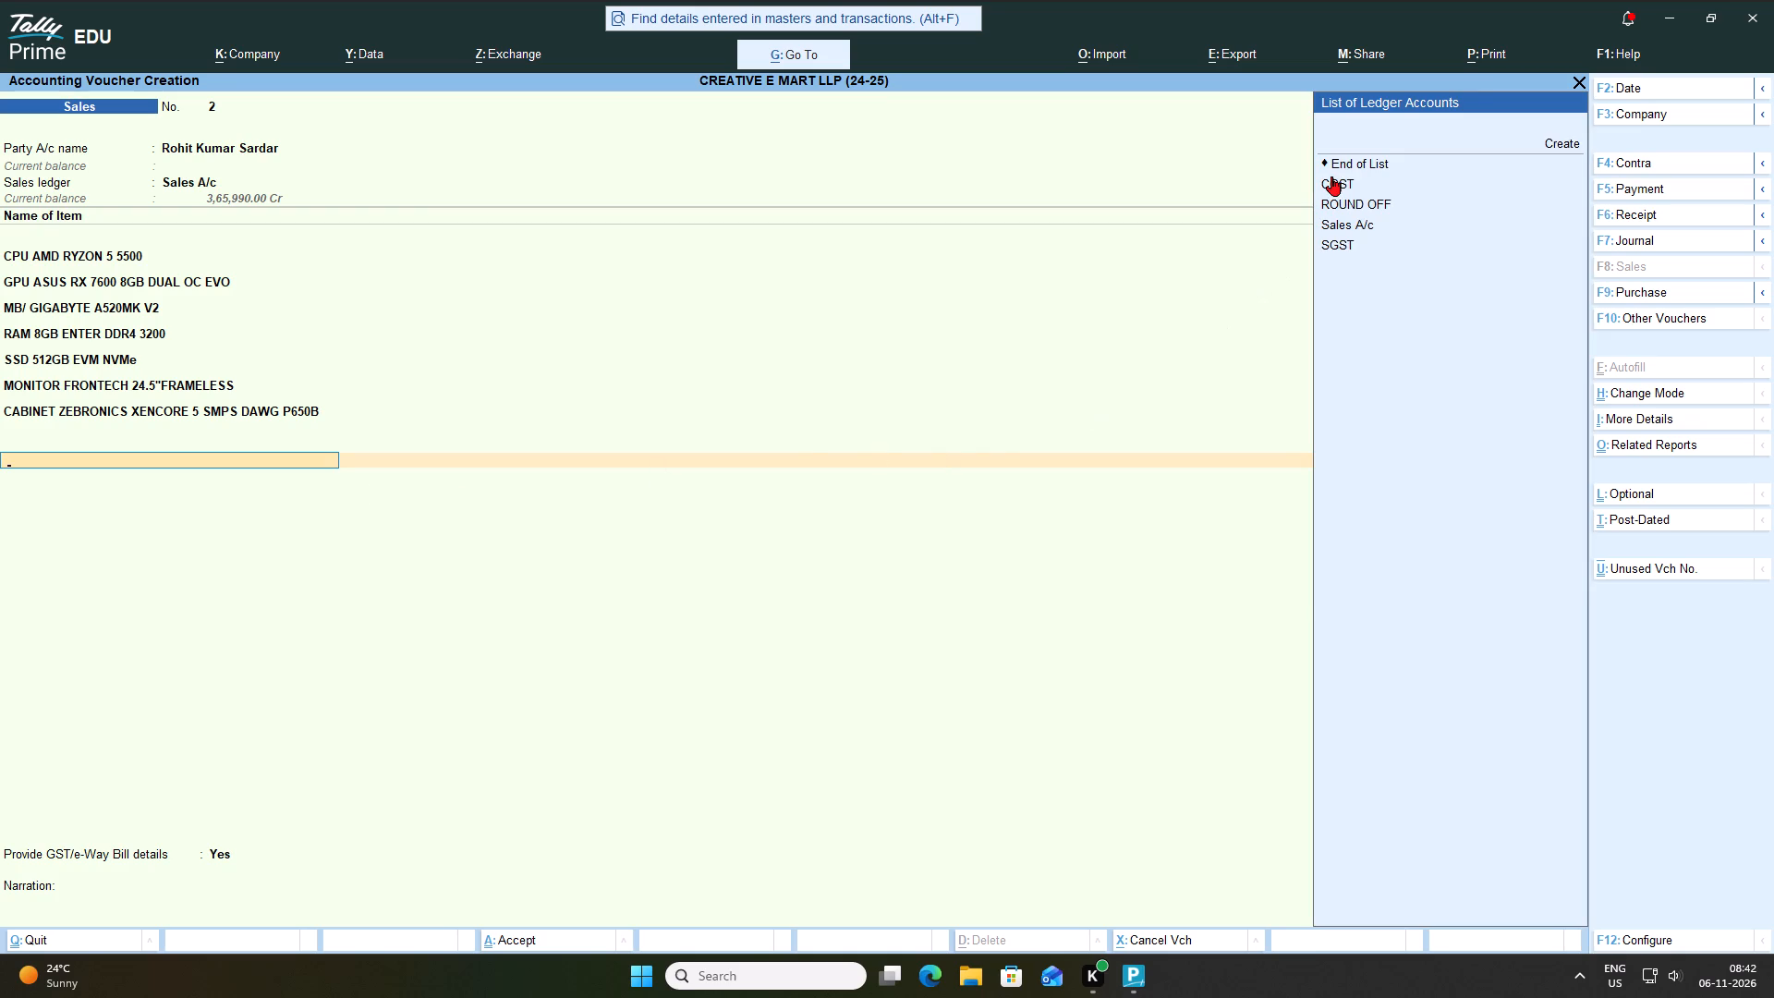
{"action": "key", "text": "Return"}
{"action": "key", "text": "Return"}
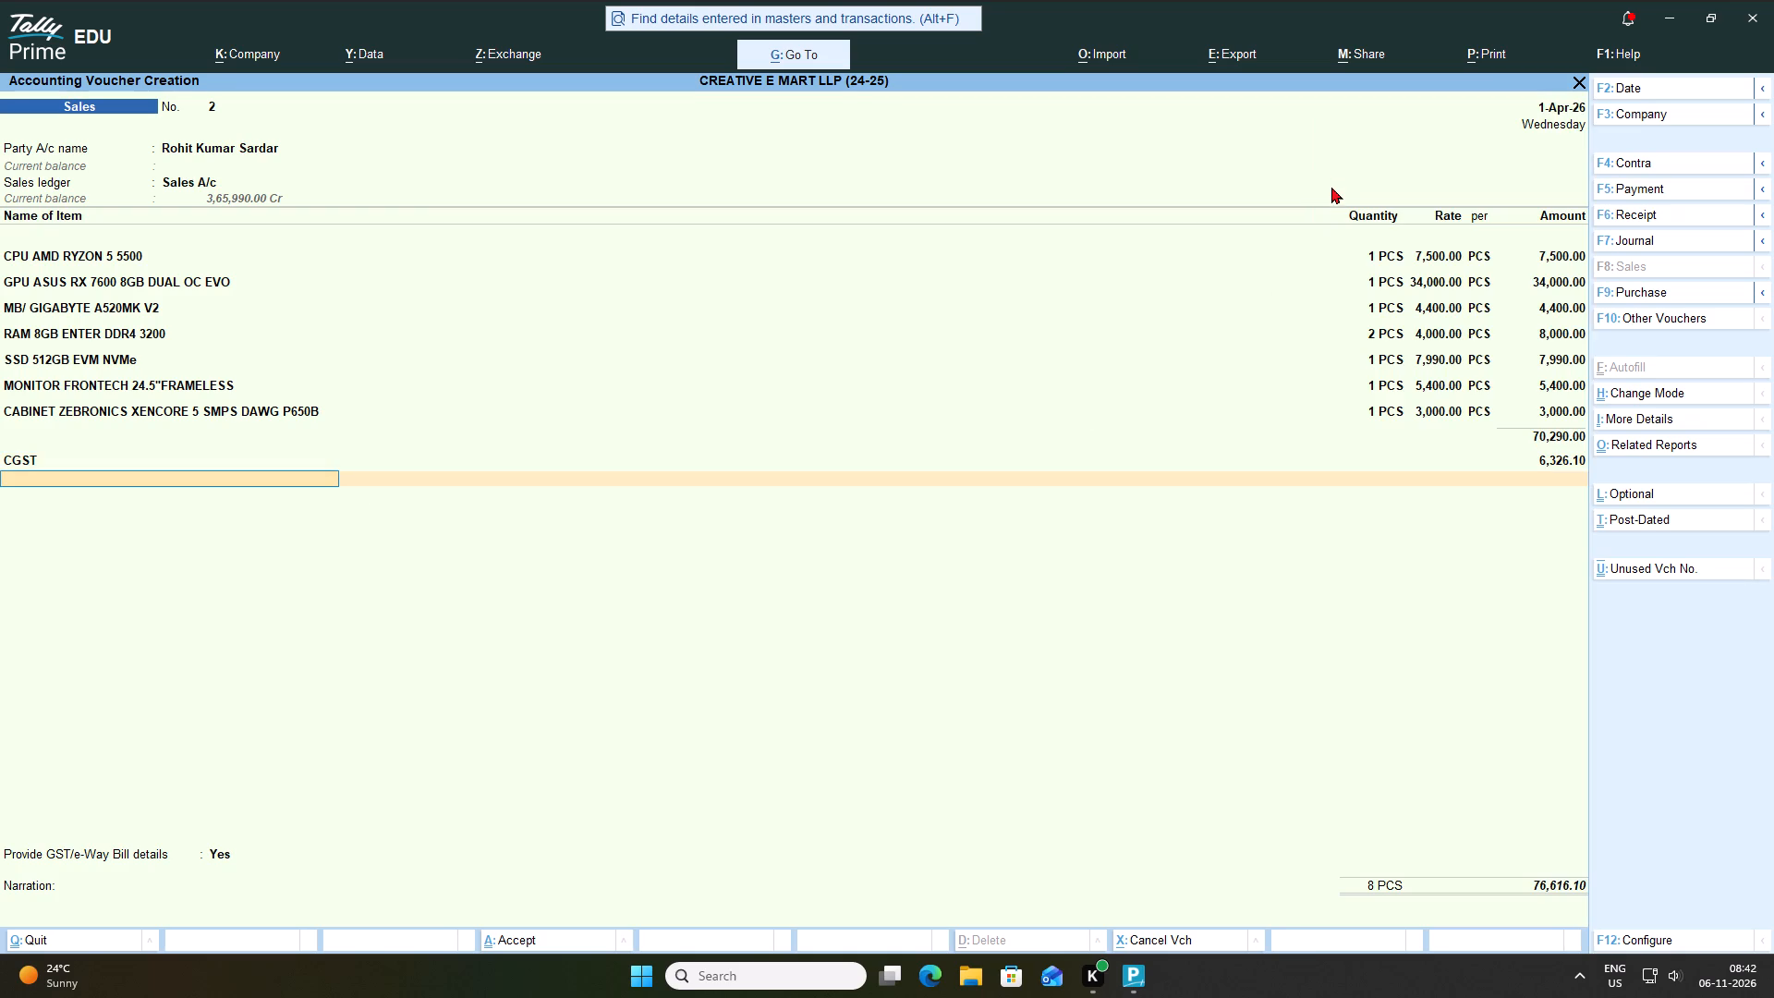
{"action": "key", "text": "space"}
{"action": "left_click", "coordinate": [1343, 247]}
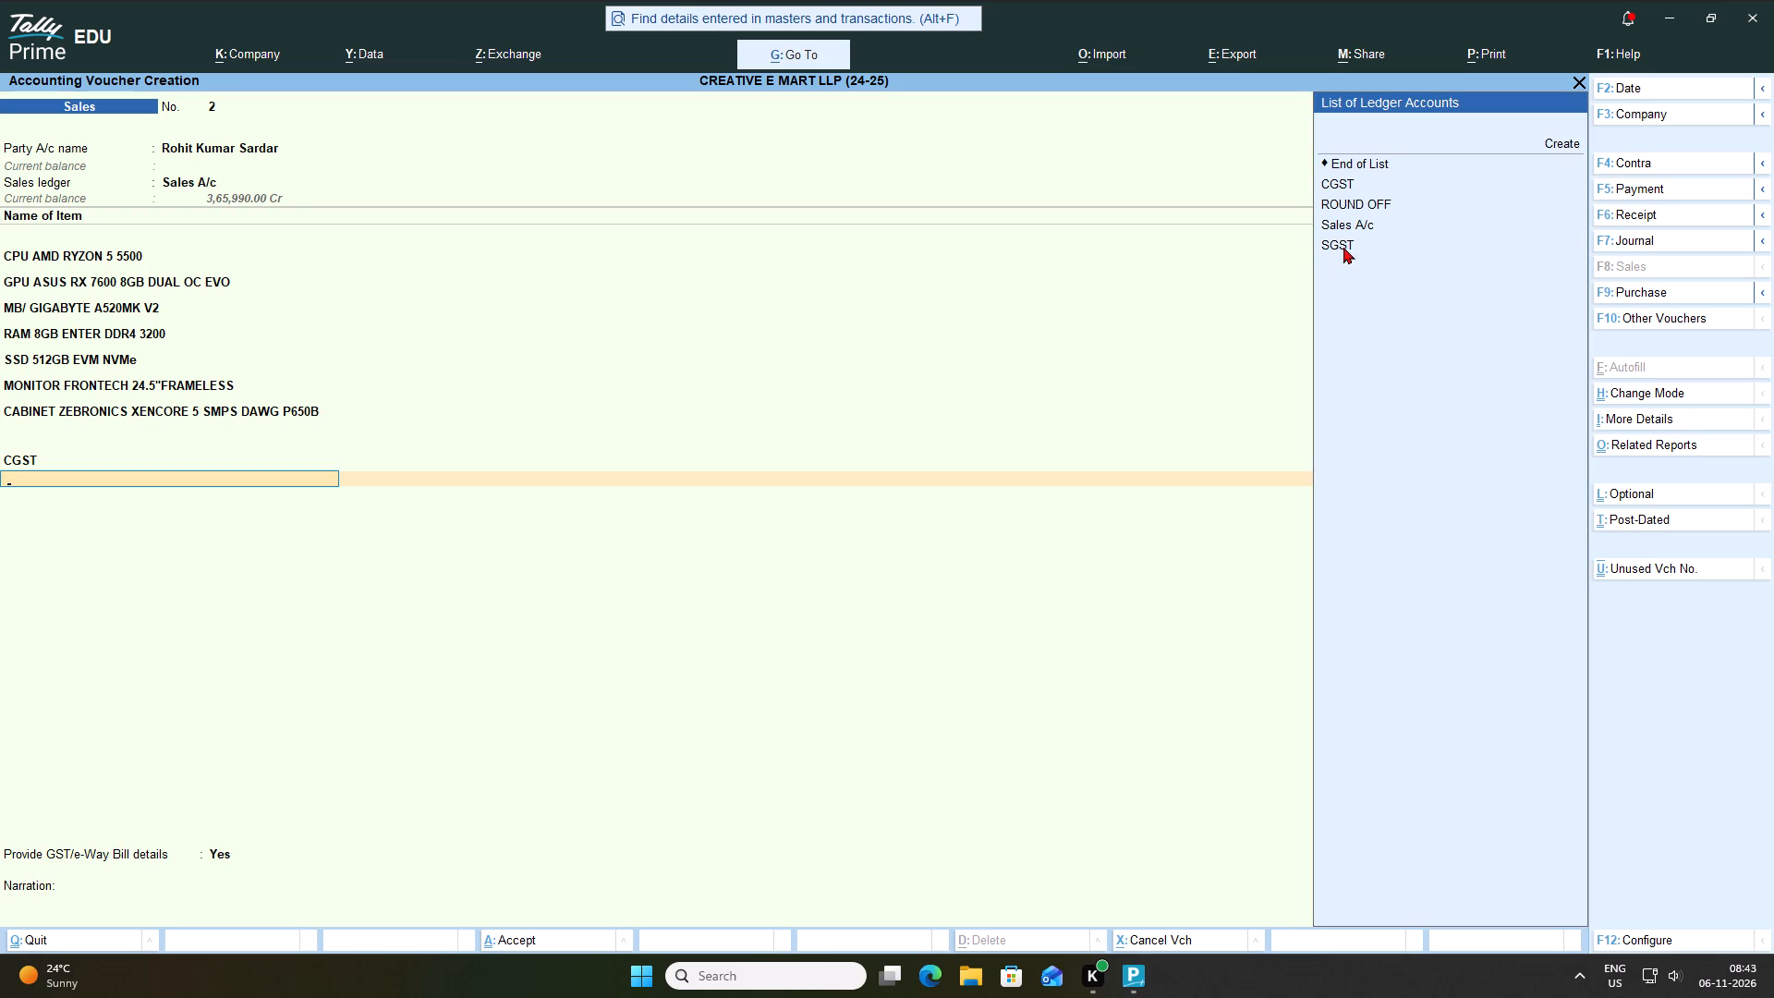
{"action": "key", "text": "Return"}
{"action": "key", "text": "Return"}
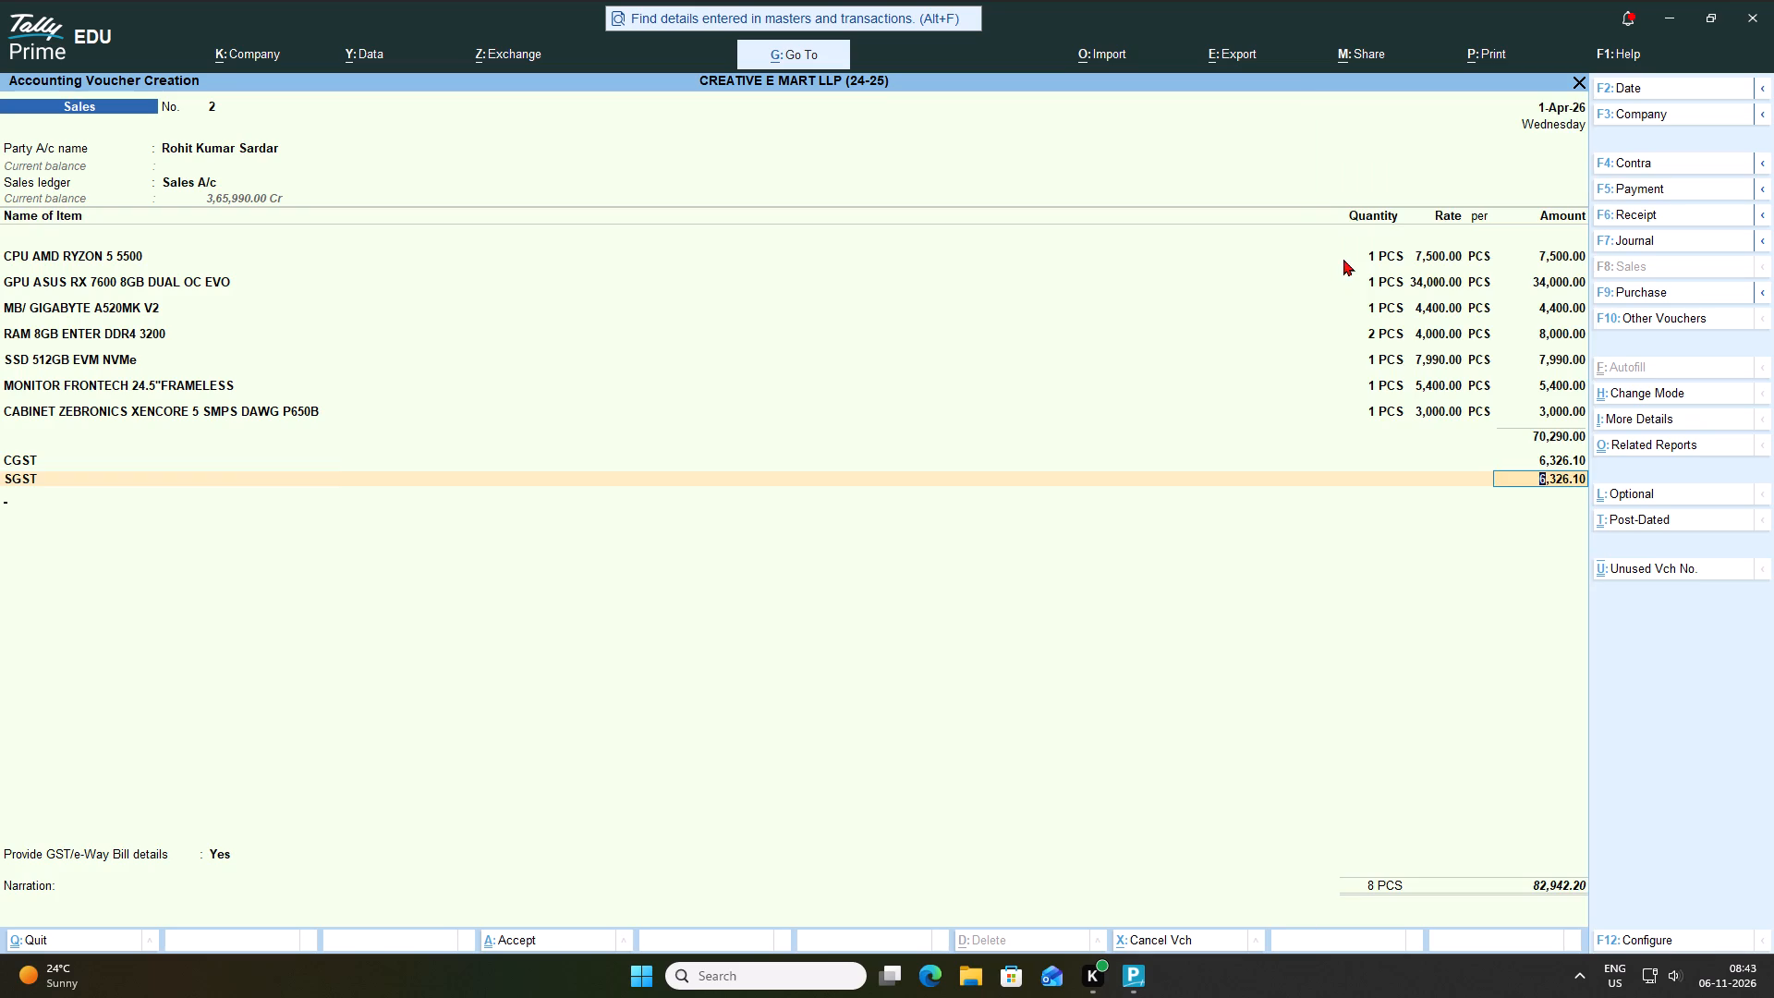
Add the ROUND OFF ledger below the tax ledgers in the sales voucher.
{"action": "key", "text": "space"}
{"action": "left_click", "coordinate": [1370, 202]}
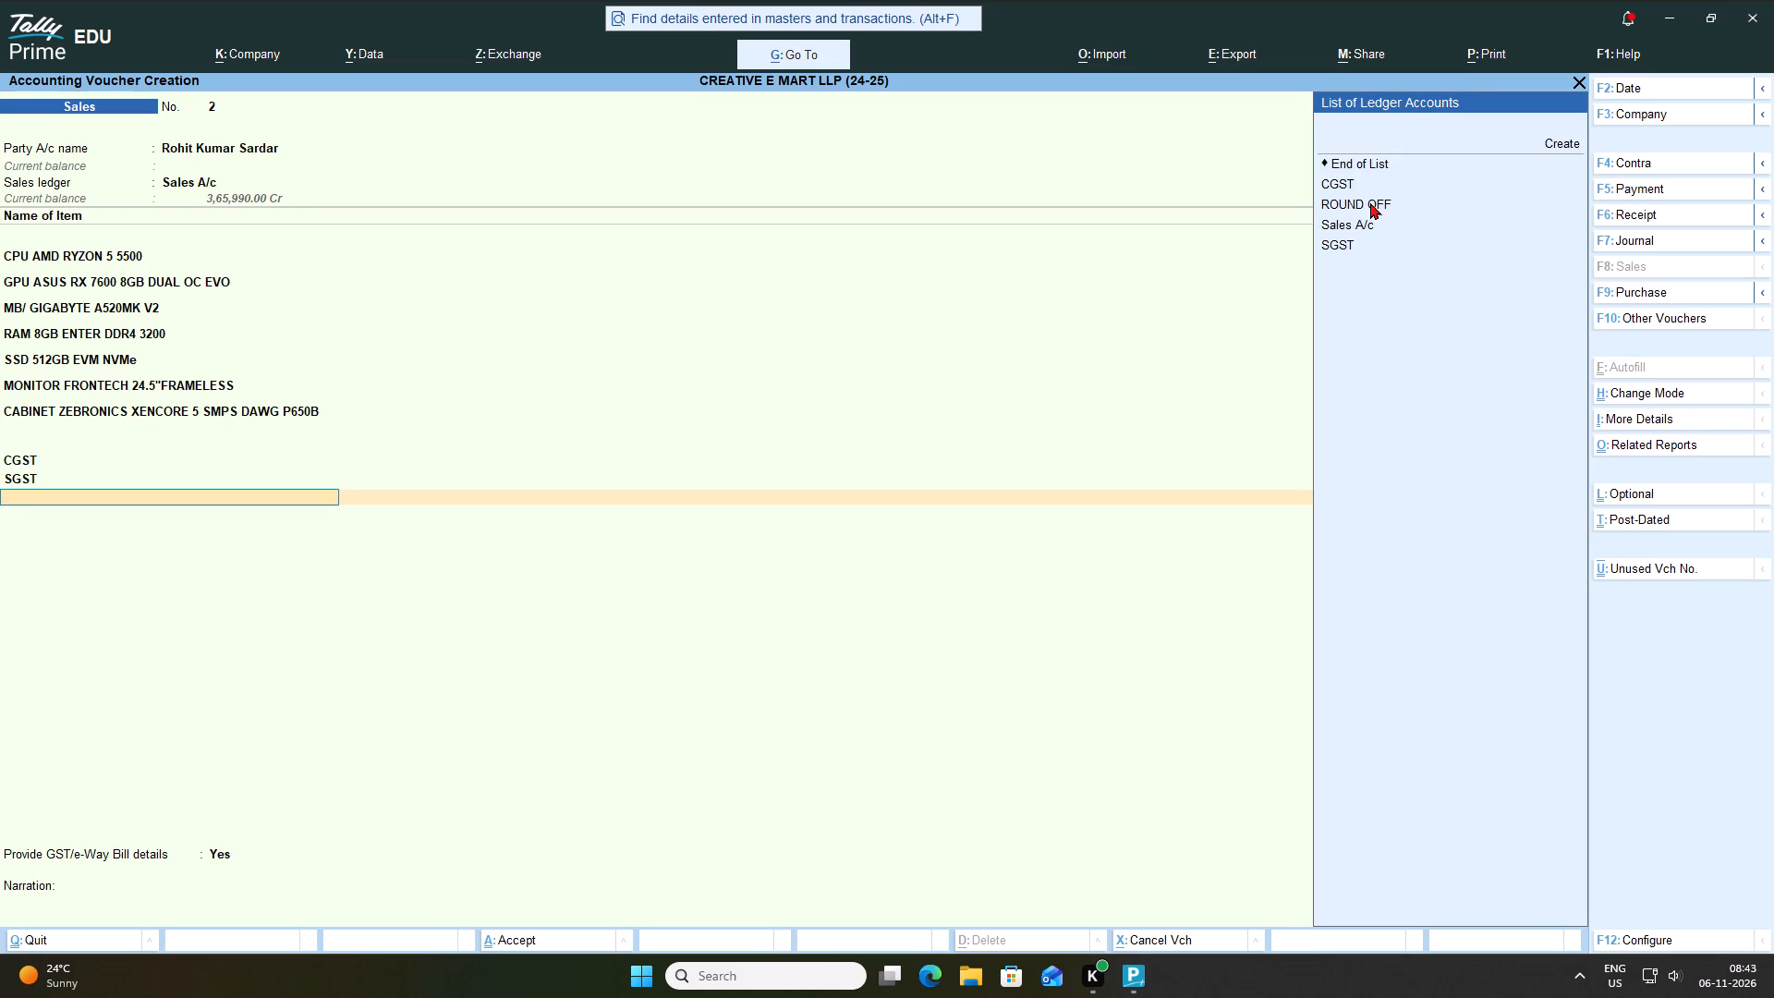
{"action": "key", "text": "Return"}
{"action": "key", "text": "Return"}
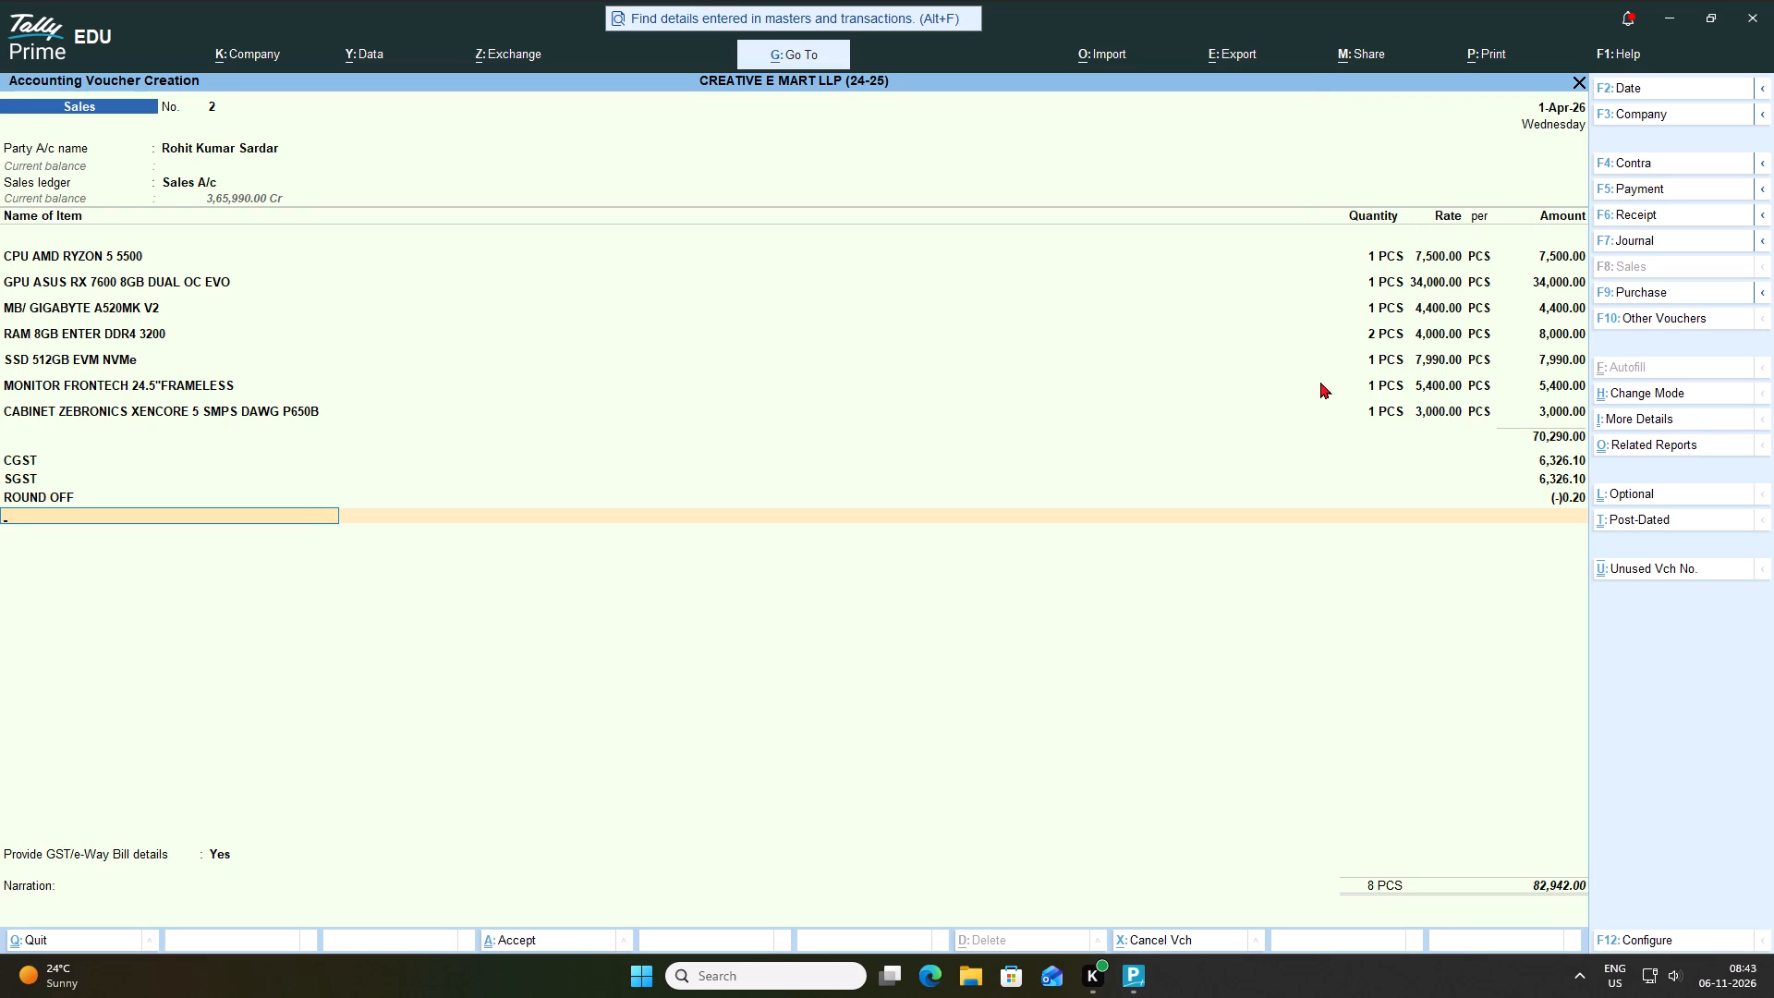
Leave the e-Way Bill details and narration blank, save sales voucher 2, and return to the Gateway of Tally.
{"action": "key", "text": "Return"}
{"action": "key", "text": "Return"}
{"action": "key", "text": "Return"}
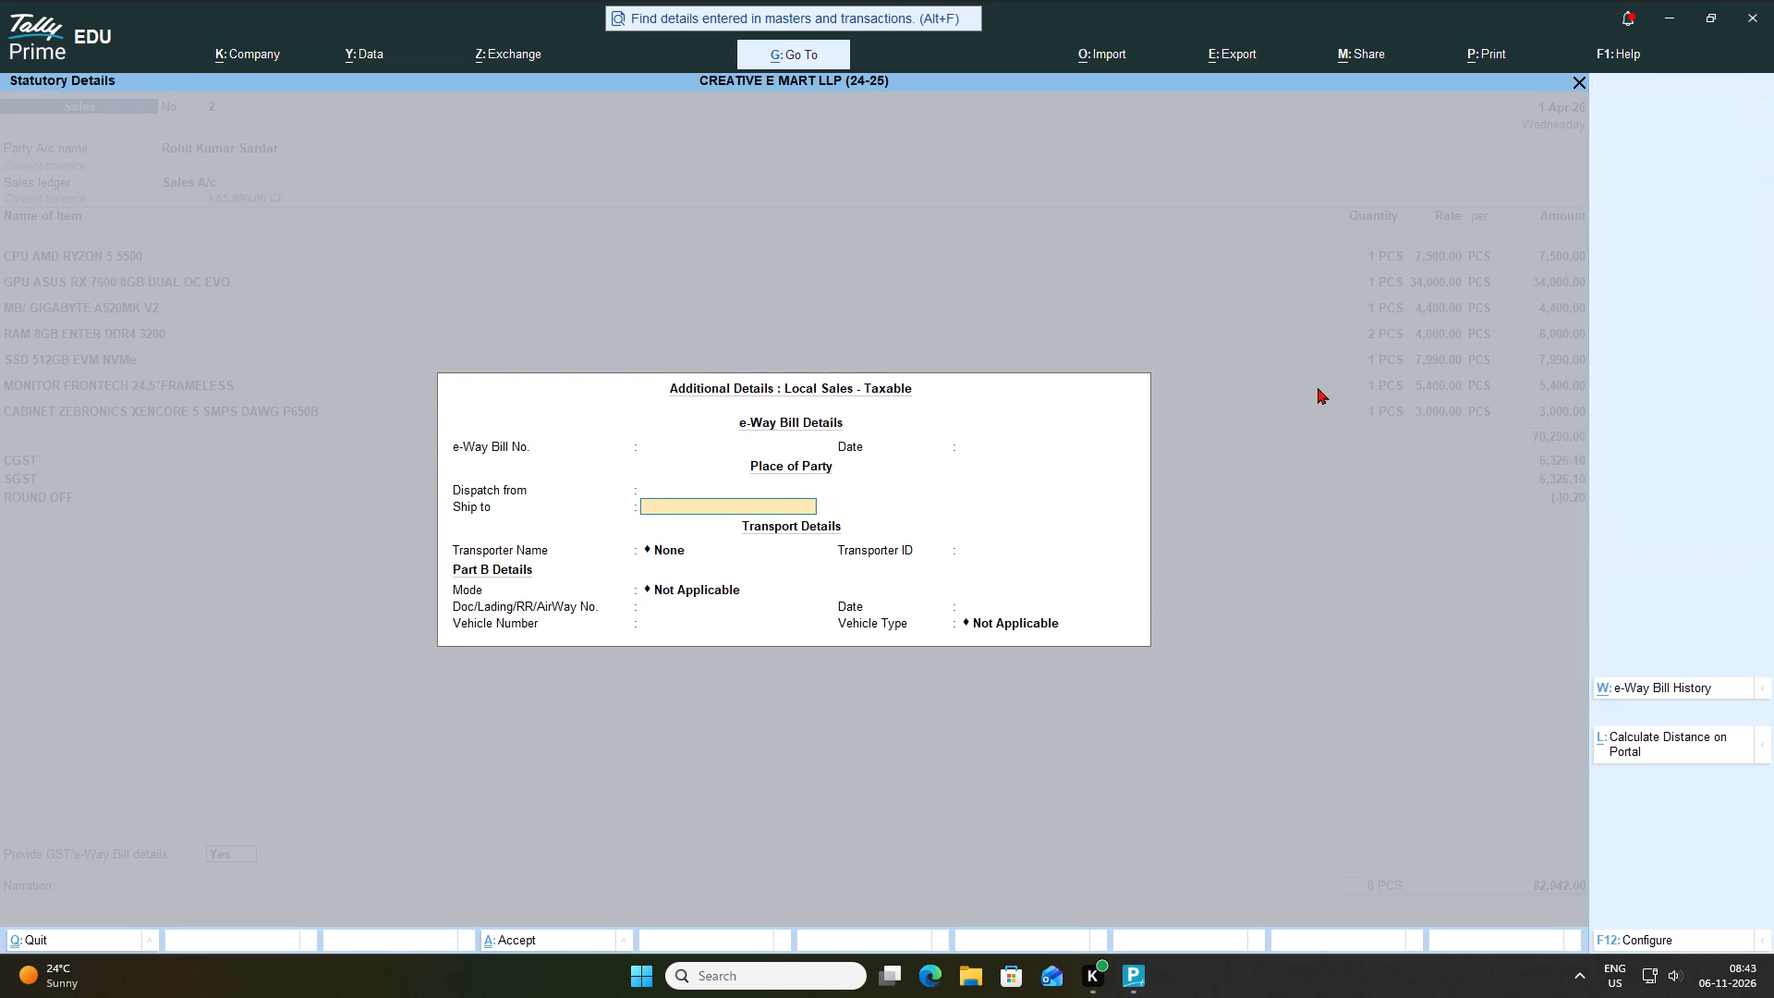
{"action": "key", "text": "Return"}
{"action": "key", "text": "Return"}
{"action": "key", "text": "Return"}
{"action": "key", "text": "Return"}
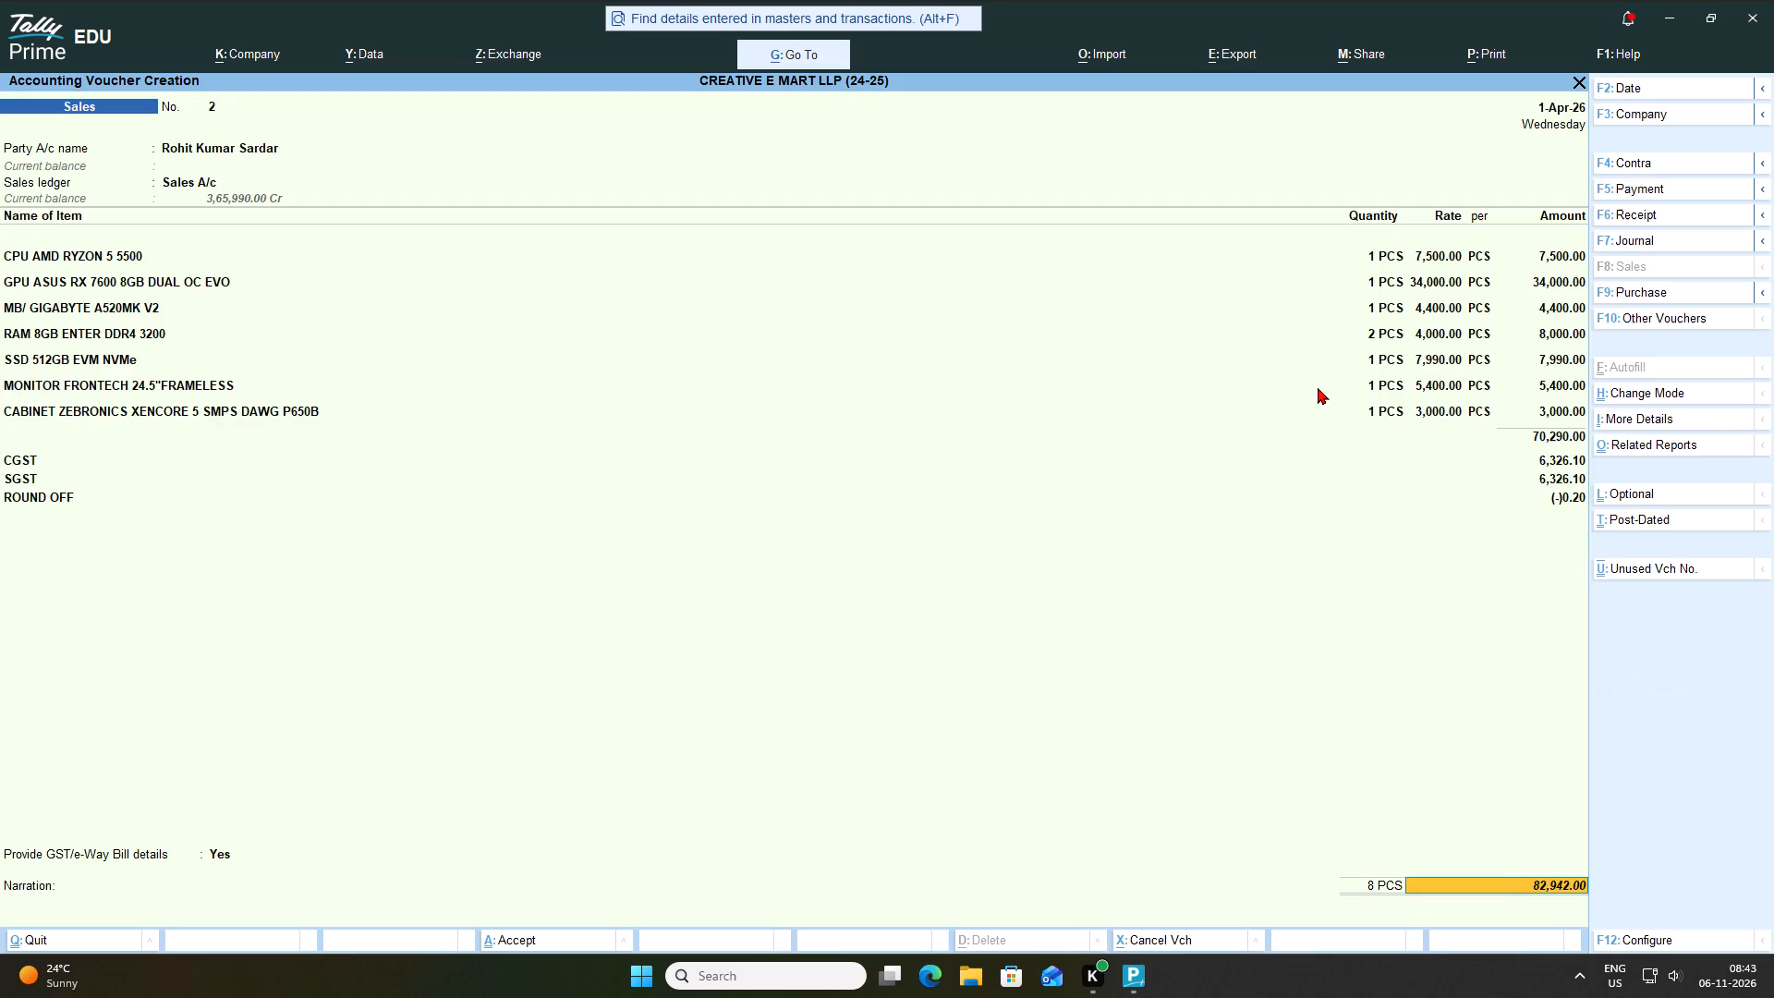
{"action": "key", "text": "Return"}
{"action": "key", "text": "Return"}
{"action": "key", "text": "Return"}
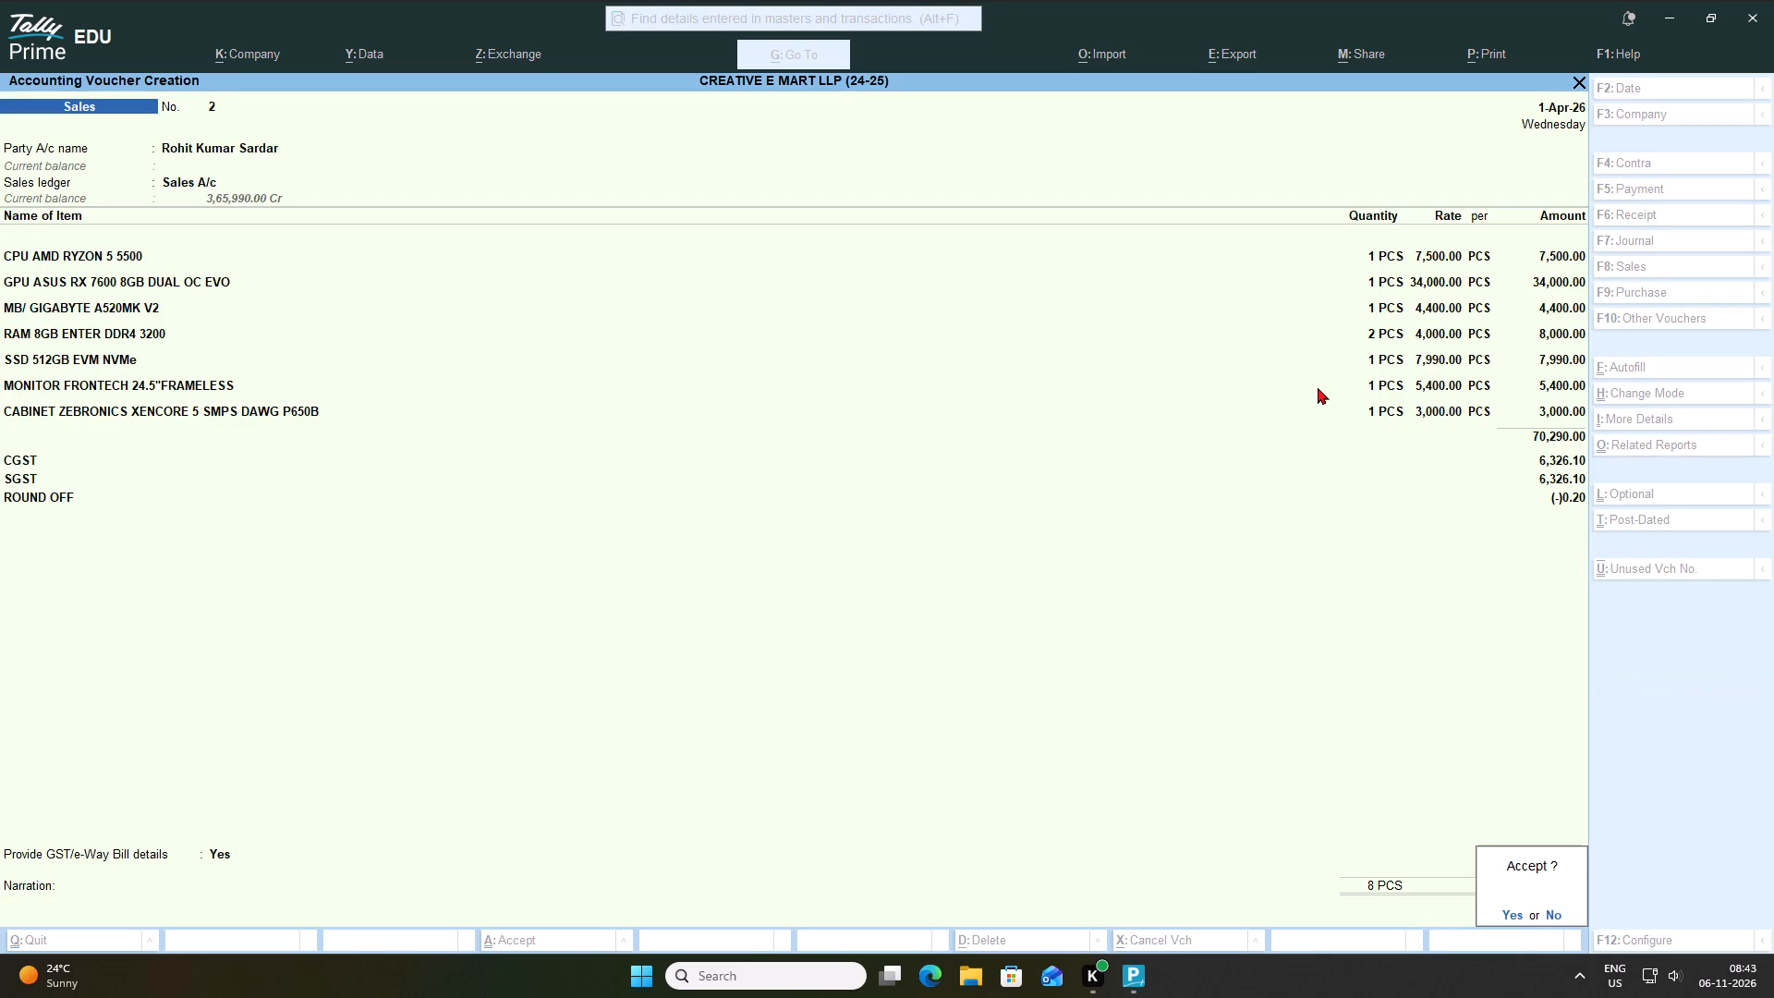
{"action": "key", "text": "Return"}
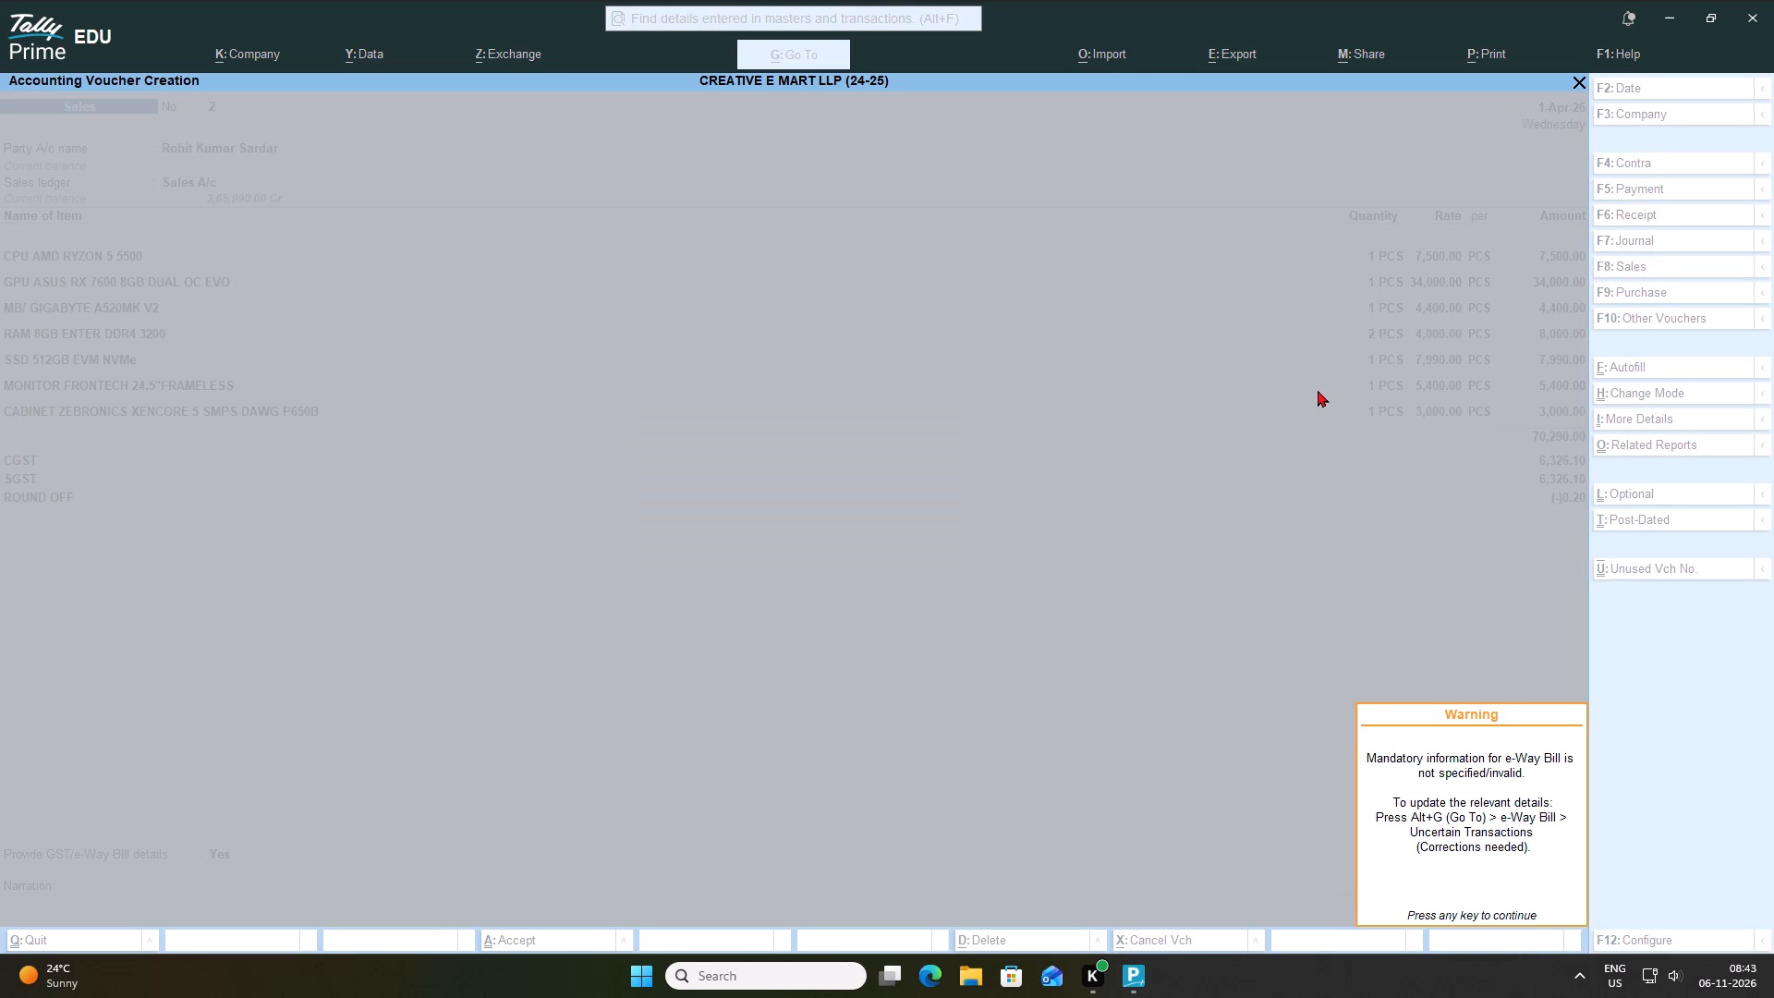
{"action": "key", "text": "Return"}
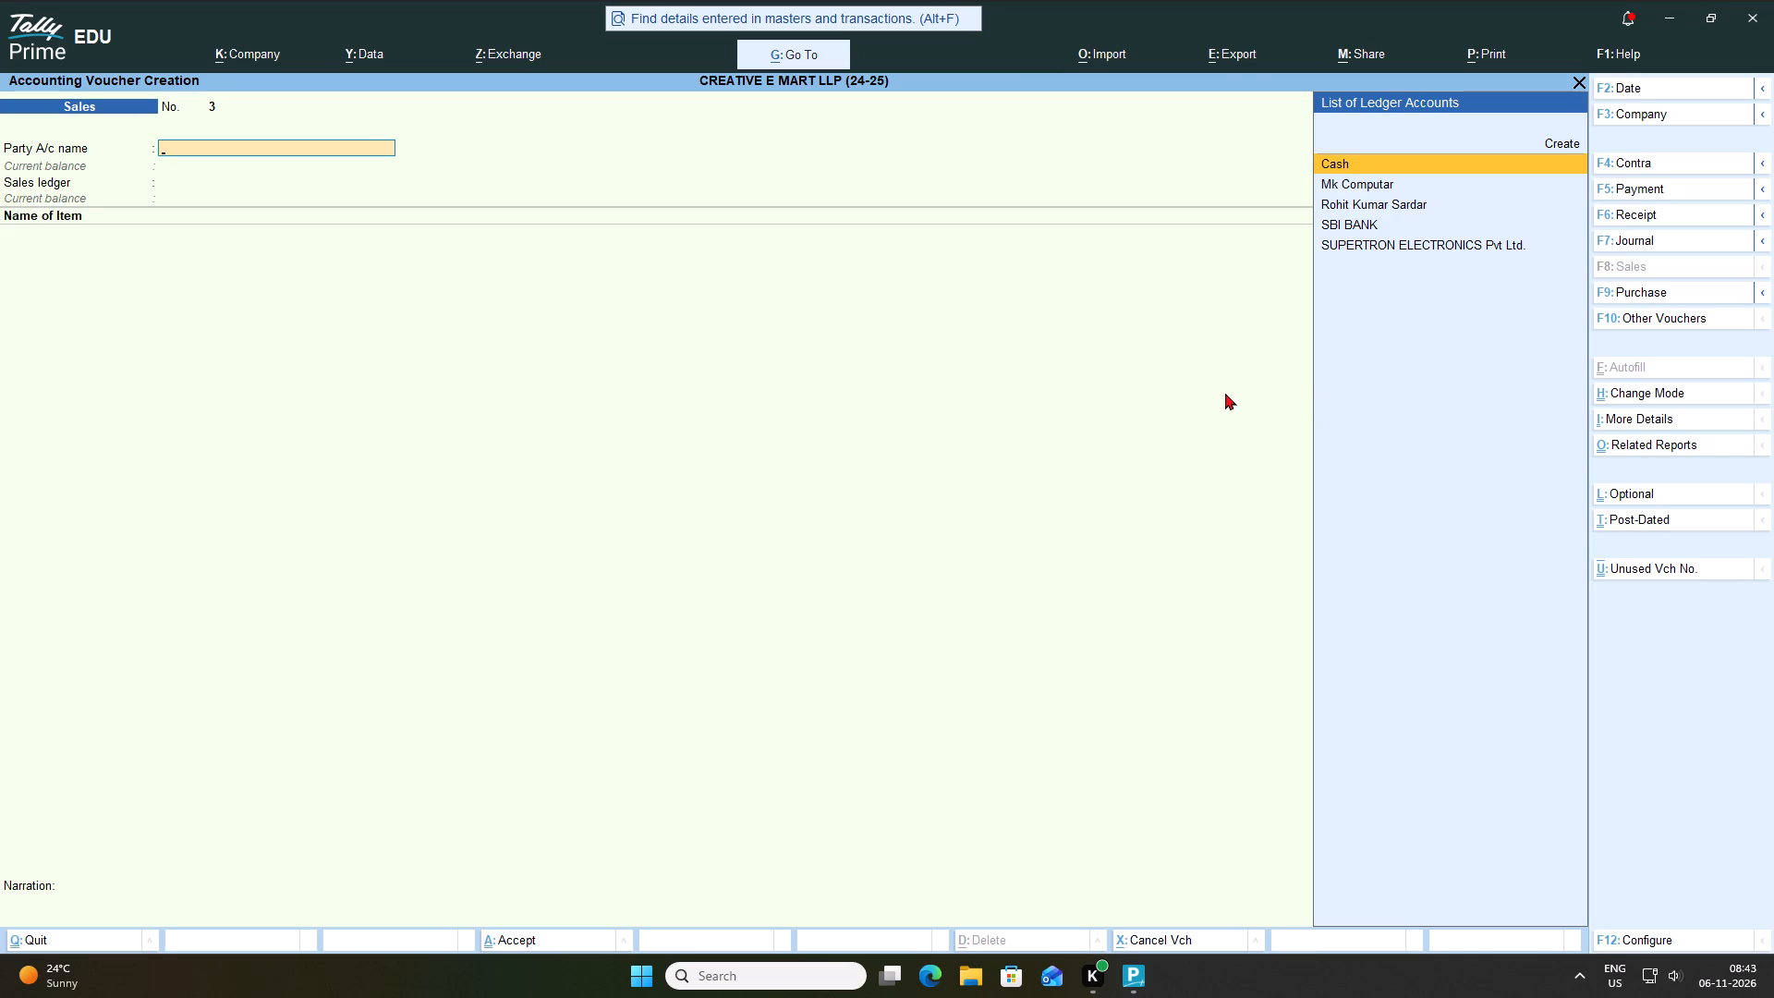
{"action": "key", "text": "Escape"}
{"action": "key", "text": "Escape"}
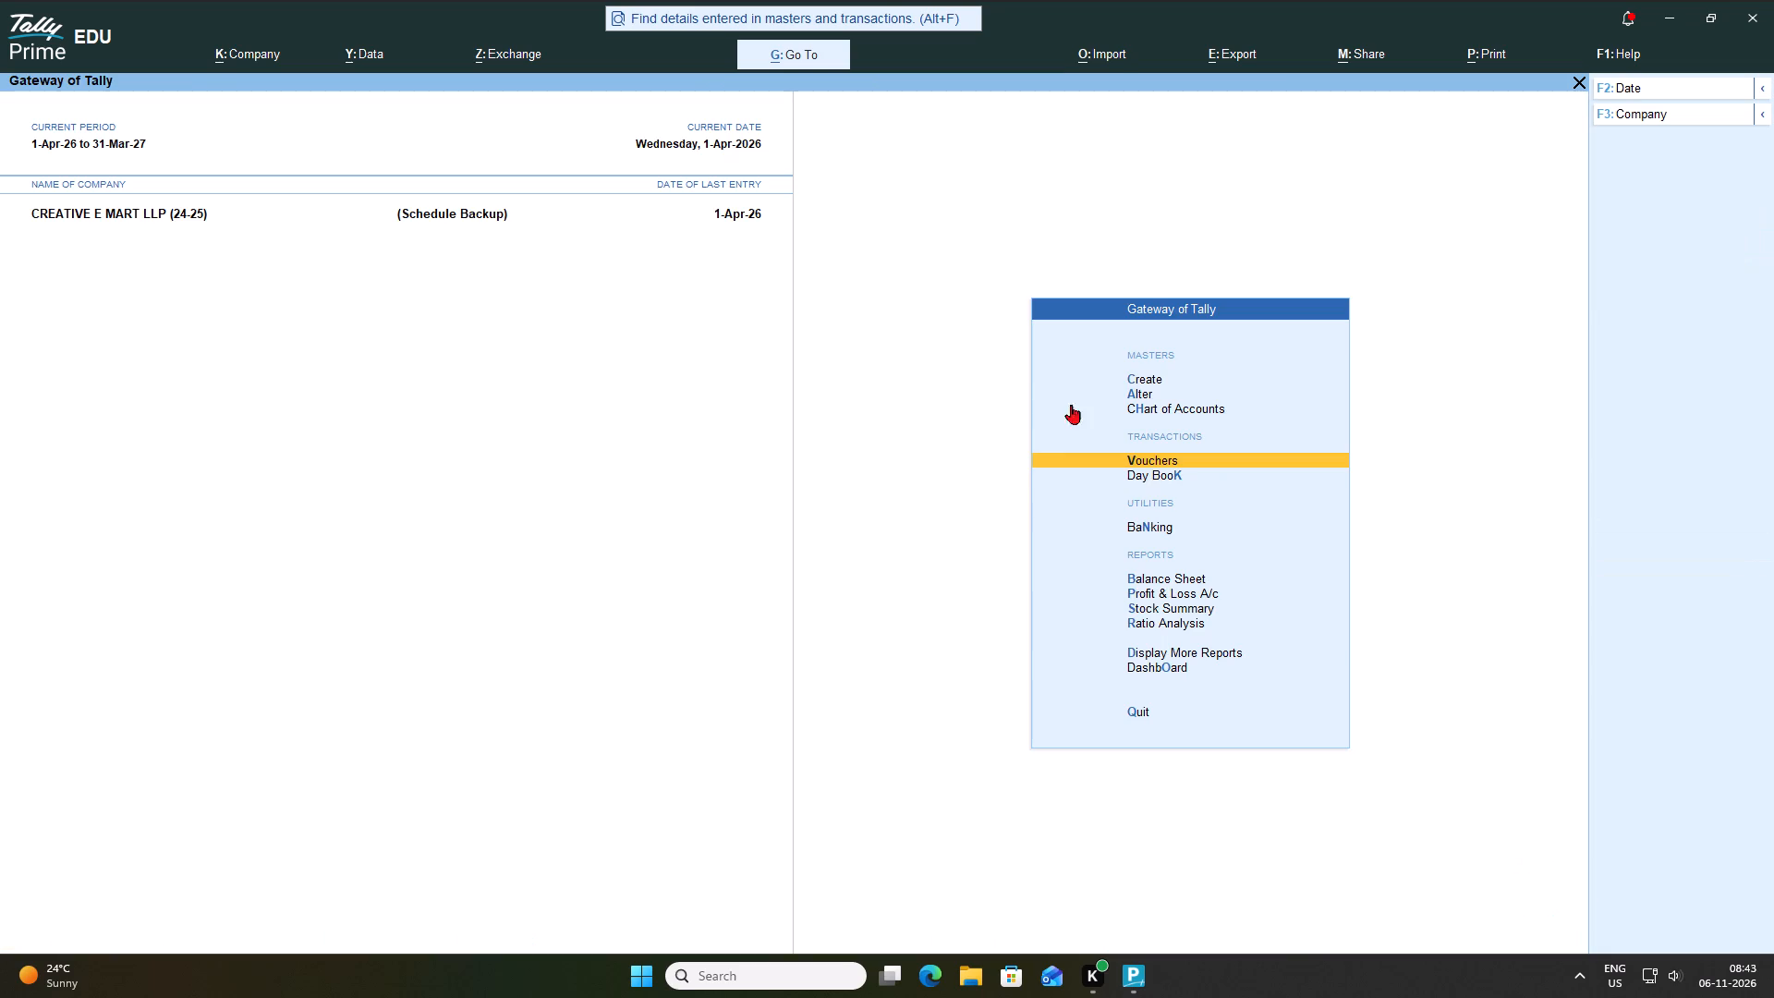
Start a Receipt voucher and credit Mk Computar with 4,31,868, adjusted as Agst Ref against bill 1.
{"action": "left_click", "coordinate": [1136, 462]}
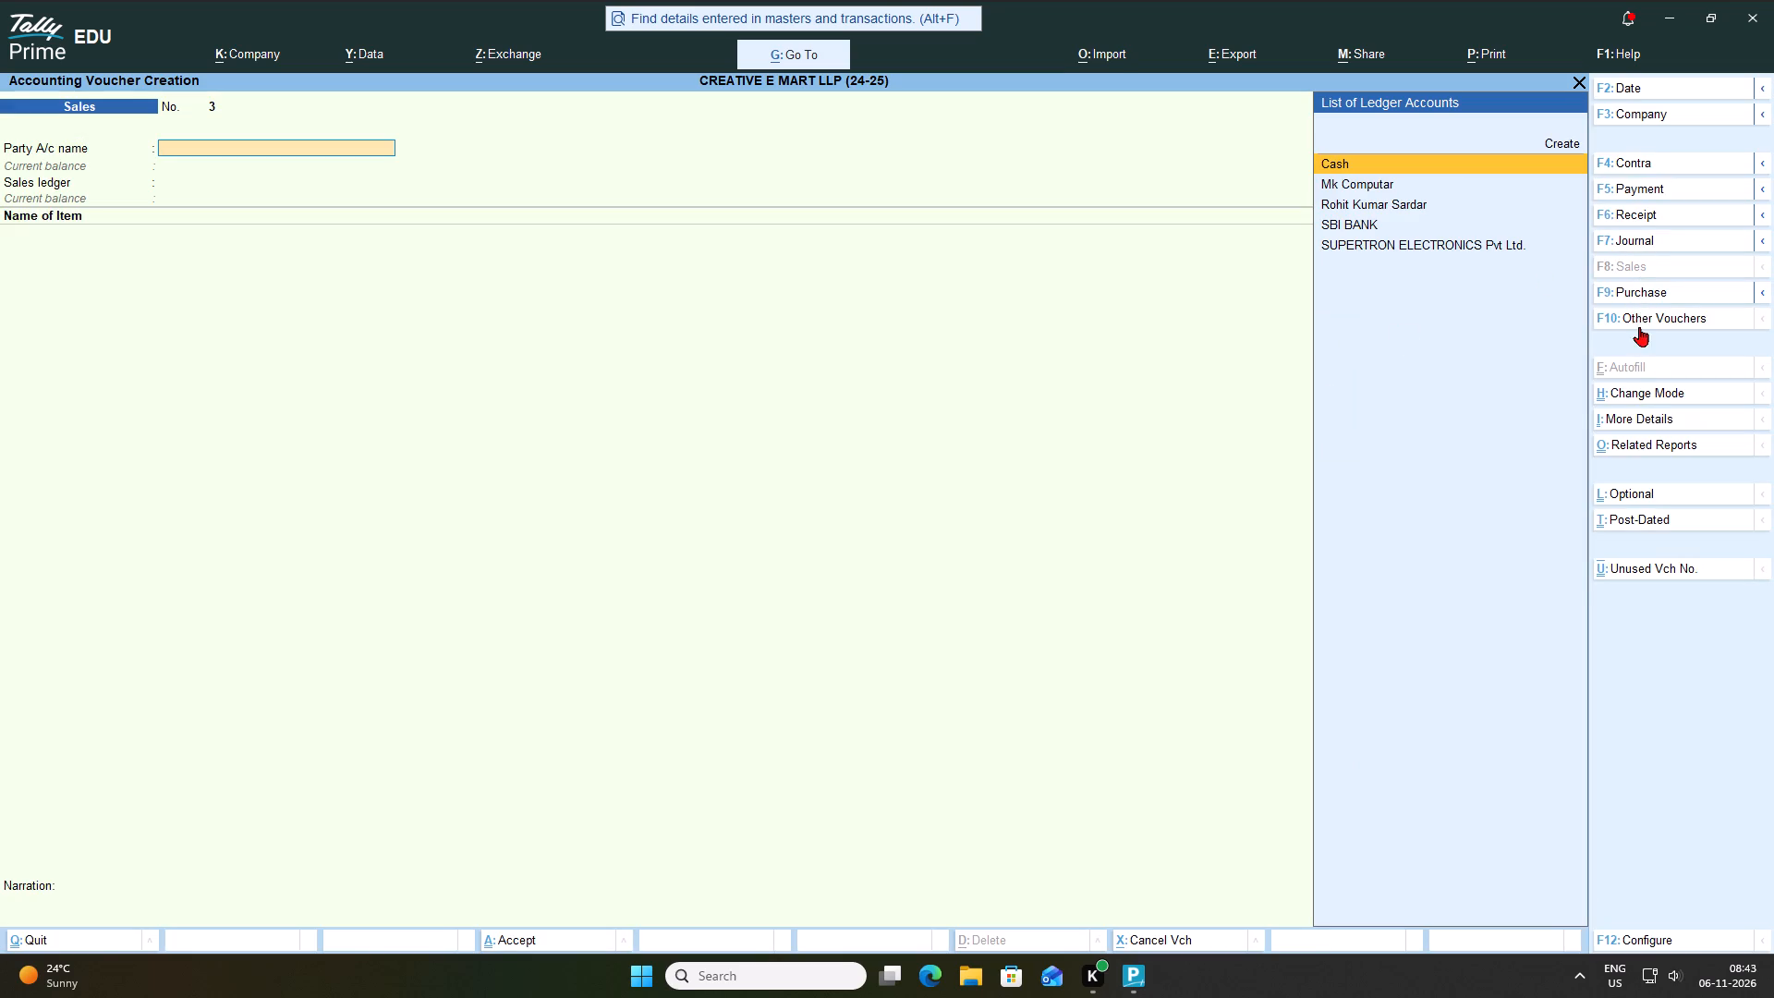
{"action": "left_click", "coordinate": [1634, 217]}
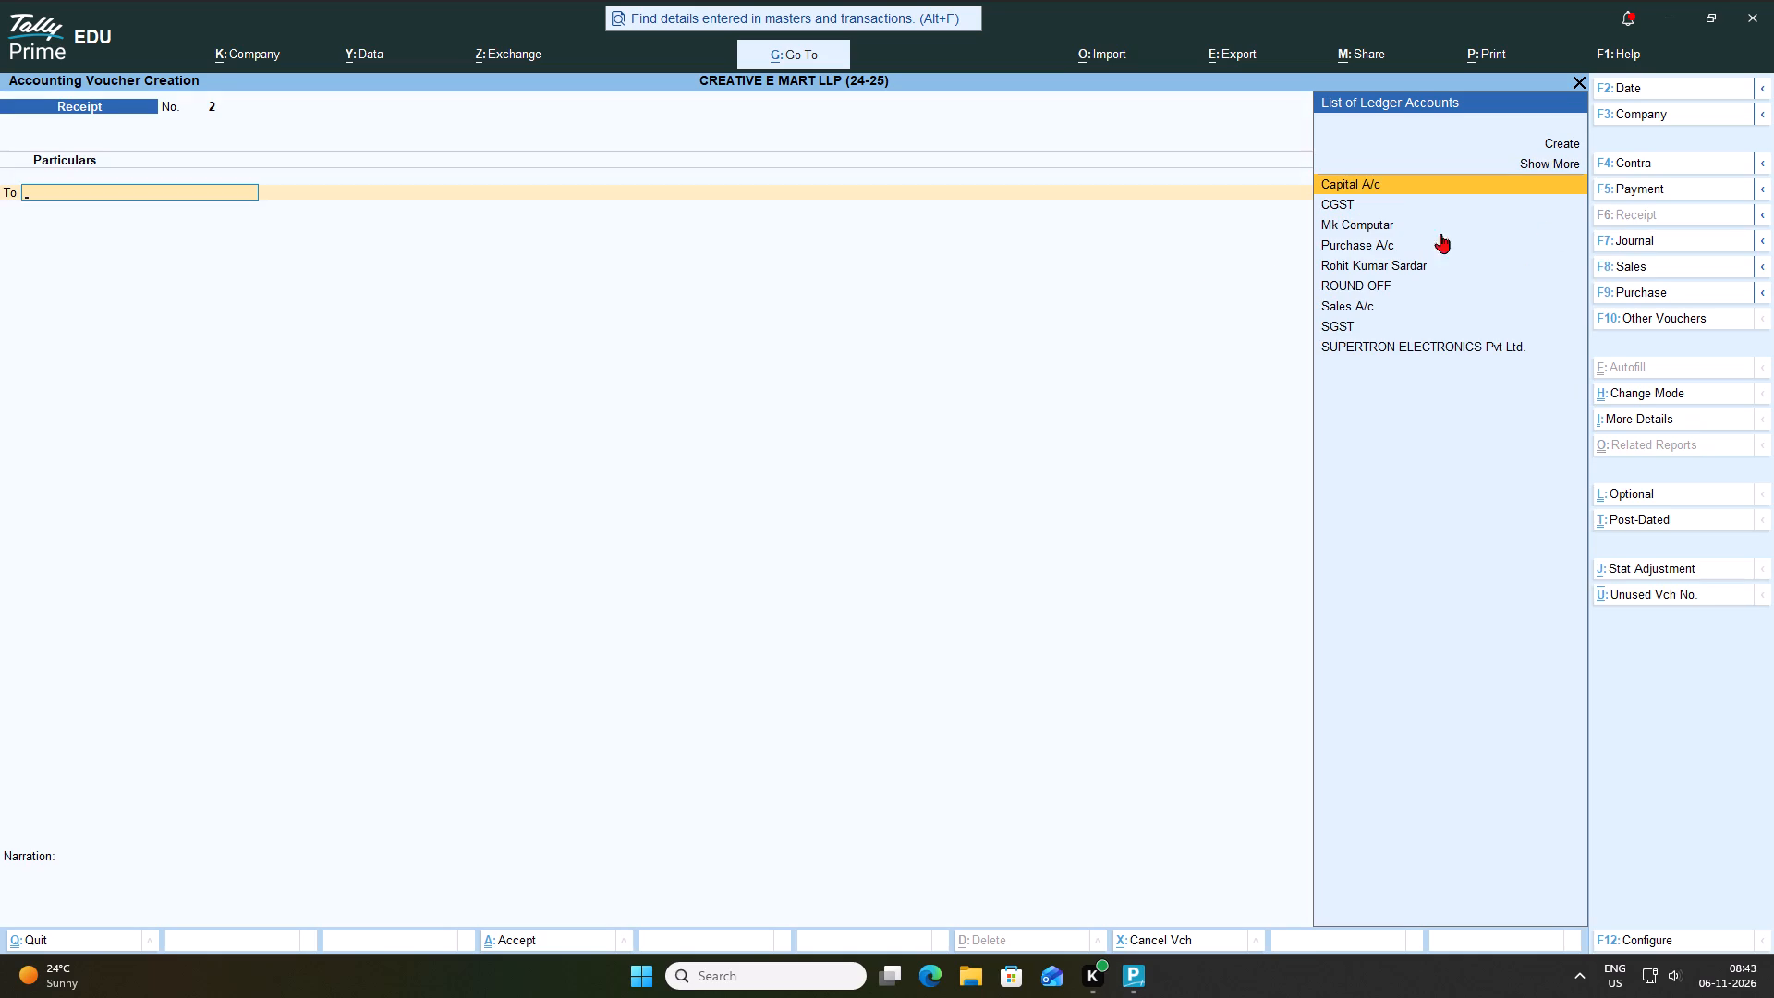
{"action": "left_click", "coordinate": [1353, 224]}
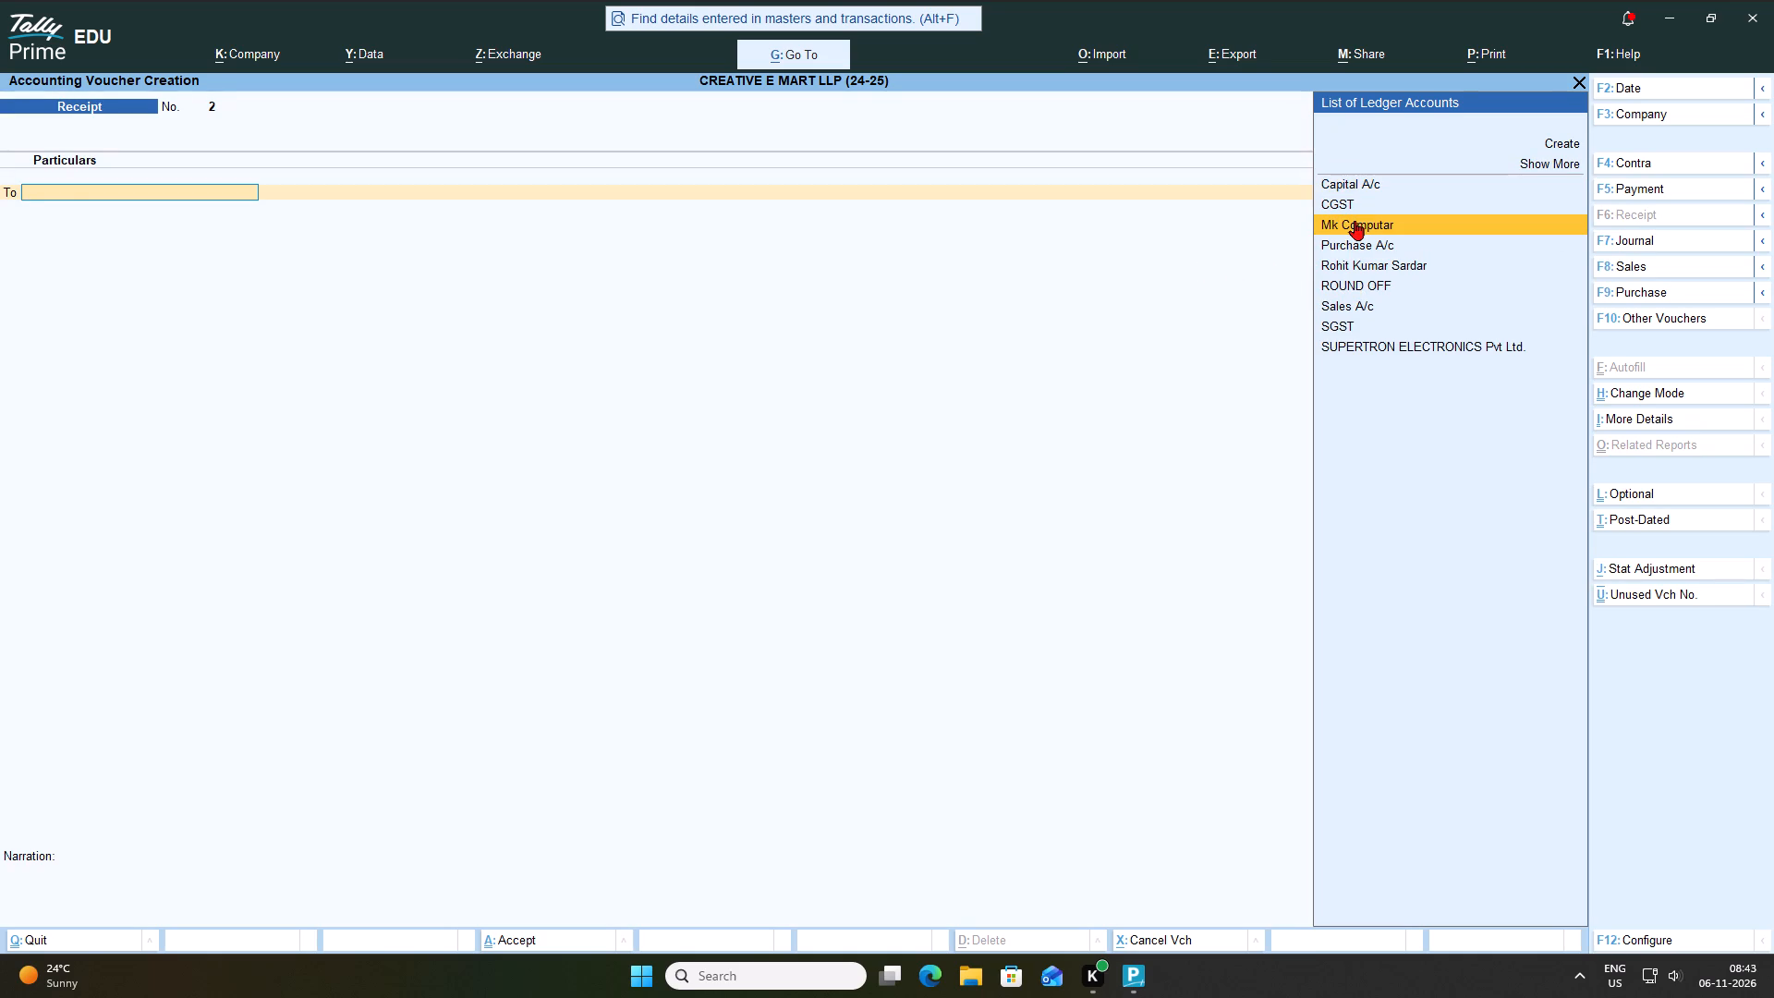
{"action": "key", "text": "Return"}
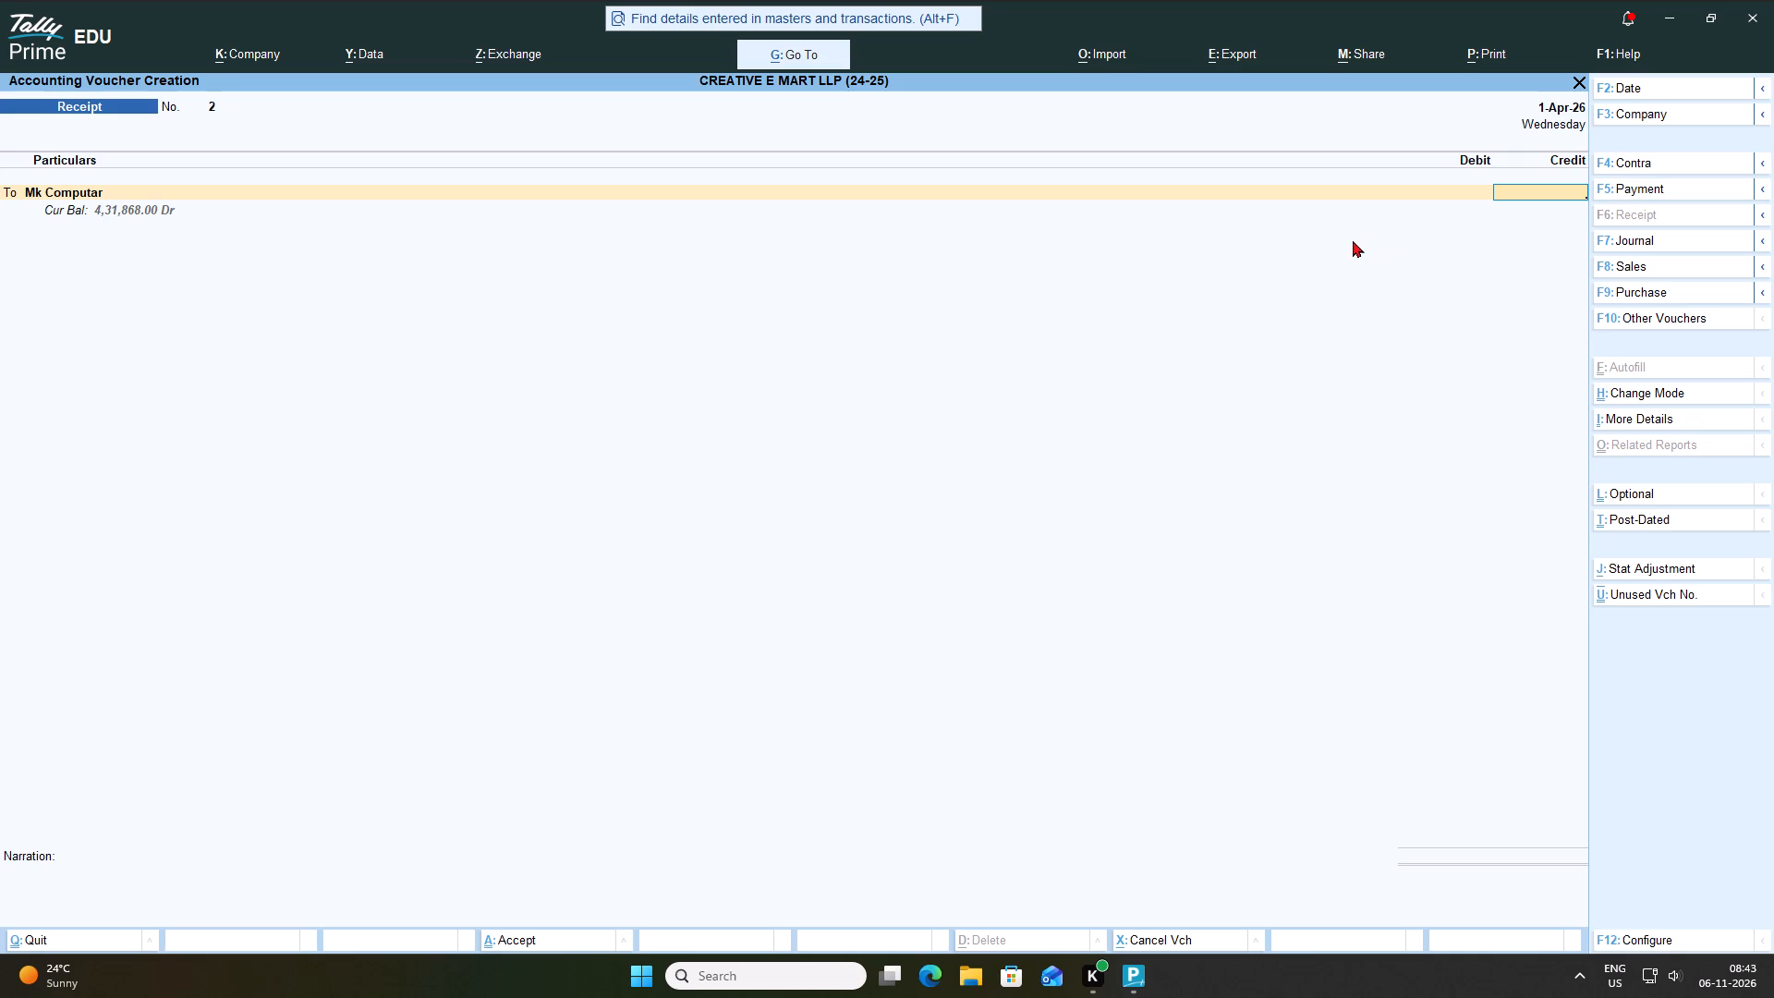
{"action": "key", "text": "4"}
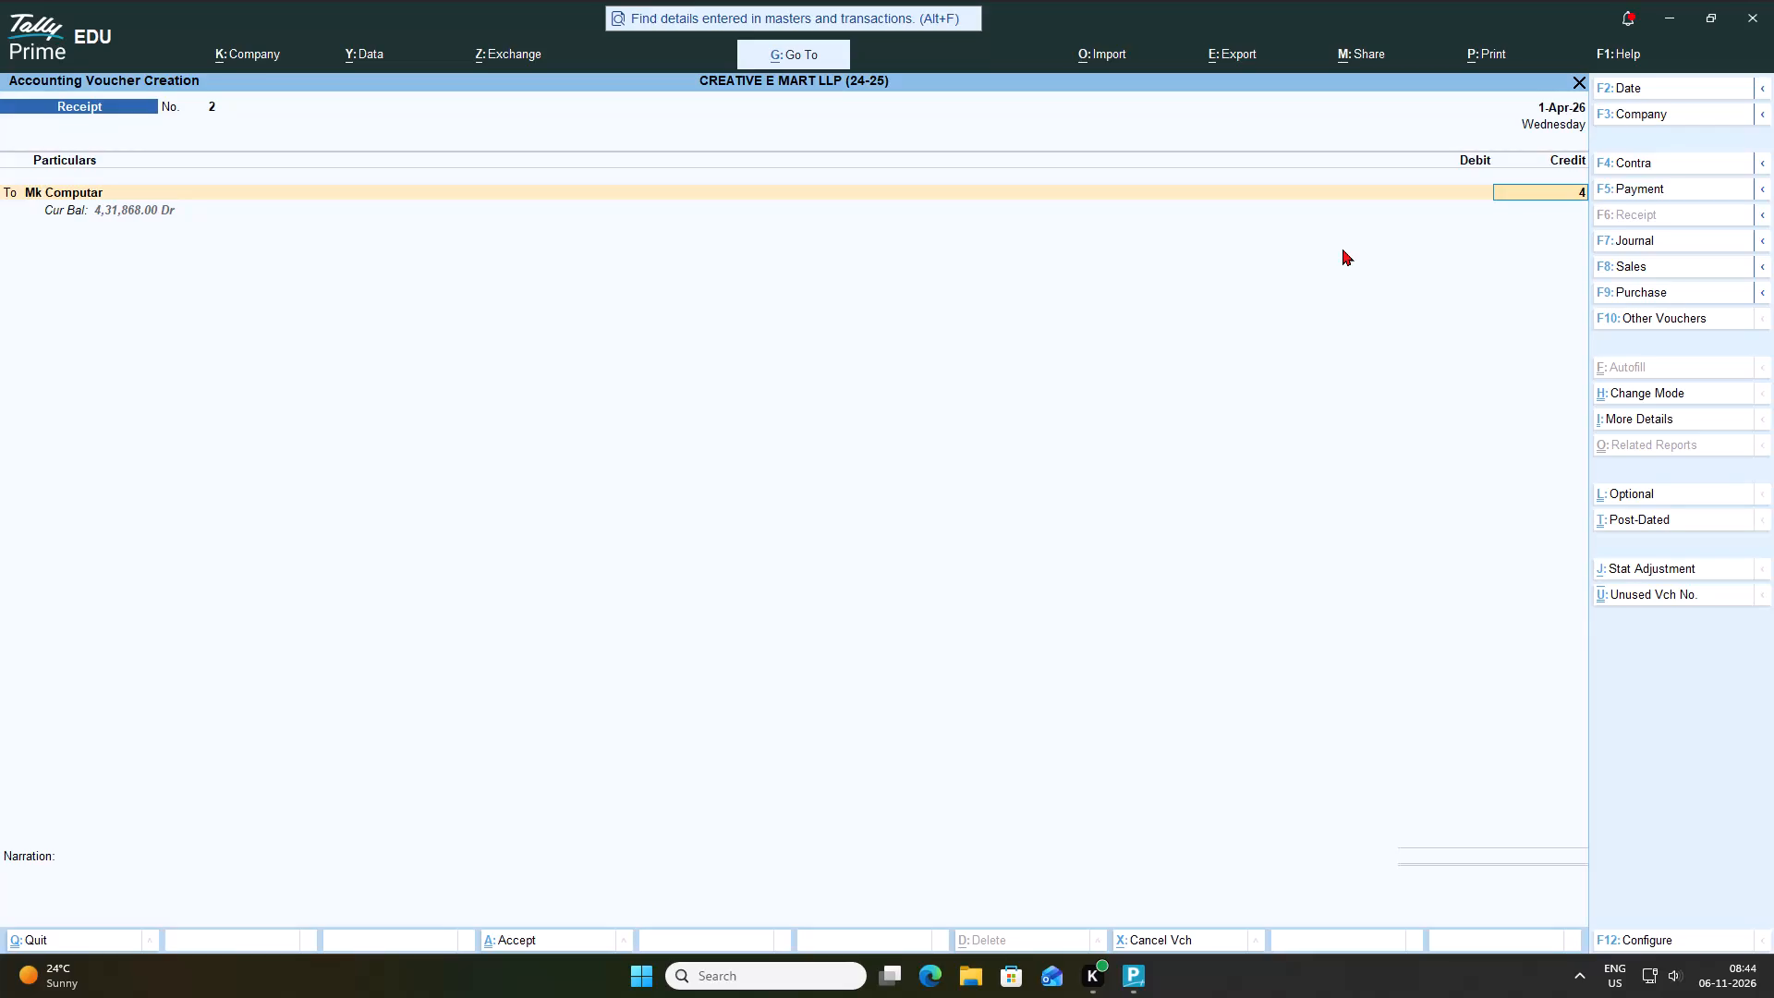
{"action": "type", "text": "31"}
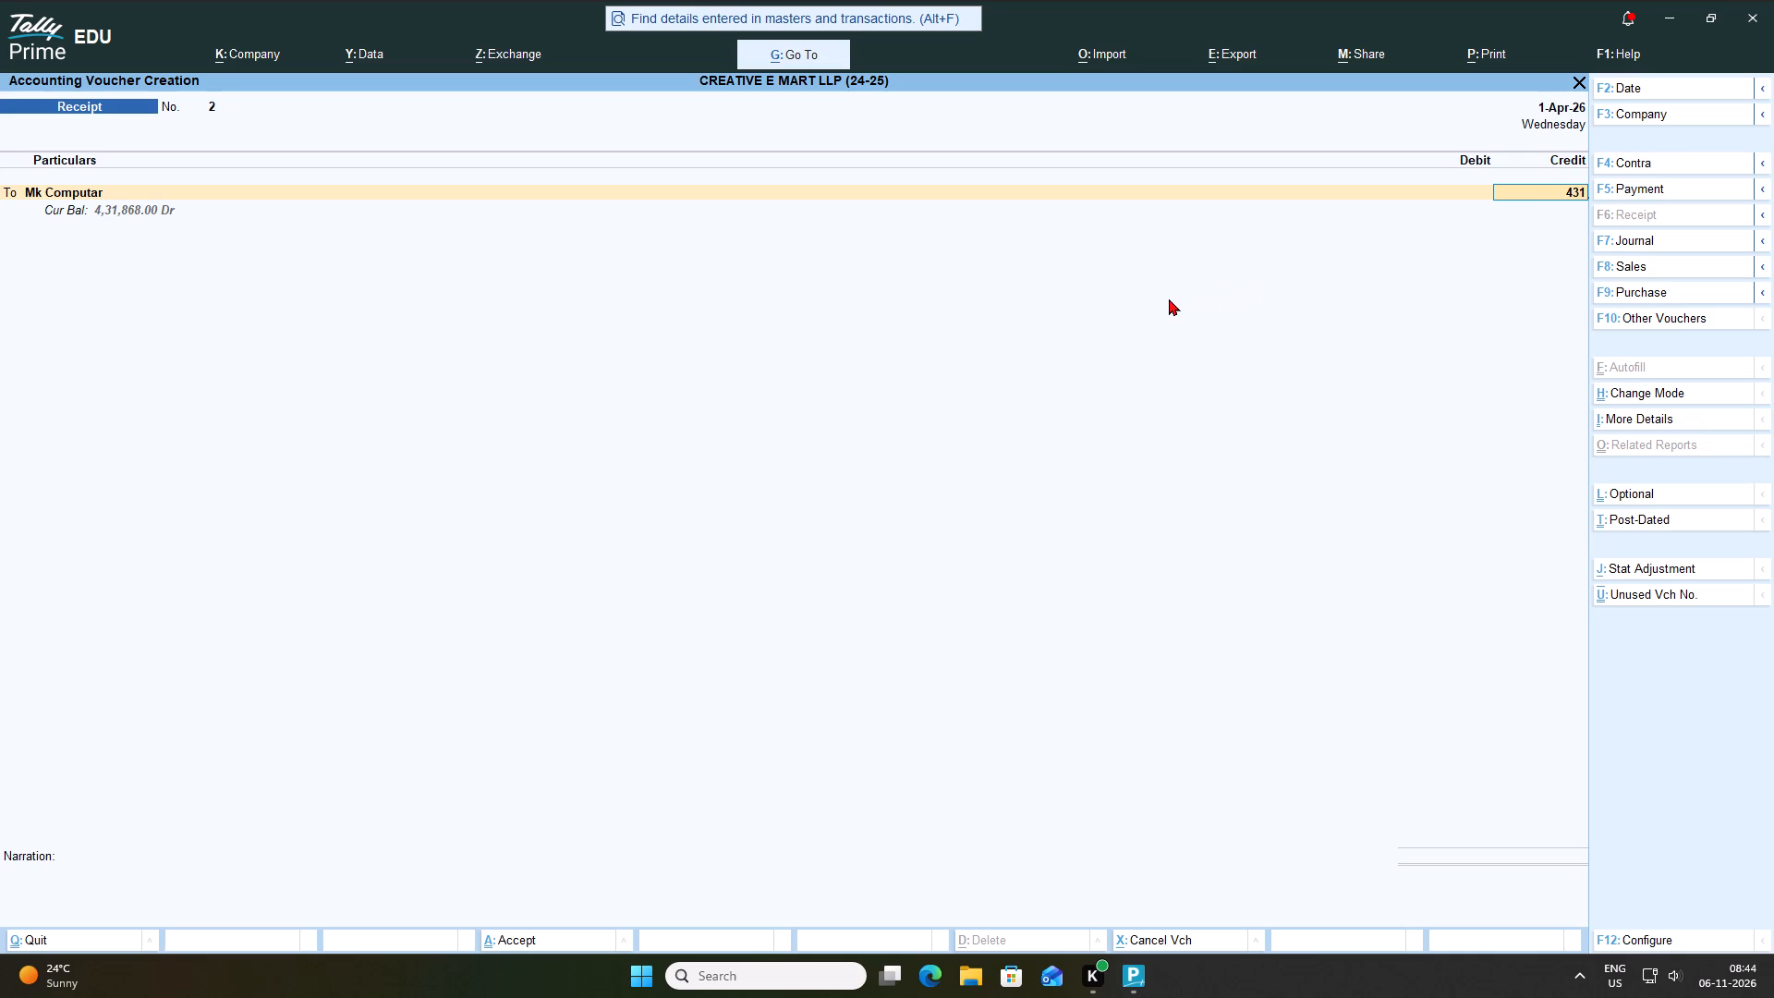
{"action": "type", "text": "868"}
{"action": "key", "text": "Return"}
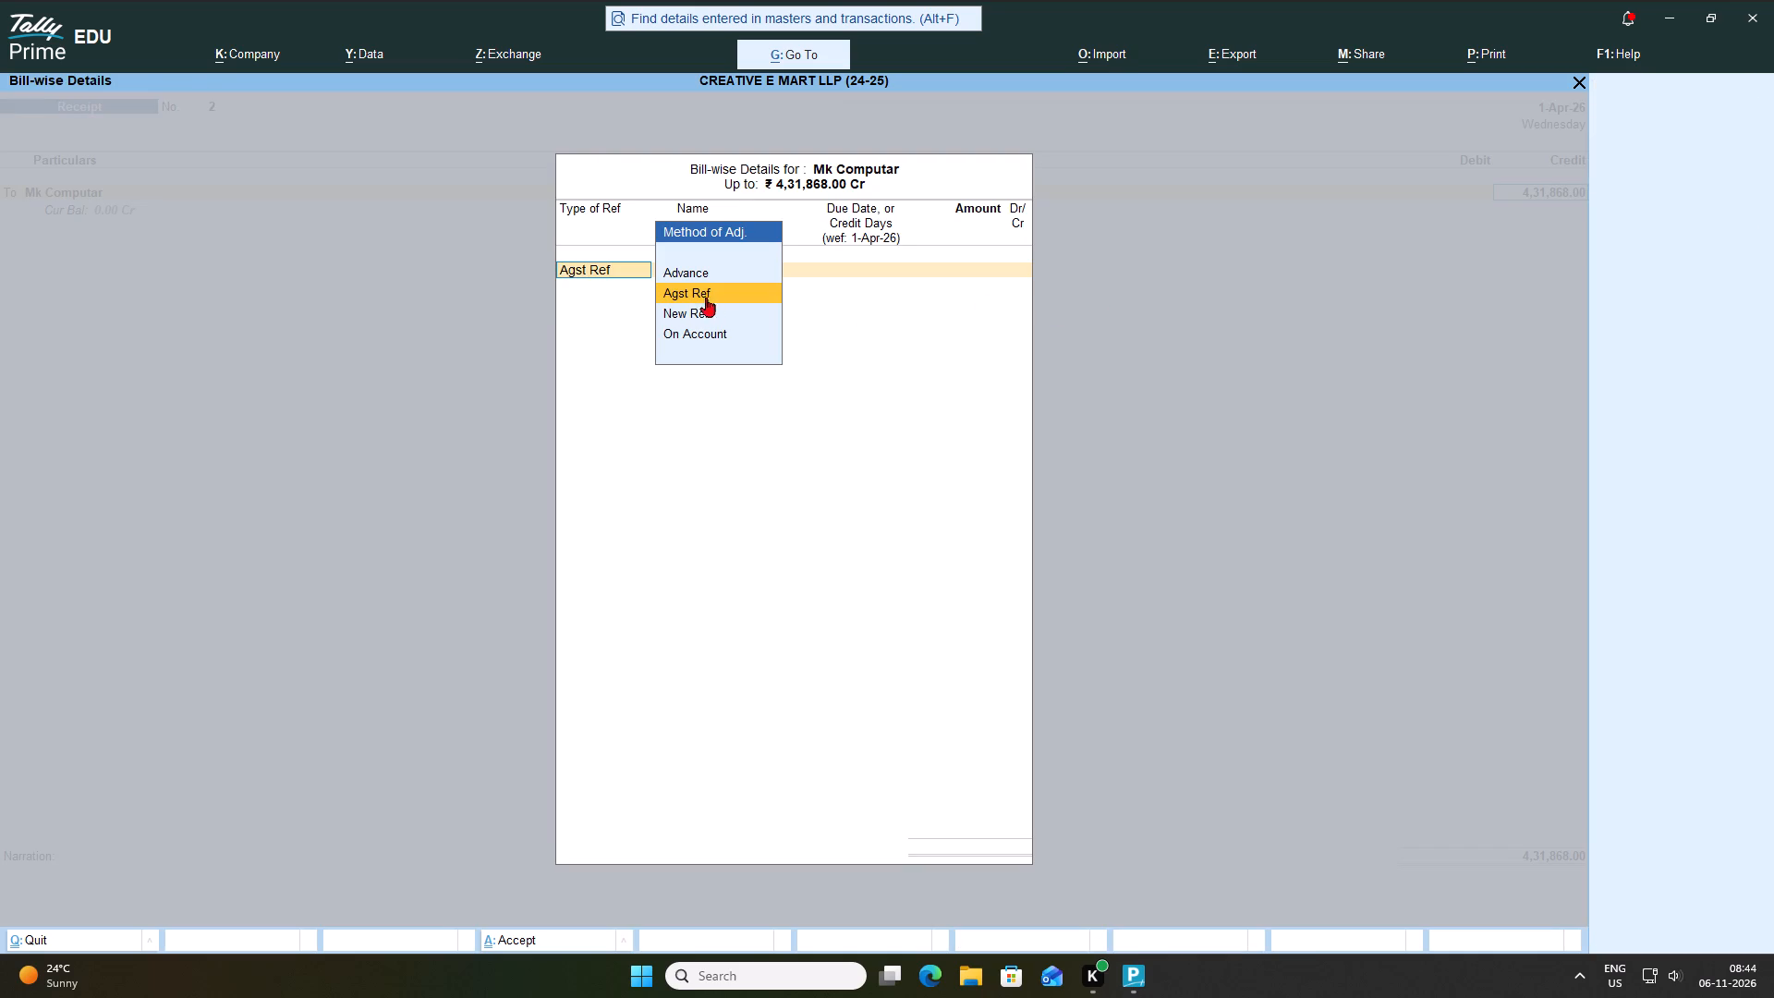
{"action": "key", "text": "Return"}
{"action": "key", "text": "Return"}
{"action": "key", "text": "Return"}
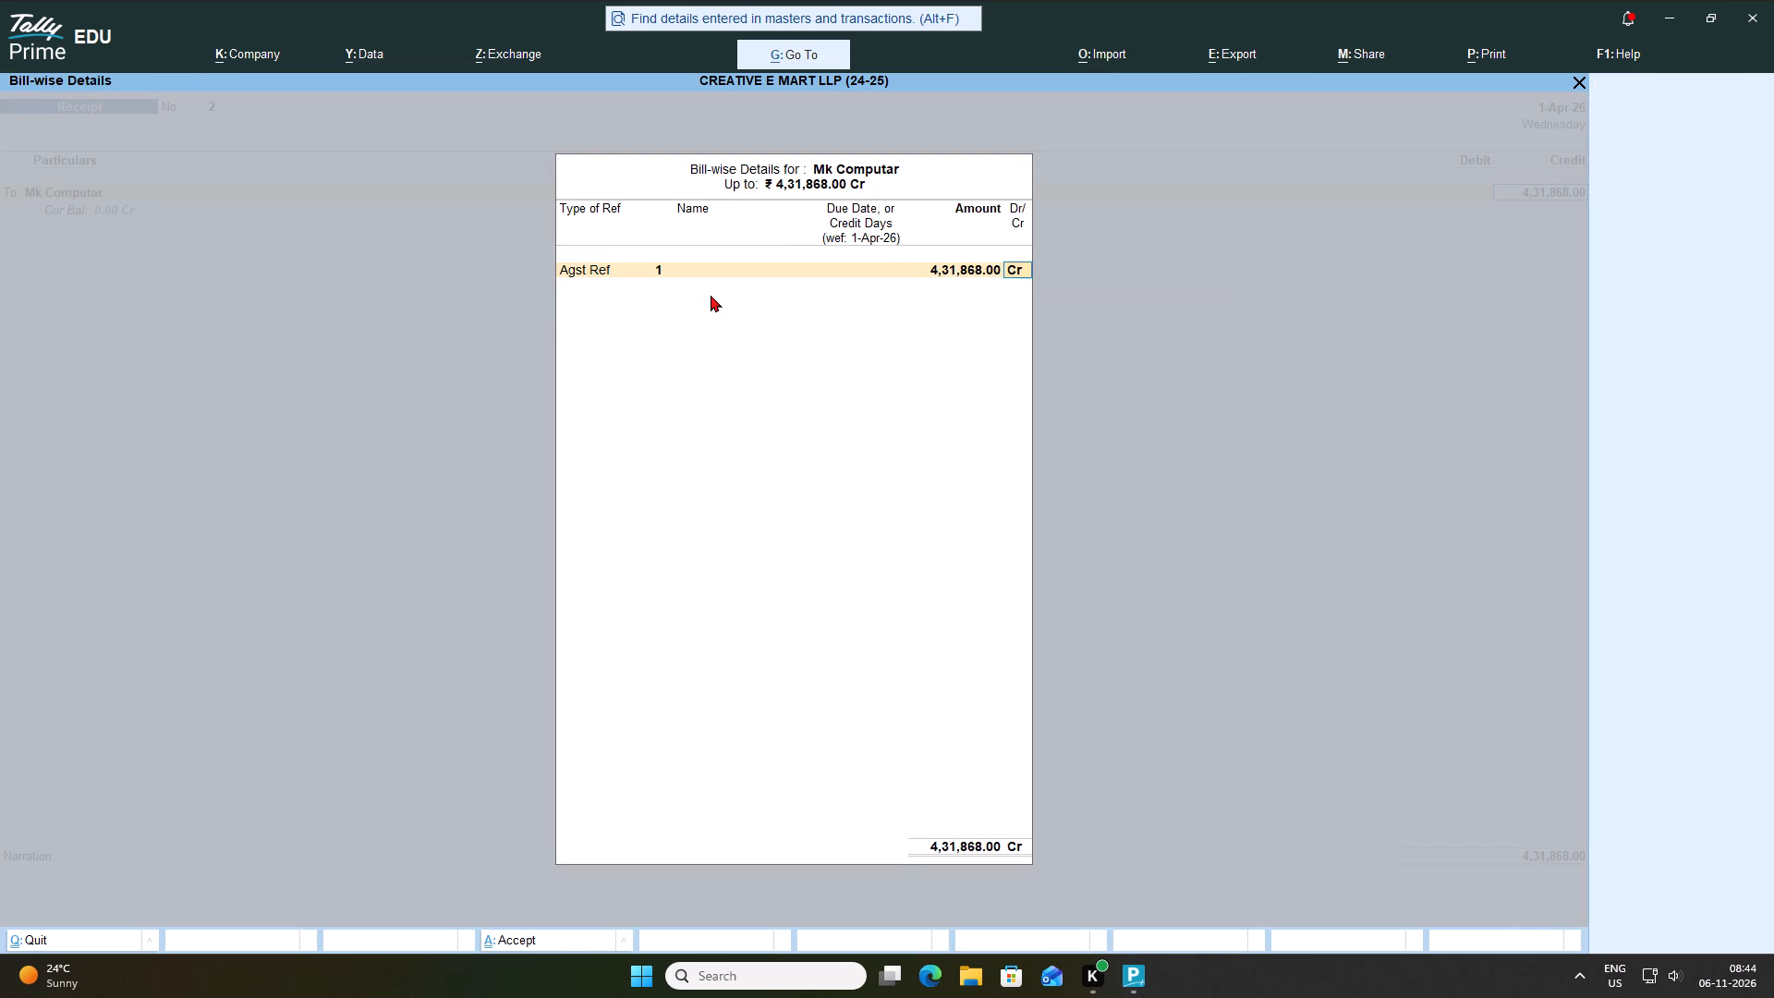
{"action": "key", "text": "Return"}
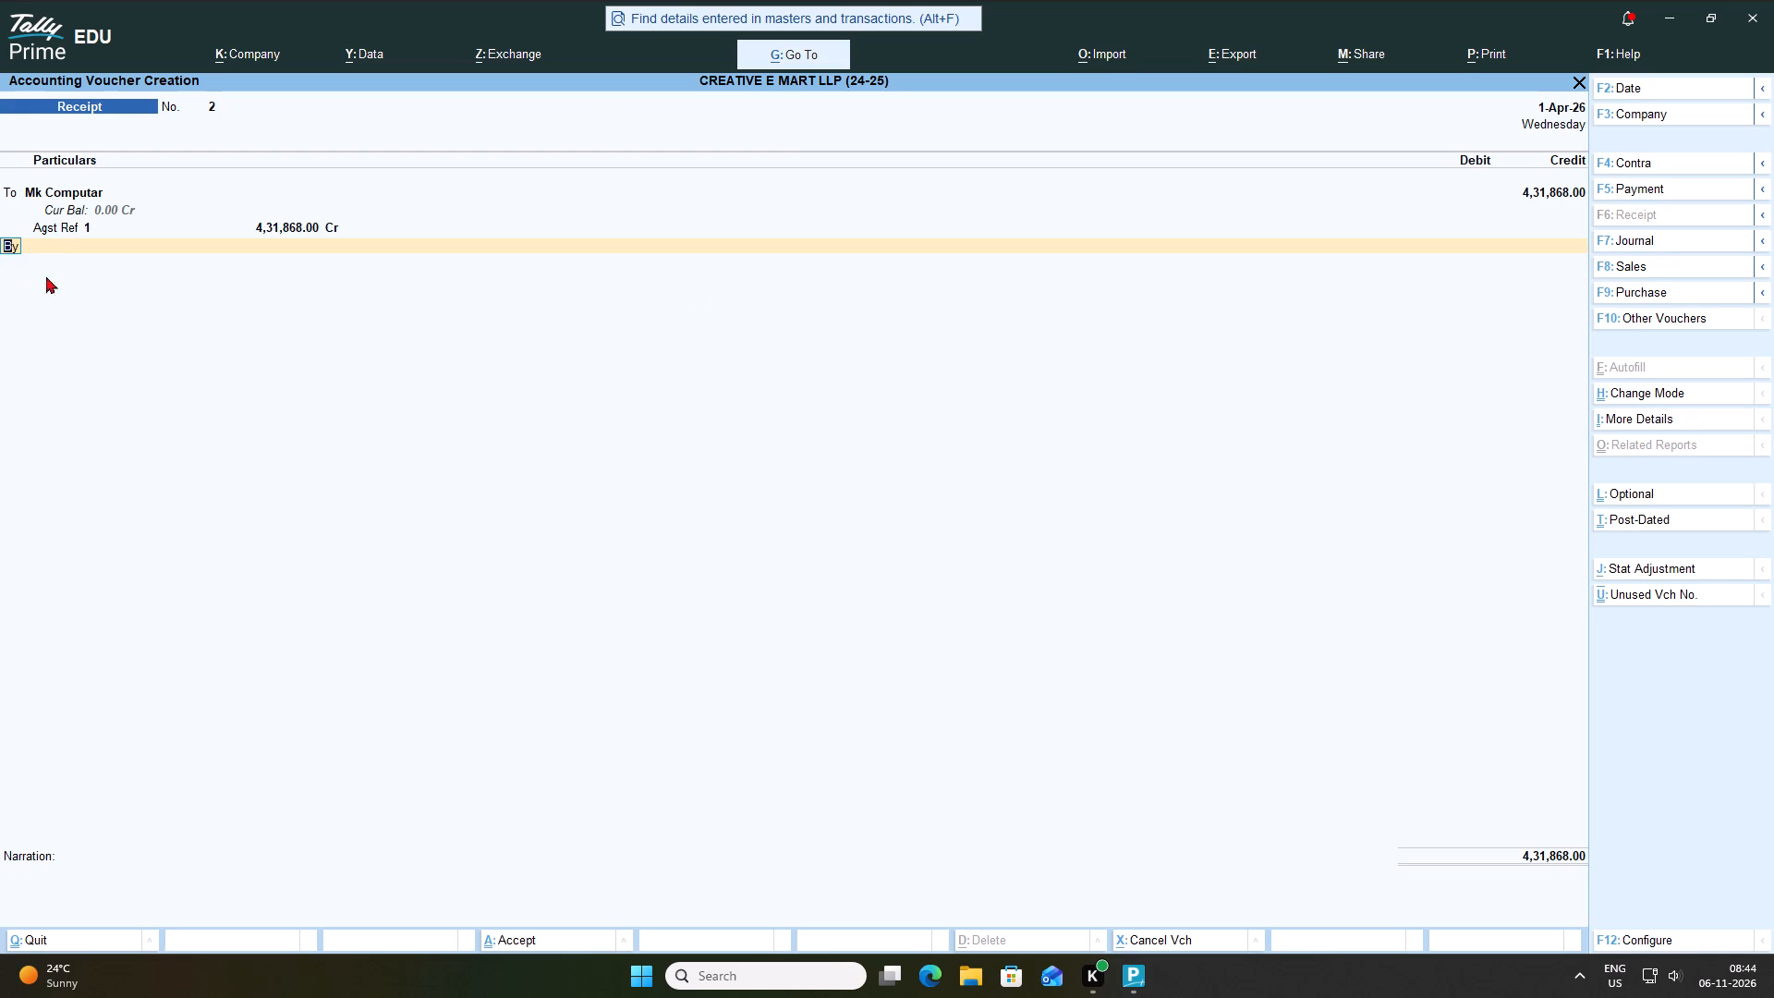
Add the individual customer from sales voucher 2 on the By line with a debit of 4,31,868.
{"action": "left_click", "coordinate": [54, 241]}
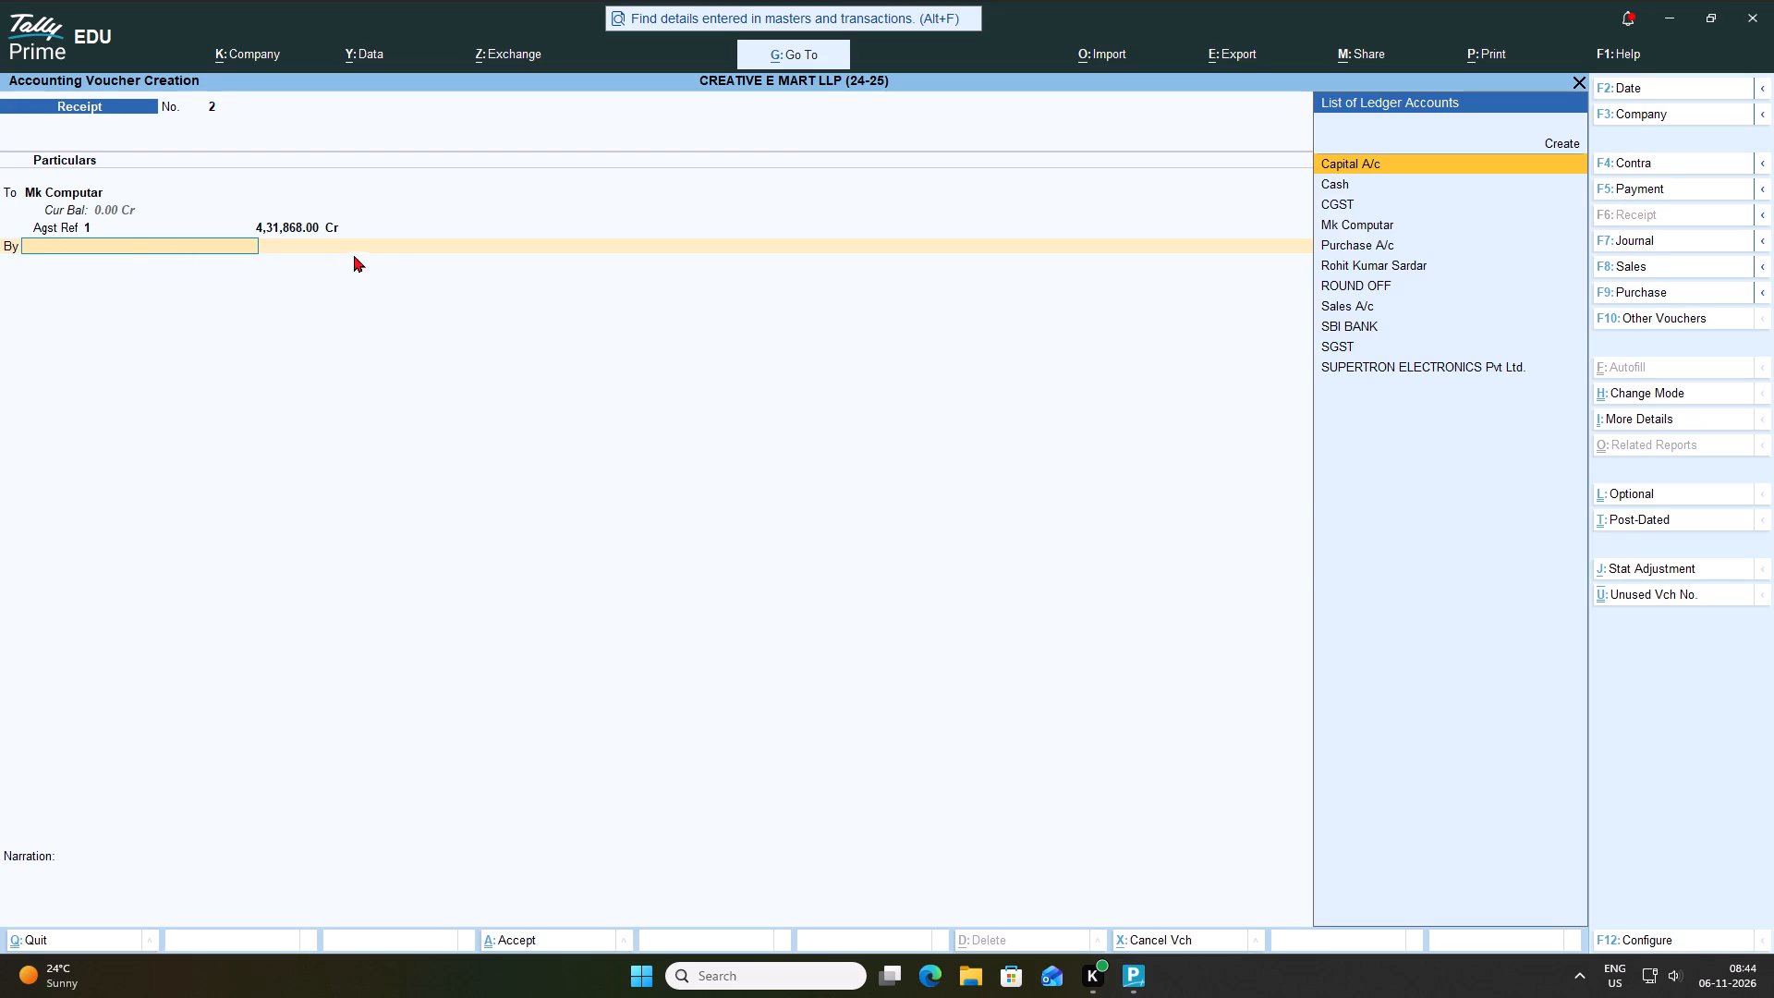
{"action": "left_click", "coordinate": [1356, 273]}
{"action": "key", "text": "Return"}
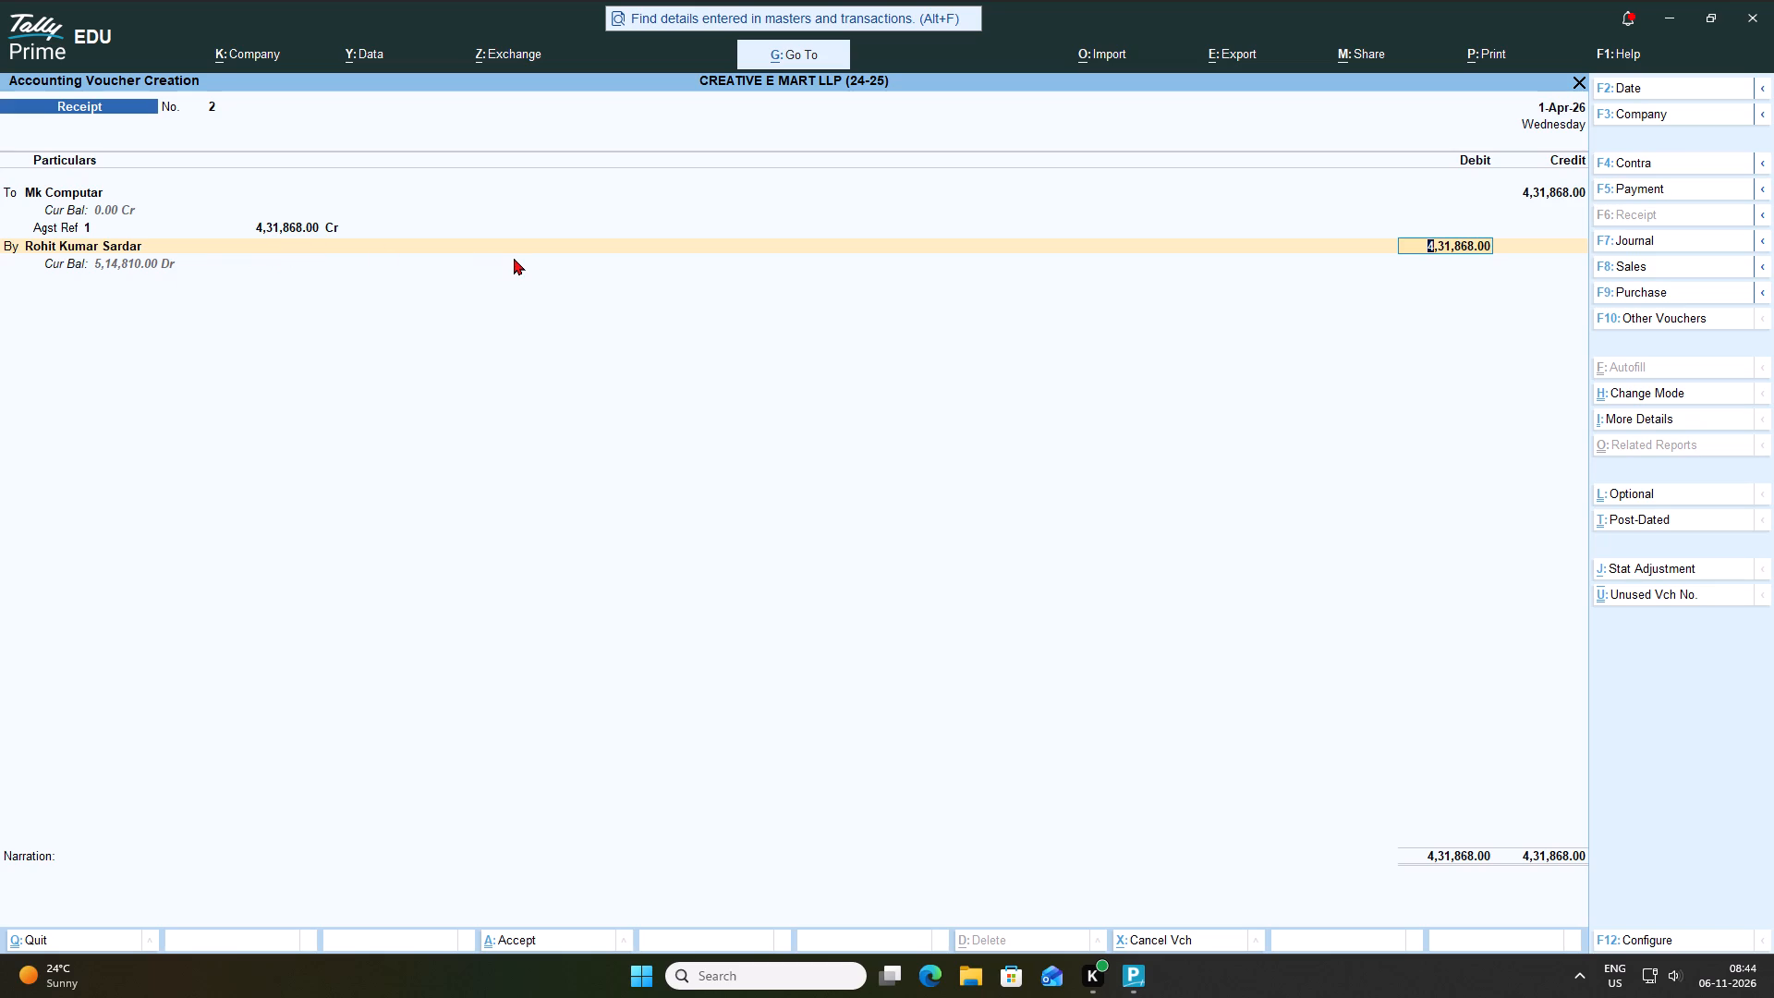
{"action": "key", "text": "Return"}
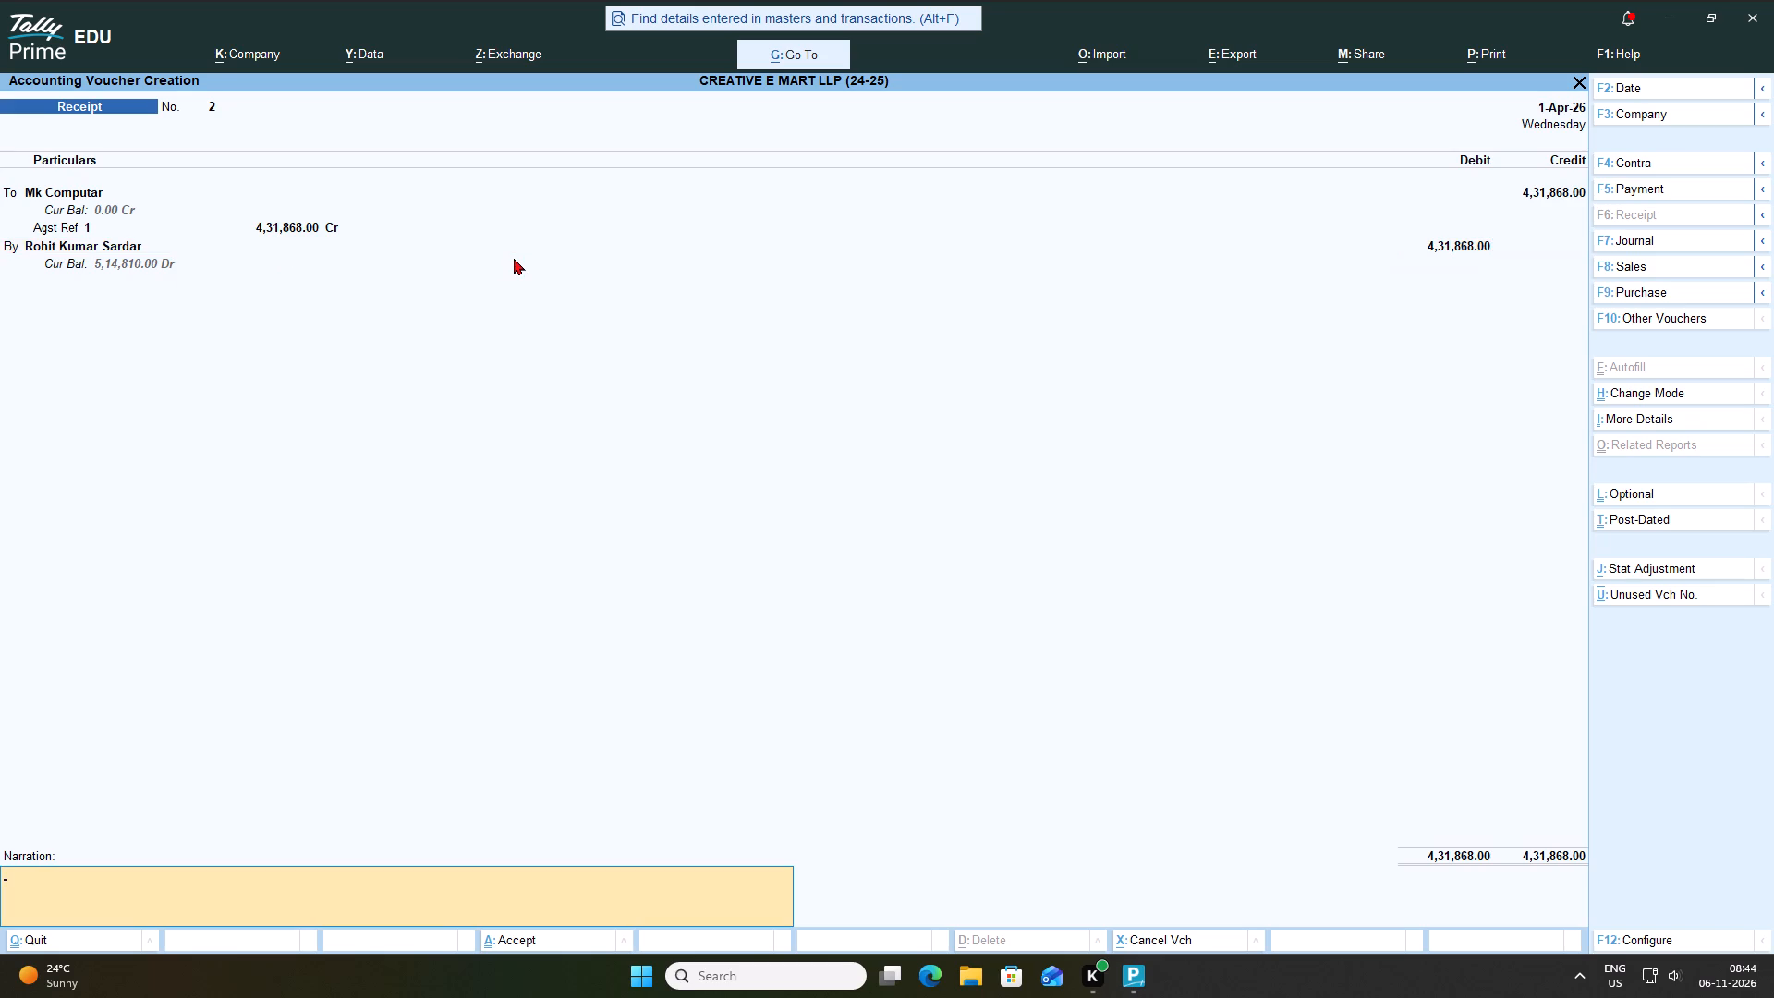
Change the individual customer's line from By to To and set its credit amount to 82,942.
{"action": "key", "text": "BackSpace"}
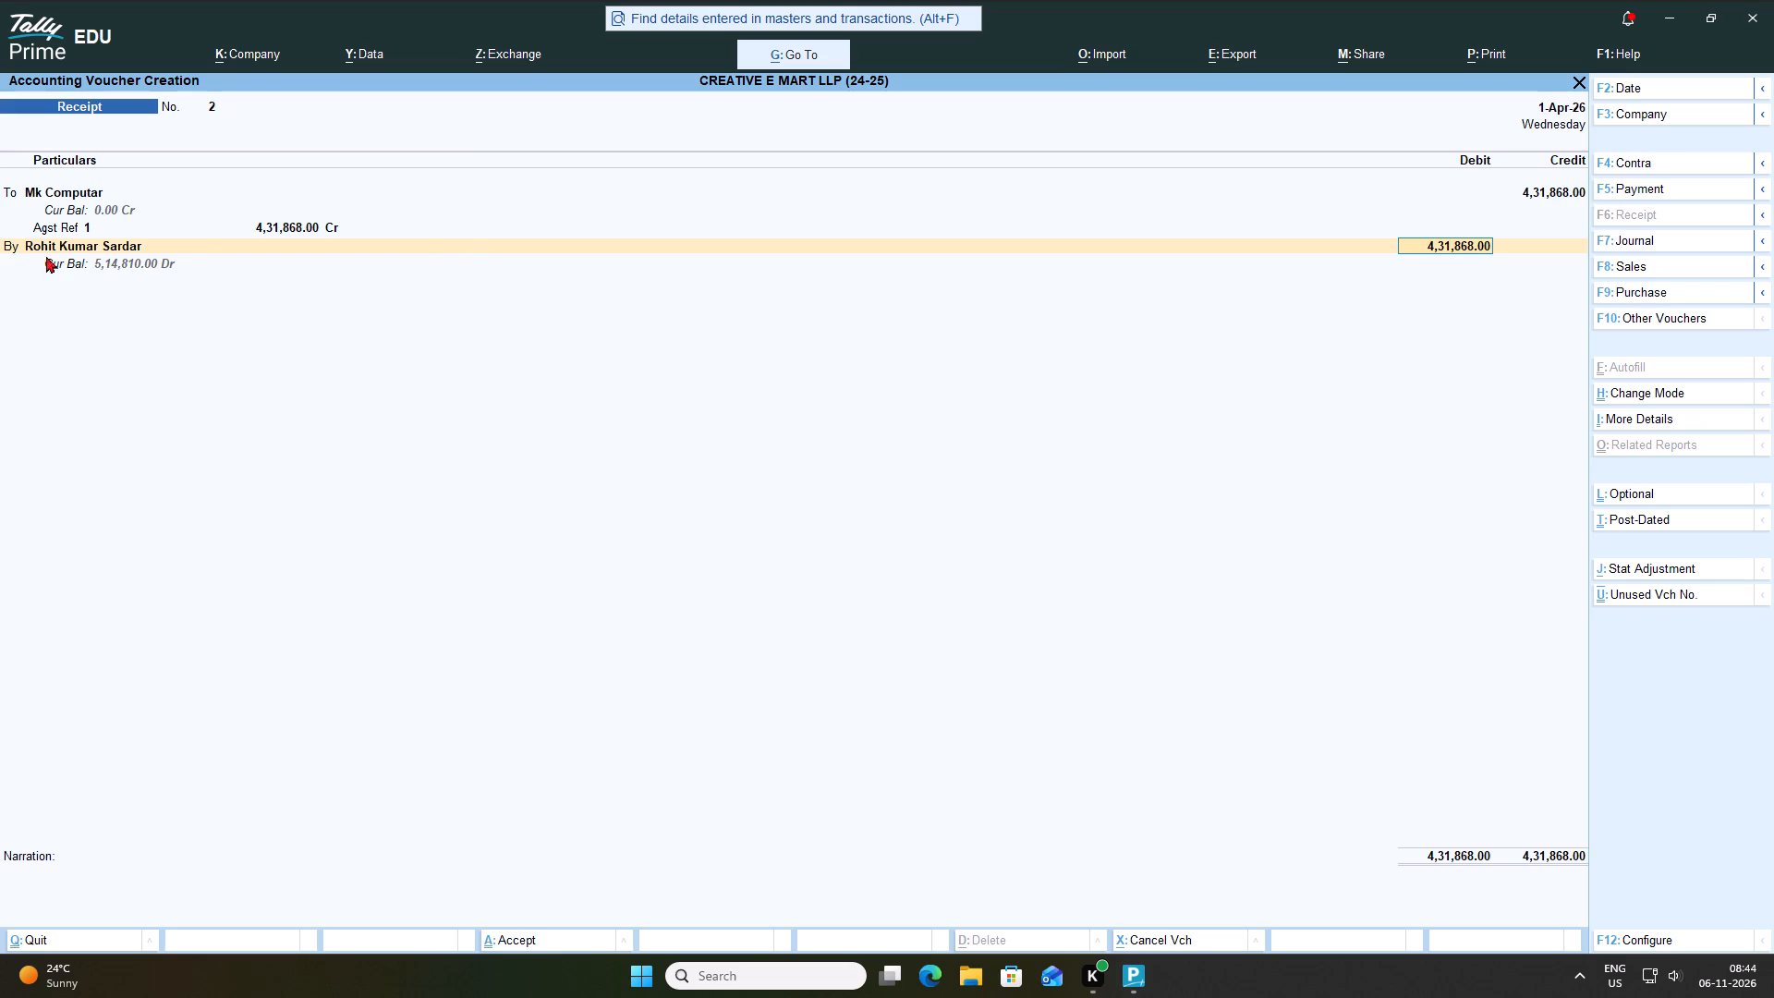
{"action": "left_click", "coordinate": [9, 242]}
{"action": "key", "text": "t"}
{"action": "key", "text": "Return"}
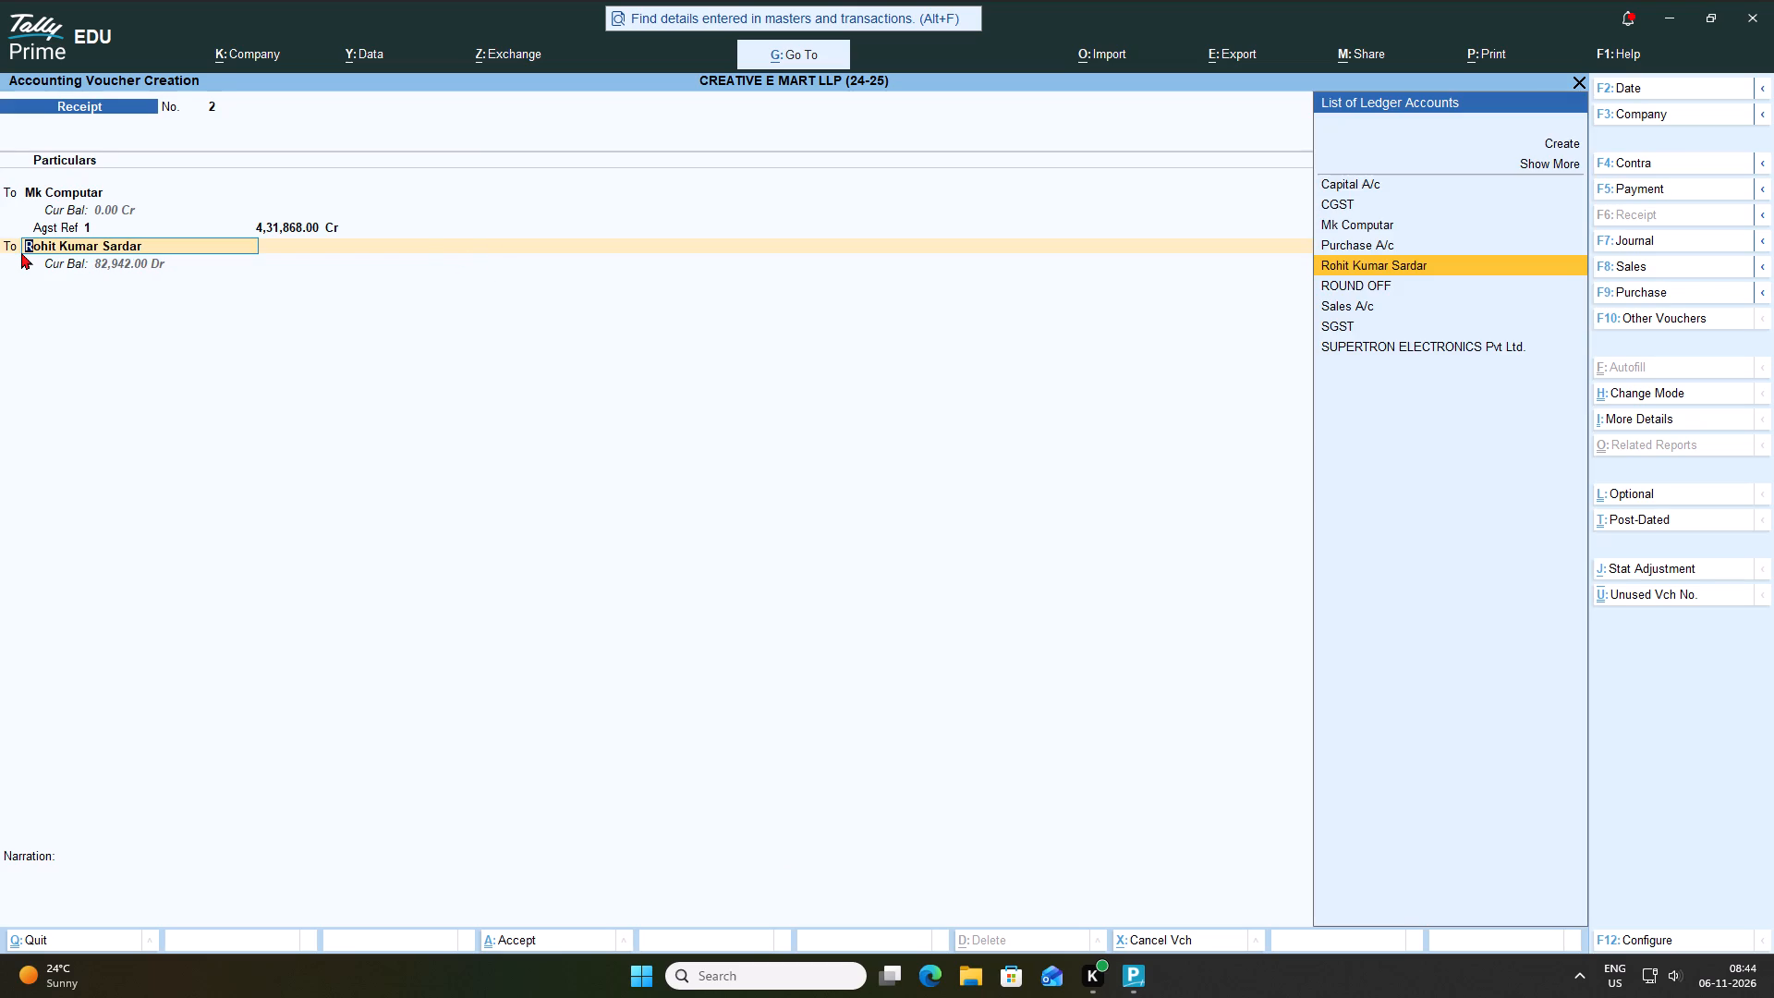
{"action": "key", "text": "Return"}
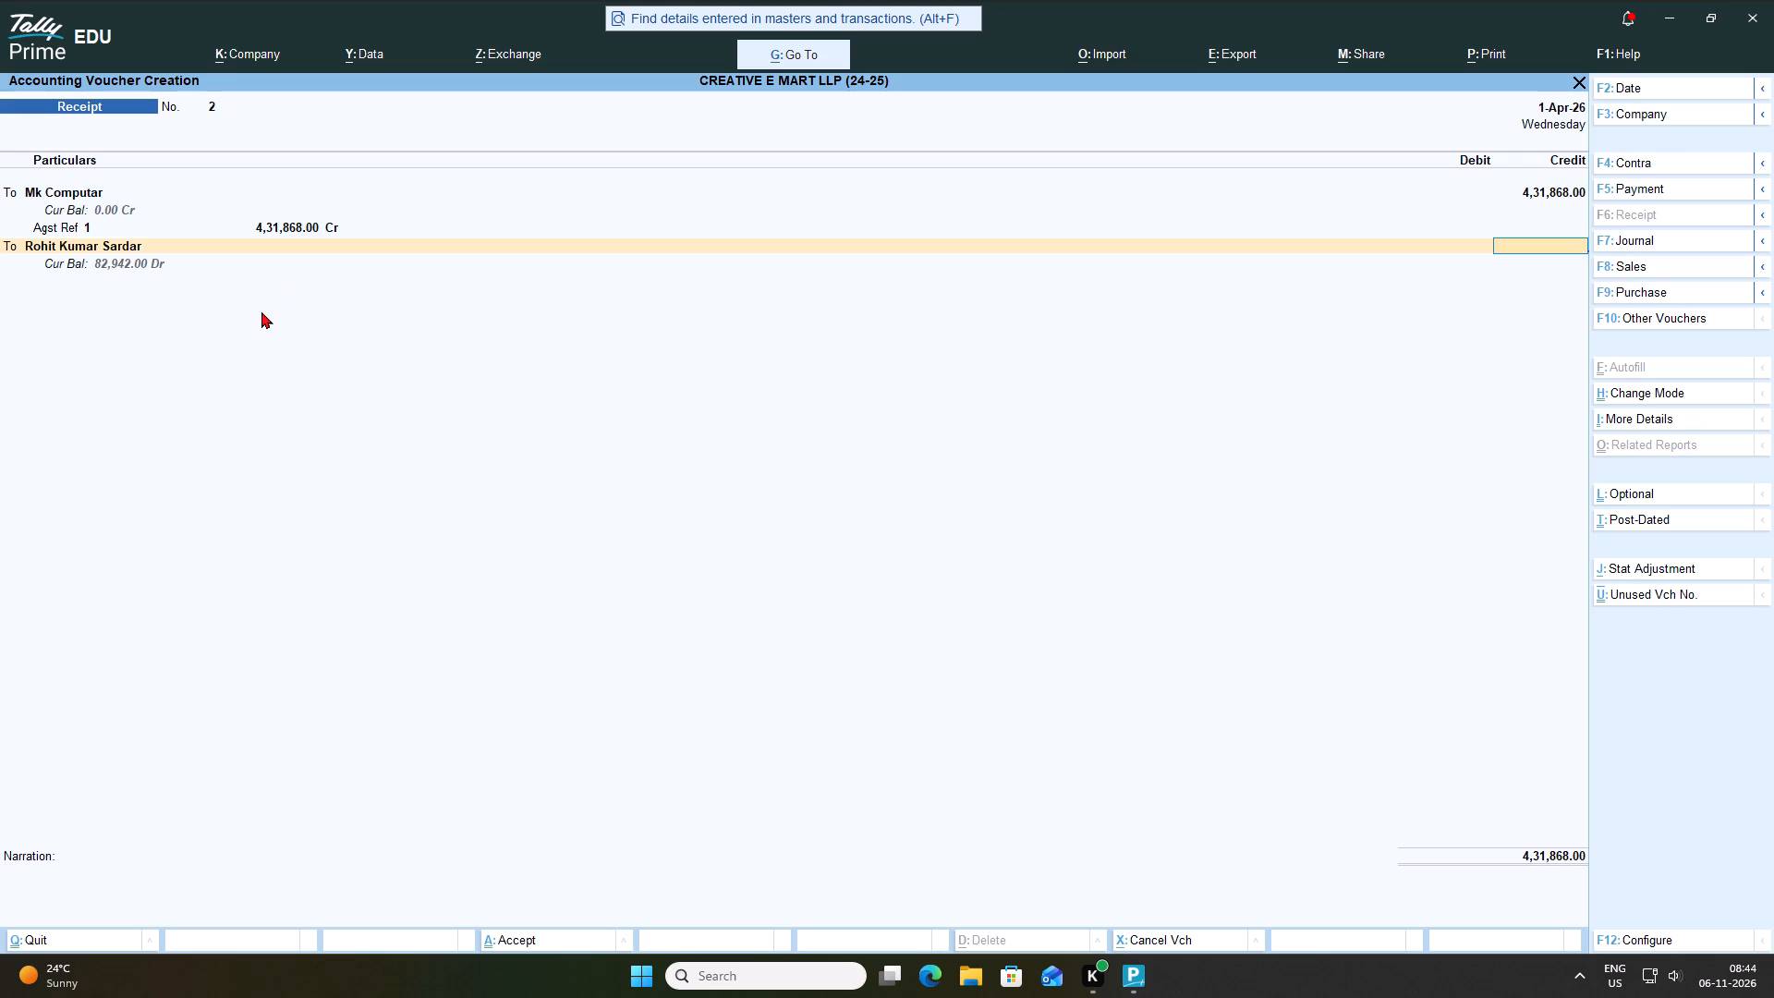
{"action": "key", "text": "8"}
{"action": "key", "text": "2"}
{"action": "key", "text": "9"}
{"action": "type", "text": "42"}
{"action": "key", "text": "Return"}
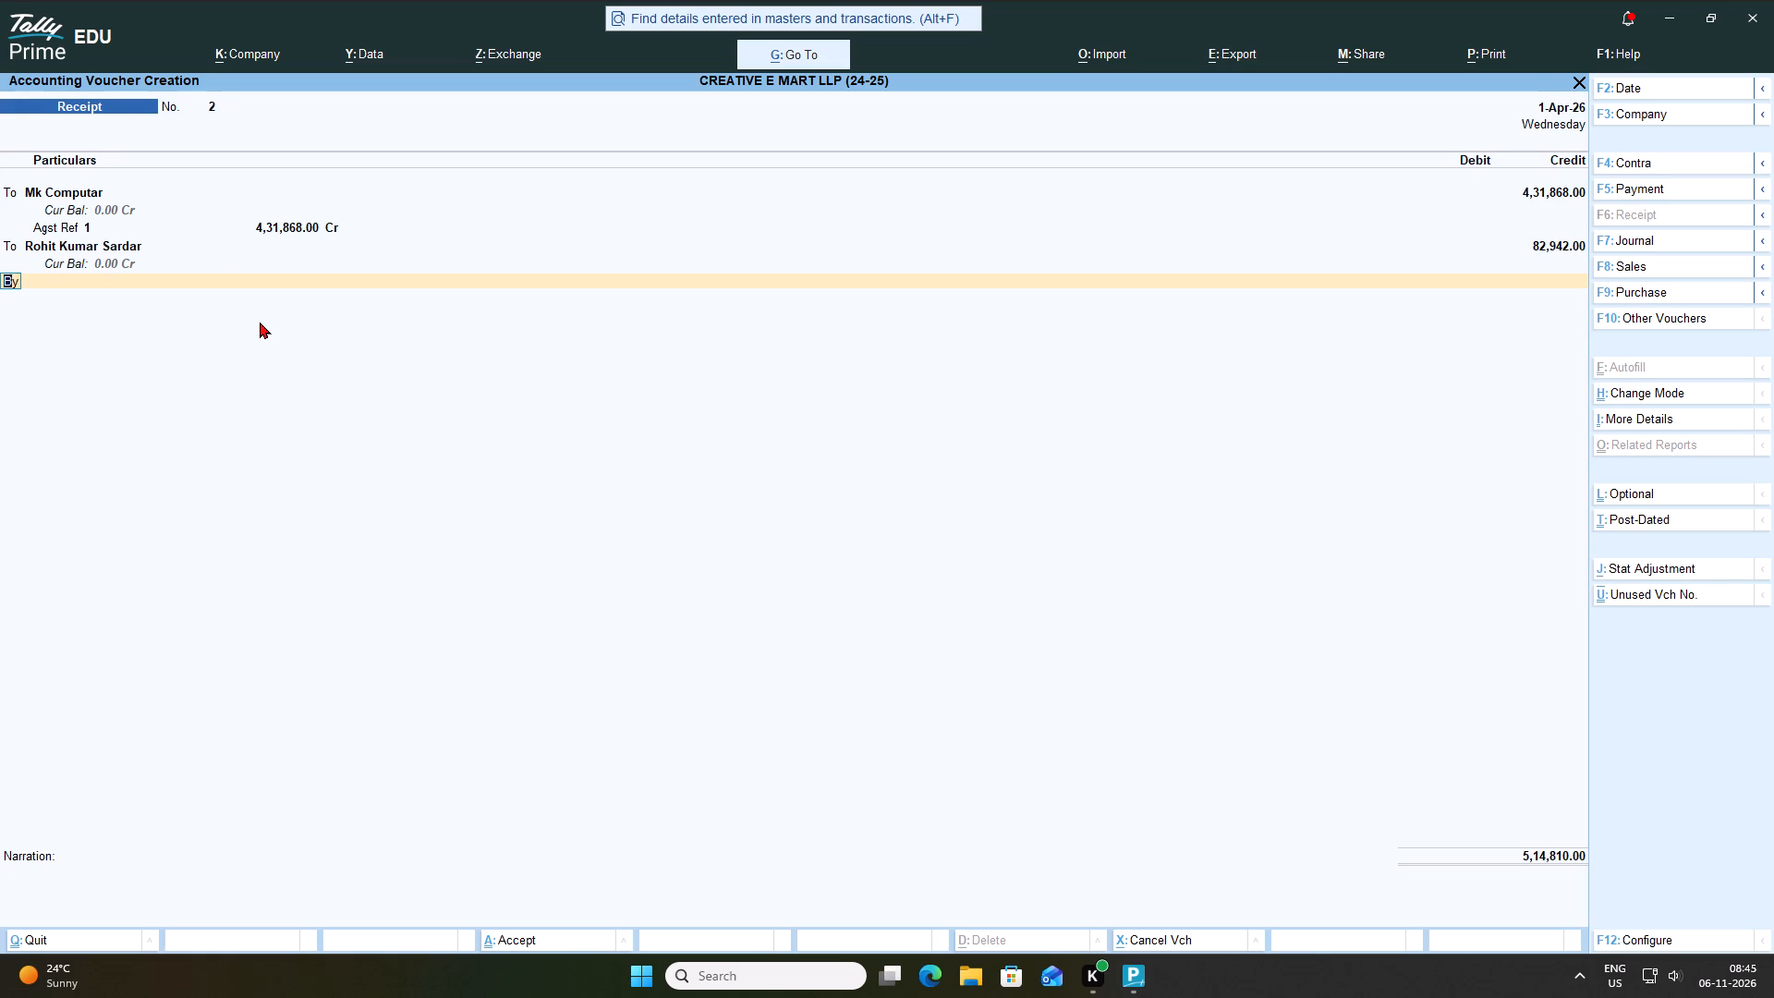
Debit Cash with 5,14,810, save the receipt voucher without narration, and return to the Gateway of Tally.
{"action": "key", "text": "space"}
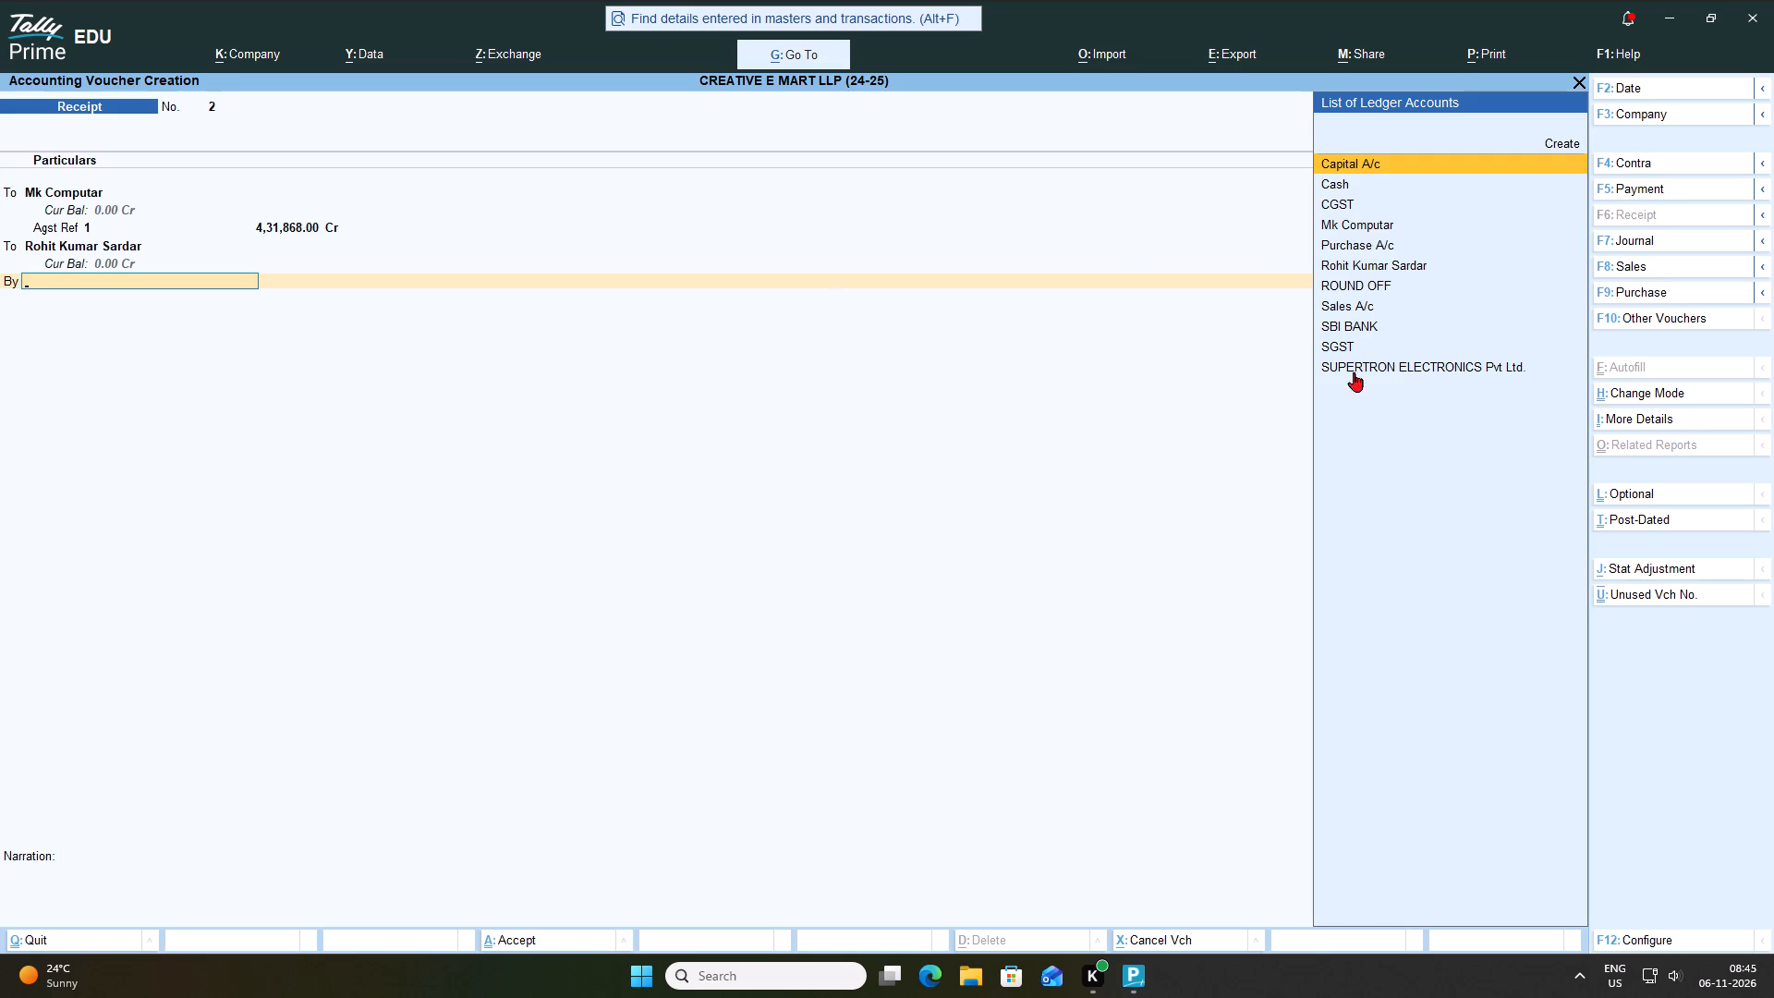
{"action": "left_click", "coordinate": [1326, 184]}
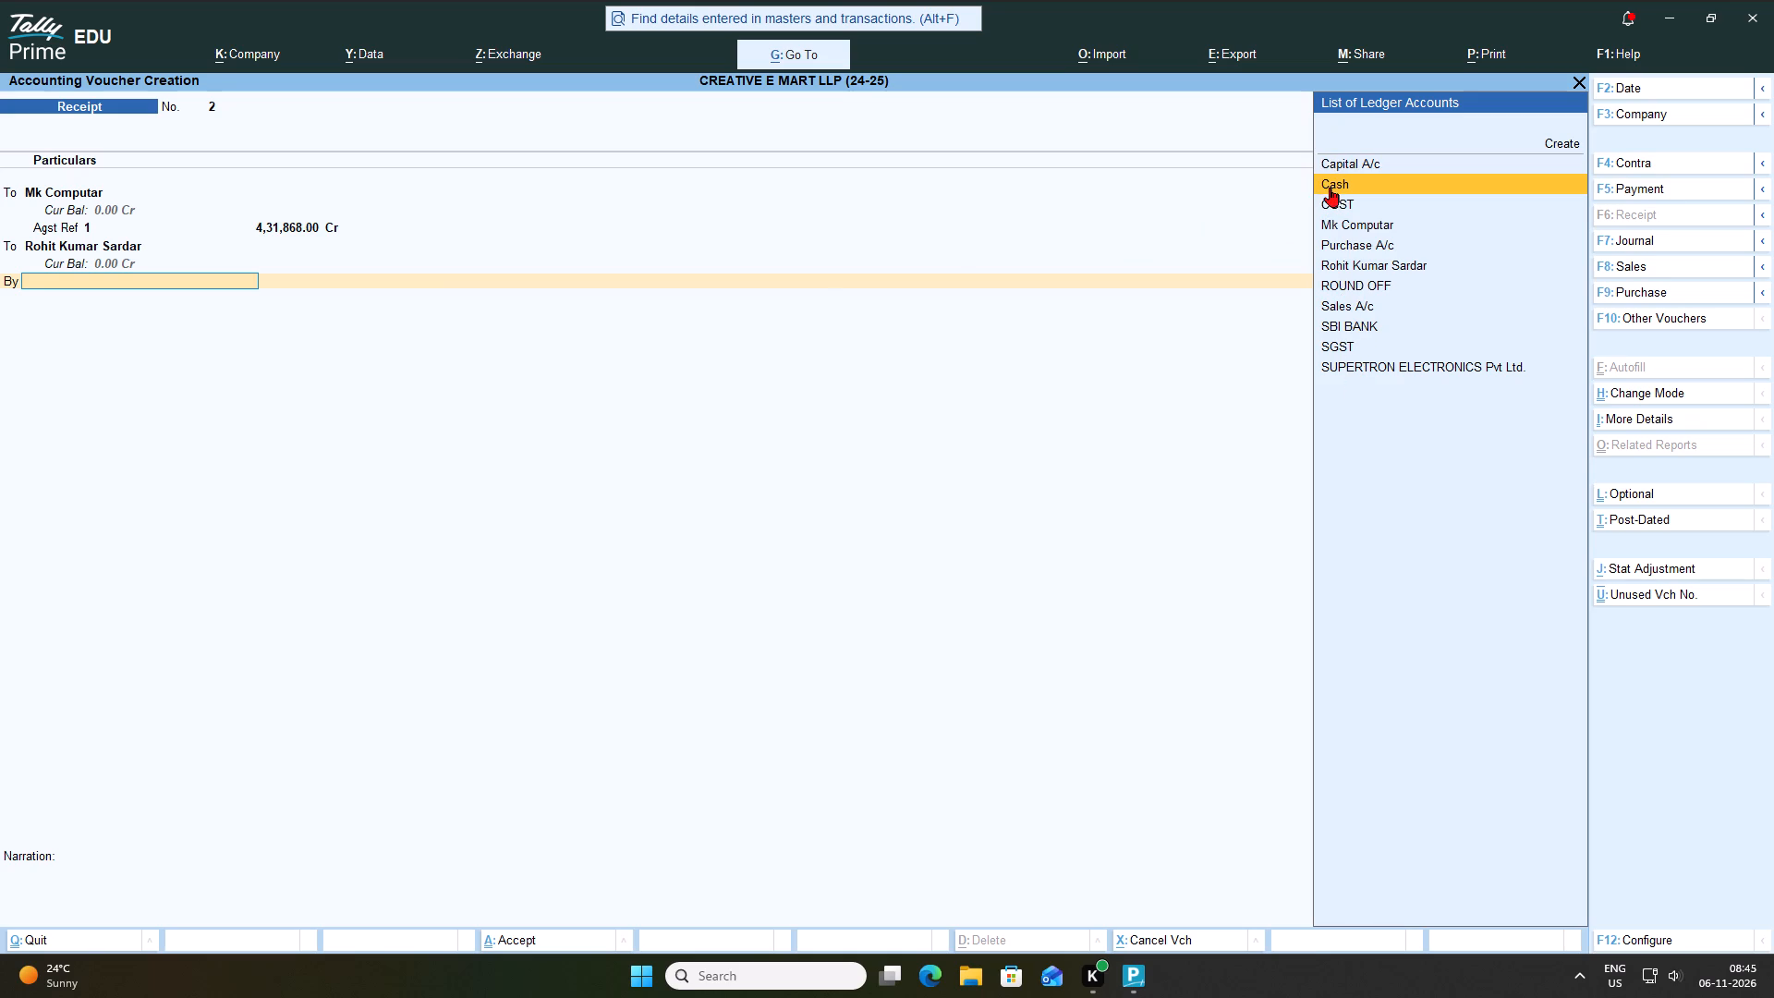
{"action": "key", "text": "Return"}
{"action": "key", "text": "Return"}
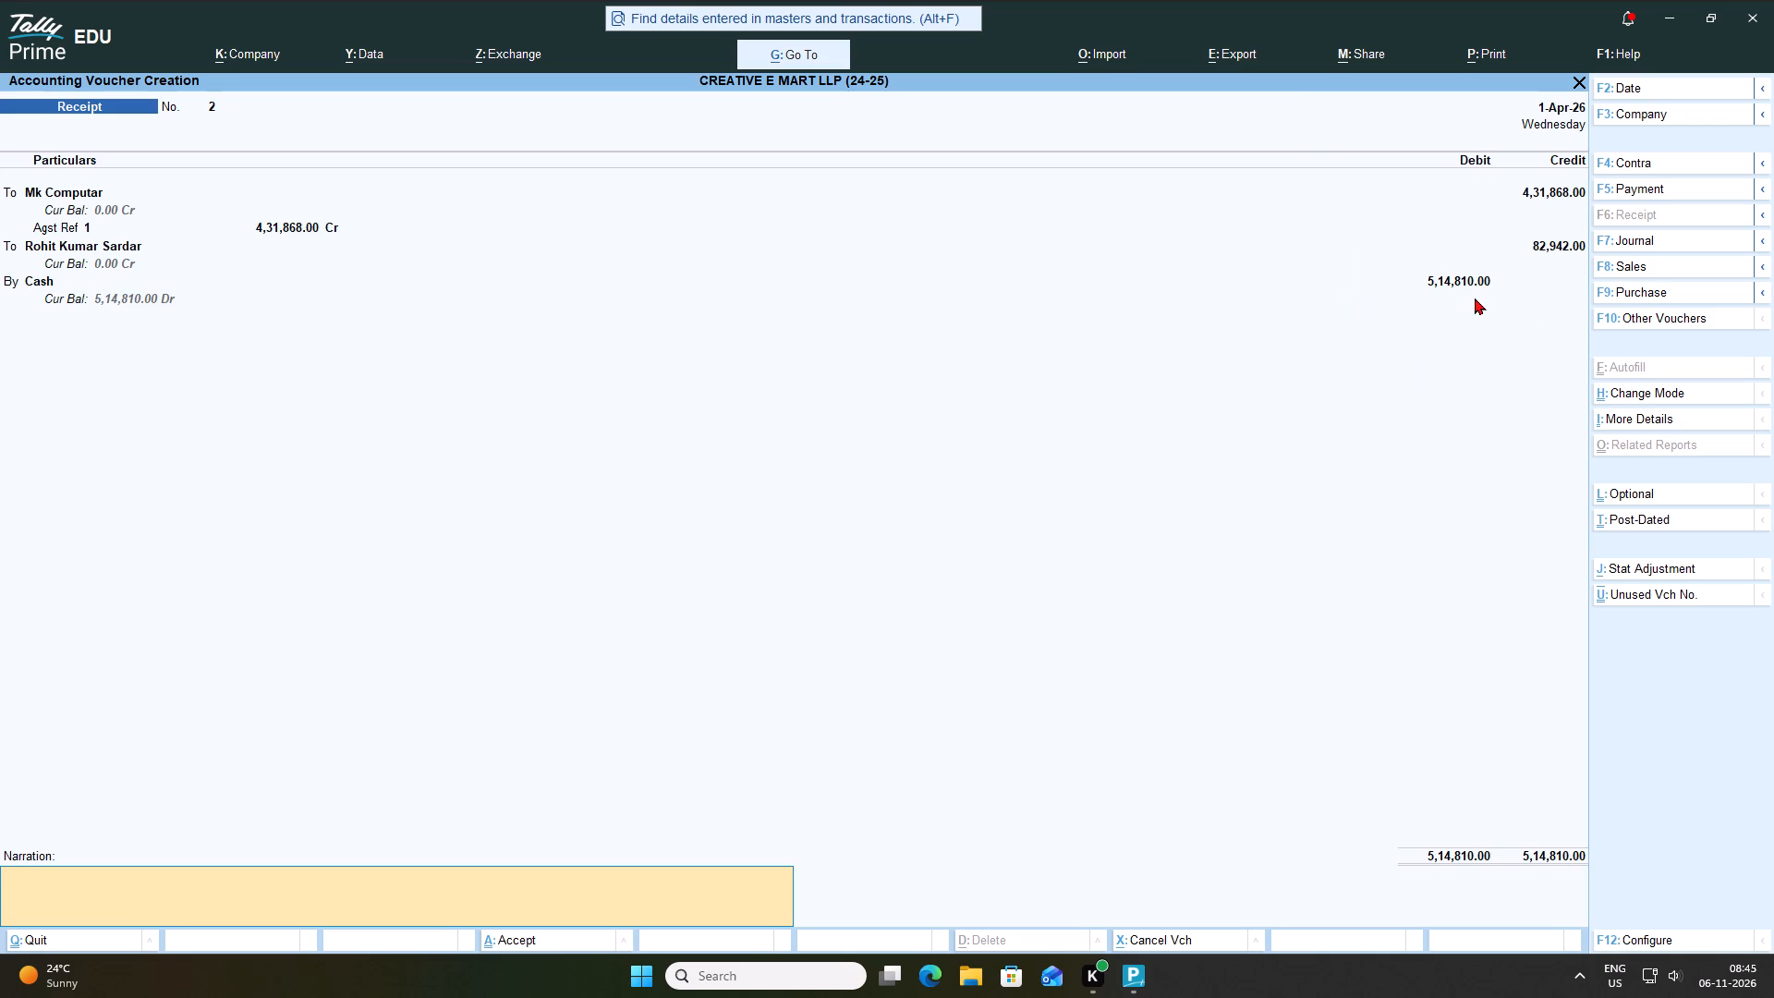
{"action": "key", "text": "Return"}
{"action": "key", "text": "Return"}
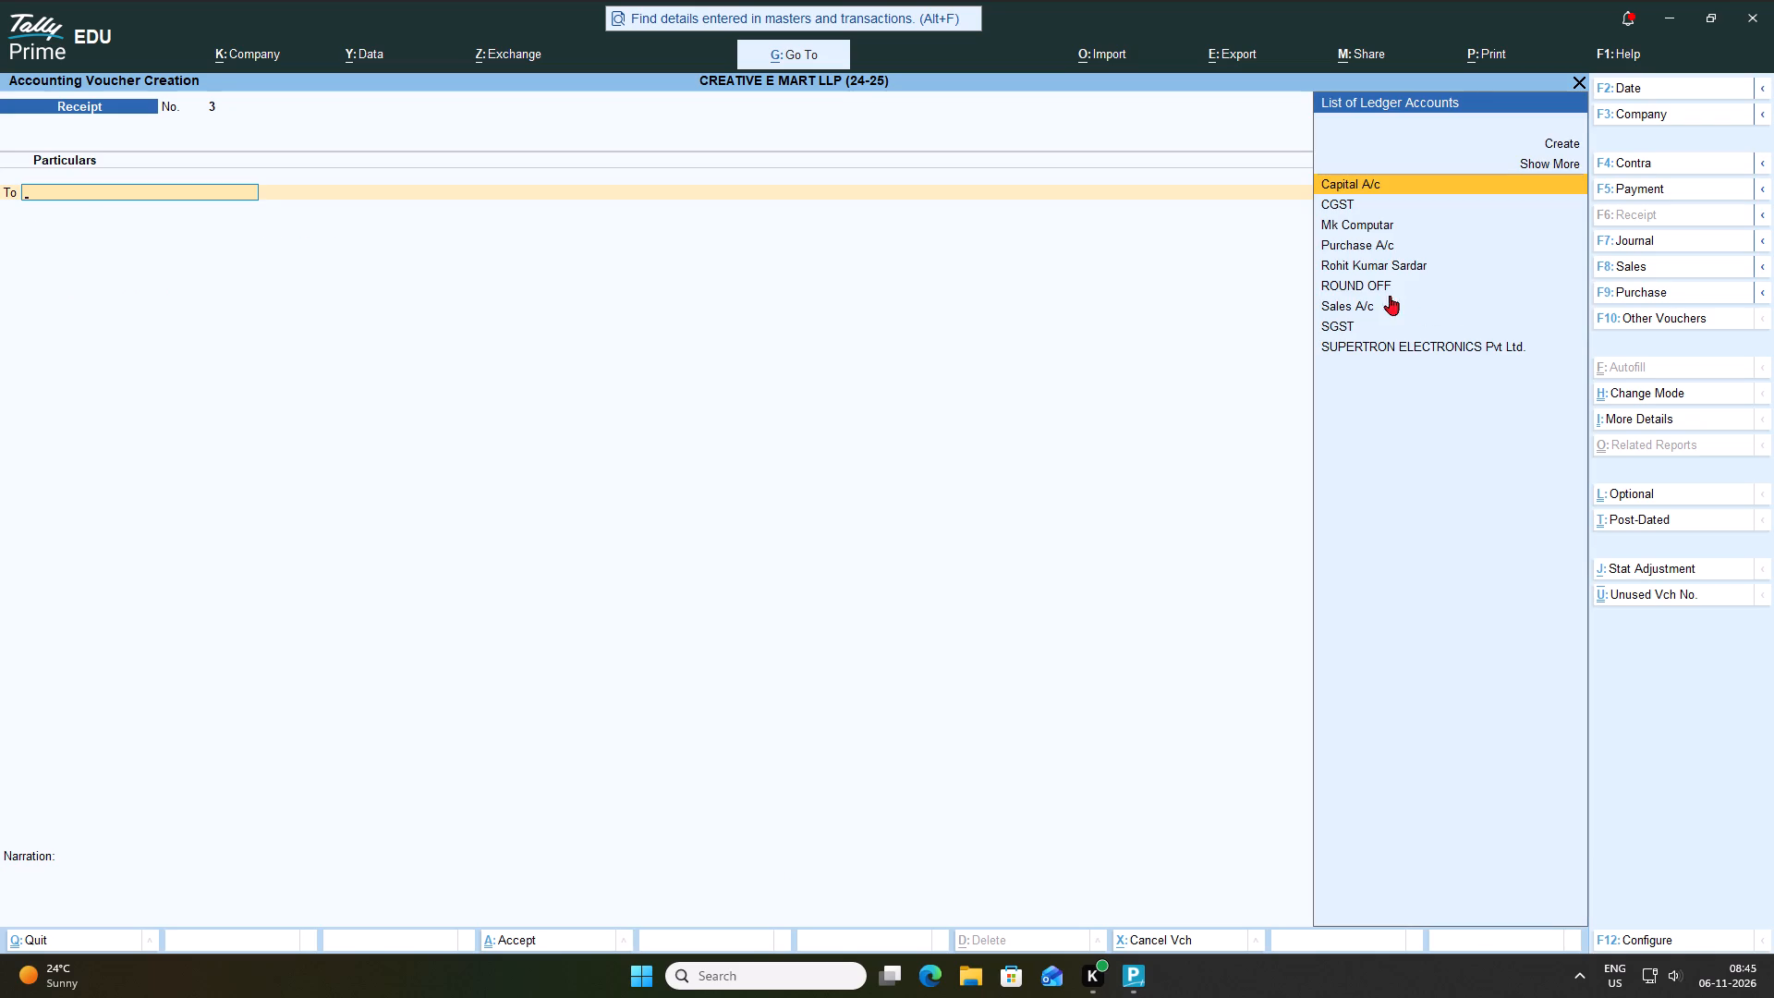
{"action": "key", "text": "Escape"}
{"action": "key", "text": "Escape"}
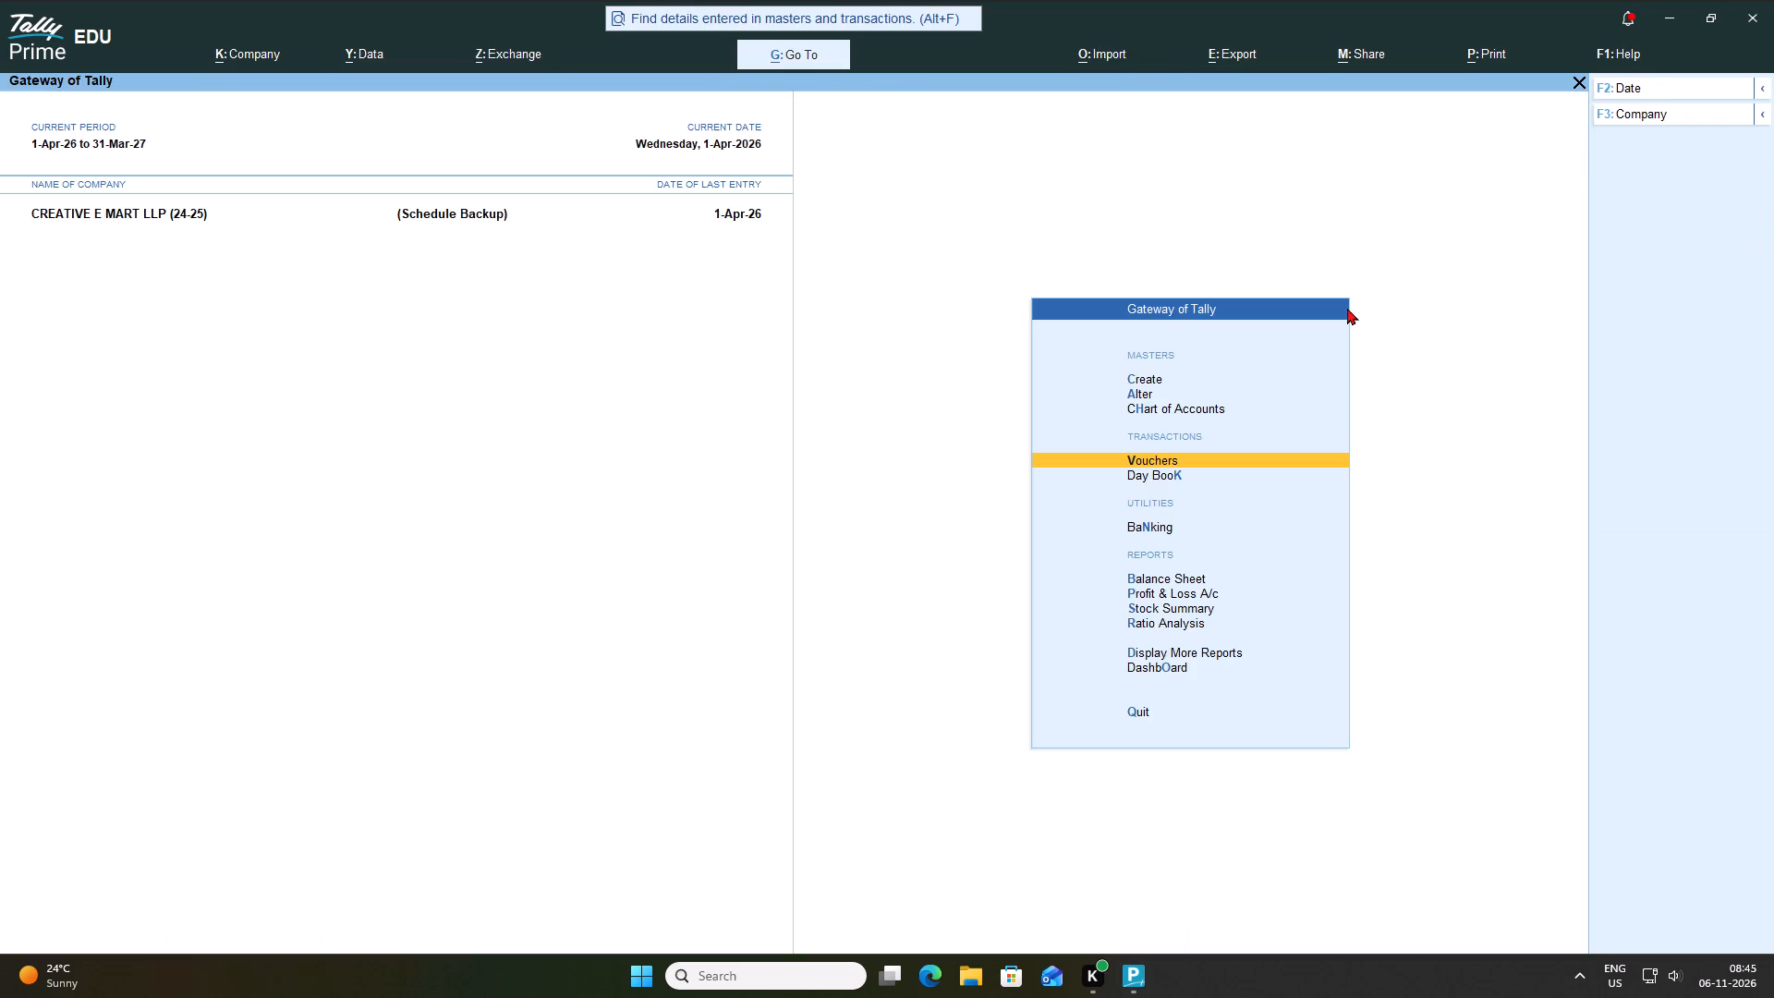
Quit the accounting program from the Gateway of Tally.
{"action": "key", "text": "Escape"}
{"action": "key", "text": "Escape"}
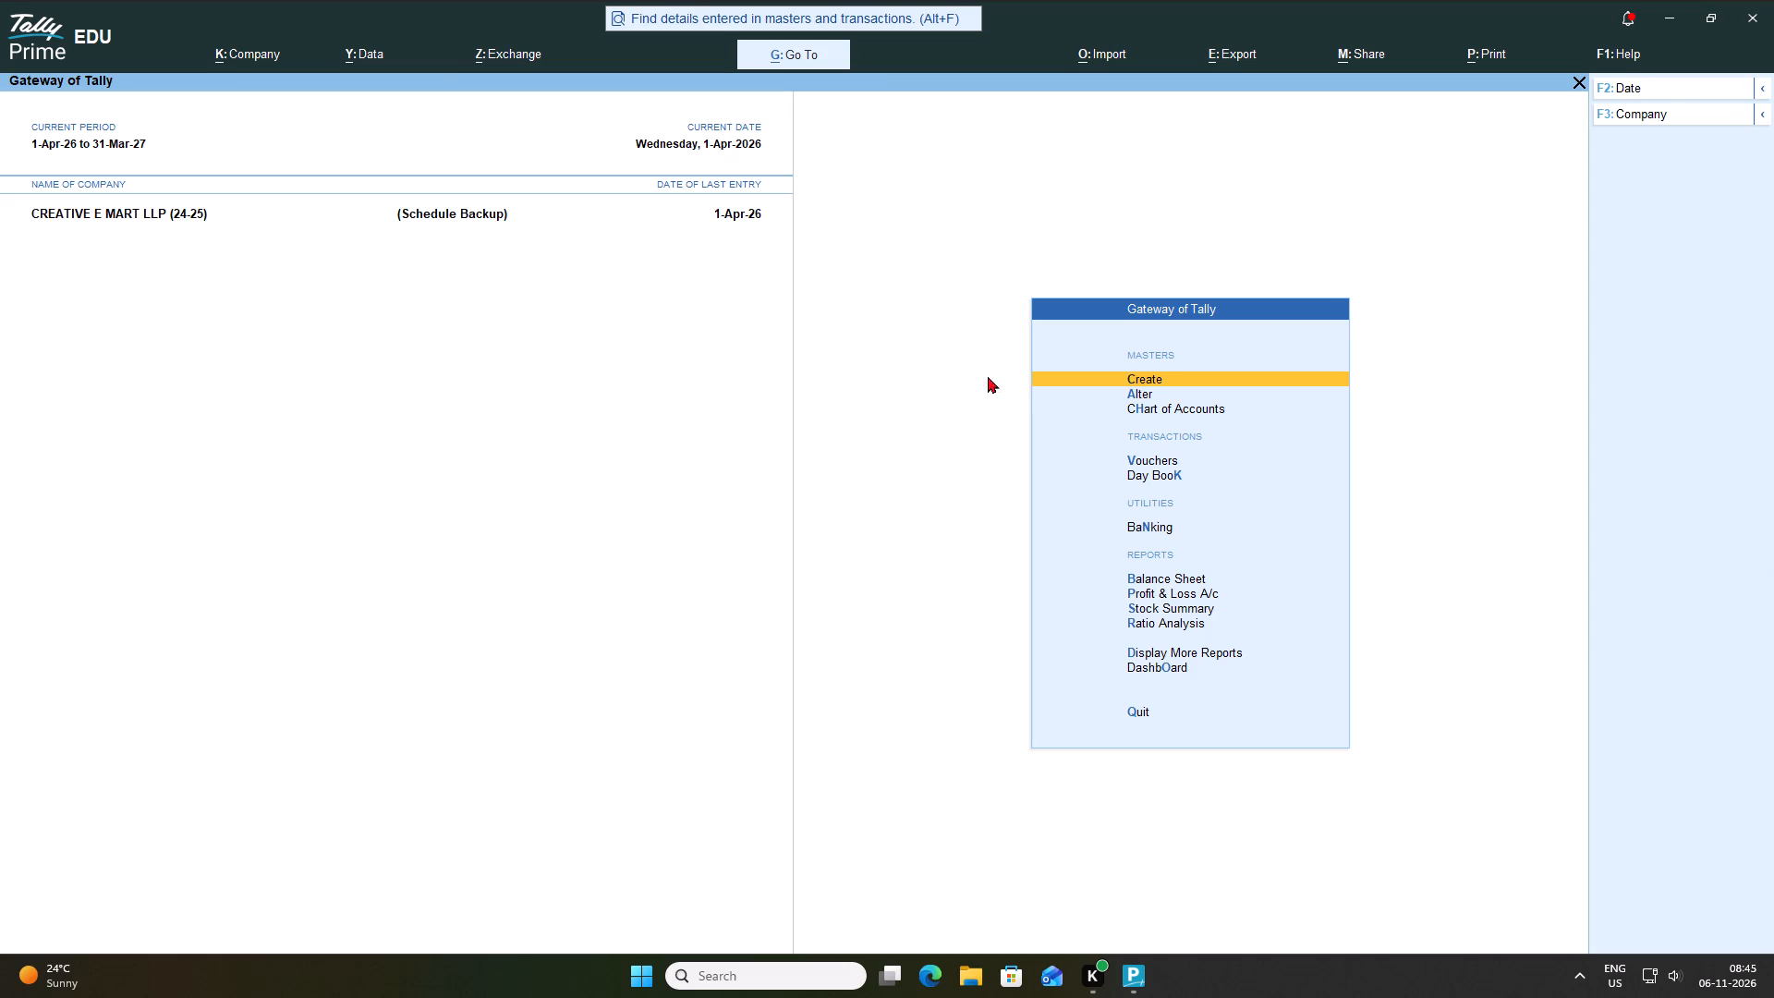
{"action": "left_click", "coordinate": [1755, 18]}
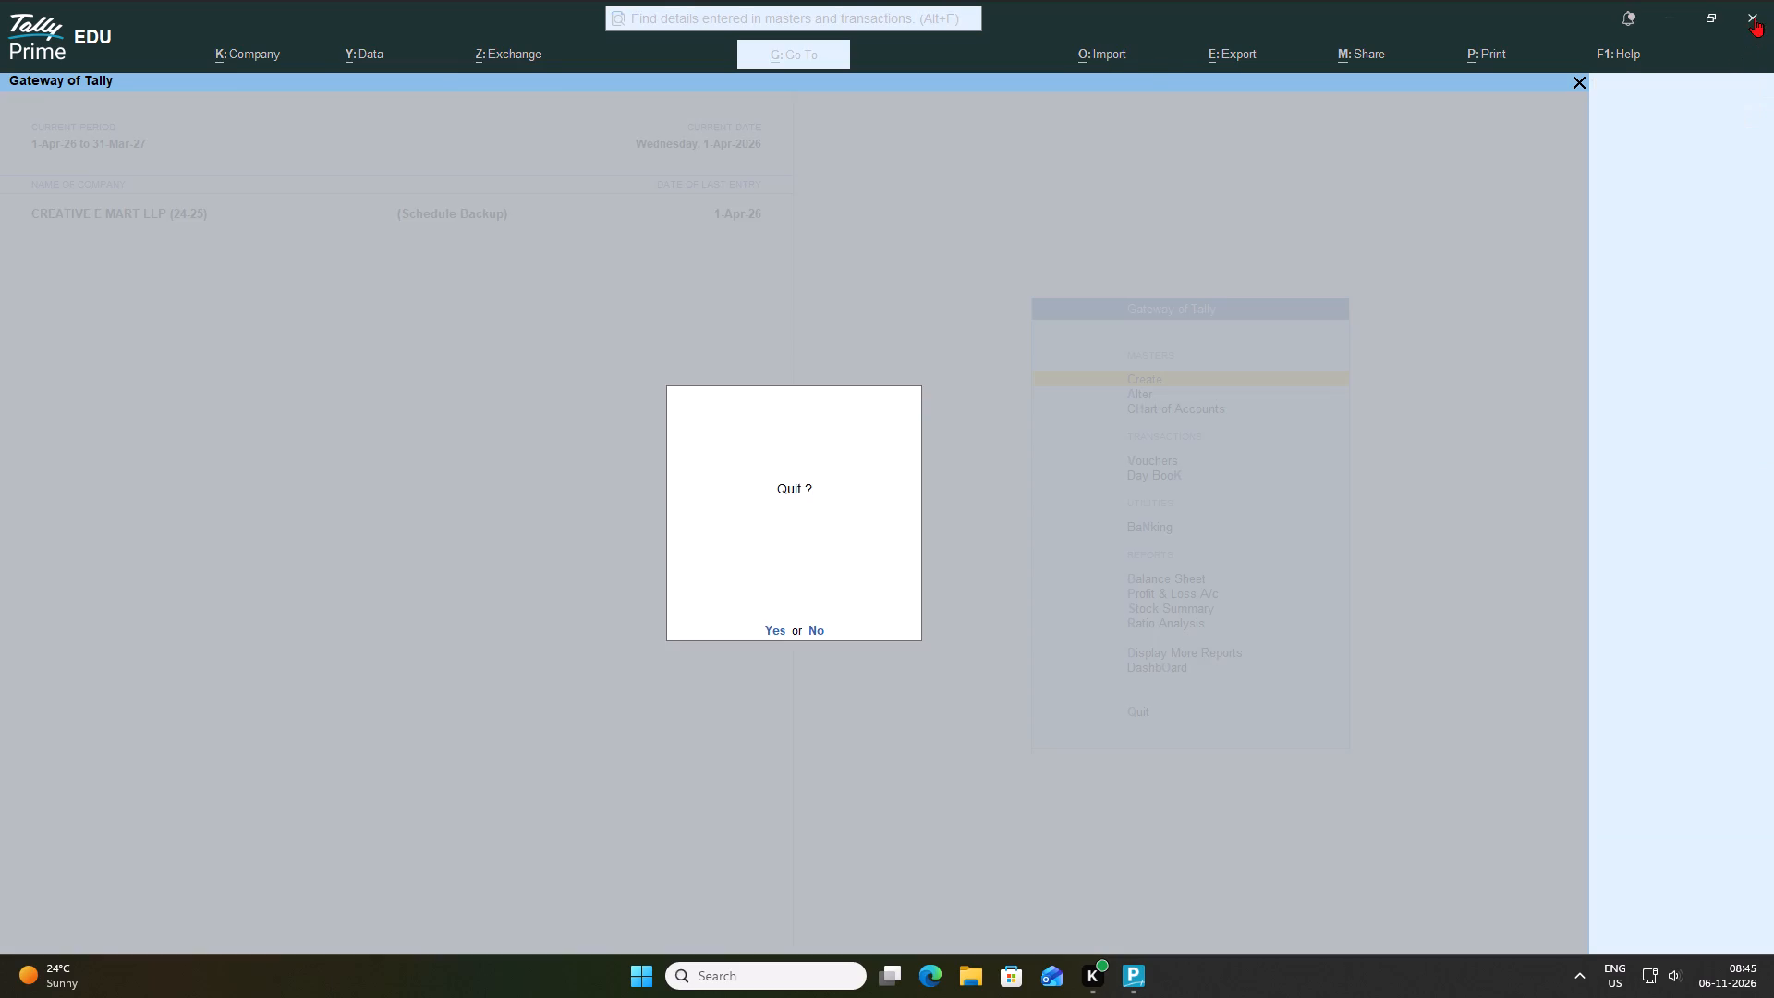